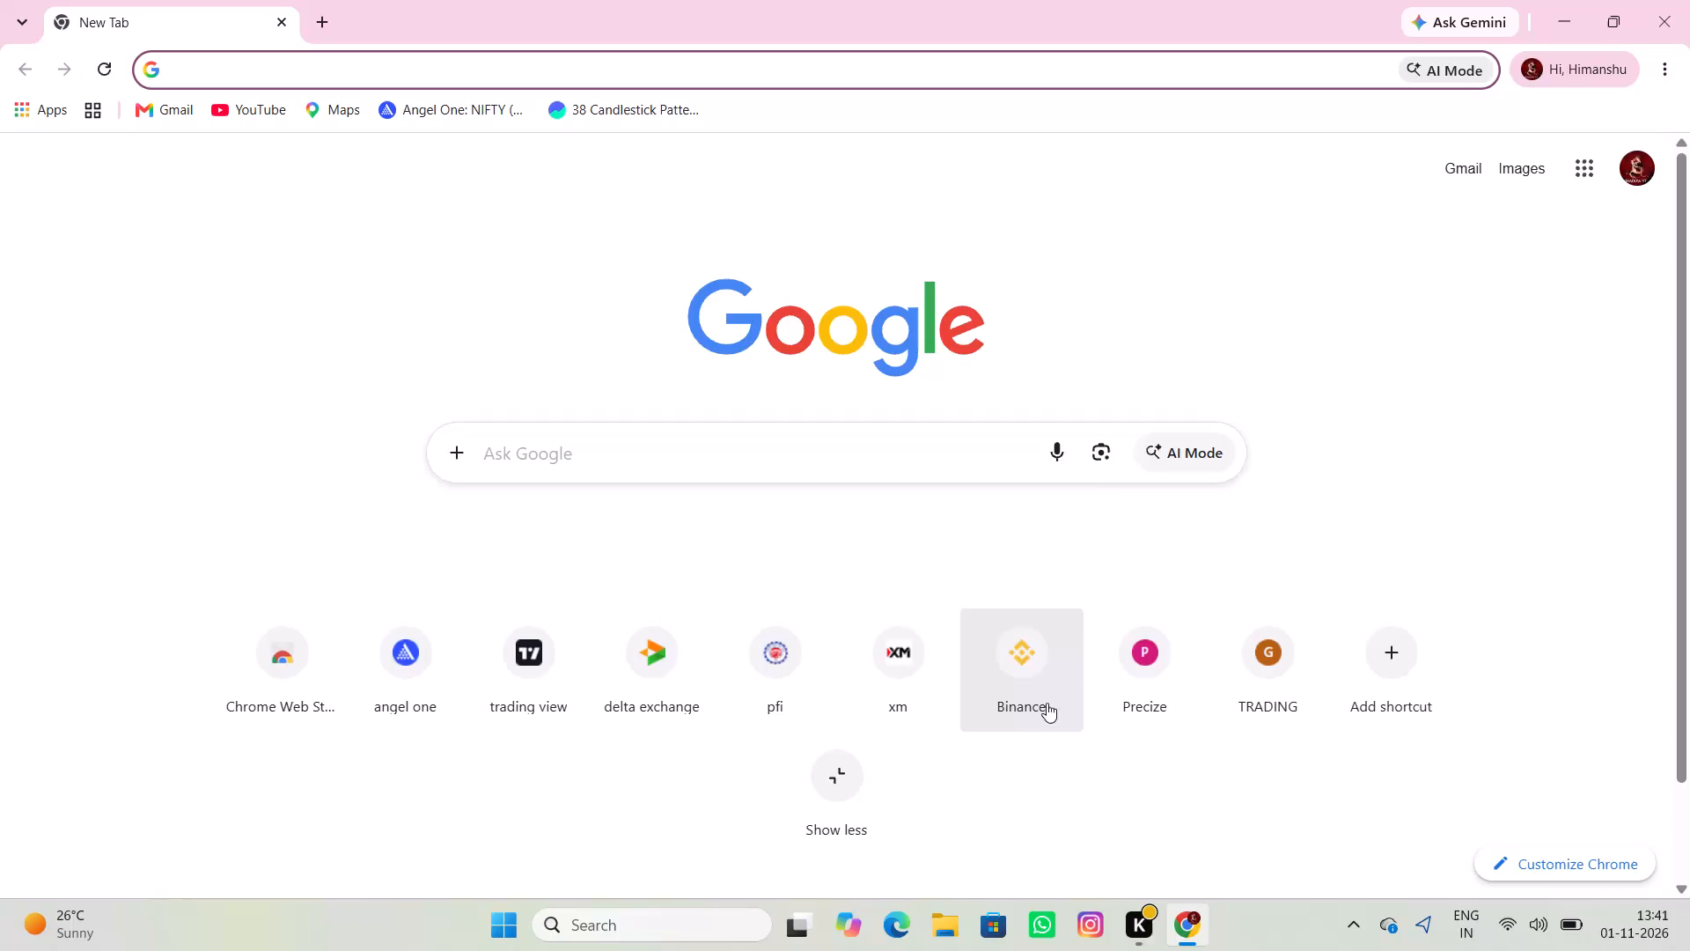
Open TradingView and launch the Binance BTCUSDT (Bitcoin / TetherUS) chart from the symbol search.
{"action": "double_click", "coordinate": [503, 691]}
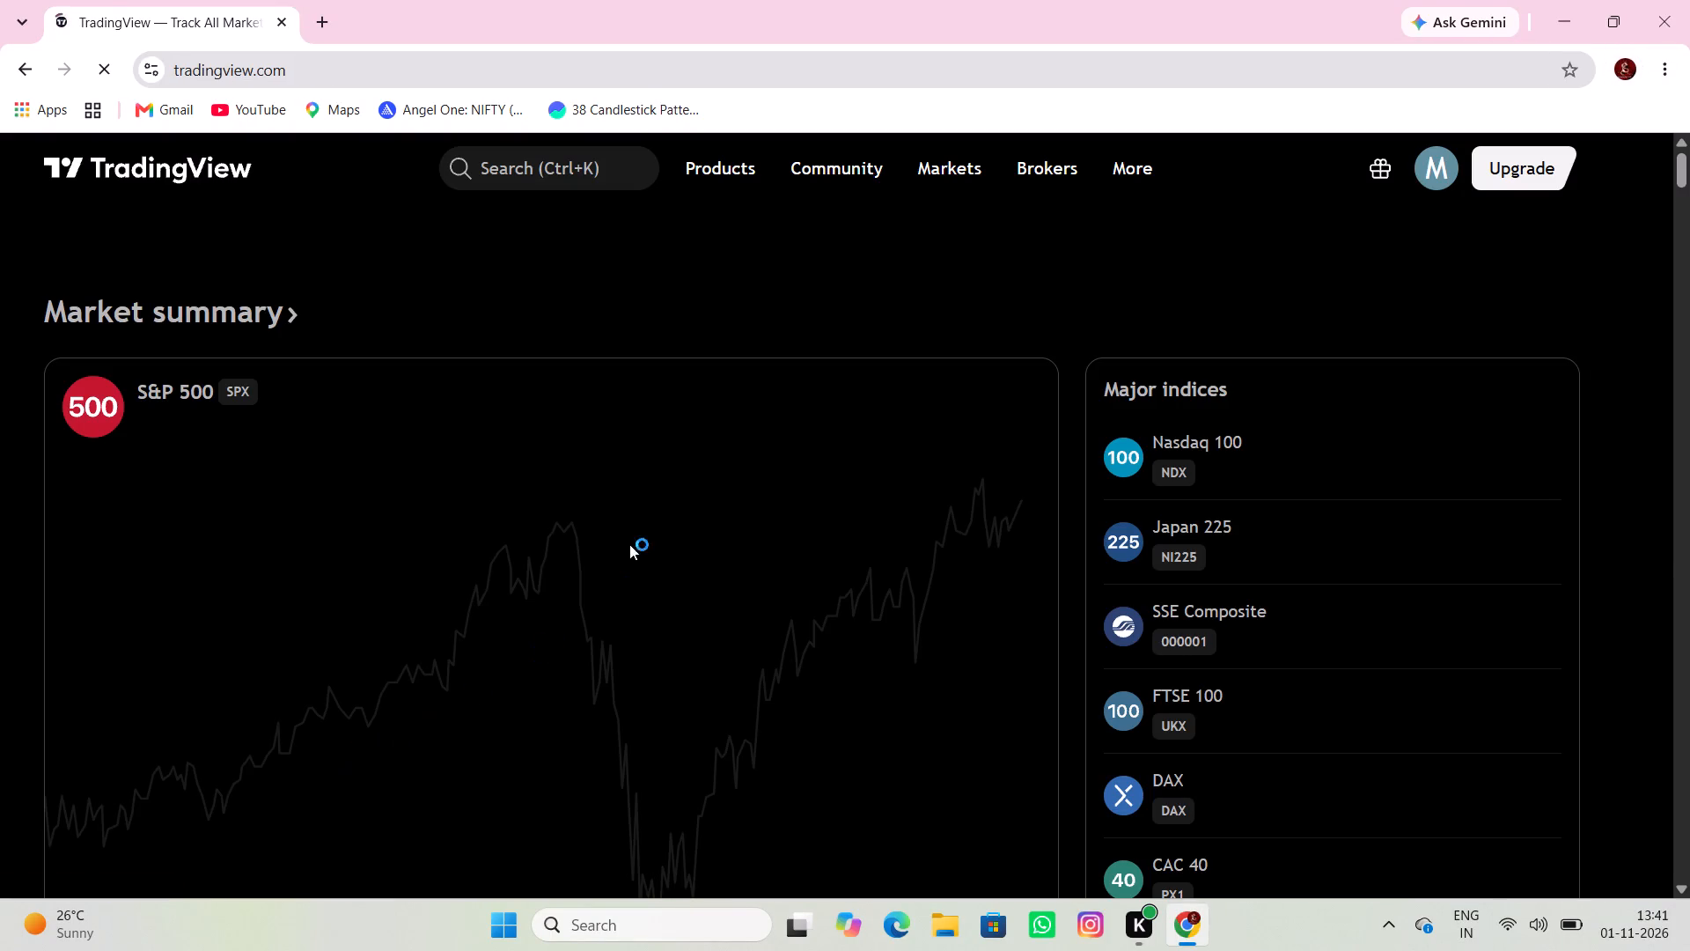
{"action": "left_click", "coordinate": [517, 164]}
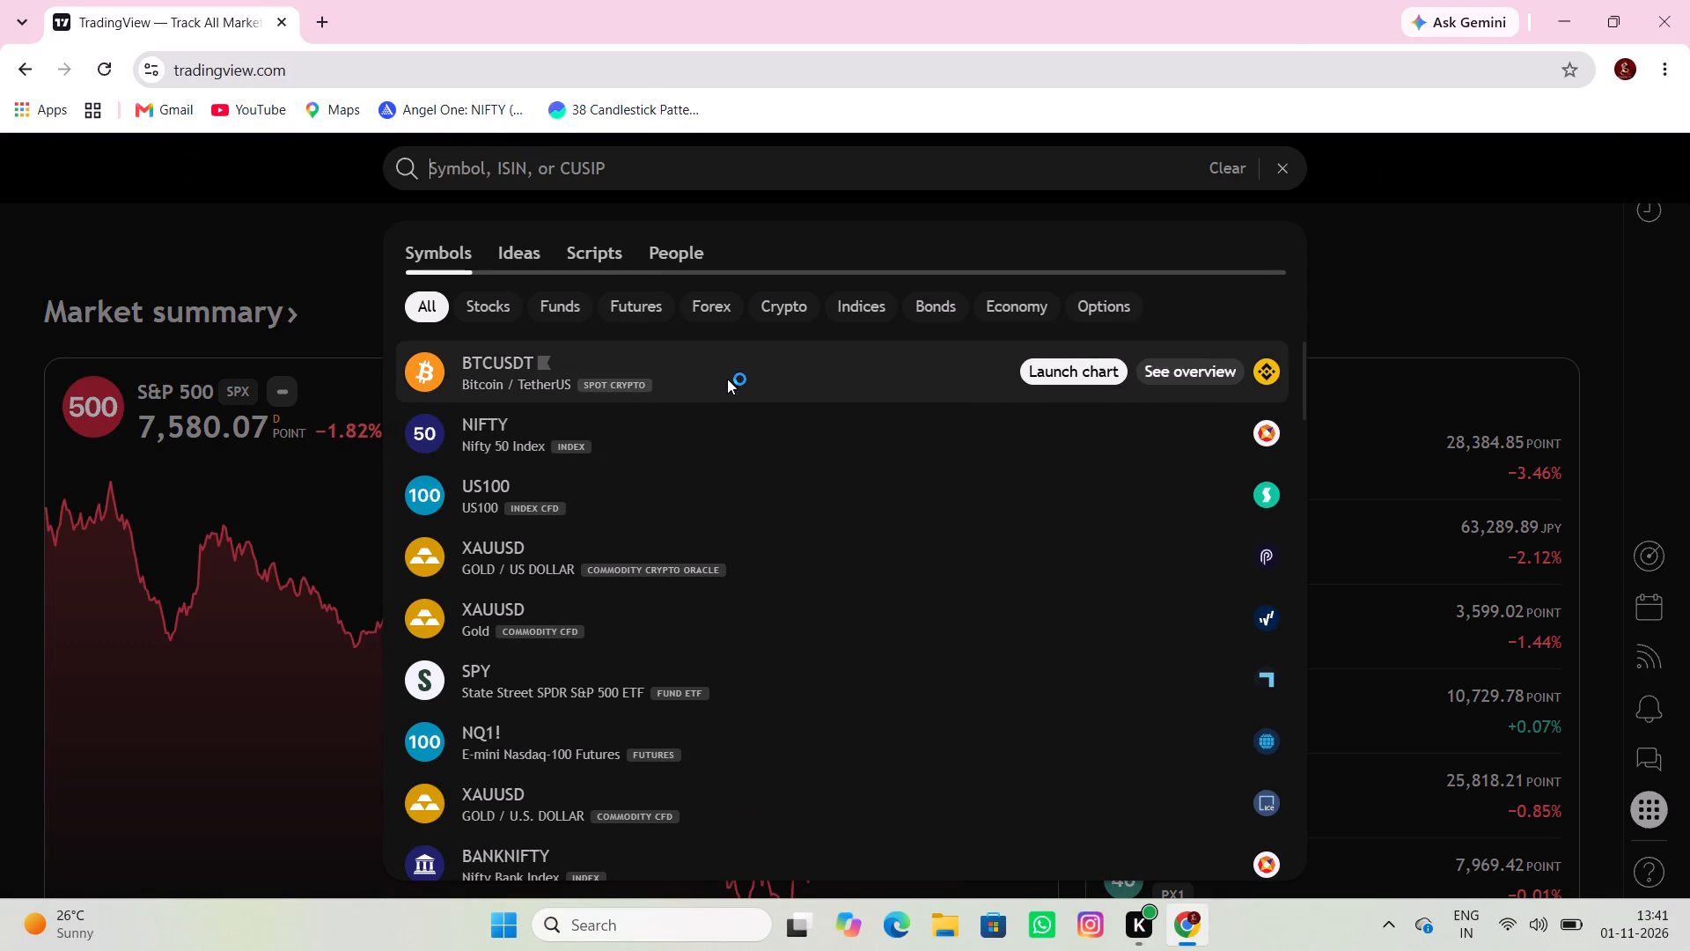
{"action": "left_click", "coordinate": [727, 375]}
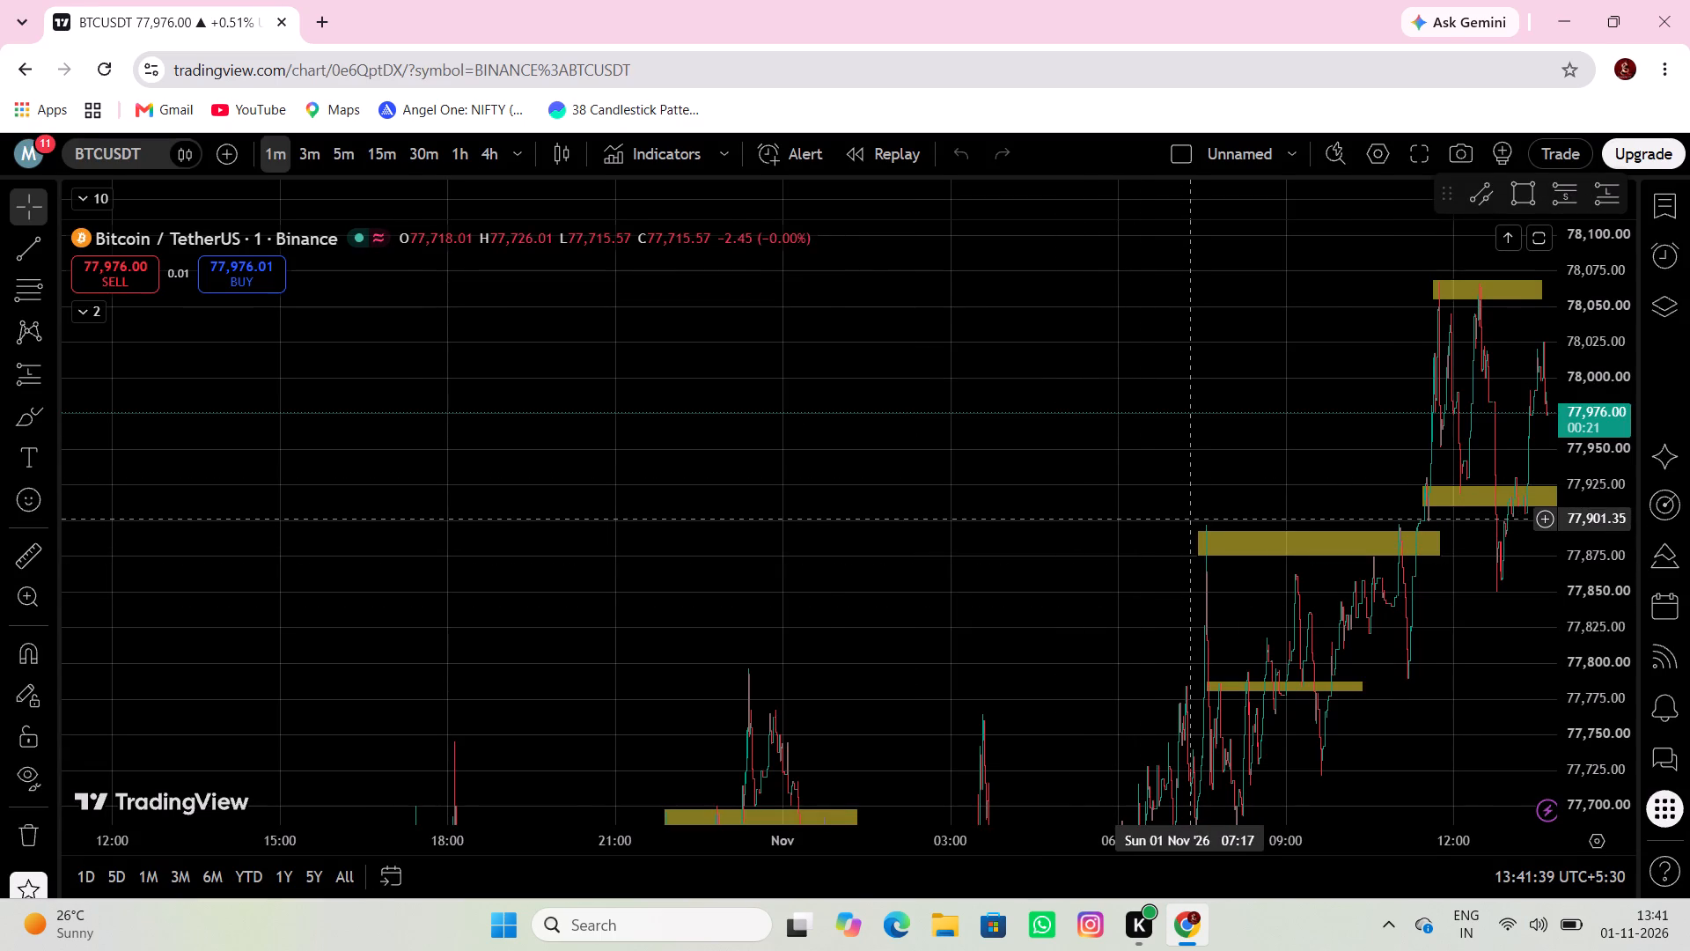
Remove all the existing yellow rectangle drawings from the BTCUSDT chart.
{"action": "scroll", "coordinate": [1187, 519], "scroll_direction": "down", "scroll_amount": 4}
{"action": "scroll", "coordinate": [1189, 525], "scroll_direction": "up", "scroll_amount": 5}
{"action": "left_click_drag", "start_coordinate": [1225, 510], "coordinate": [962, 517]}
{"action": "scroll", "coordinate": [1561, 524], "scroll_direction": "down", "scroll_amount": 9}
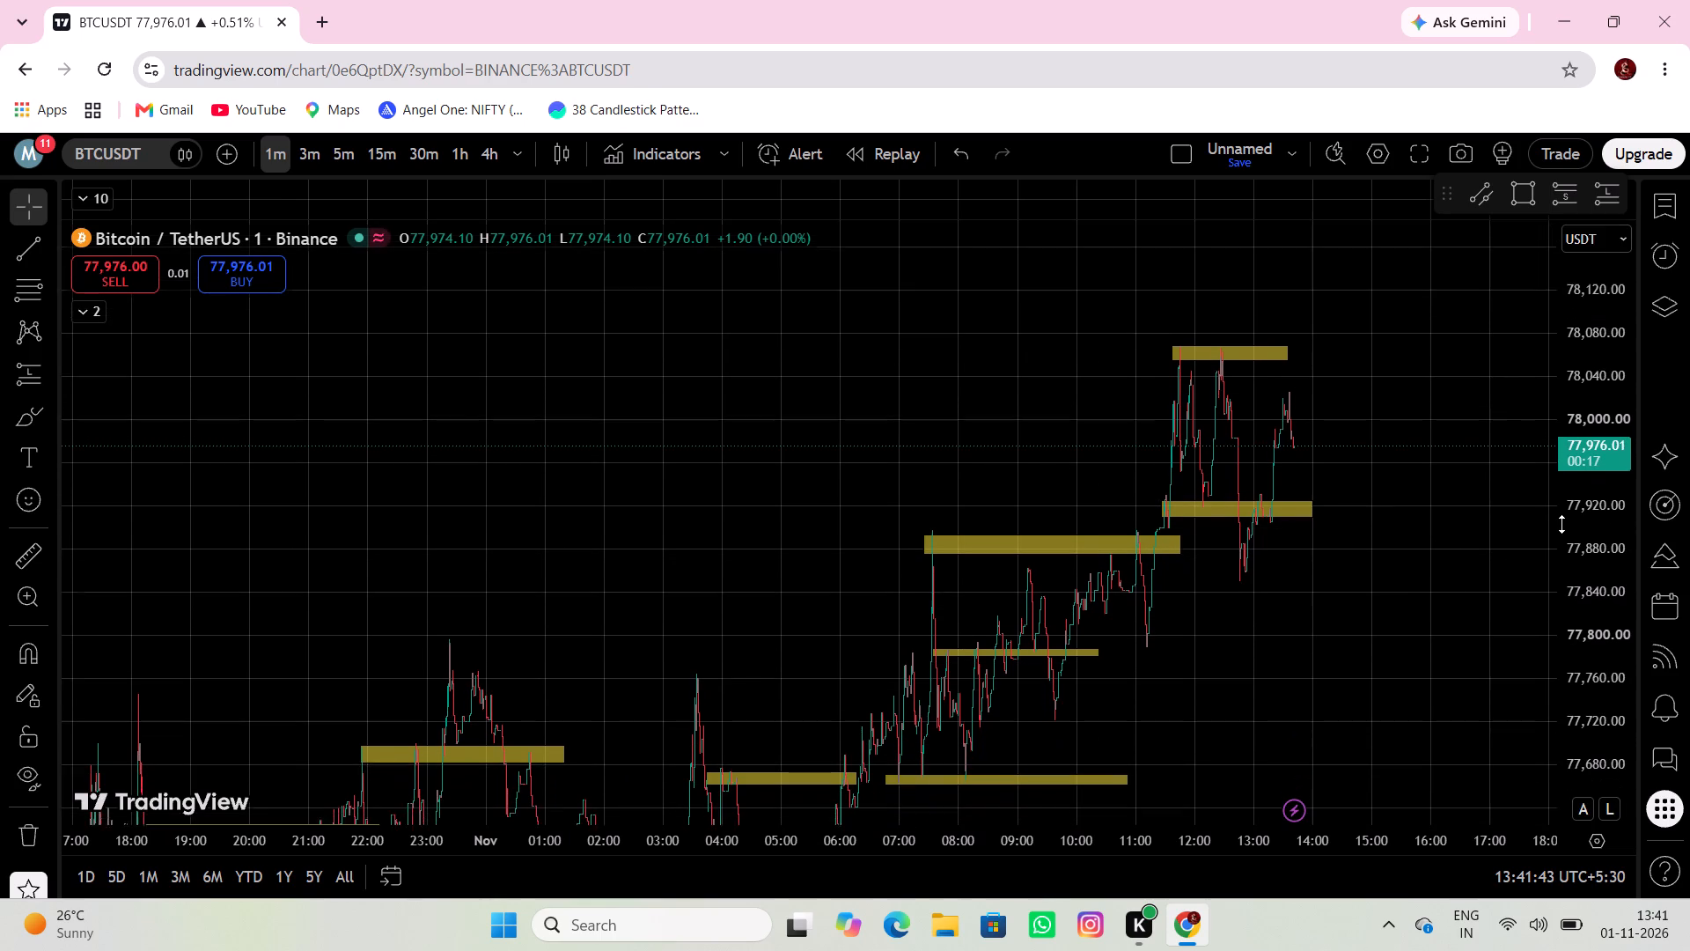
{"action": "scroll", "coordinate": [1561, 524], "scroll_direction": "down", "scroll_amount": 3}
{"action": "scroll", "coordinate": [1234, 564], "scroll_direction": "up", "scroll_amount": 2}
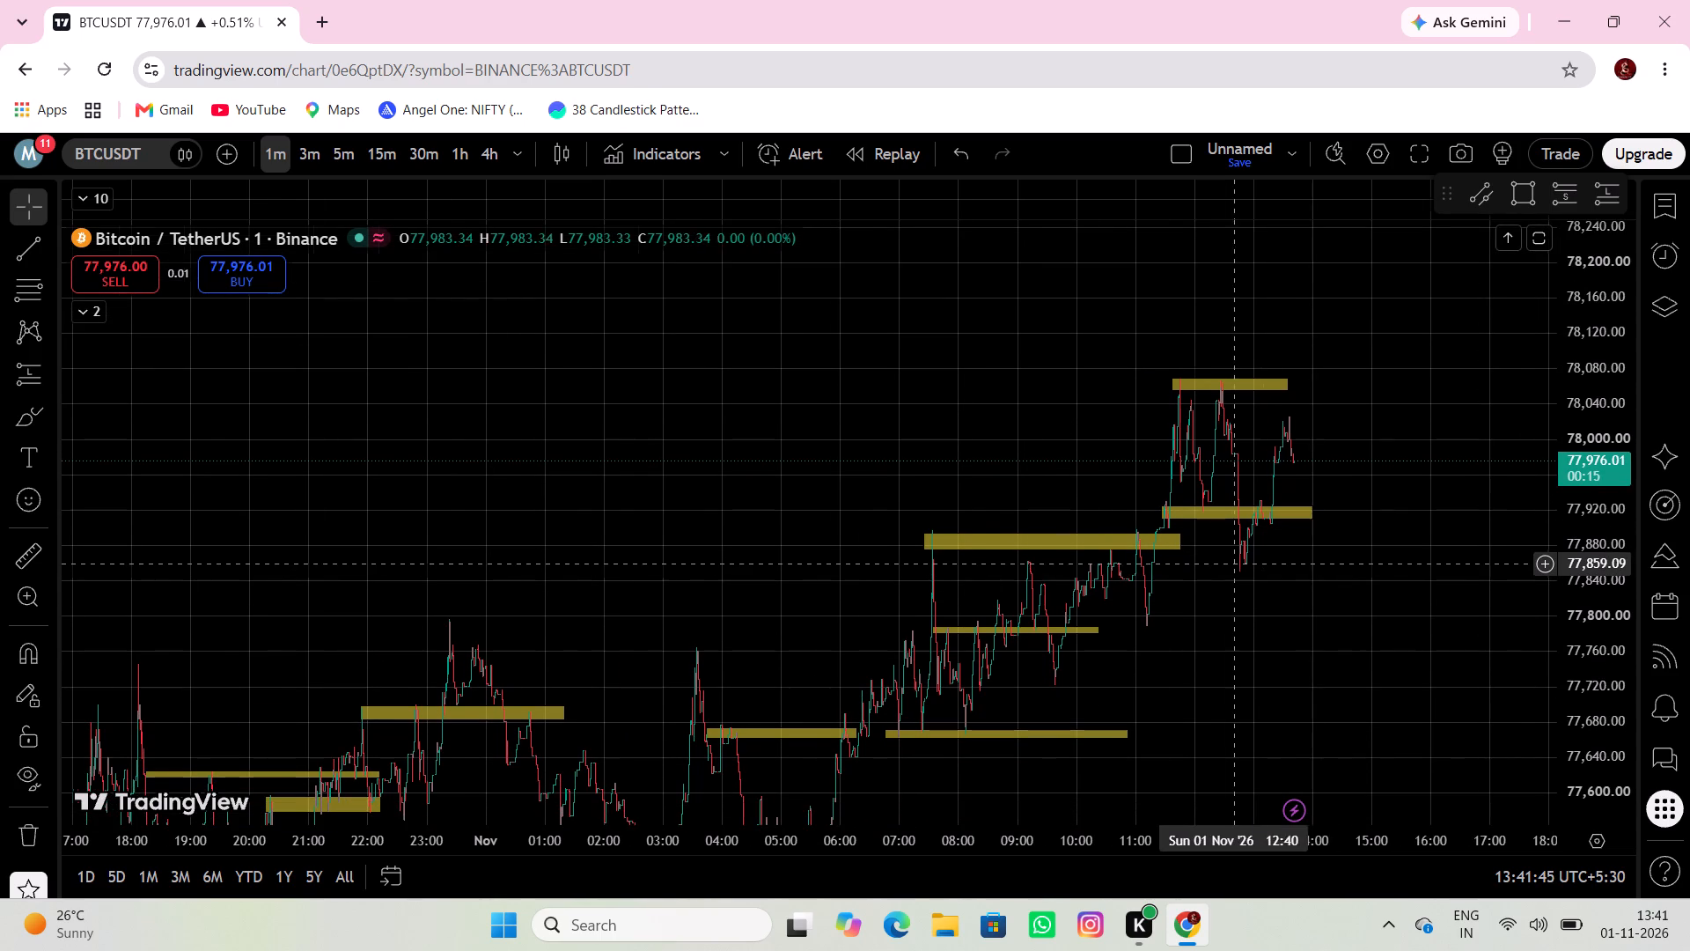
{"action": "scroll", "coordinate": [1234, 564], "scroll_direction": "up", "scroll_amount": 2}
{"action": "left_click_drag", "start_coordinate": [1297, 489], "coordinate": [1092, 572]}
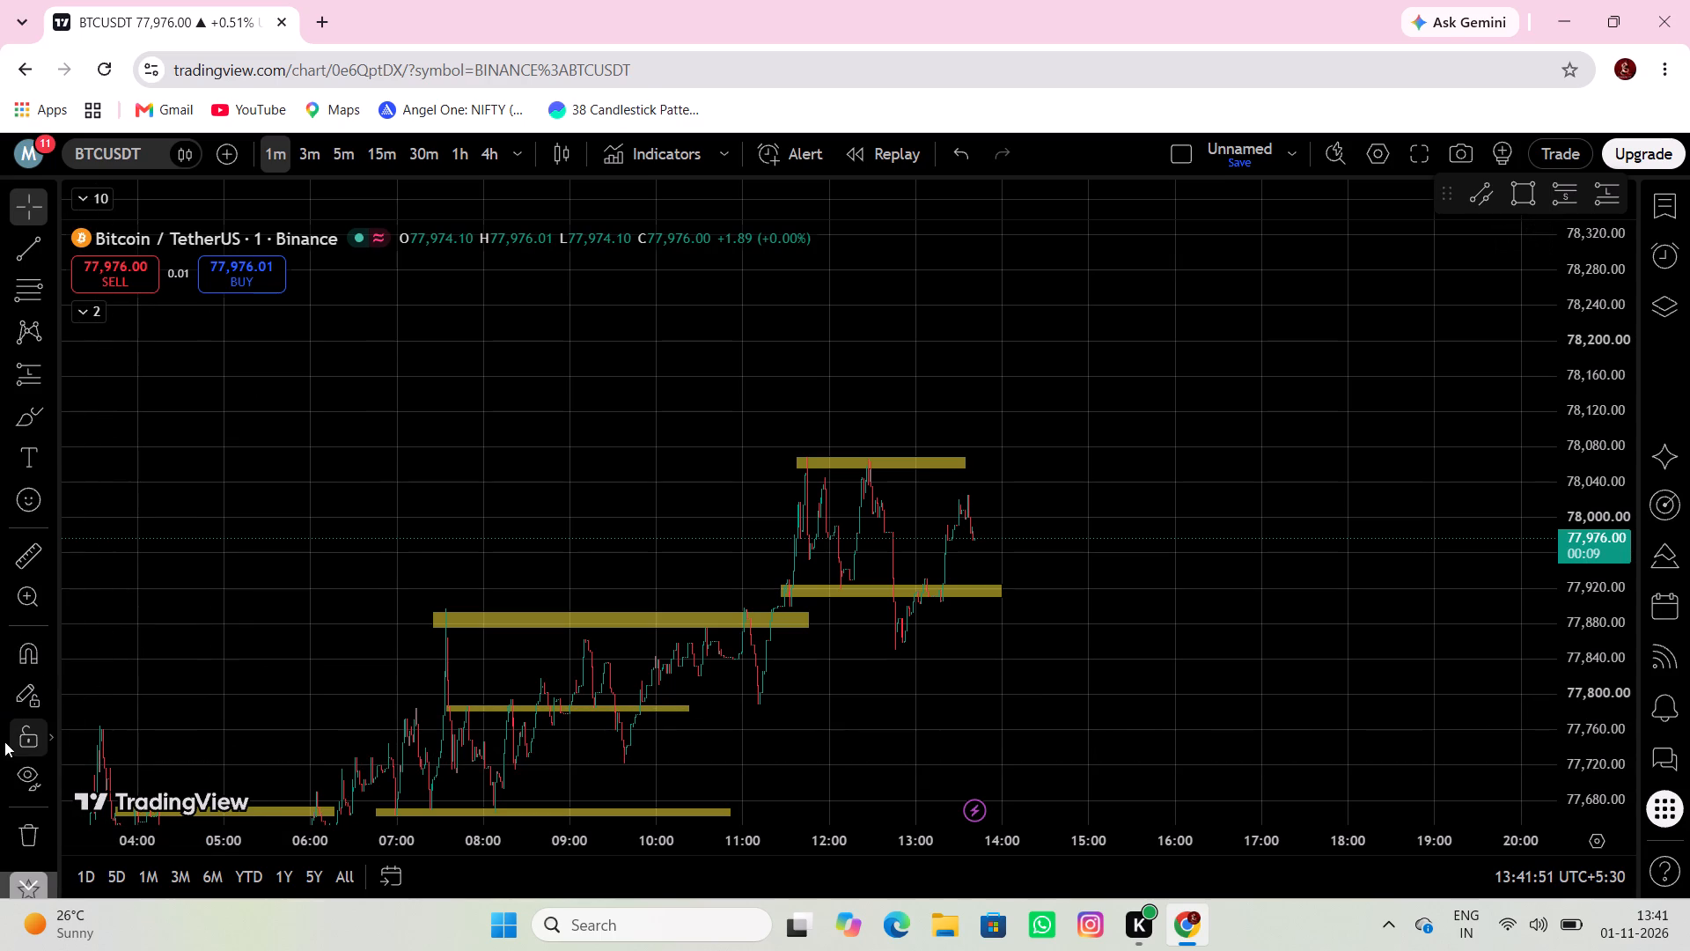
{"action": "left_click", "coordinate": [36, 842]}
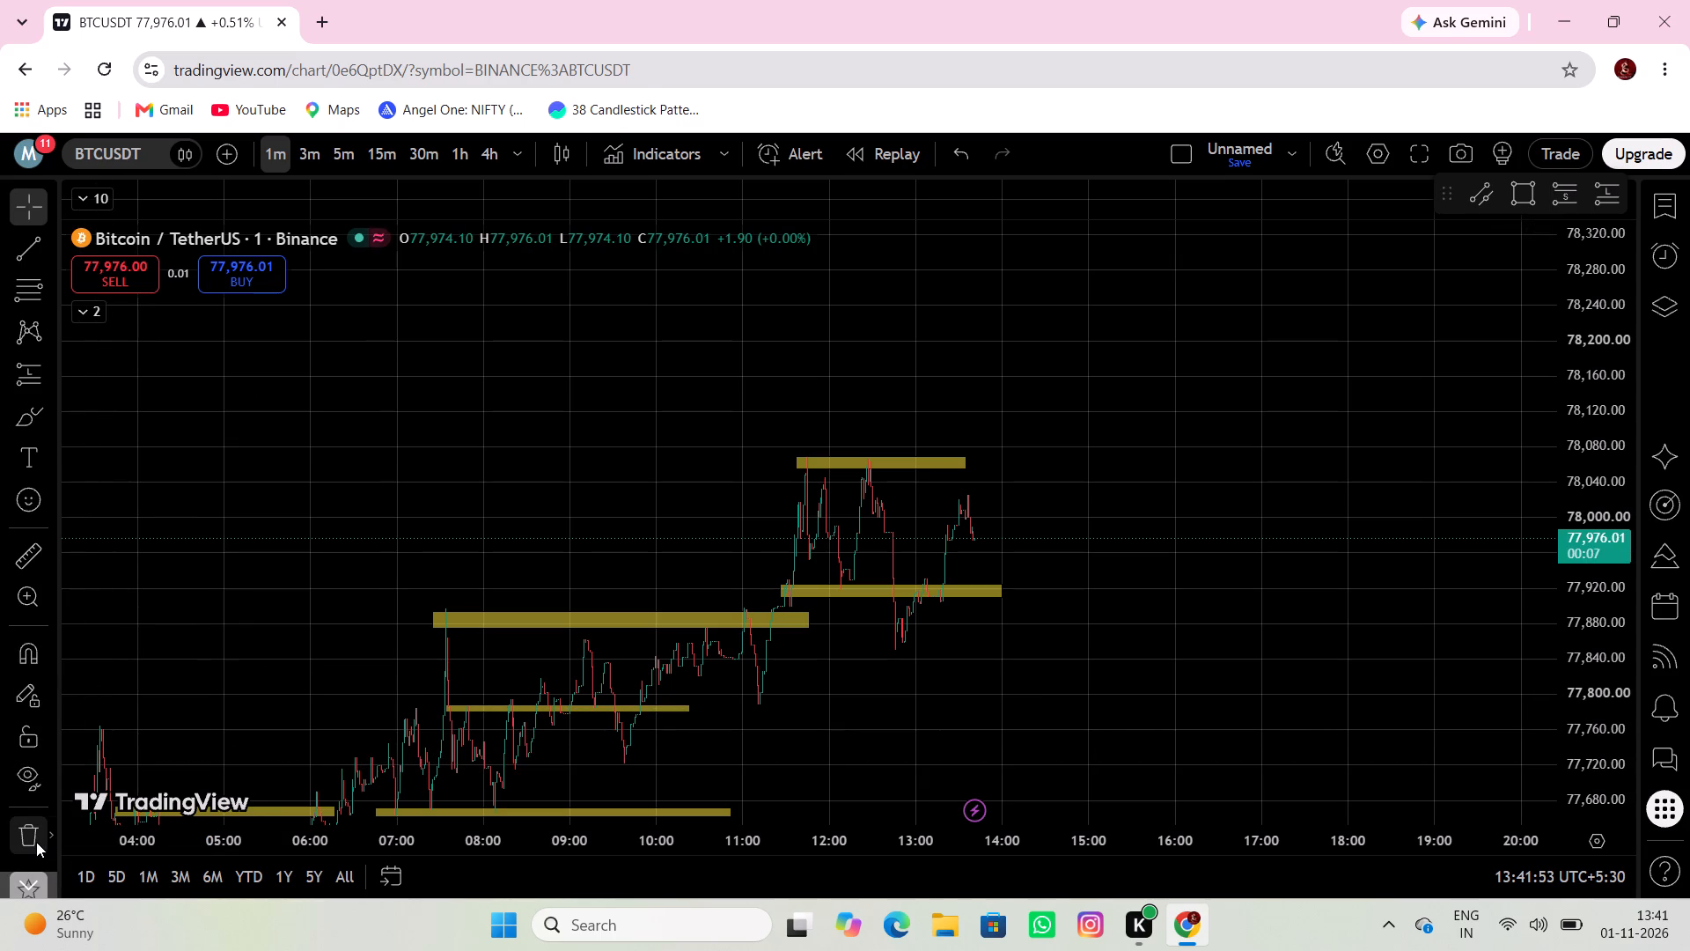
{"action": "left_click", "coordinate": [105, 755]}
Draw a thin rectangle along the recent highs, about 78,057 to 78,080, spanning 11:11 to 15:16 on 1 Nov.
{"action": "scroll", "coordinate": [755, 564], "scroll_direction": "down", "scroll_amount": 2}
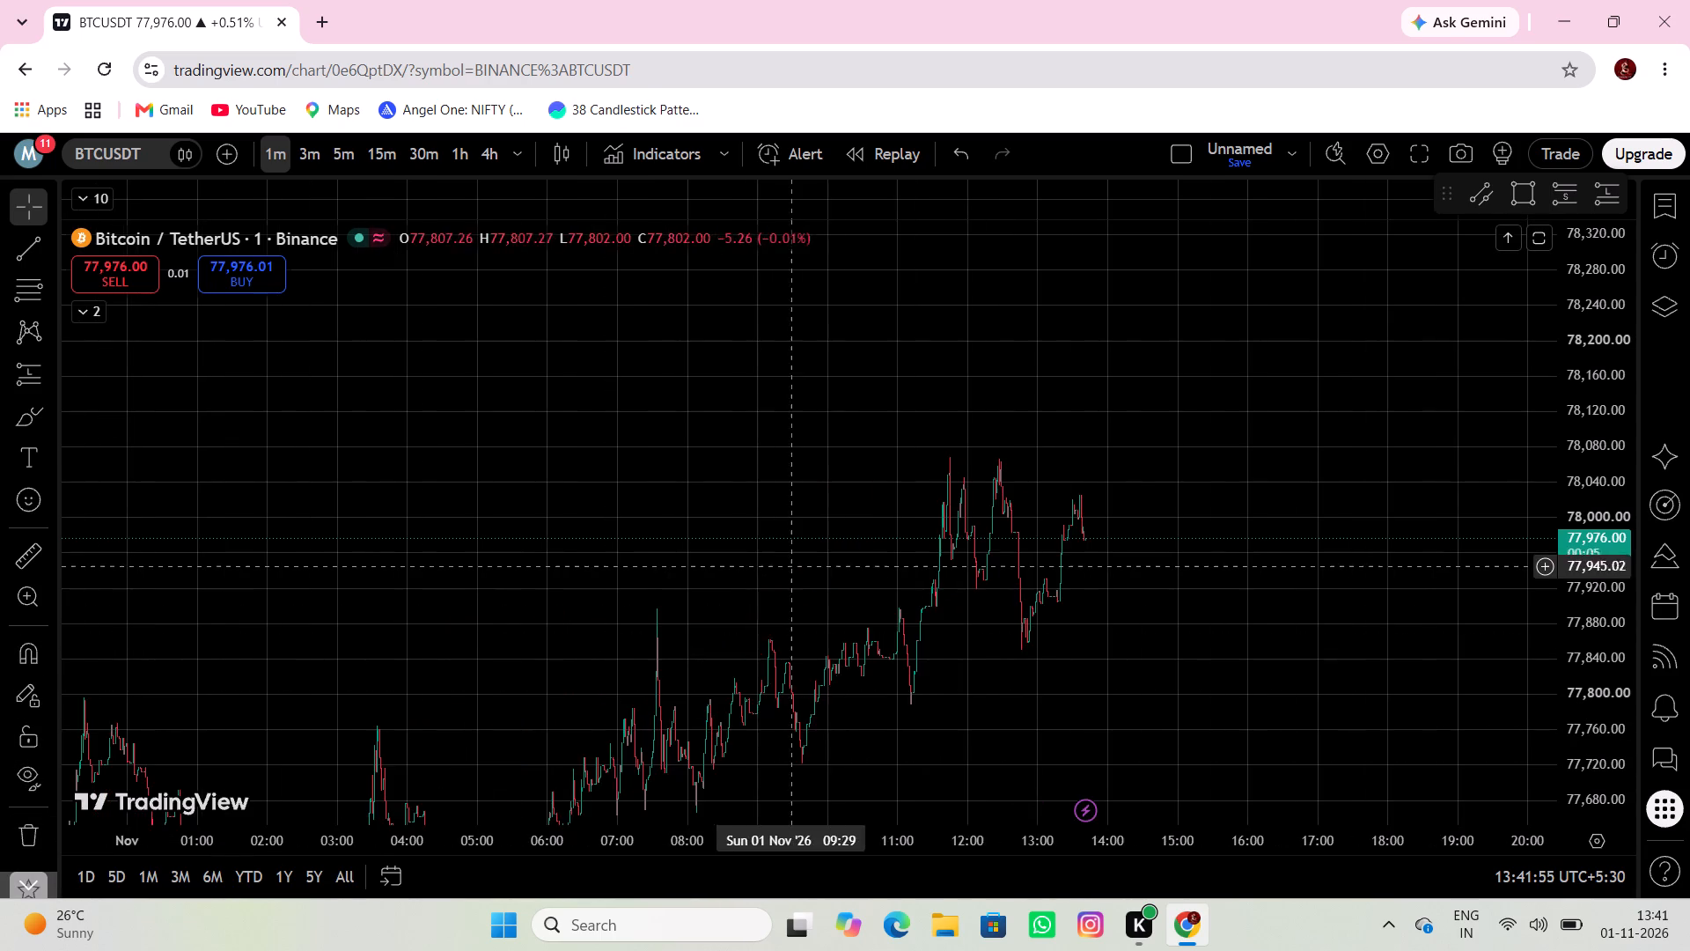
{"action": "left_click_drag", "start_coordinate": [934, 576], "coordinate": [1193, 396]}
{"action": "scroll", "coordinate": [1563, 533], "scroll_direction": "down", "scroll_amount": 5}
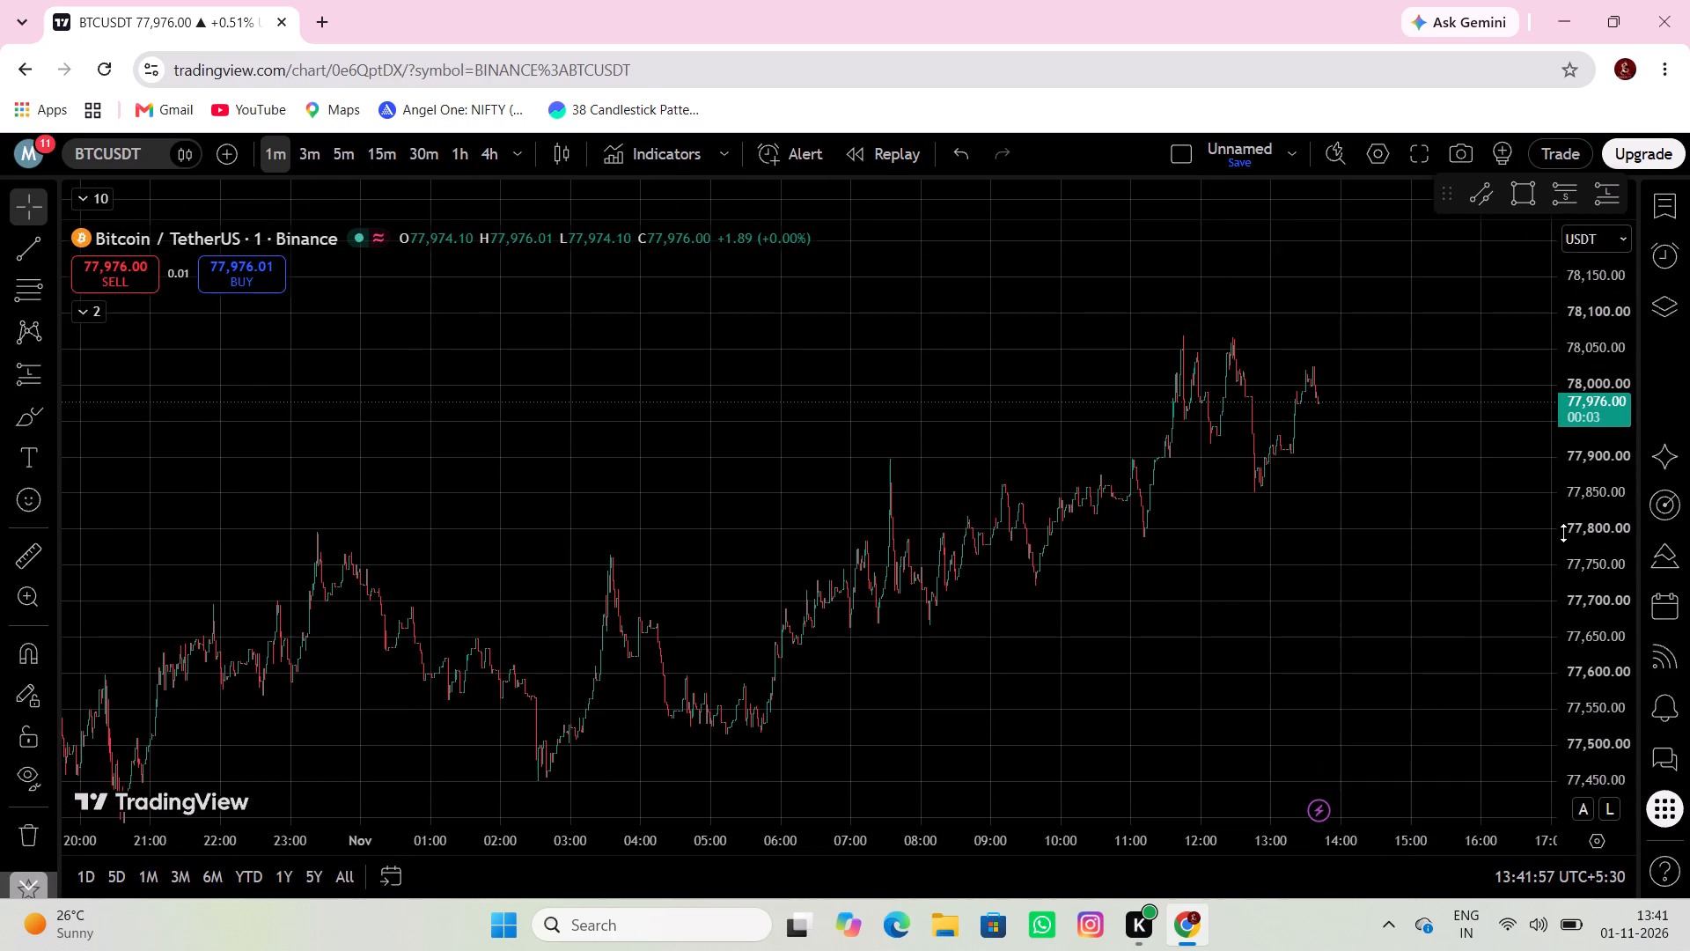
{"action": "scroll", "coordinate": [1563, 533], "scroll_direction": "down", "scroll_amount": 10}
{"action": "left_click_drag", "start_coordinate": [1001, 672], "coordinate": [1385, 432]}
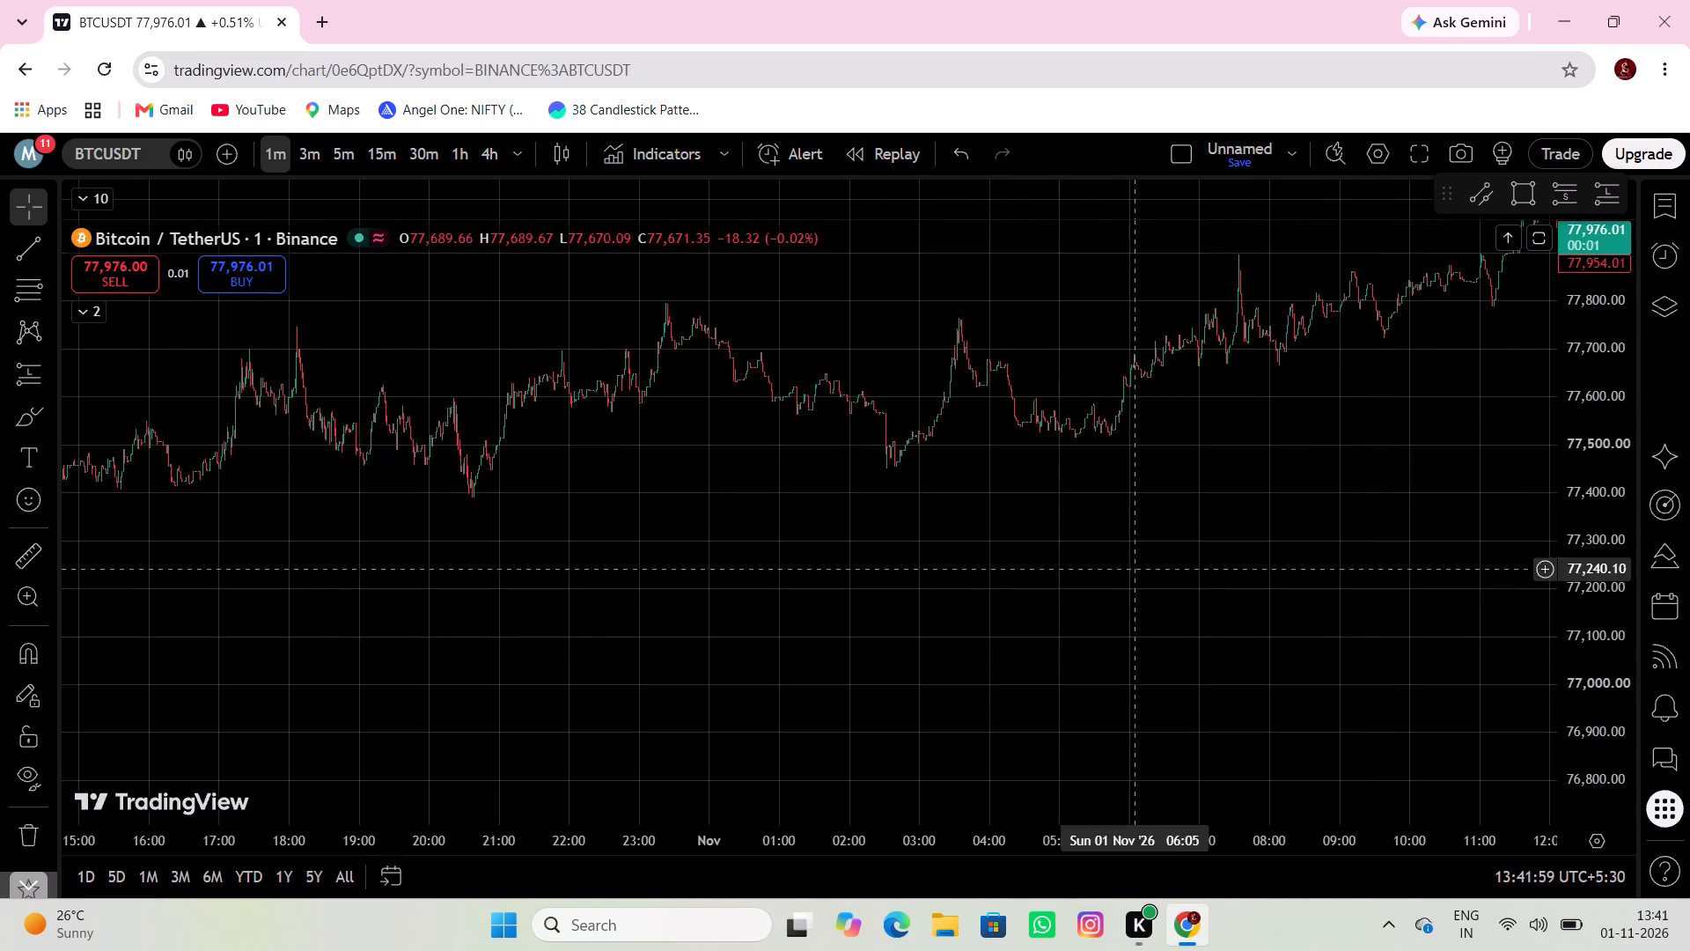
{"action": "left_click_drag", "start_coordinate": [626, 662], "coordinate": [27, 815]}
{"action": "left_click_drag", "start_coordinate": [760, 499], "coordinate": [731, 628]}
{"action": "scroll", "coordinate": [712, 616], "scroll_direction": "up", "scroll_amount": 4}
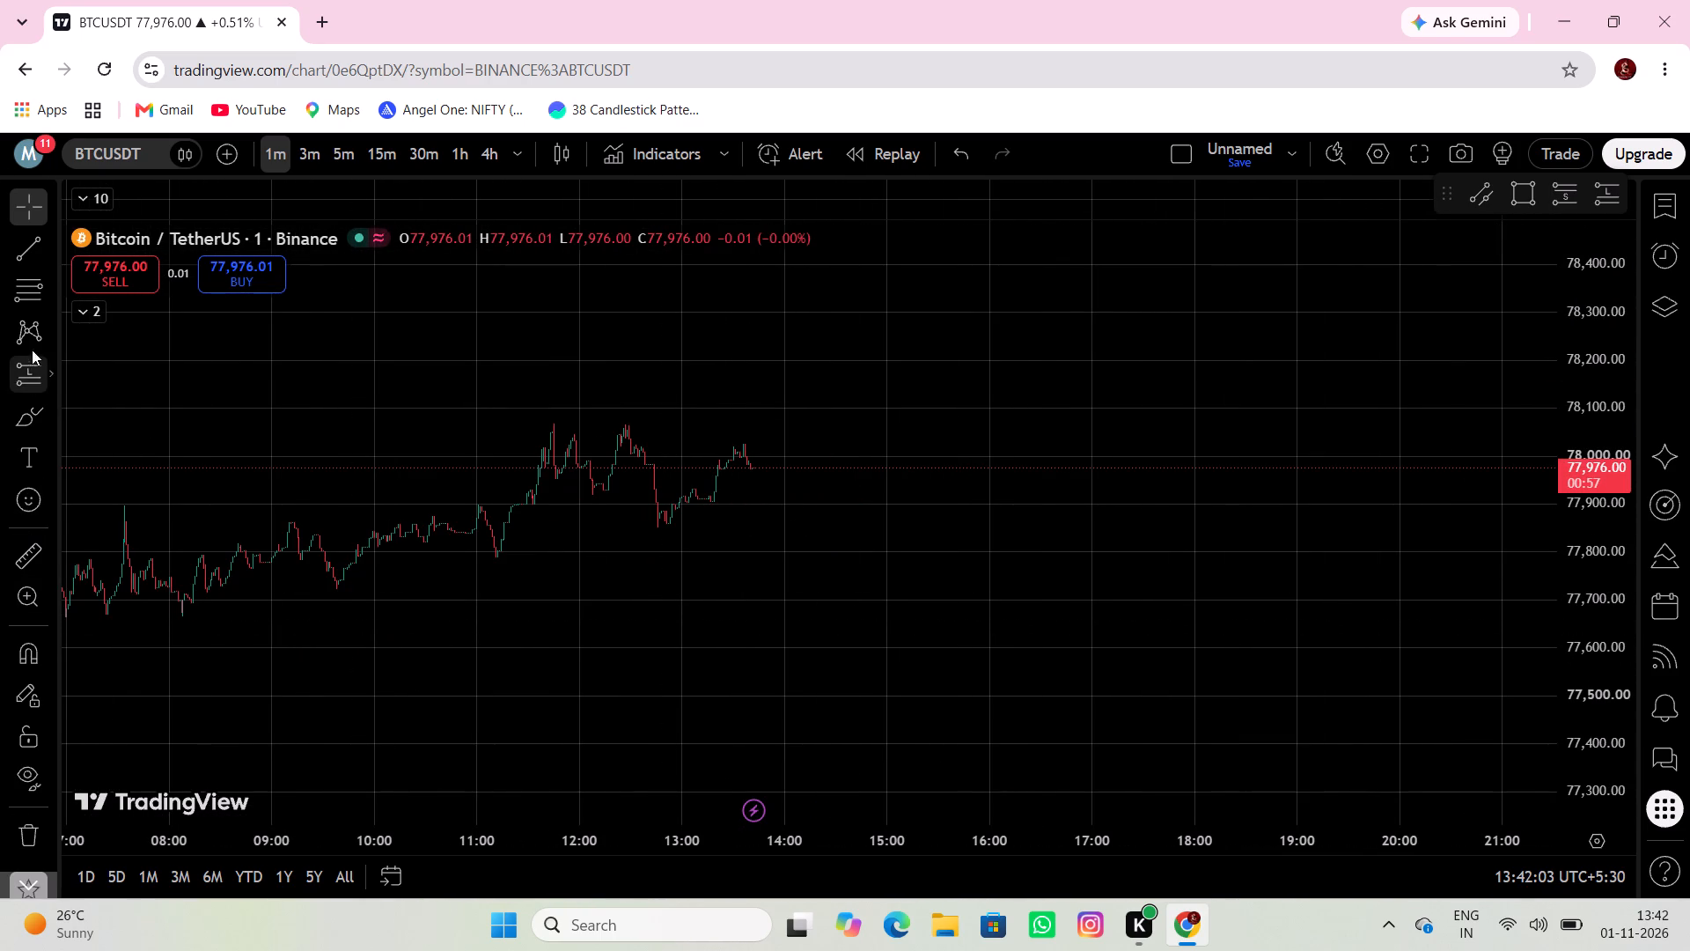
{"action": "left_click", "coordinate": [50, 414]}
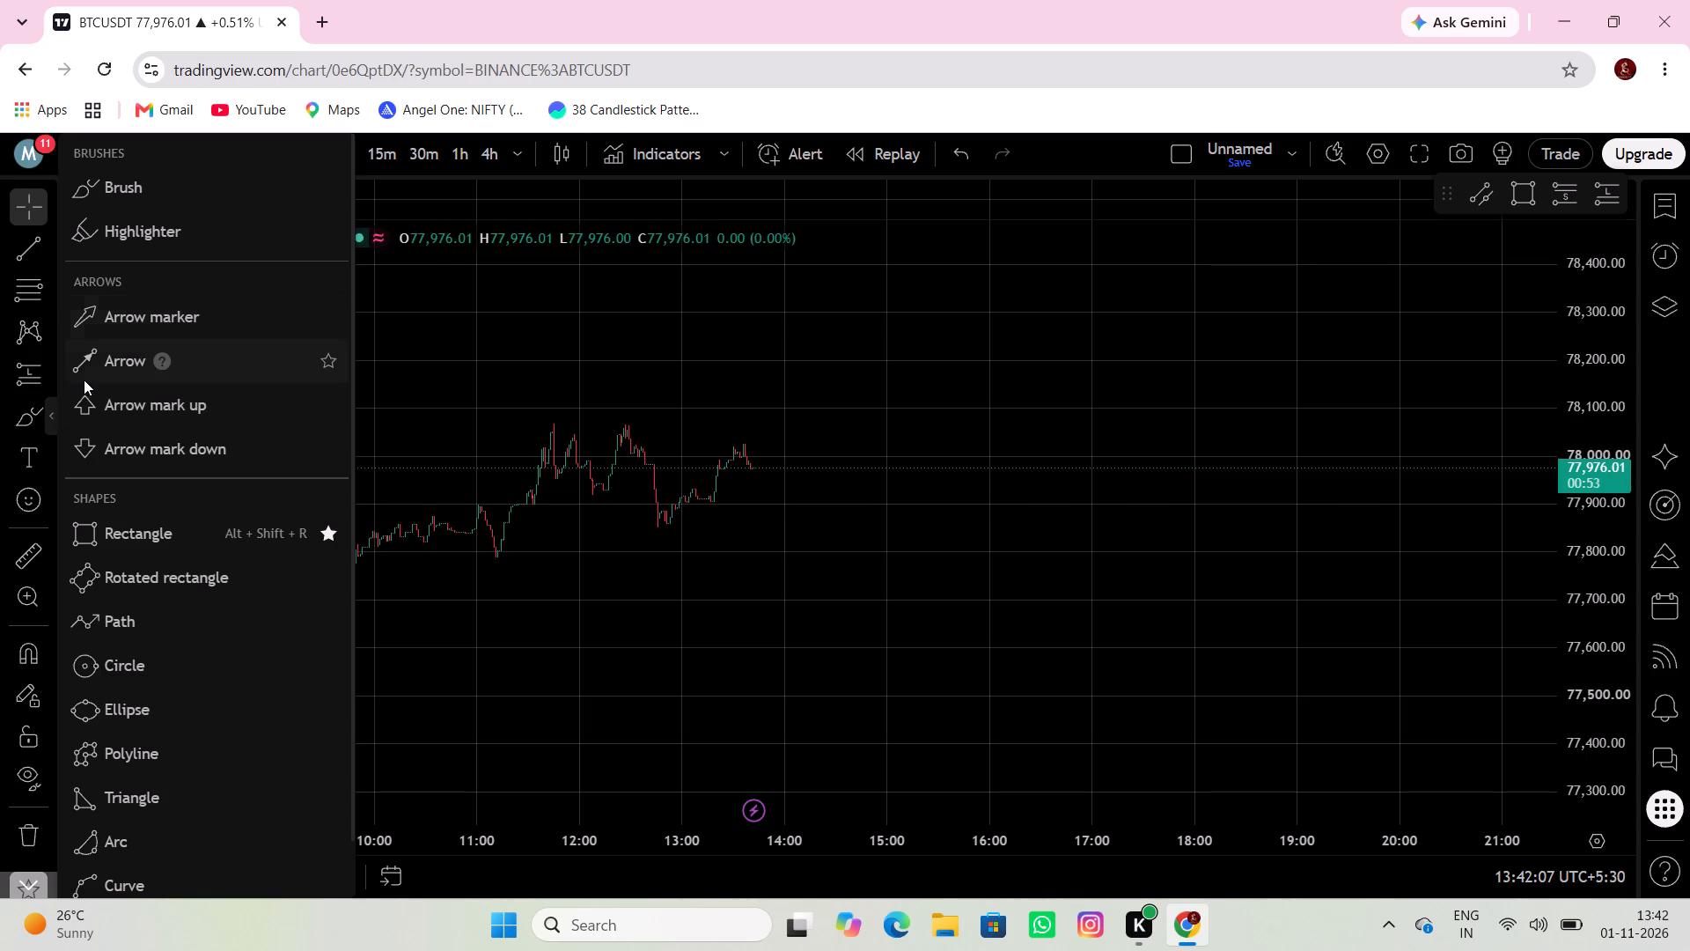
{"action": "left_click", "coordinate": [100, 540]}
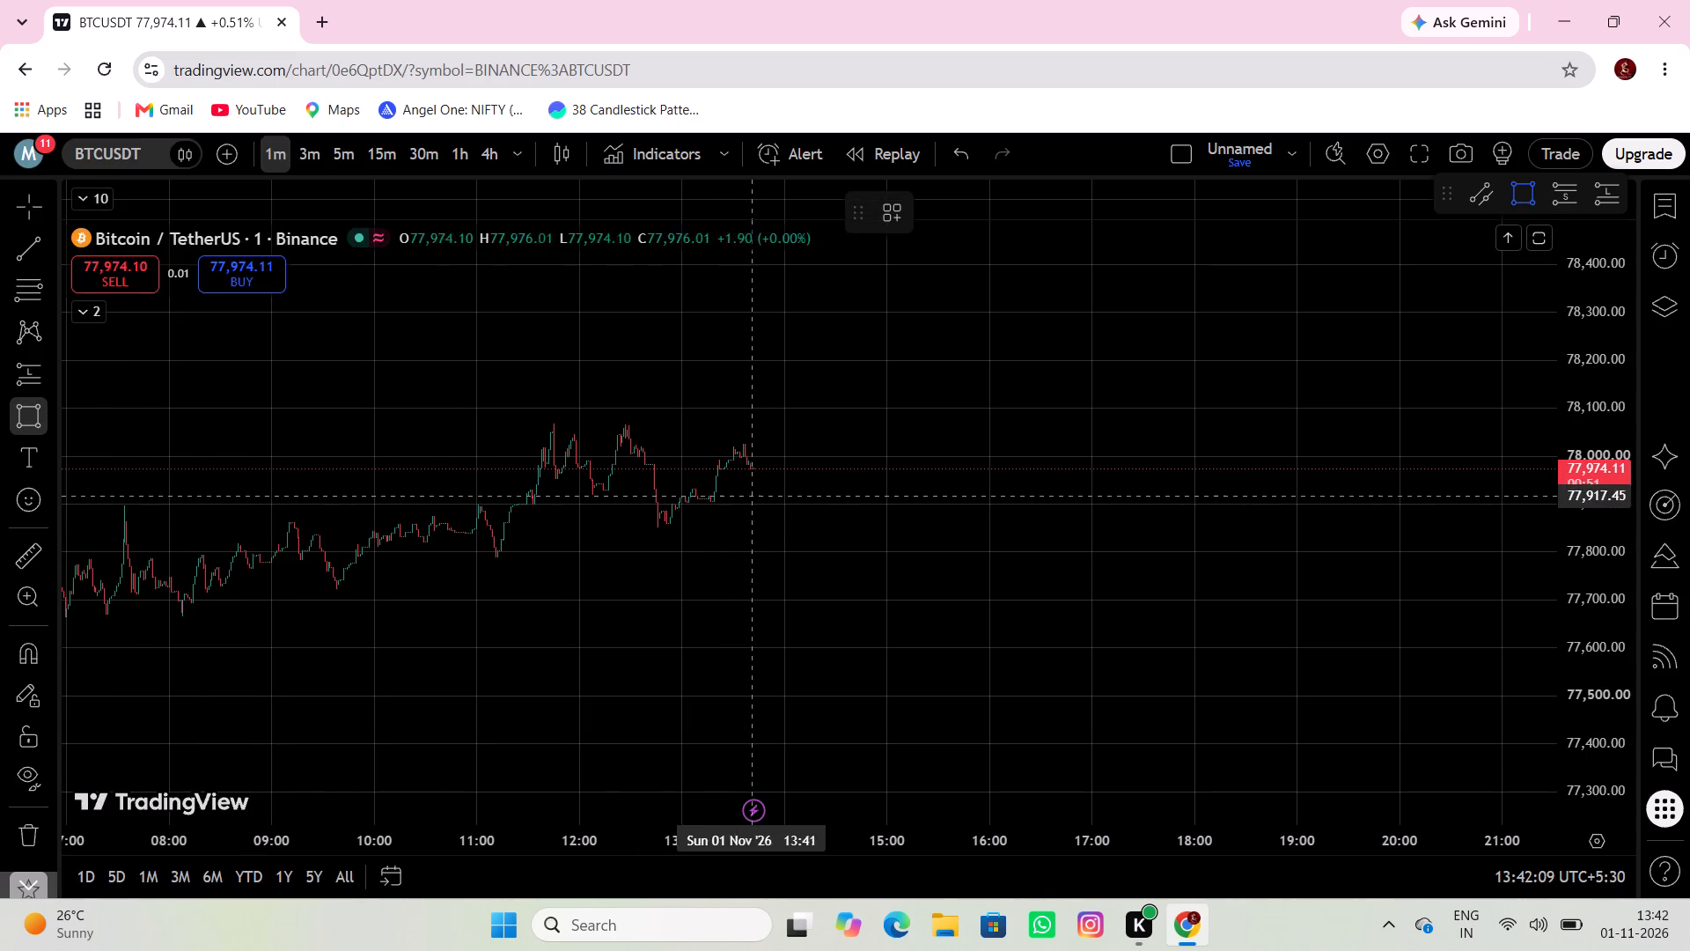
{"action": "left_click", "coordinate": [496, 417]}
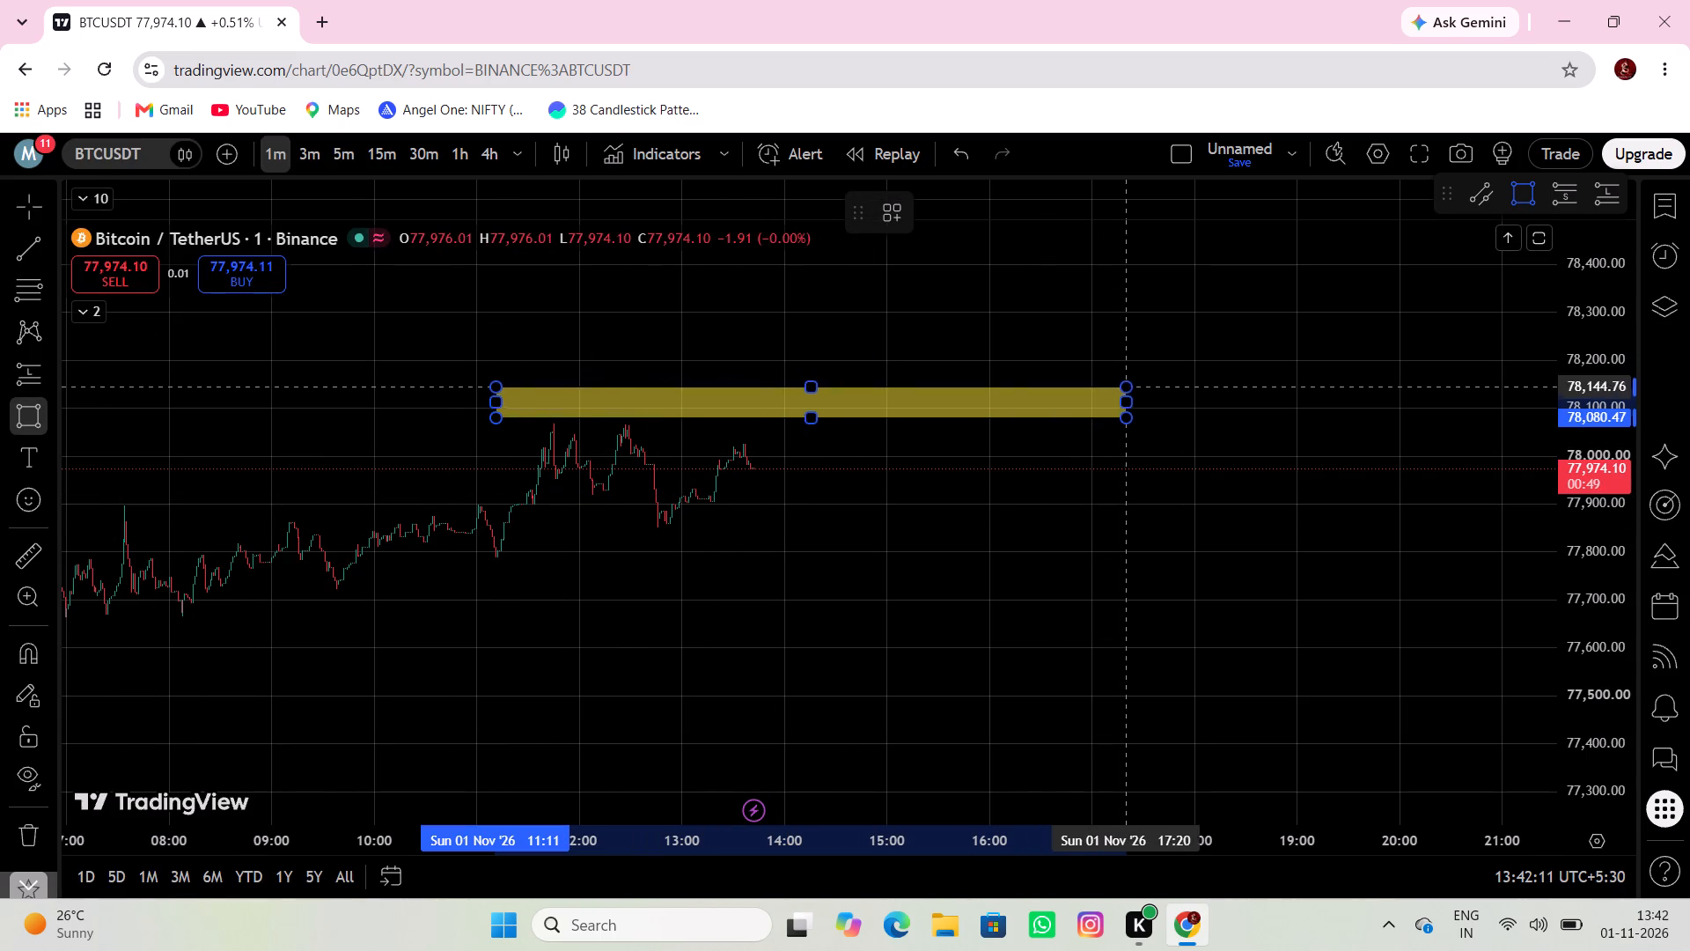
{"action": "left_click", "coordinate": [1139, 405]}
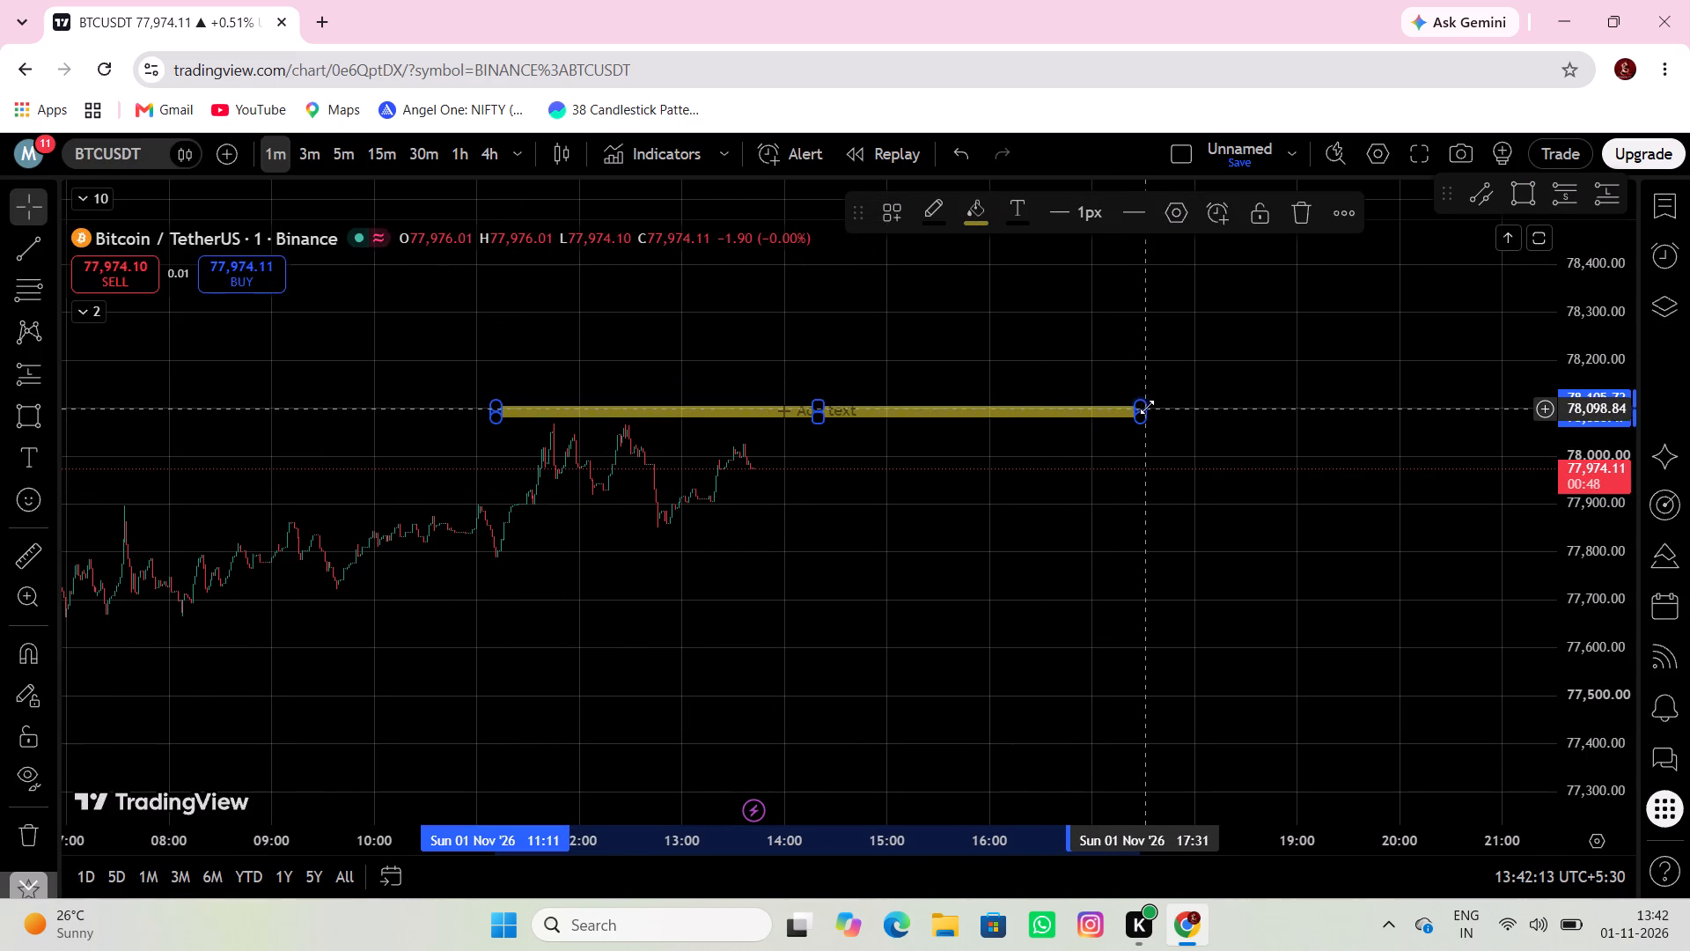
{"action": "left_click_drag", "start_coordinate": [1143, 409], "coordinate": [891, 446]}
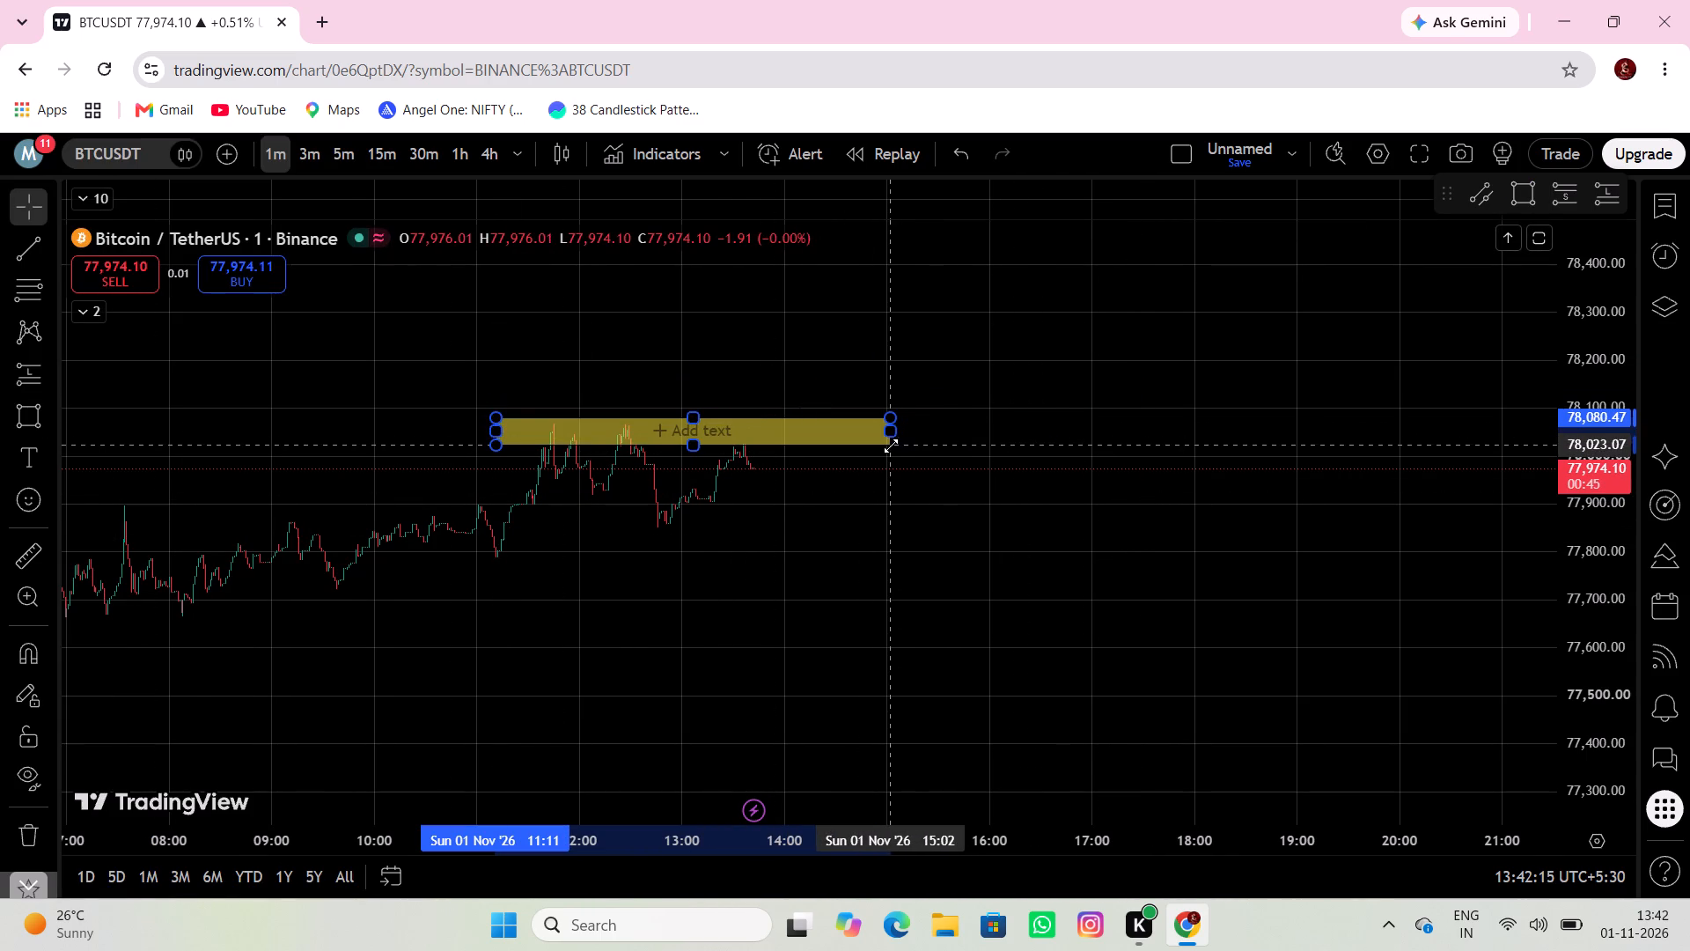
{"action": "left_click_drag", "start_coordinate": [891, 446], "coordinate": [915, 429]}
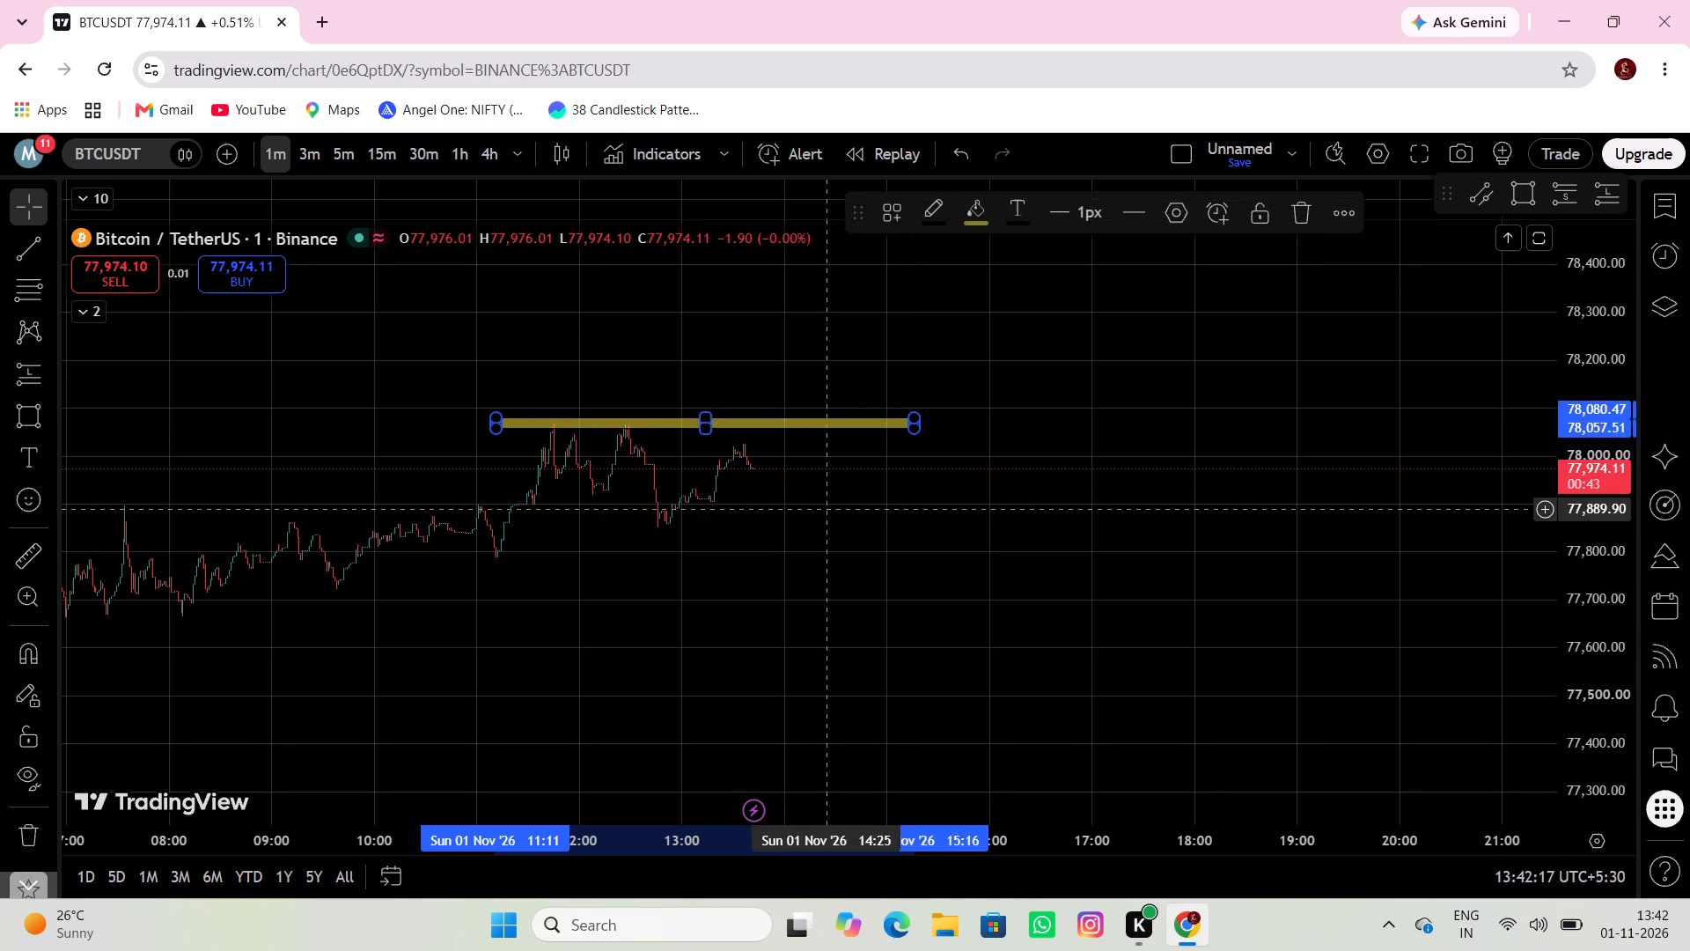
Draw a support rectangle below the recent highs, about 77,871 to 77,924, spanning 10:38 to 15:36 on 1 Nov.
{"action": "left_click_drag", "start_coordinate": [820, 512], "coordinate": [870, 507]}
{"action": "left_click", "coordinate": [29, 421]}
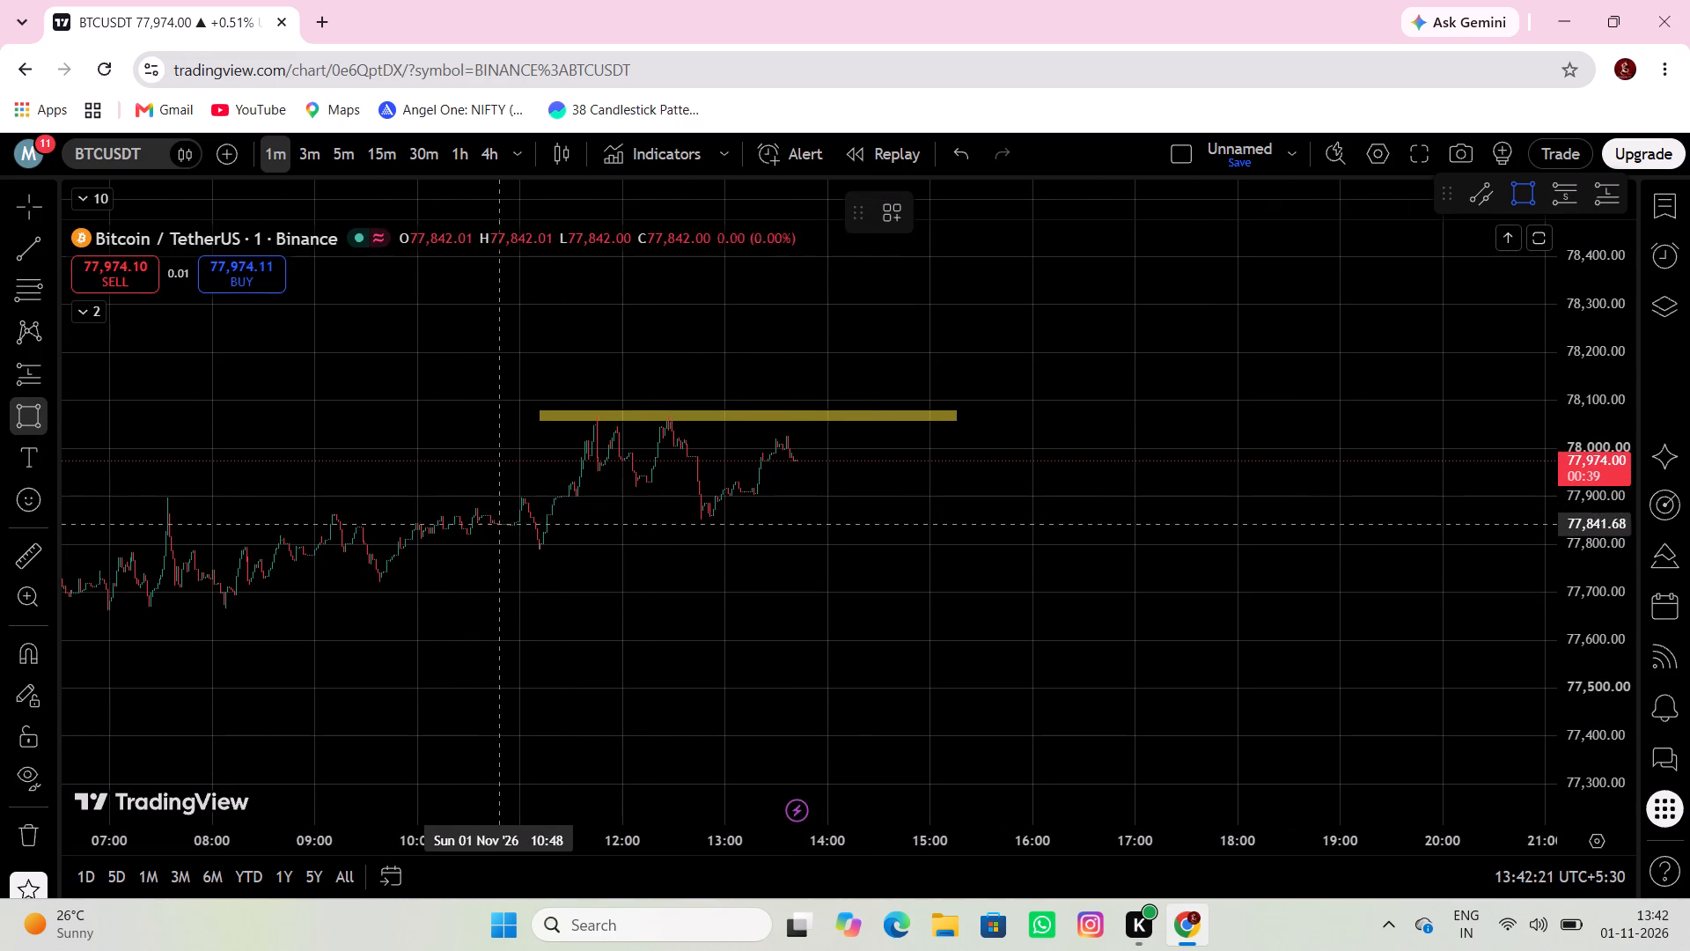
{"action": "left_click_drag", "start_coordinate": [482, 485], "coordinate": [492, 484]}
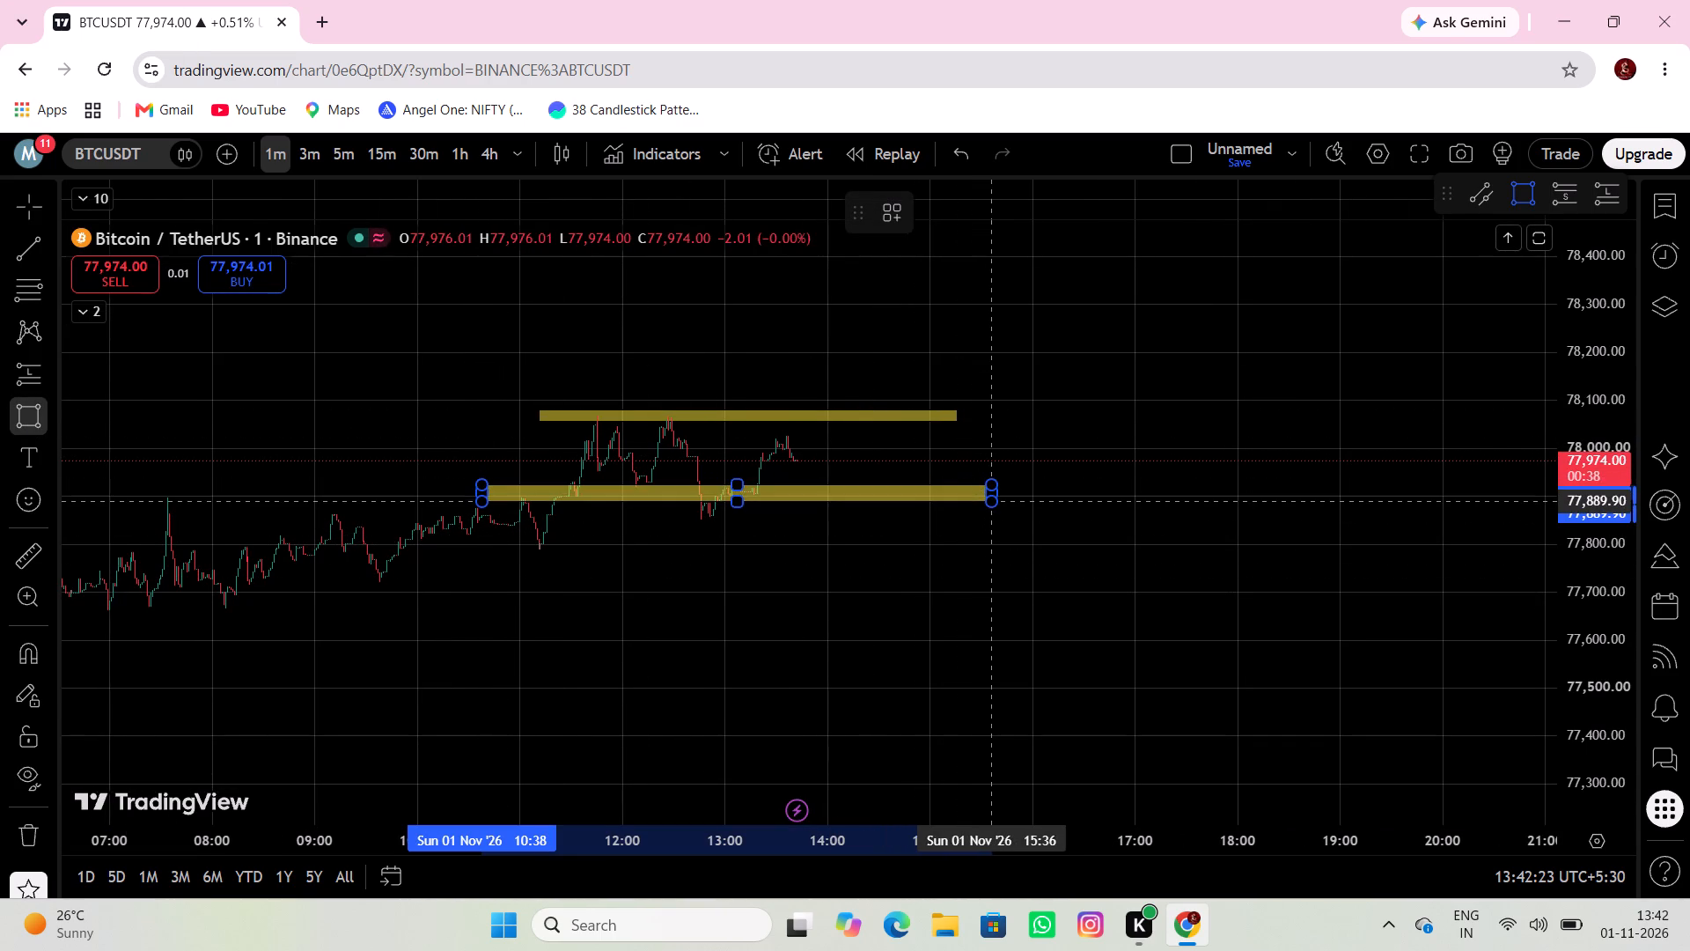
{"action": "left_click", "coordinate": [990, 510]}
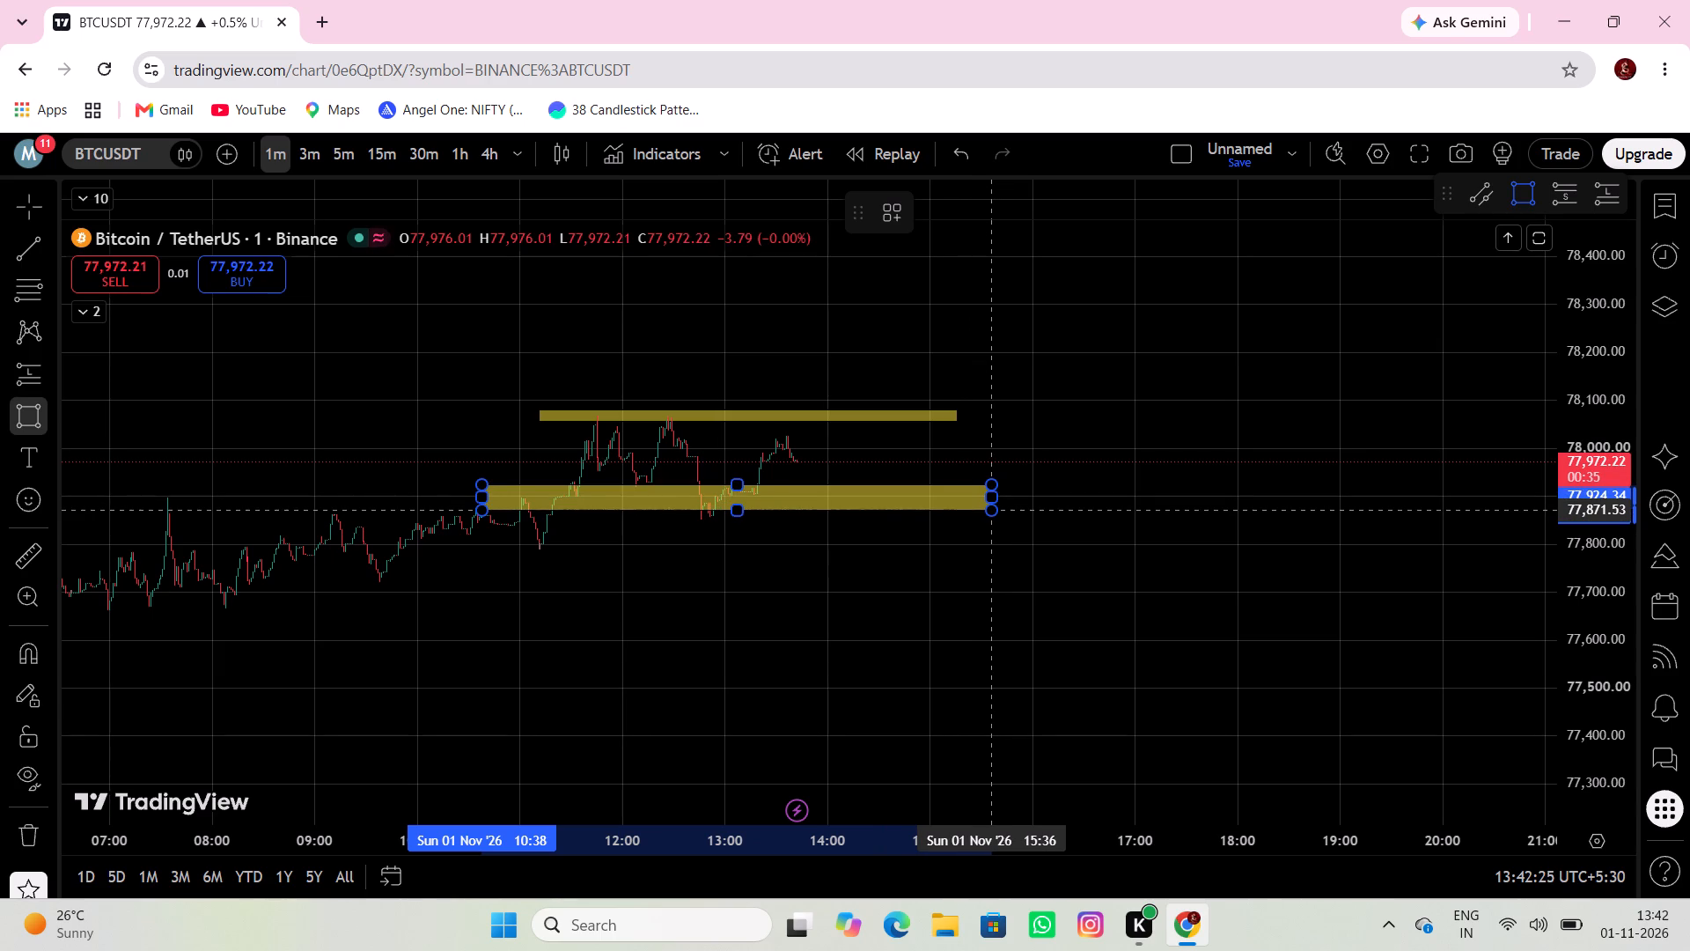
Draw a rectangle over the overnight highs, about 77,780 to 77,807, from 22:28 on 31 Oct to about 07:30 on 1 Nov.
{"action": "left_click_drag", "start_coordinate": [860, 575], "coordinate": [1122, 546]}
{"action": "scroll", "coordinate": [1078, 565], "scroll_direction": "down", "scroll_amount": 3}
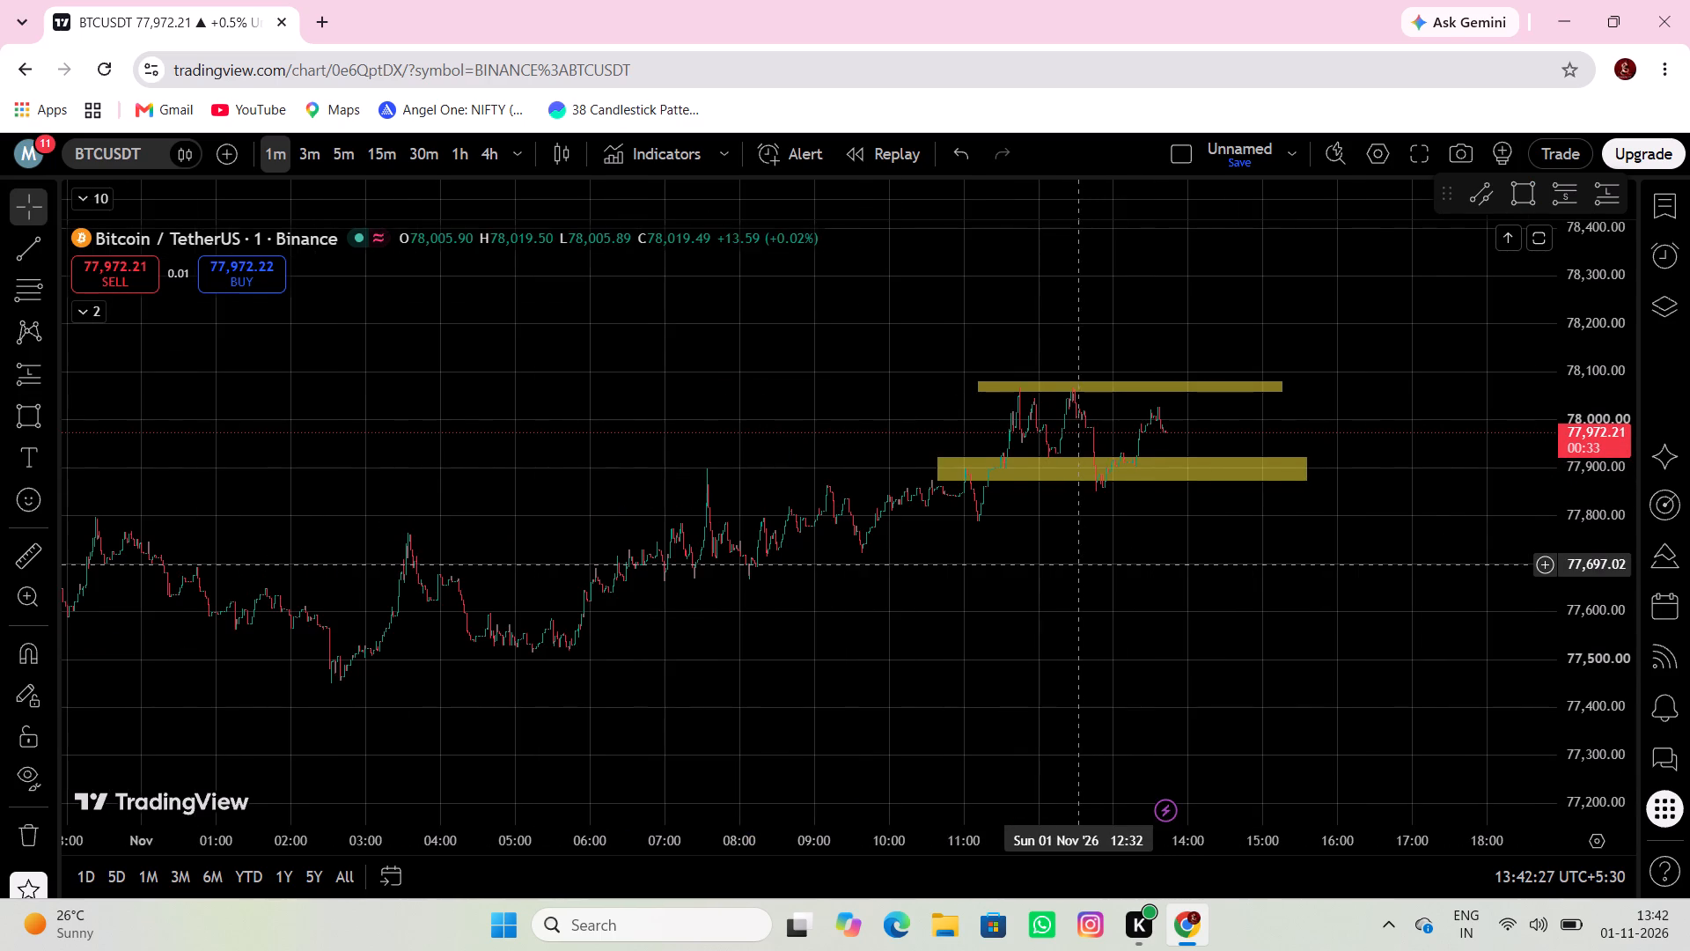
{"action": "left_click_drag", "start_coordinate": [880, 604], "coordinate": [1085, 573]}
{"action": "scroll", "coordinate": [1084, 571], "scroll_direction": "down", "scroll_amount": 3}
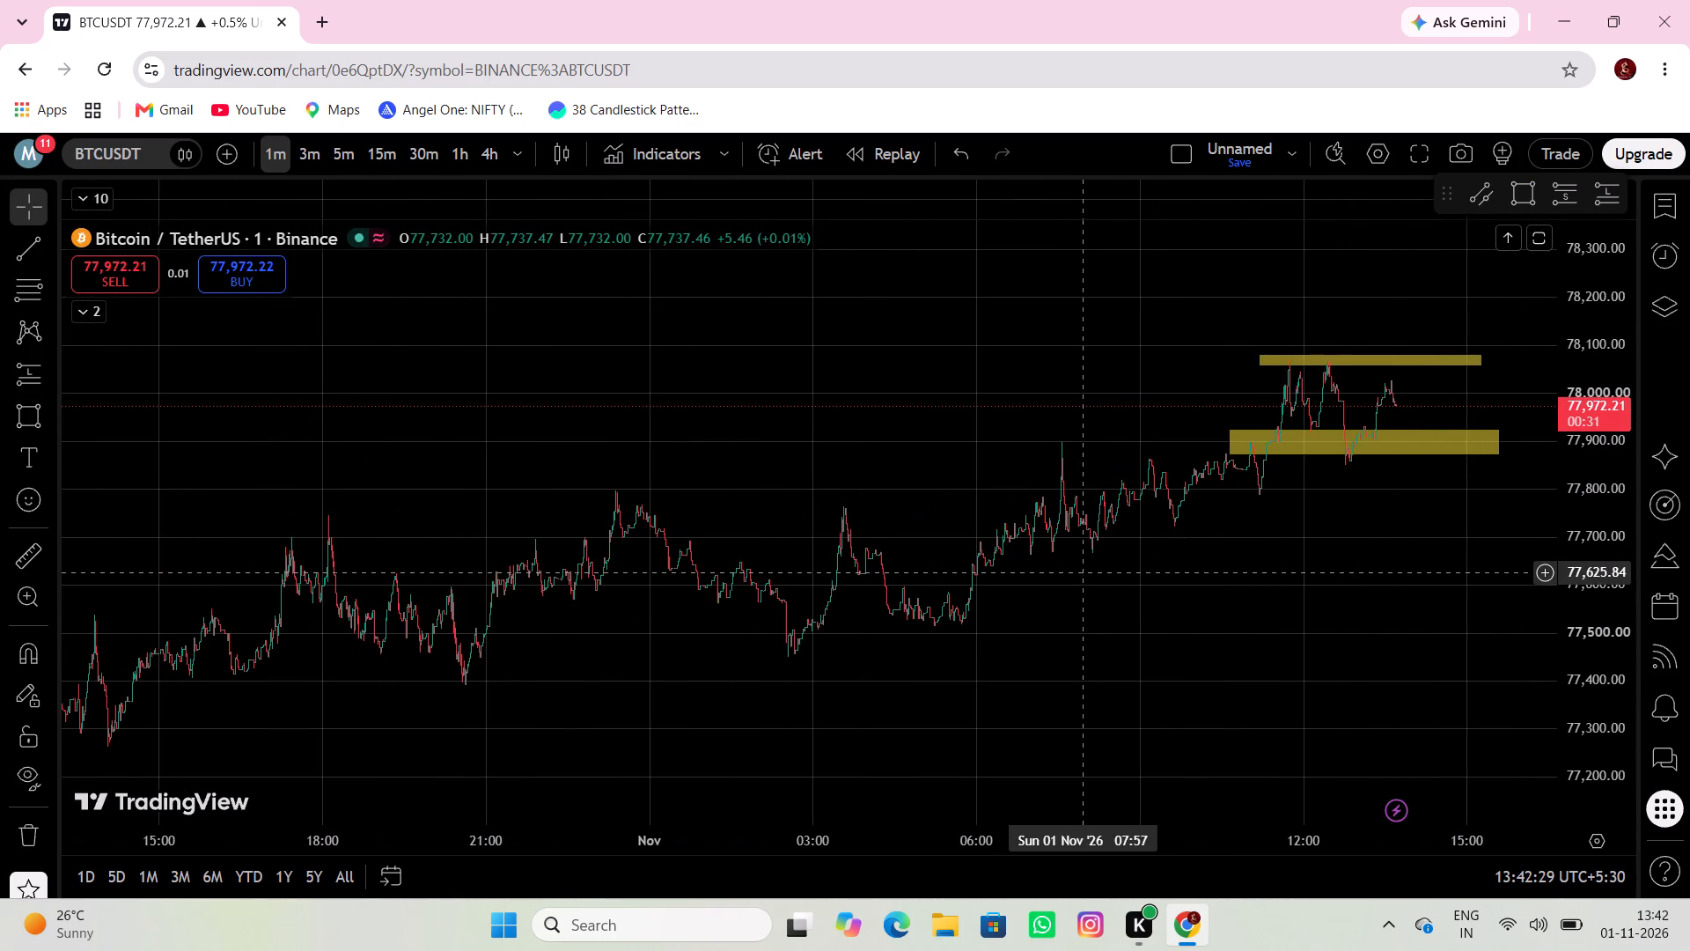
{"action": "left_click_drag", "start_coordinate": [1097, 540], "coordinate": [941, 558]}
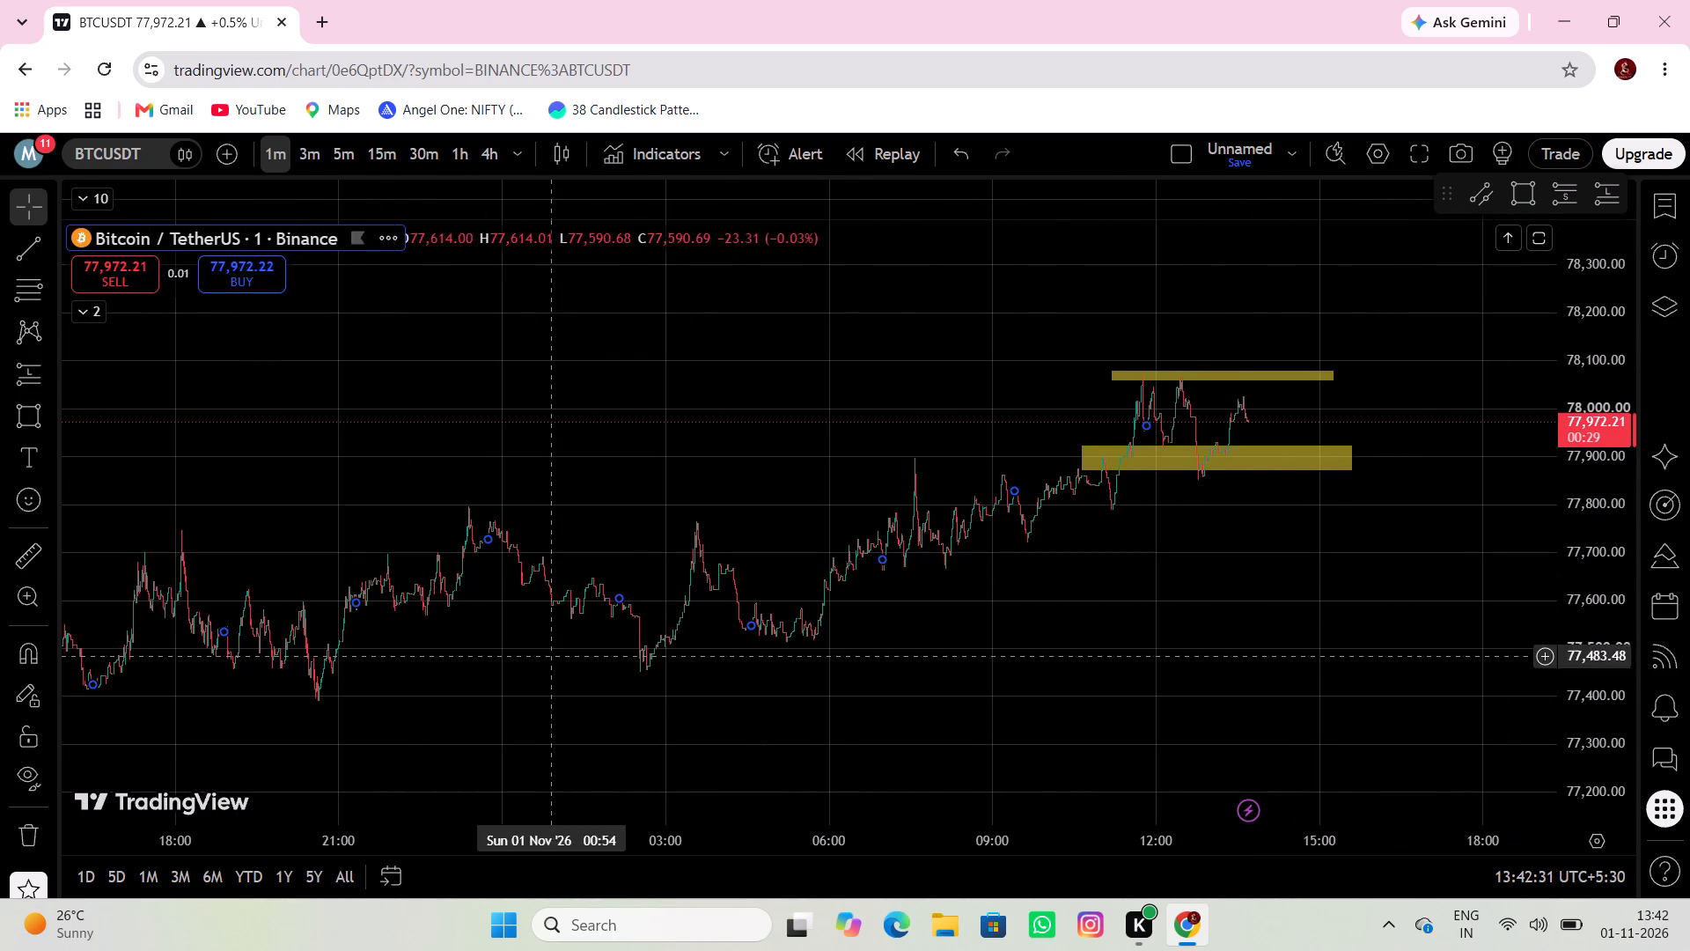
{"action": "left_click", "coordinate": [15, 417]}
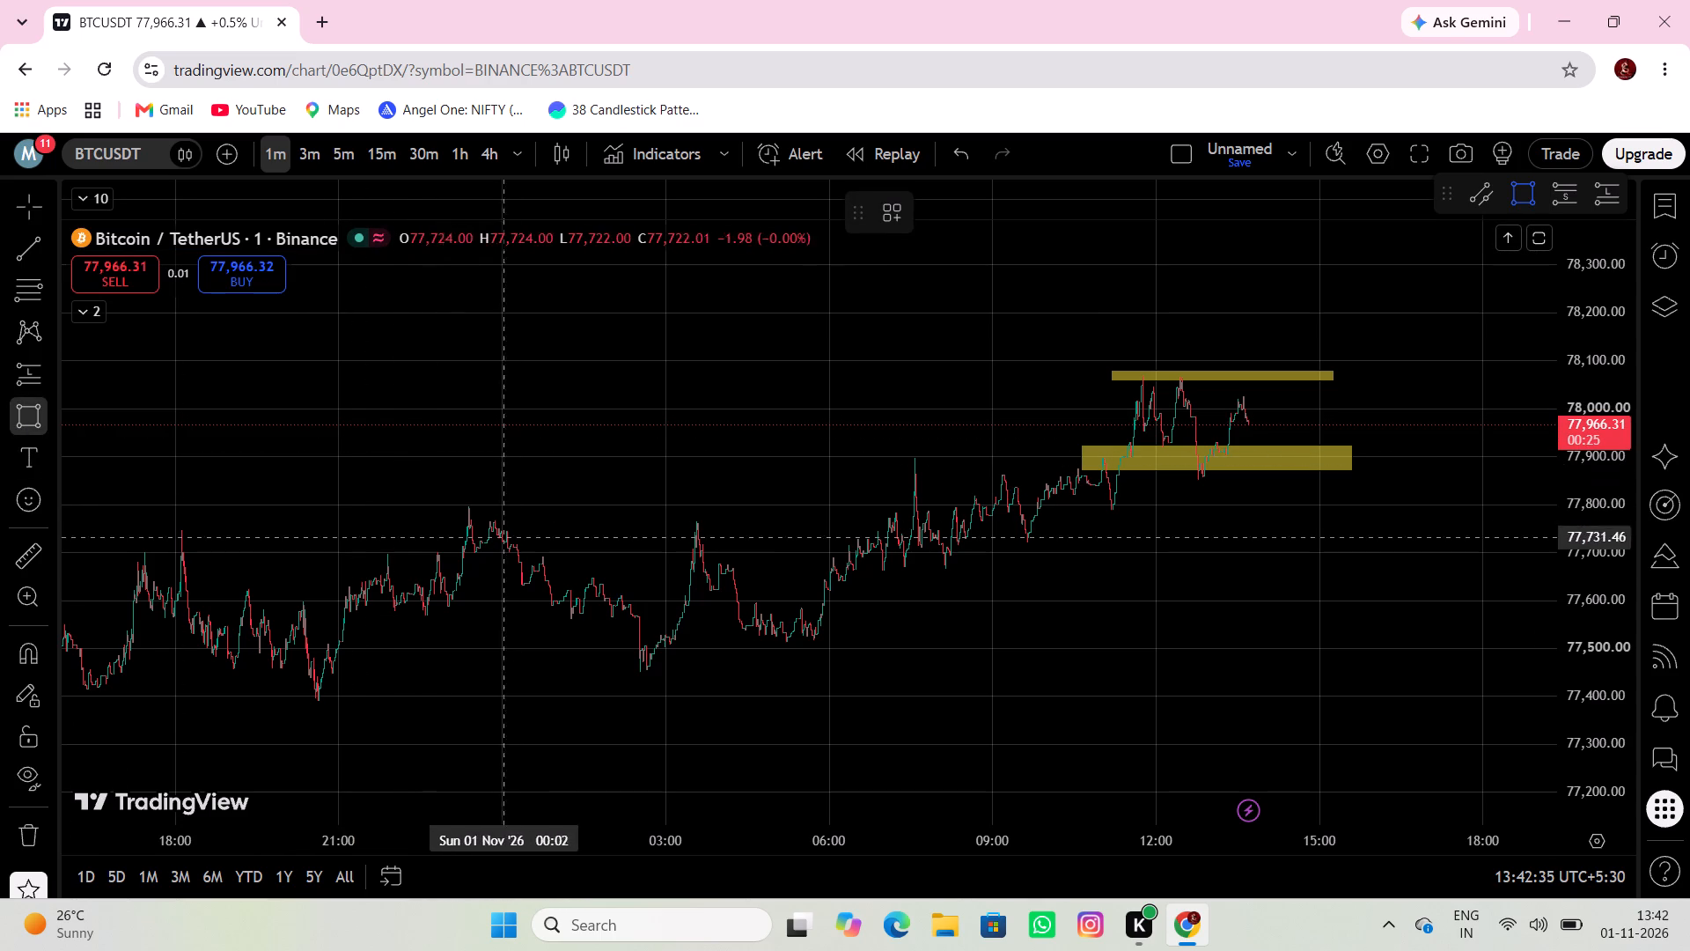
{"action": "left_click", "coordinate": [419, 501]}
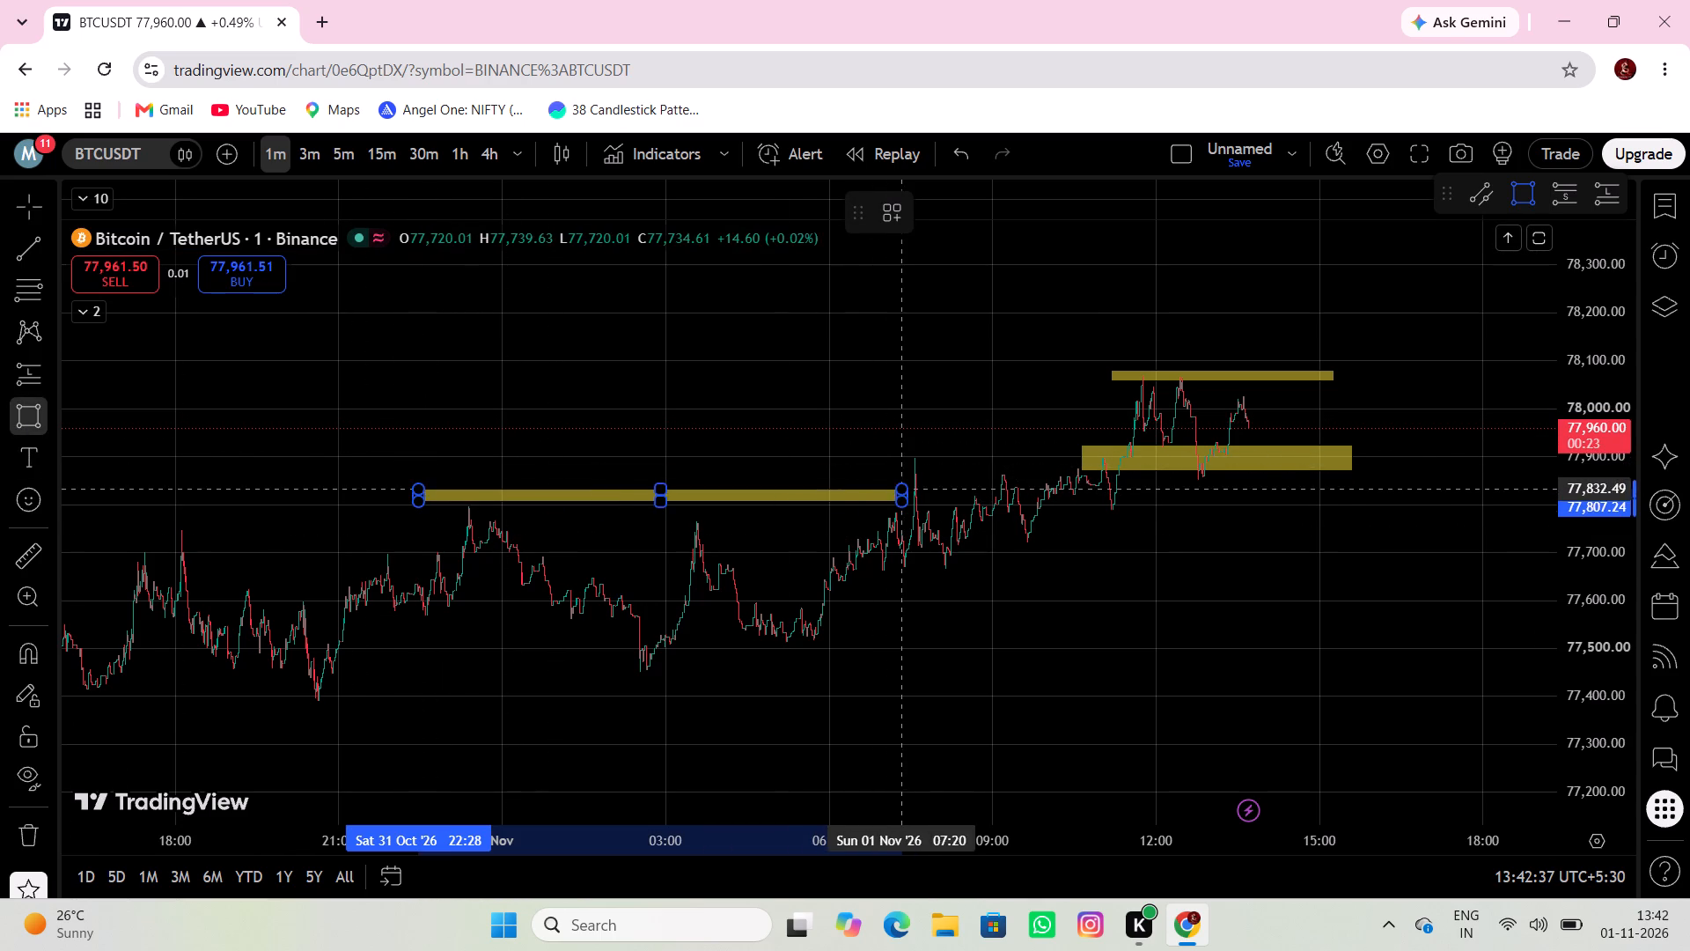
{"action": "left_click", "coordinate": [912, 513]}
Draw a rectangle along the overnight lows, about 77,479 to 77,506, ending at 10:08 on 1 Nov.
{"action": "left_click_drag", "start_coordinate": [1005, 586], "coordinate": [1085, 524]}
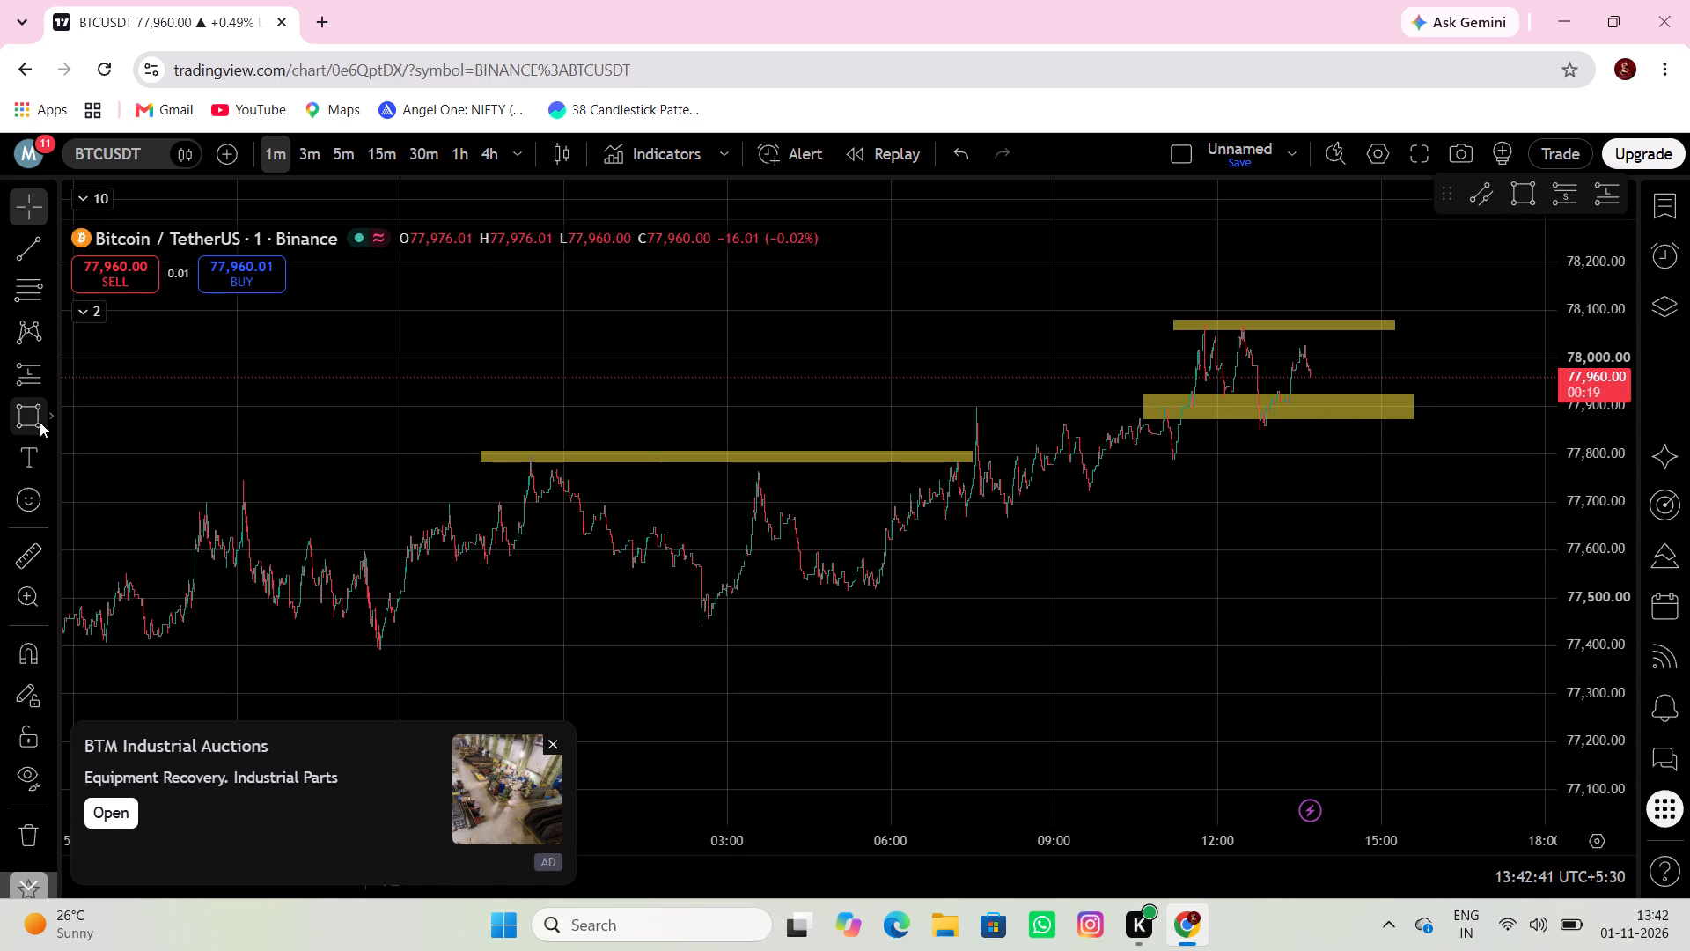
{"action": "left_click", "coordinate": [38, 422]}
{"action": "left_click_drag", "start_coordinate": [490, 608], "coordinate": [500, 607]}
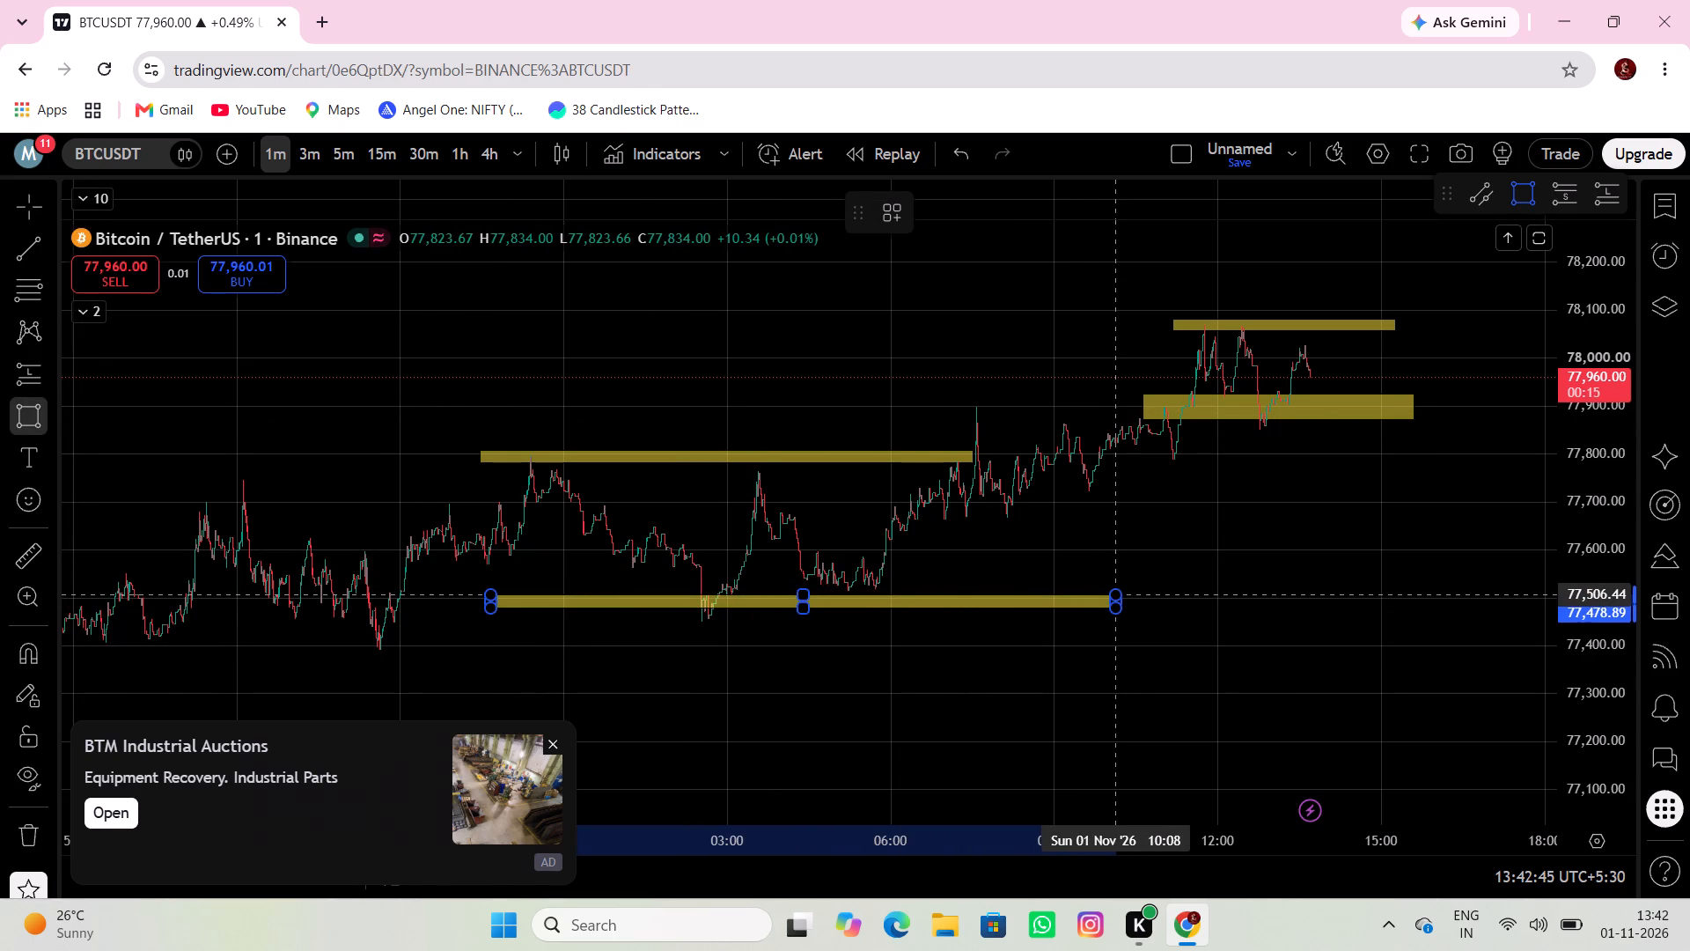
{"action": "left_click", "coordinate": [1116, 595]}
Shift the overnight-lows rectangle down to about 77,410–77,440 and extend its start back to about 19:00 on 31 Oct.
{"action": "left_click_drag", "start_coordinate": [977, 614], "coordinate": [849, 667]}
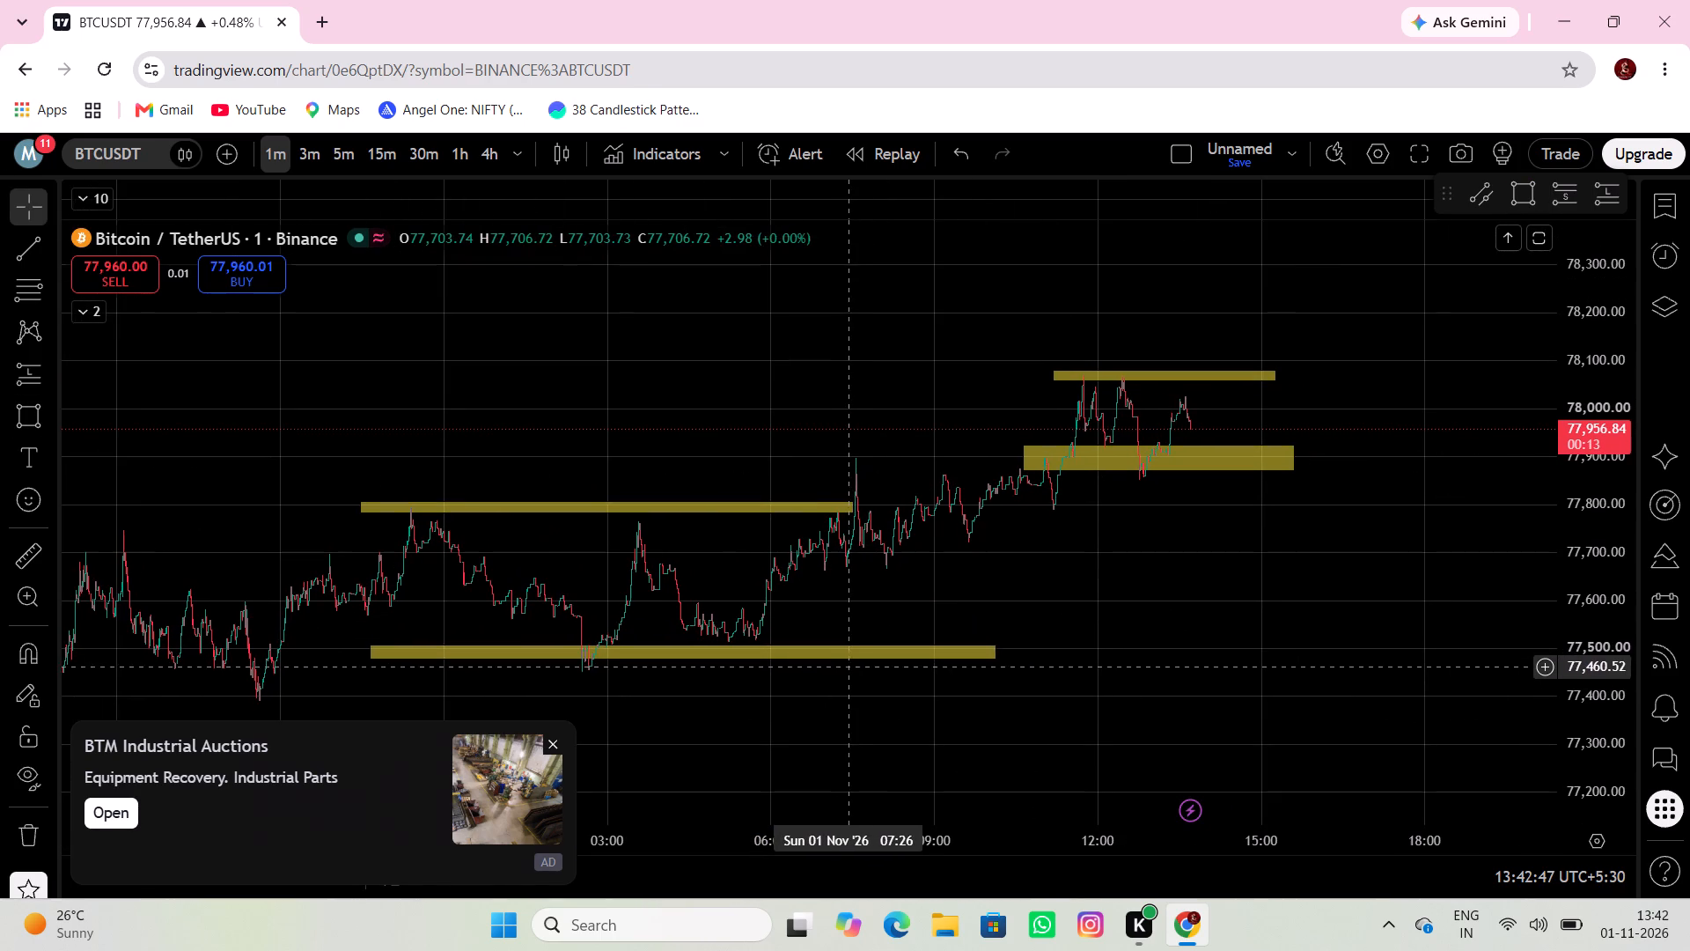
{"action": "left_click_drag", "start_coordinate": [845, 654], "coordinate": [835, 662]}
{"action": "left_click", "coordinate": [841, 654]}
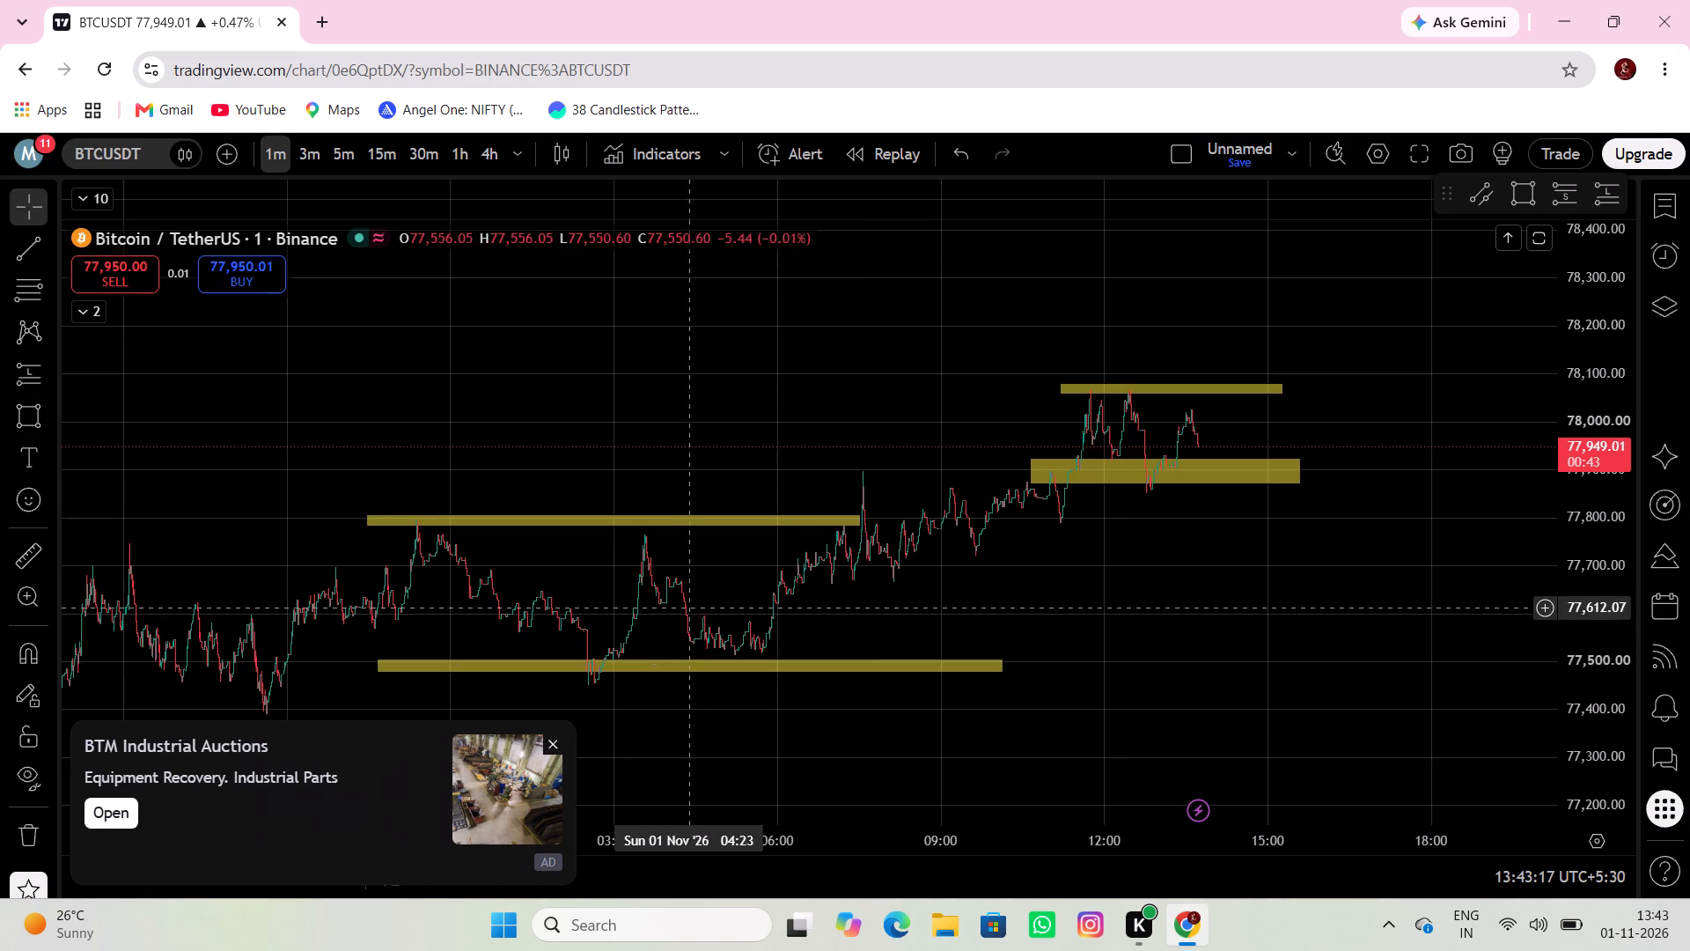
{"action": "left_click_drag", "start_coordinate": [697, 608], "coordinate": [932, 505]}
{"action": "left_click_drag", "start_coordinate": [849, 571], "coordinate": [864, 587]}
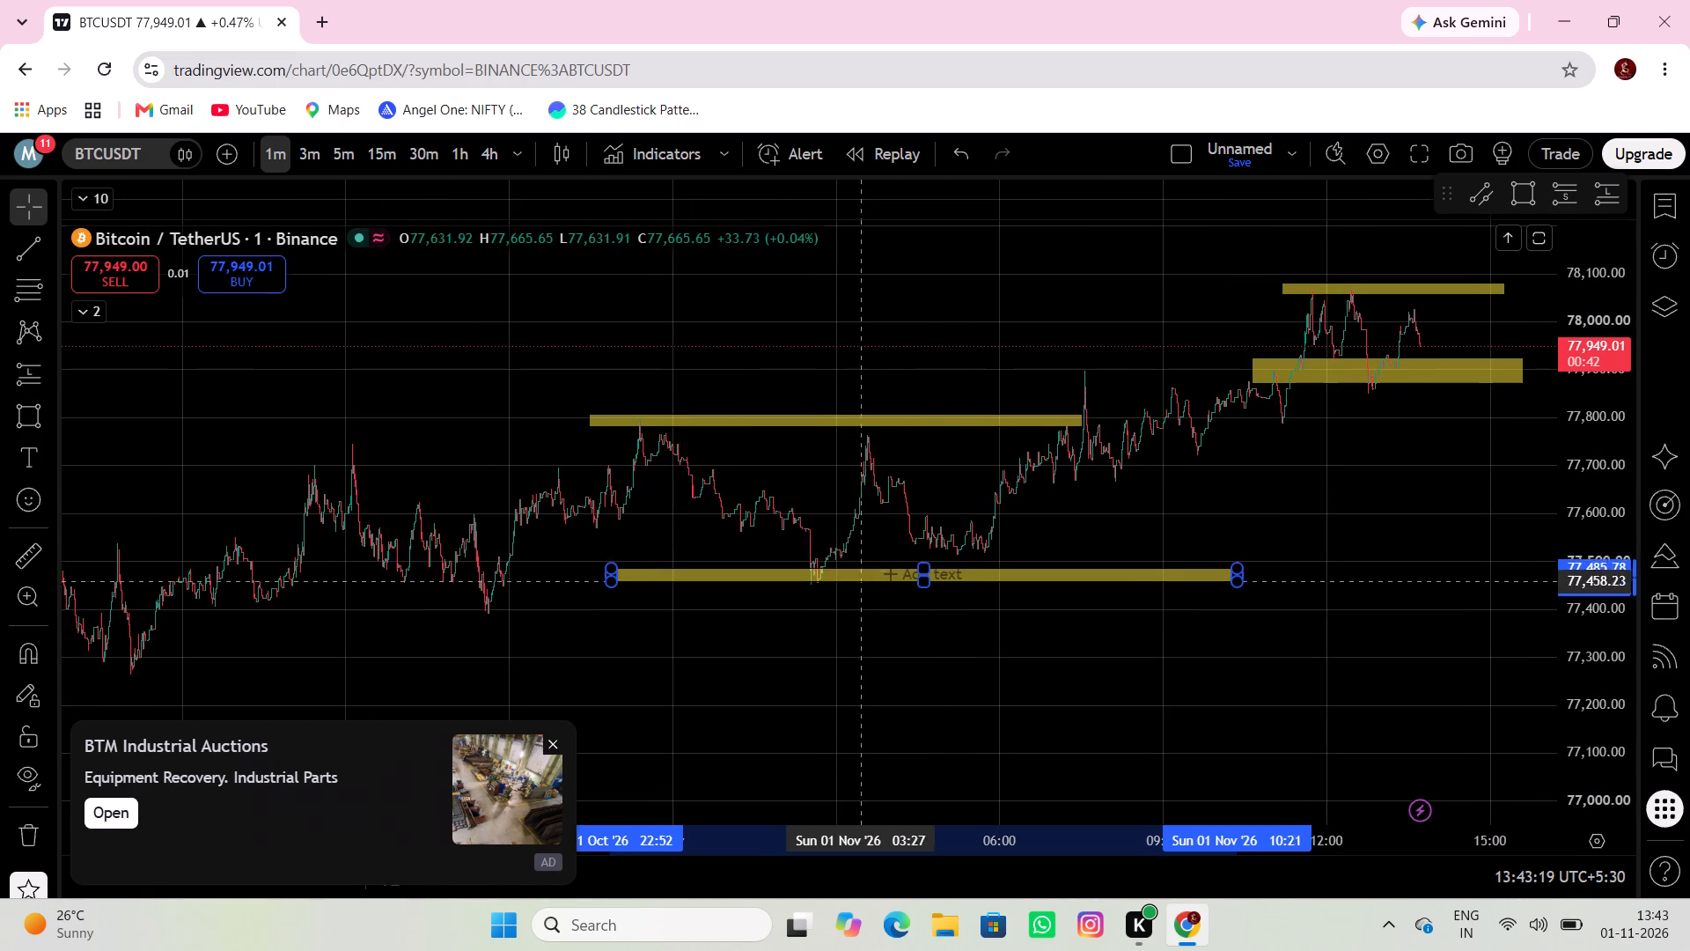
{"action": "left_click_drag", "start_coordinate": [864, 587], "coordinate": [846, 590]}
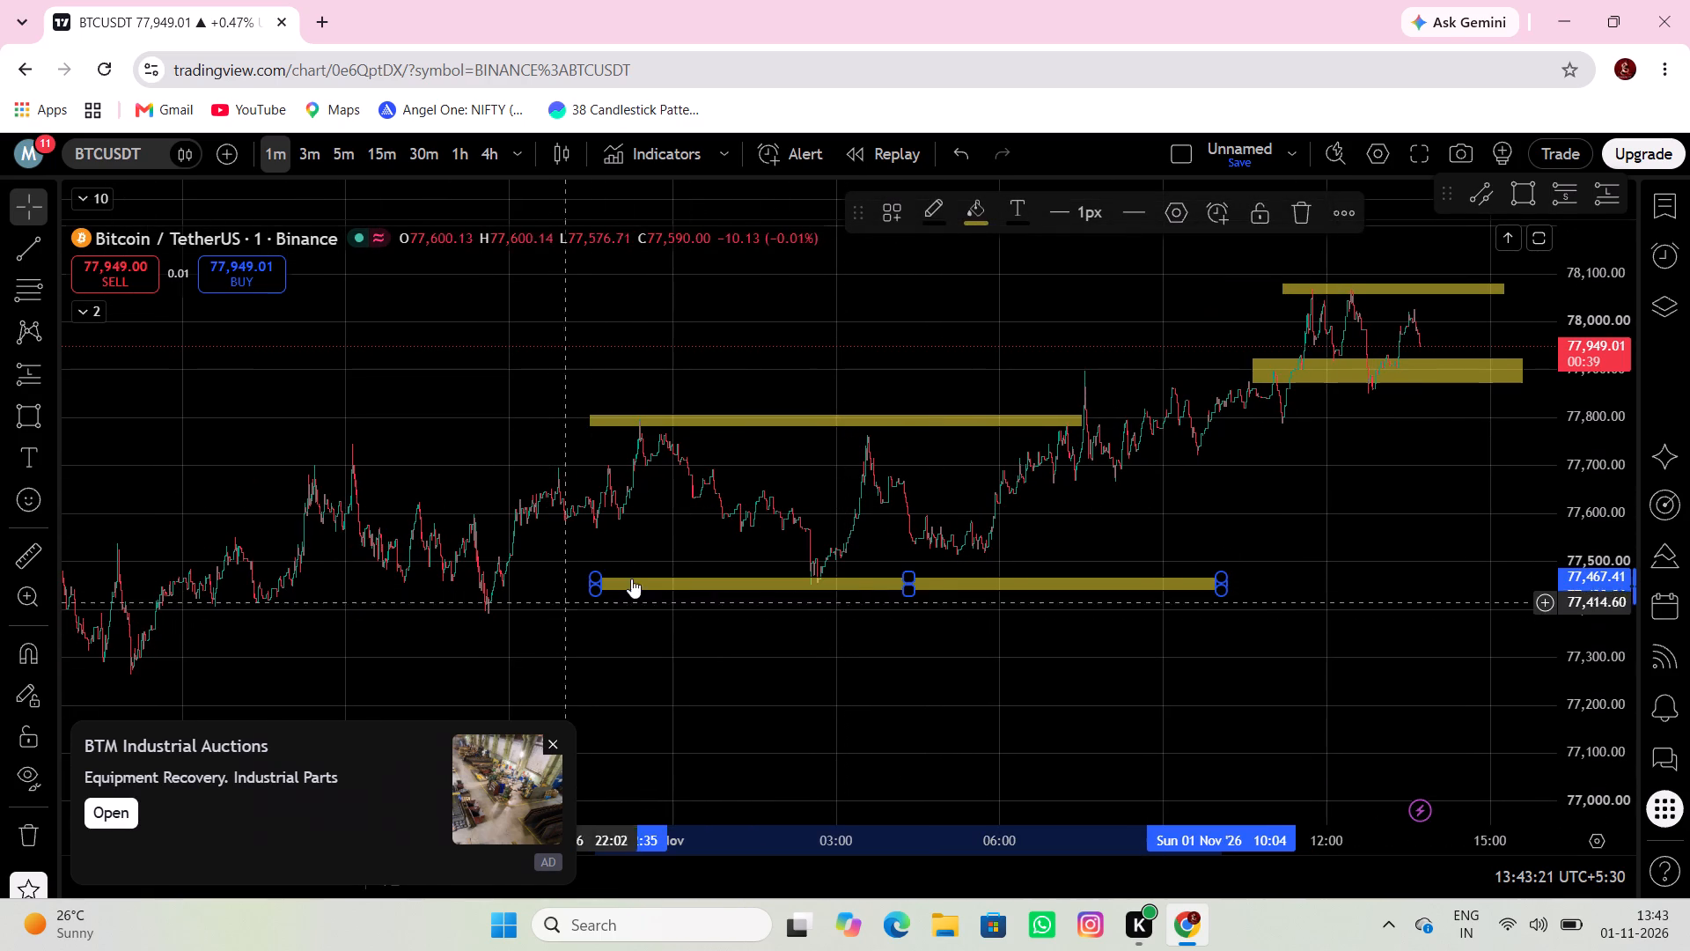
{"action": "left_click_drag", "start_coordinate": [589, 575], "coordinate": [401, 606]}
{"action": "left_click", "coordinate": [594, 554]}
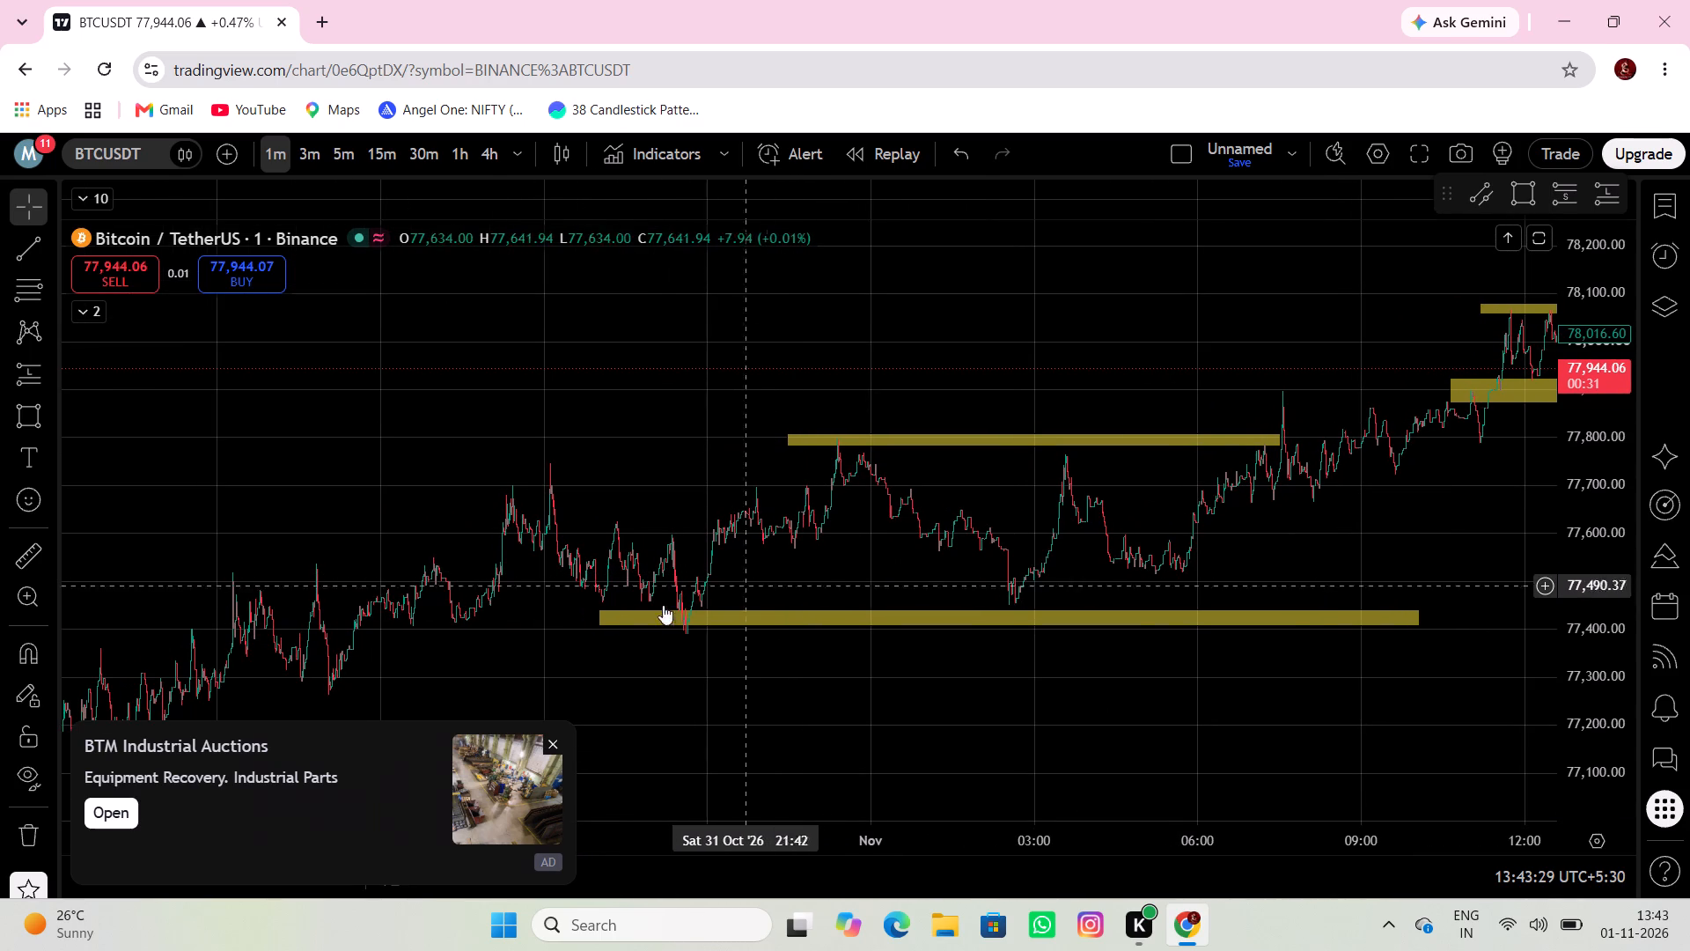
Draw a thin rectangle above the earlier 31 Oct highs, about 77,729 to 77,745, from about 13:45 to 23:41.
{"action": "left_click", "coordinate": [0, 412]}
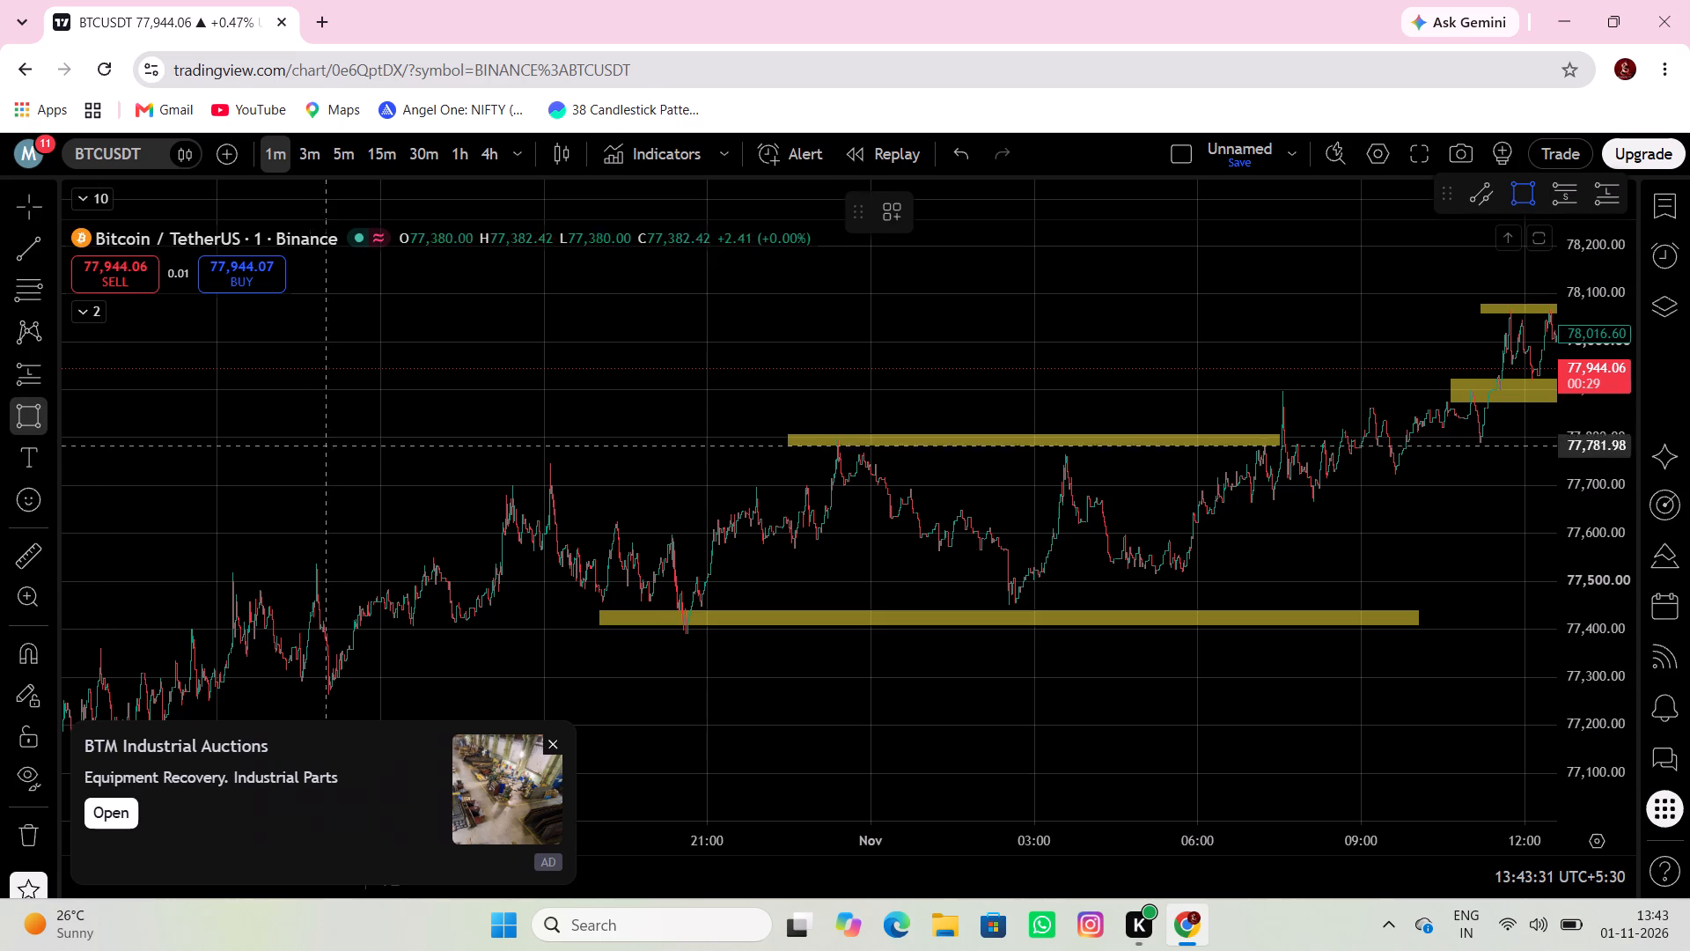
{"action": "left_click", "coordinate": [311, 464]}
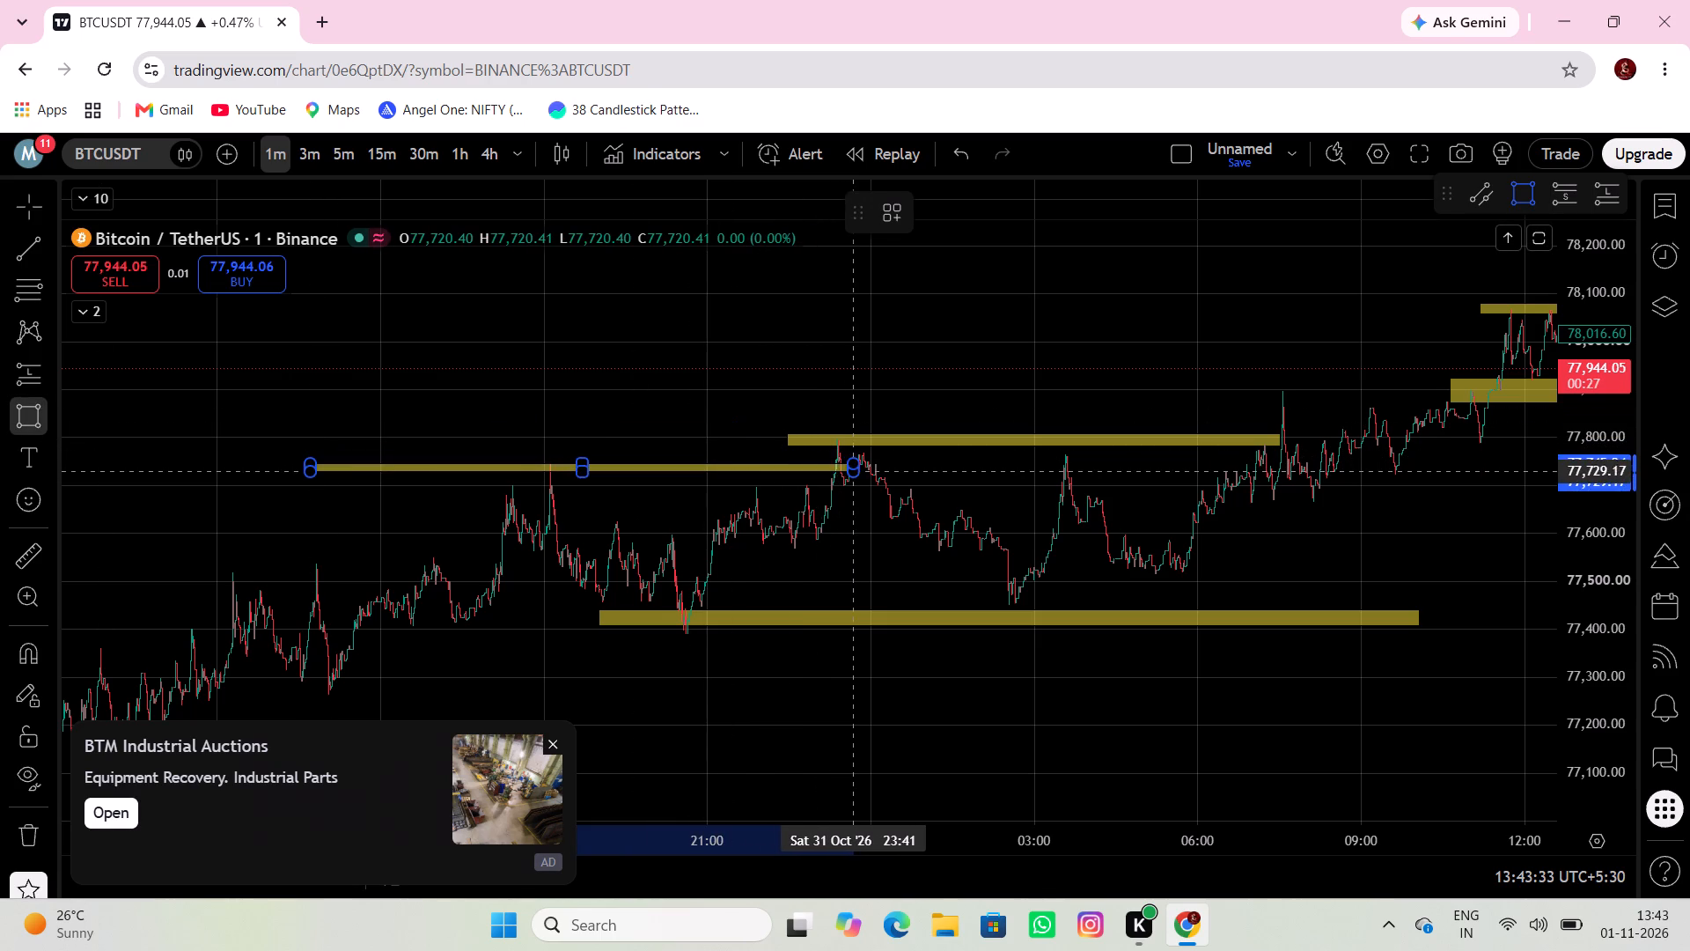
{"action": "left_click", "coordinate": [854, 473]}
Draw a thin rectangle along the 31 Oct morning lows, about 77,132 to 77,150, from about 04:15 to 16:22.
{"action": "left_click_drag", "start_coordinate": [726, 544], "coordinate": [894, 498]}
{"action": "left_click_drag", "start_coordinate": [436, 645], "coordinate": [458, 641]}
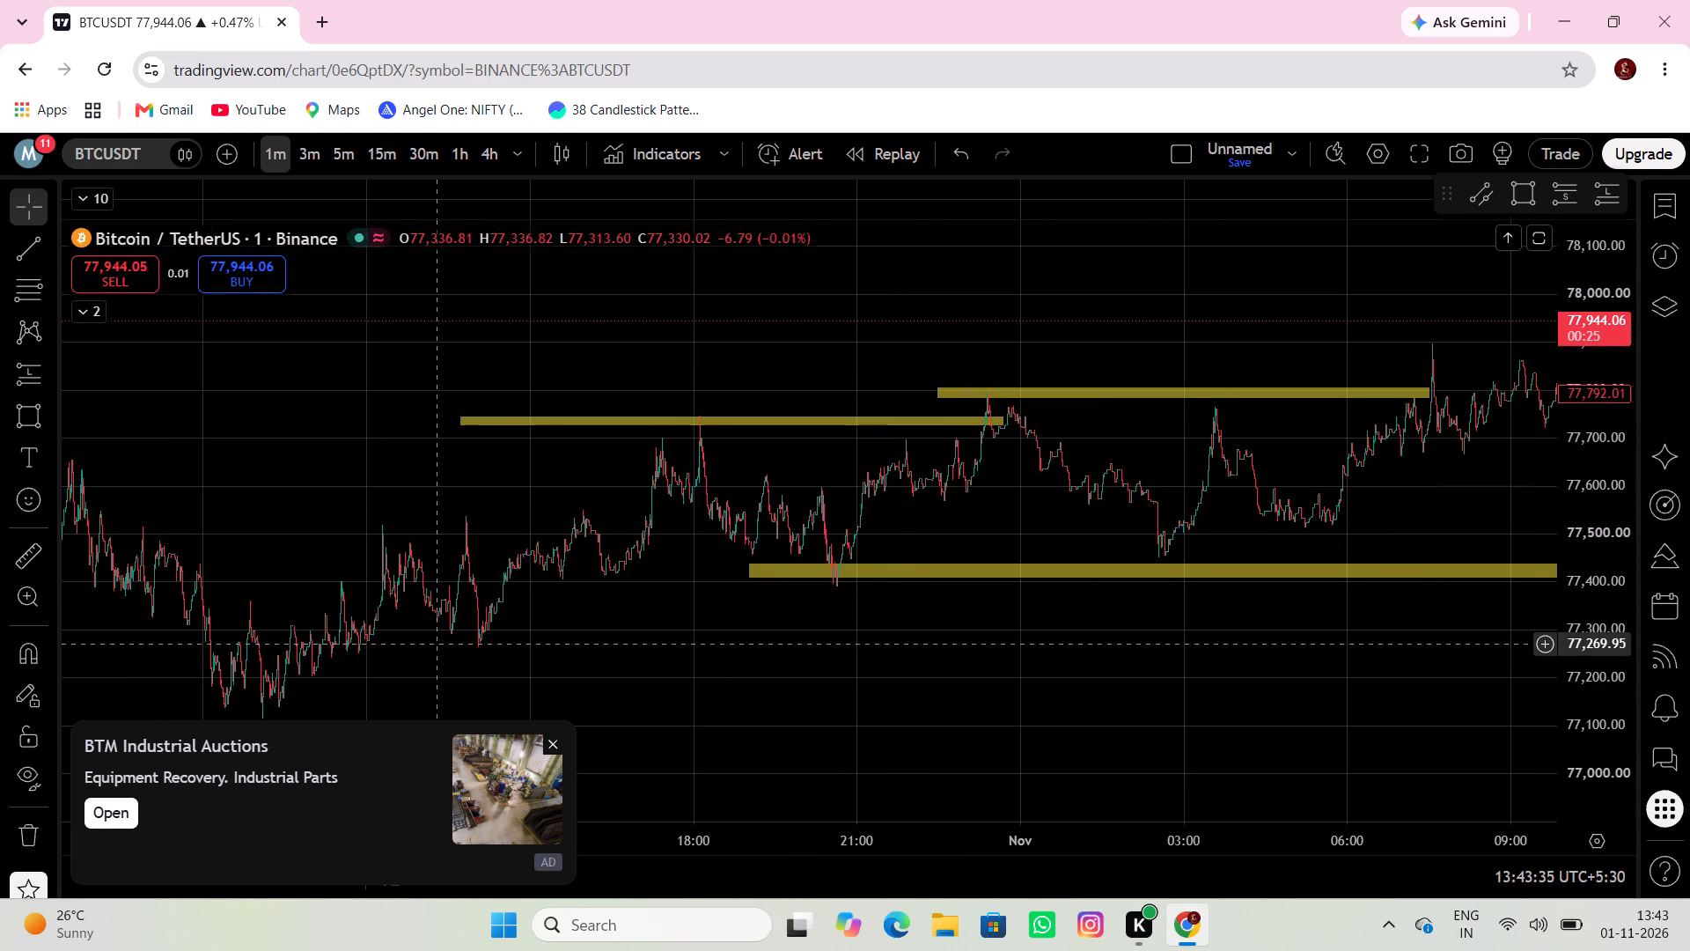
{"action": "left_click_drag", "start_coordinate": [458, 641], "coordinate": [719, 506]}
{"action": "left_click", "coordinate": [4, 418]}
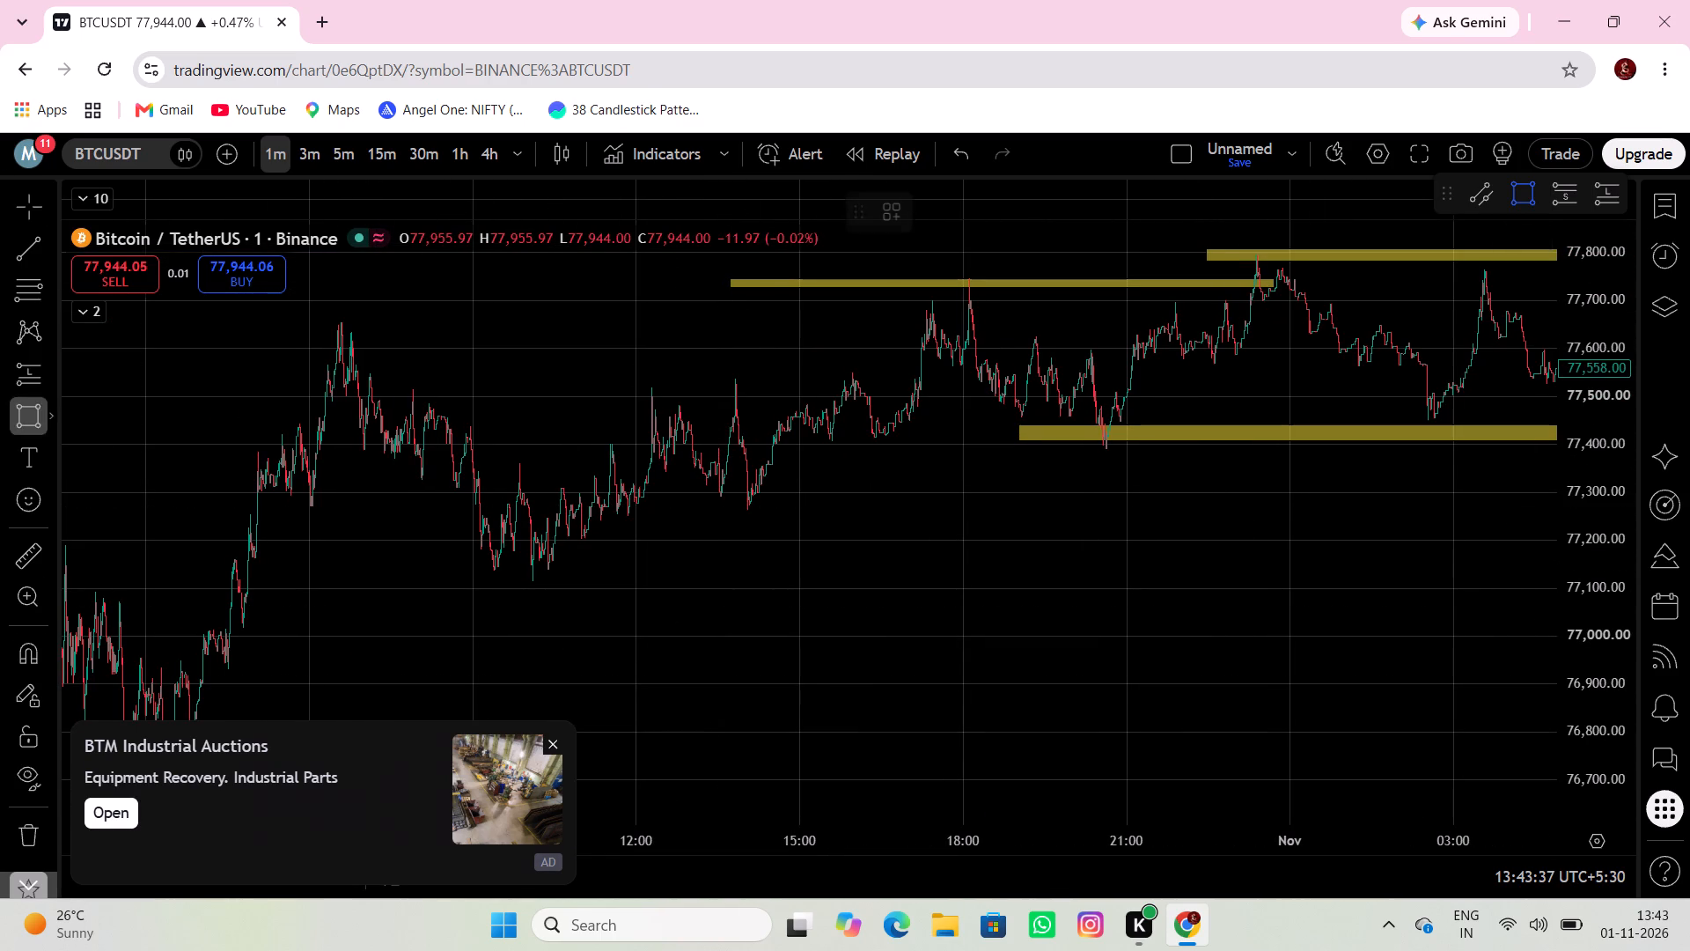
{"action": "left_click", "coordinate": [213, 564]}
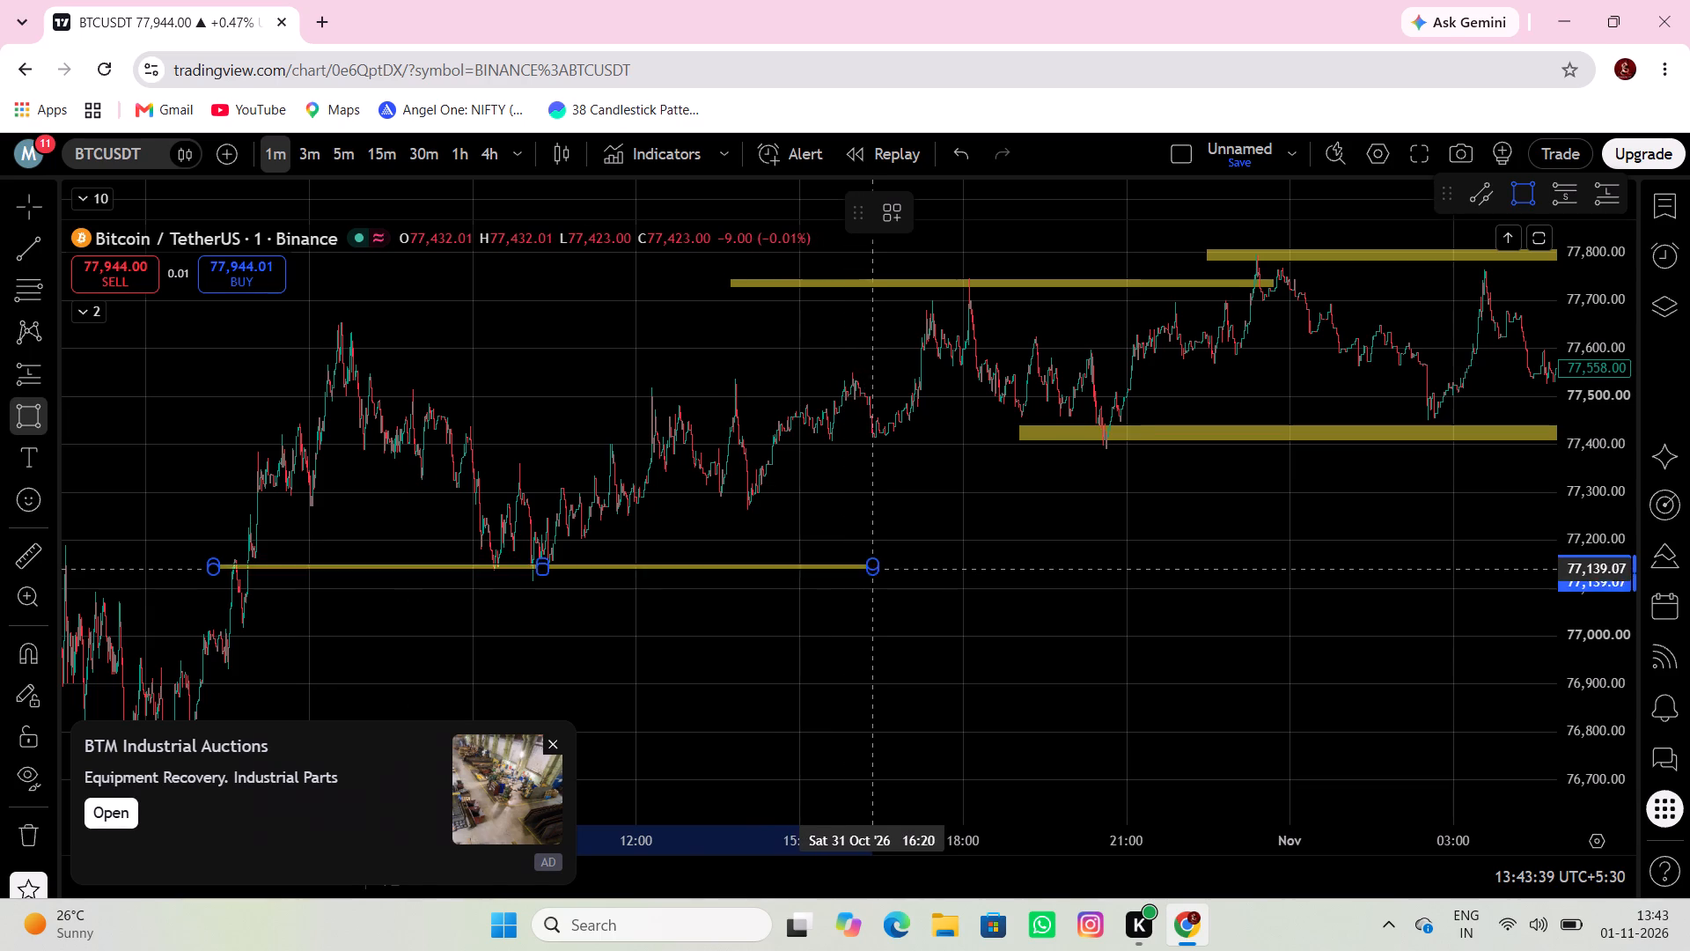
{"action": "left_click", "coordinate": [874, 572]}
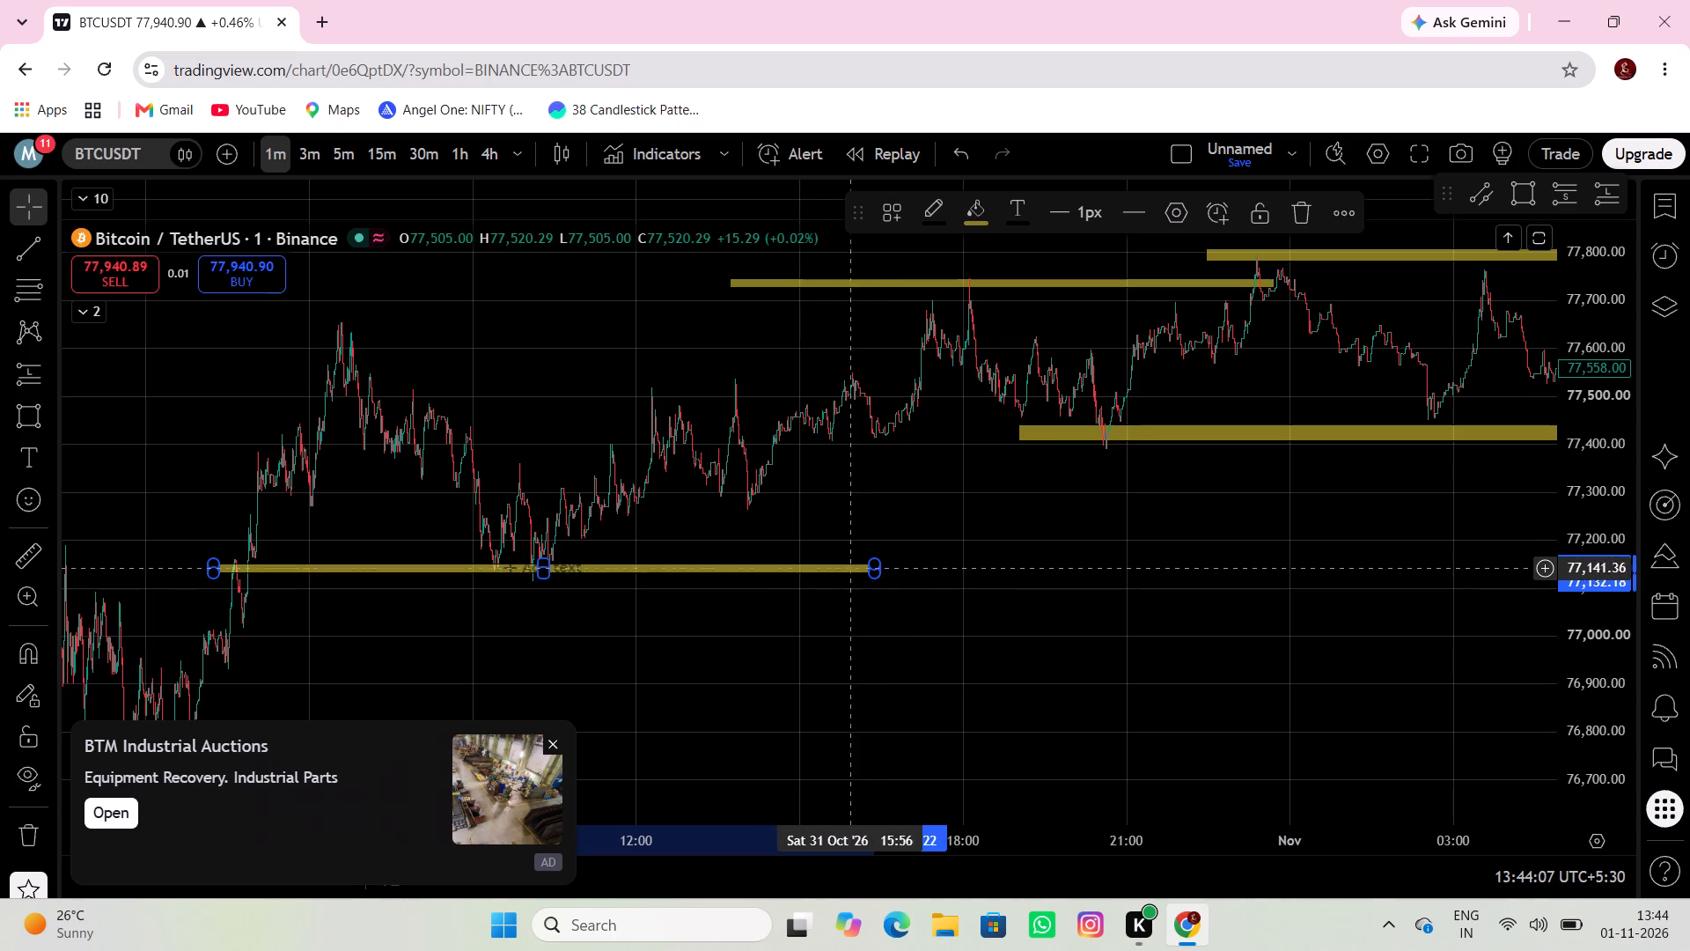
Resize the morning-lows rectangle so its top reaches about 77,178 and it ends at about 14:18 on 31 Oct.
{"action": "left_click_drag", "start_coordinate": [881, 566], "coordinate": [892, 554]}
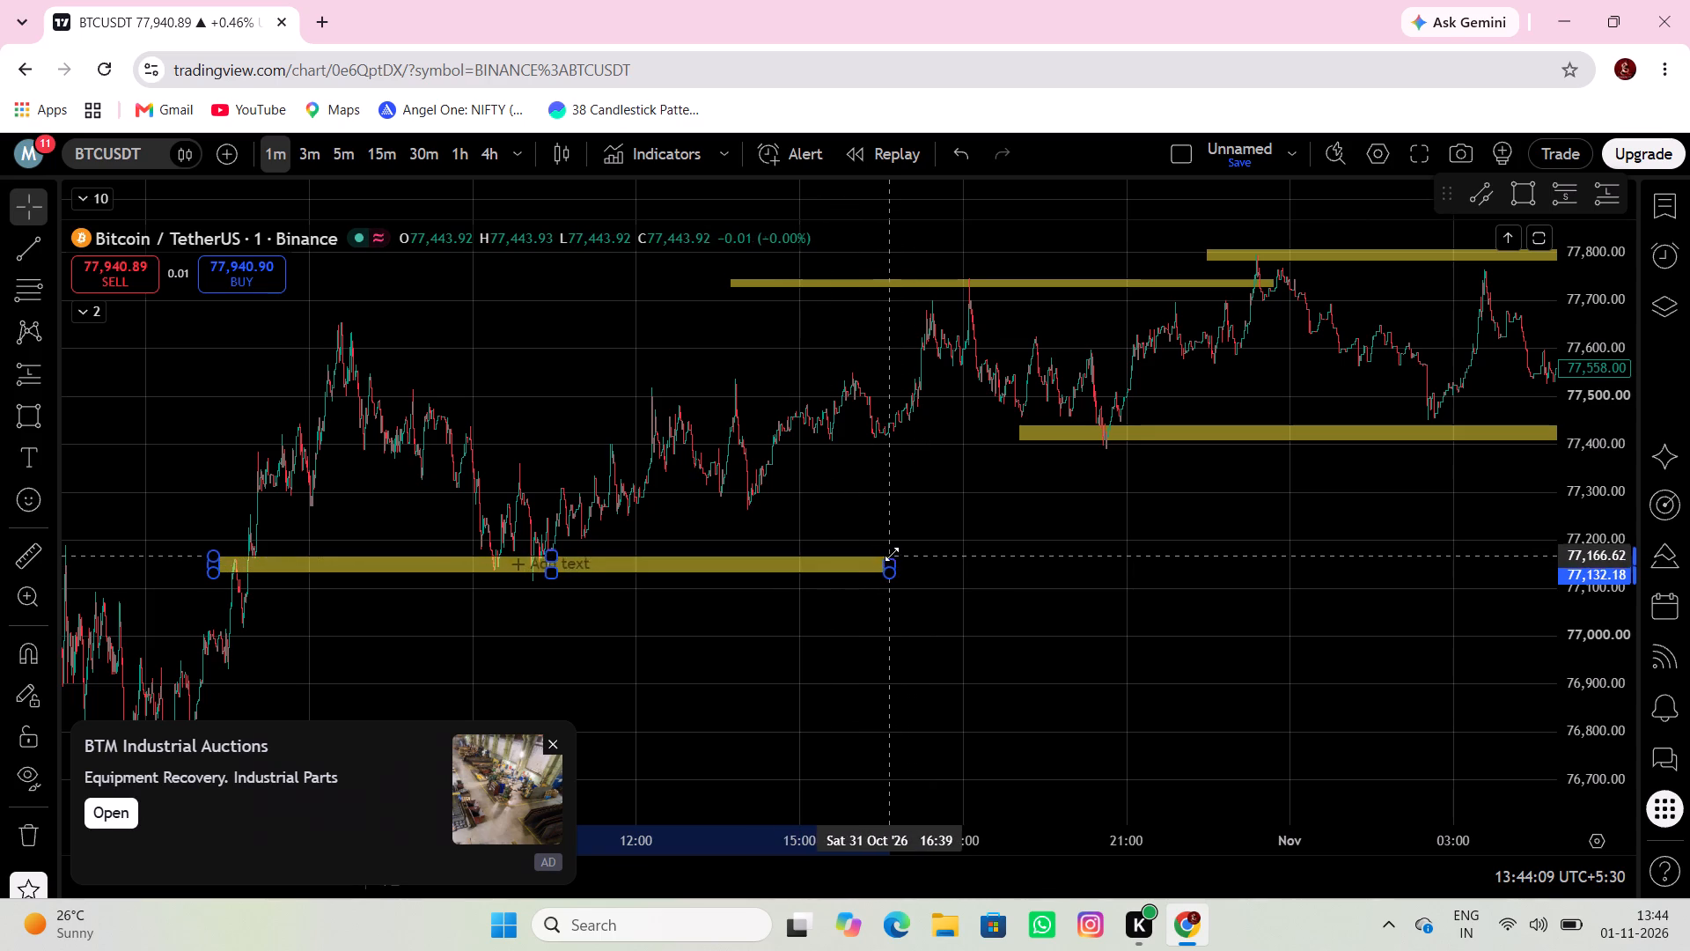
{"action": "left_click_drag", "start_coordinate": [892, 554], "coordinate": [760, 564]}
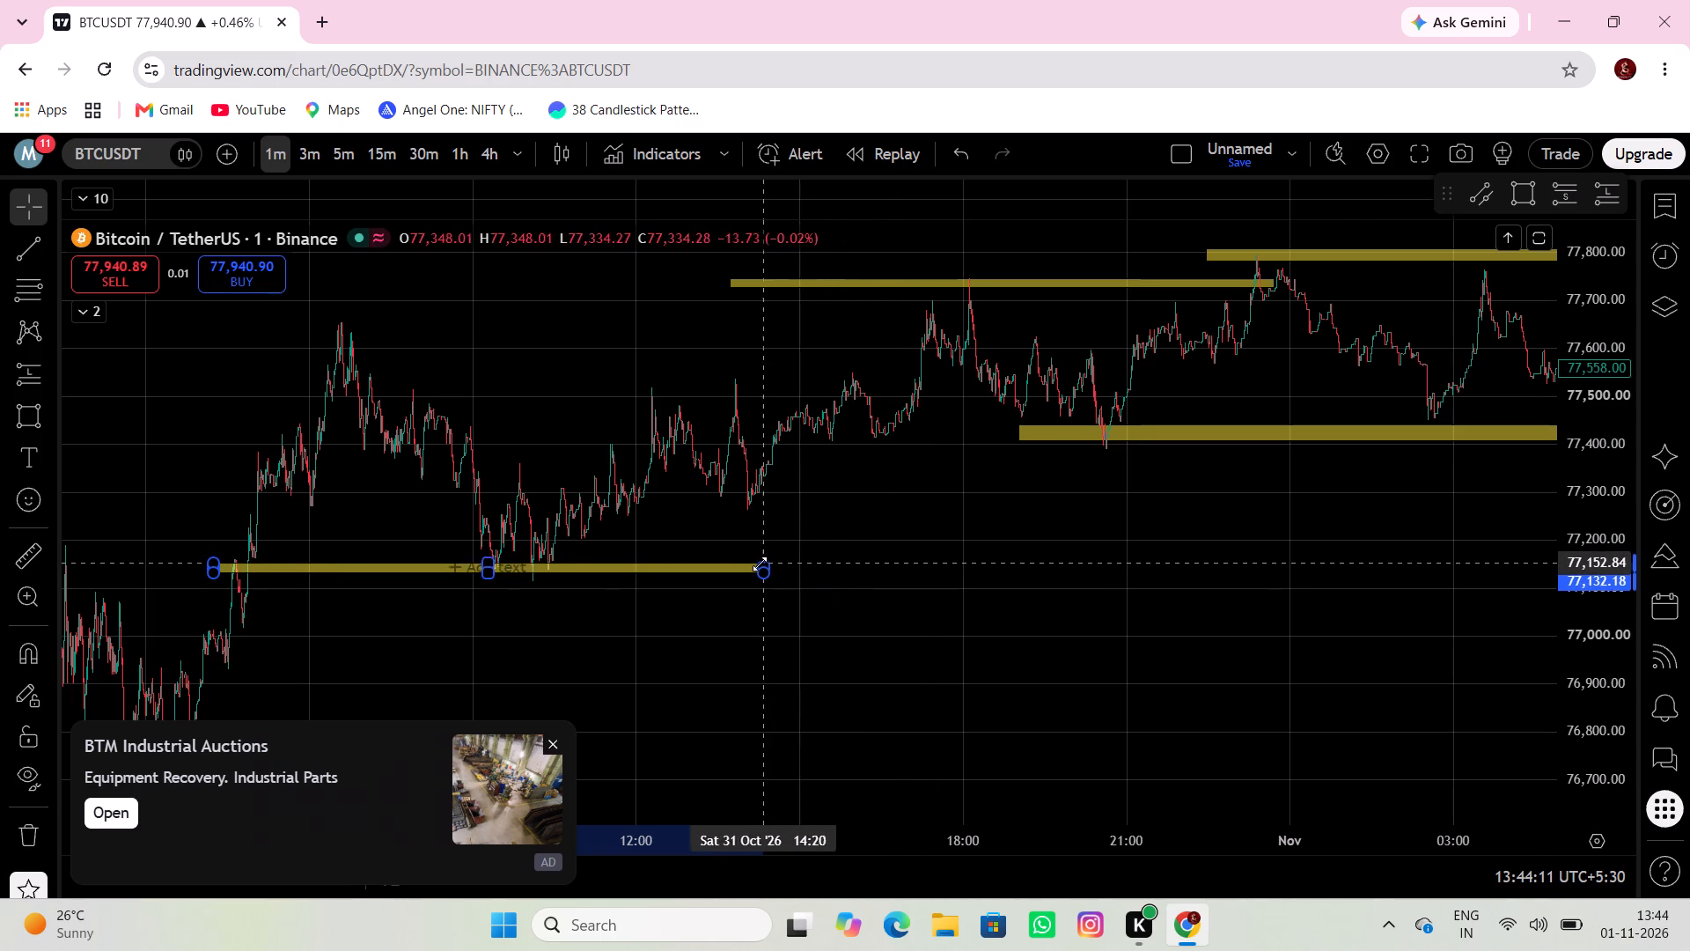
{"action": "left_click_drag", "start_coordinate": [760, 564], "coordinate": [760, 552]}
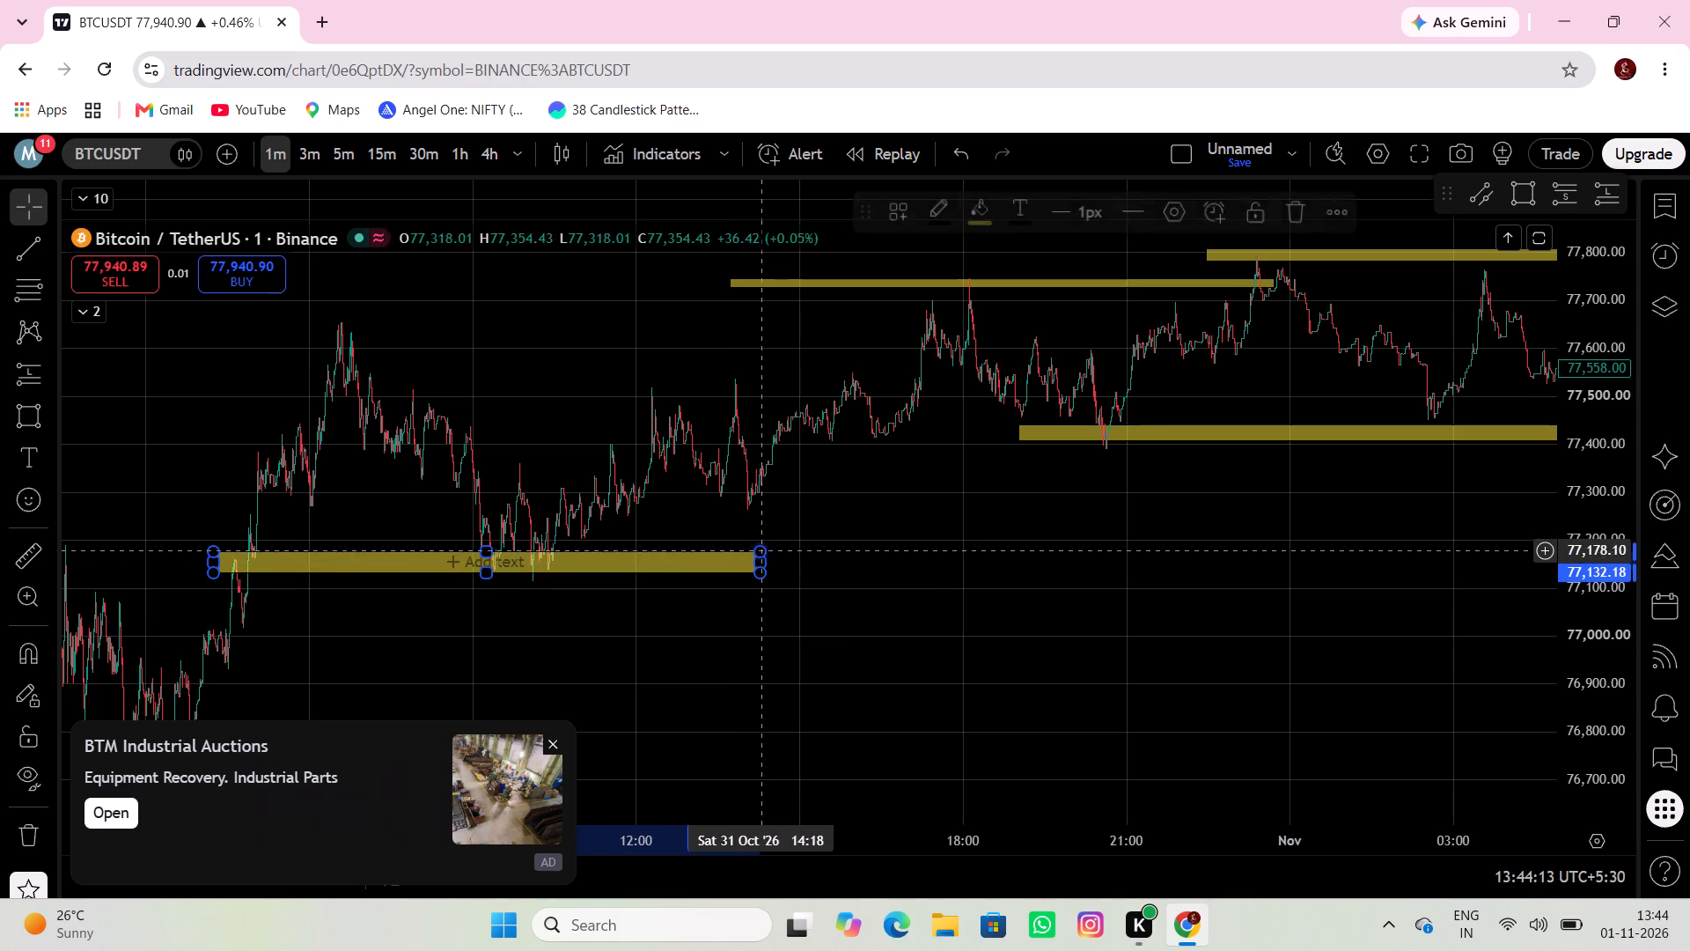
Draw a rectangle over the highs before the midnight drop, about 77,663 to 77,702, from 20:59 on 30 Oct to 09:53 on 31 Oct.
{"action": "left_click_drag", "start_coordinate": [900, 545], "coordinate": [1124, 549]}
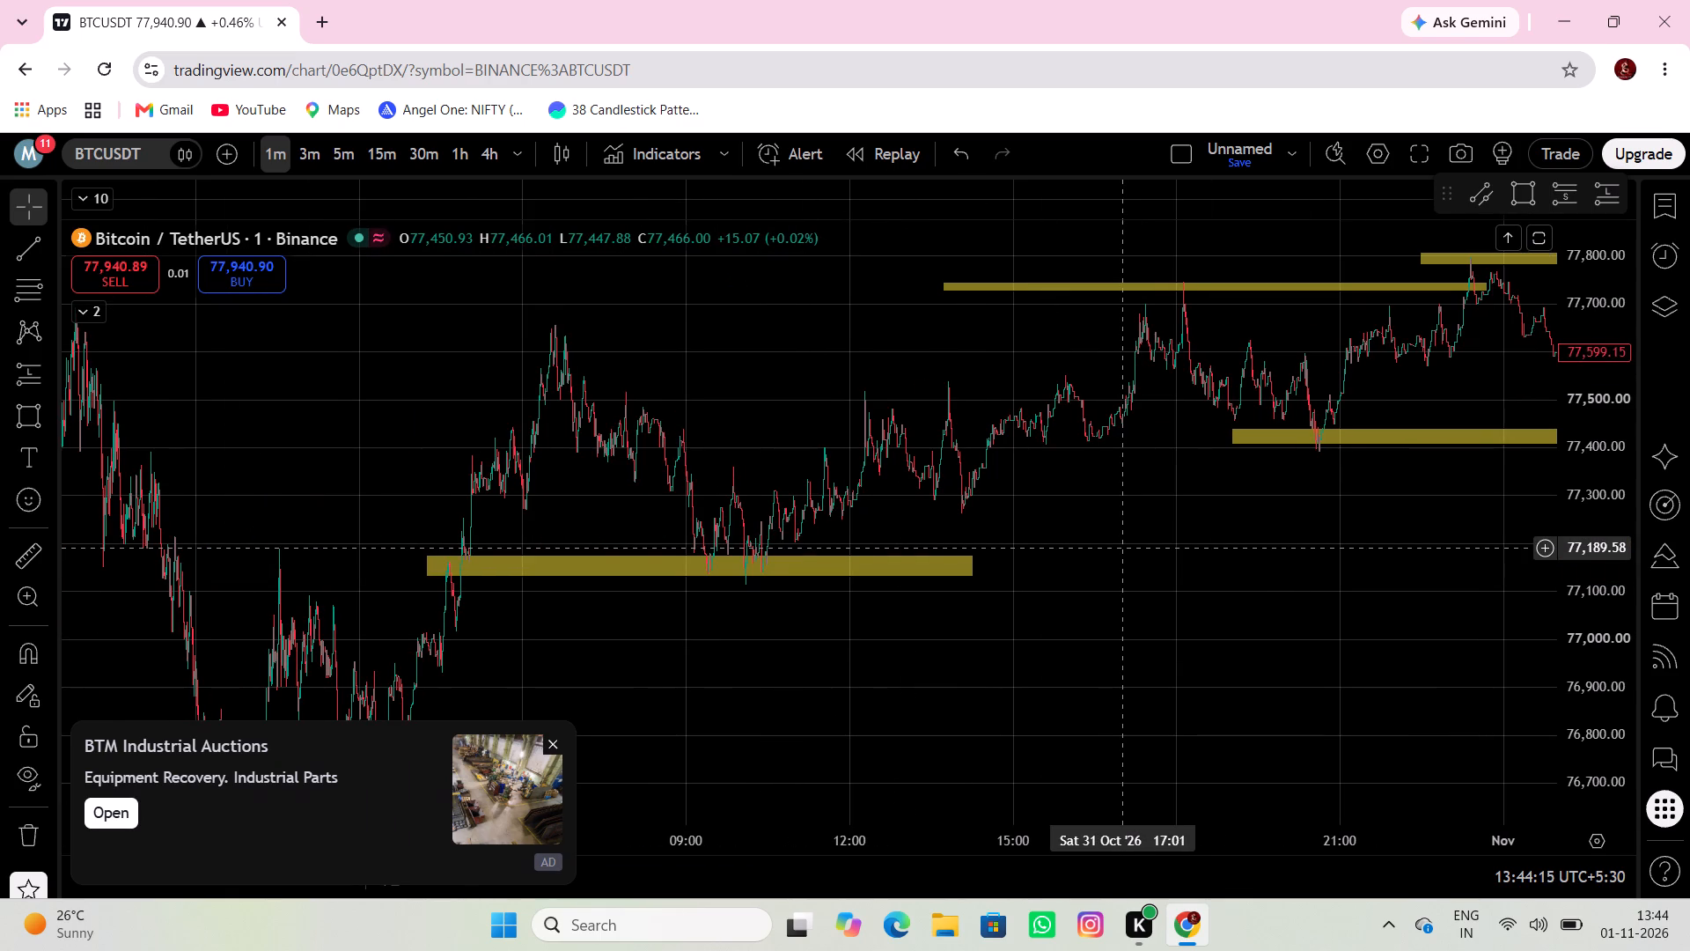
{"action": "scroll", "coordinate": [1123, 549], "scroll_direction": "down", "scroll_amount": 3}
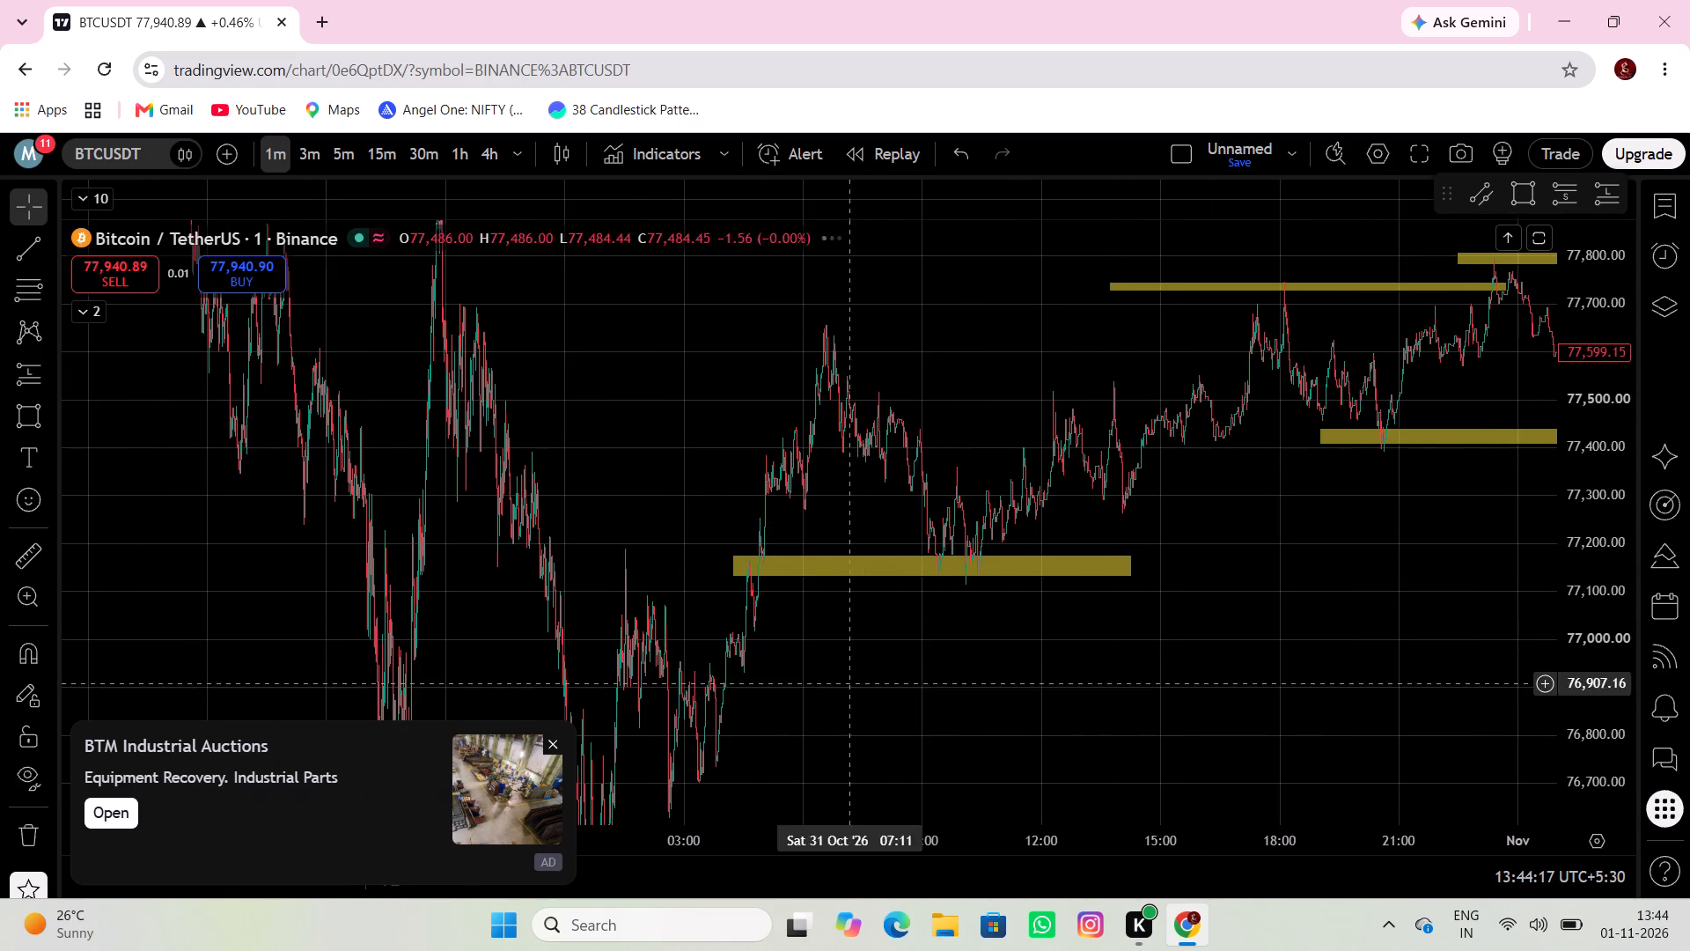
{"action": "left_click_drag", "start_coordinate": [818, 687], "coordinate": [962, 728]}
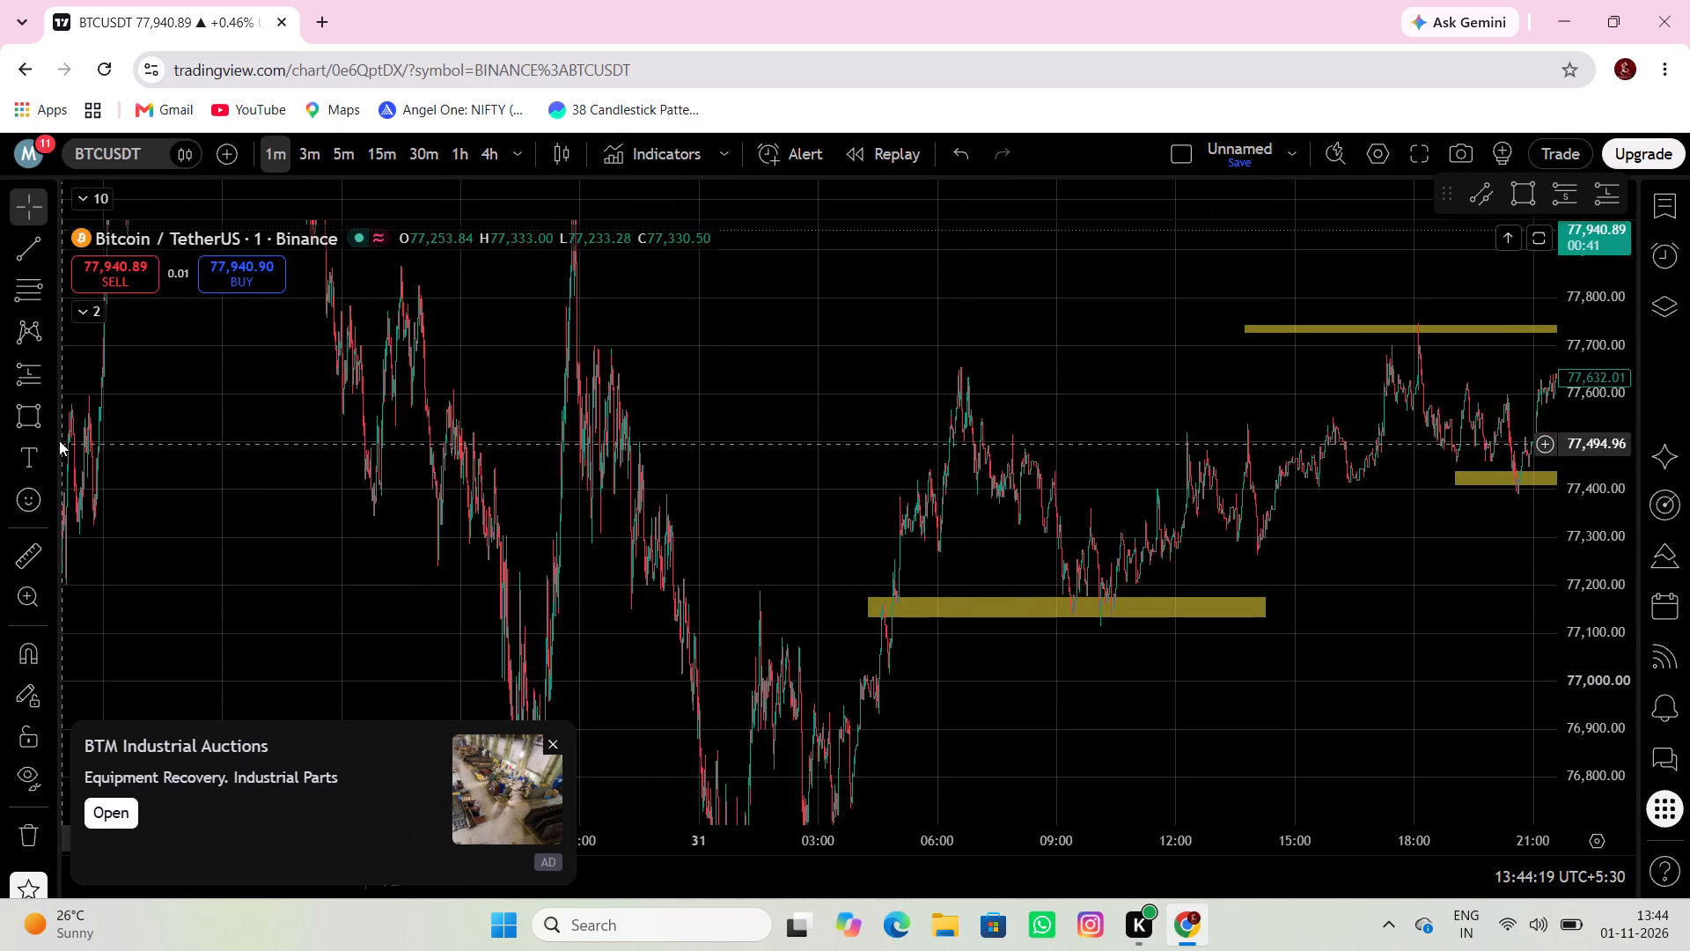
{"action": "left_click", "coordinate": [32, 423]}
{"action": "left_click", "coordinate": [579, 345]}
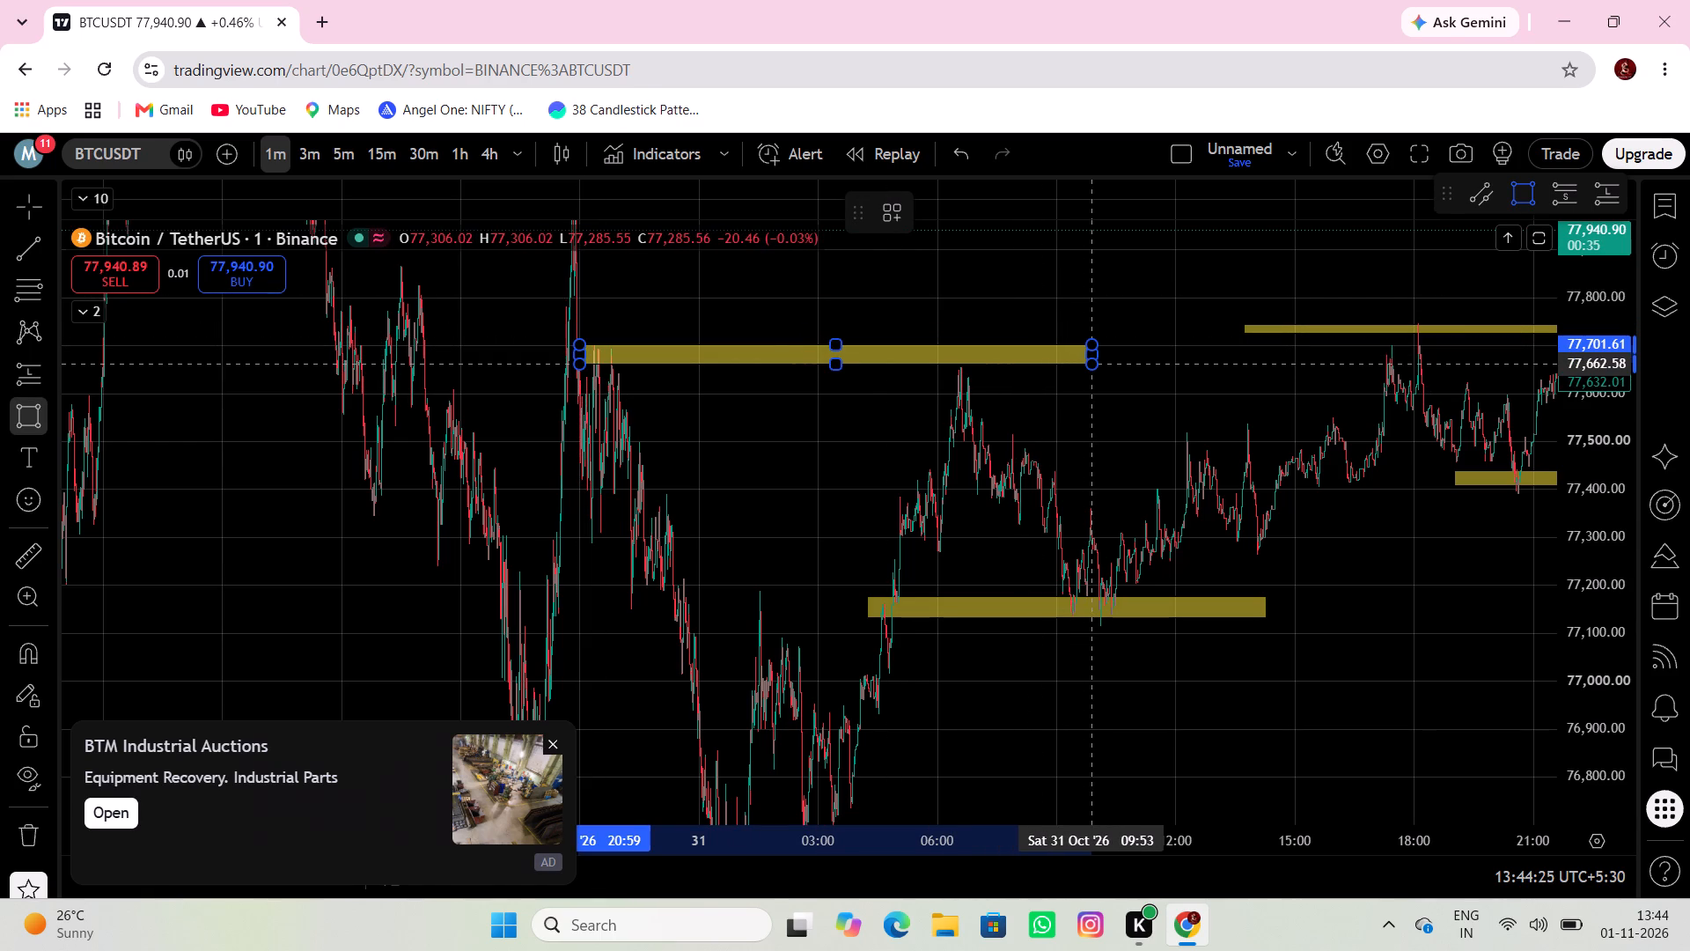
Dismiss the advertisement covering part of the chart.
{"action": "left_click_drag", "start_coordinate": [1011, 446], "coordinate": [1127, 394]}
{"action": "scroll", "coordinate": [789, 484], "scroll_direction": "up", "scroll_amount": 3}
{"action": "left_click_drag", "start_coordinate": [622, 489], "coordinate": [902, 451]}
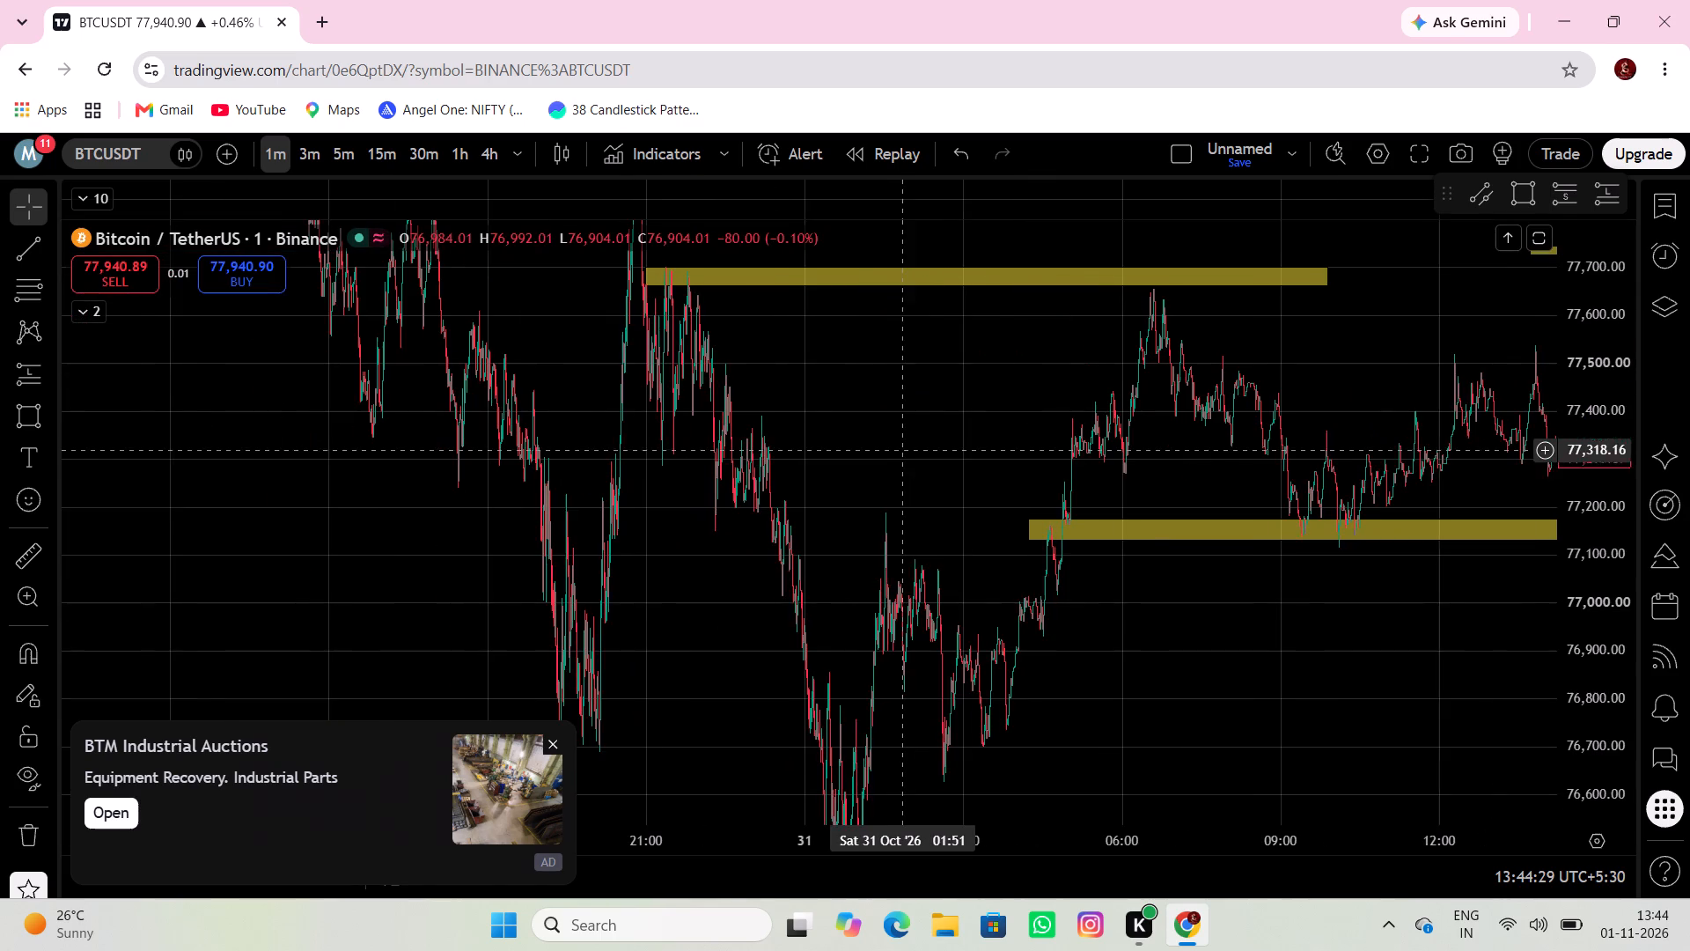
{"action": "scroll", "coordinate": [889, 468], "scroll_direction": "up", "scroll_amount": 3}
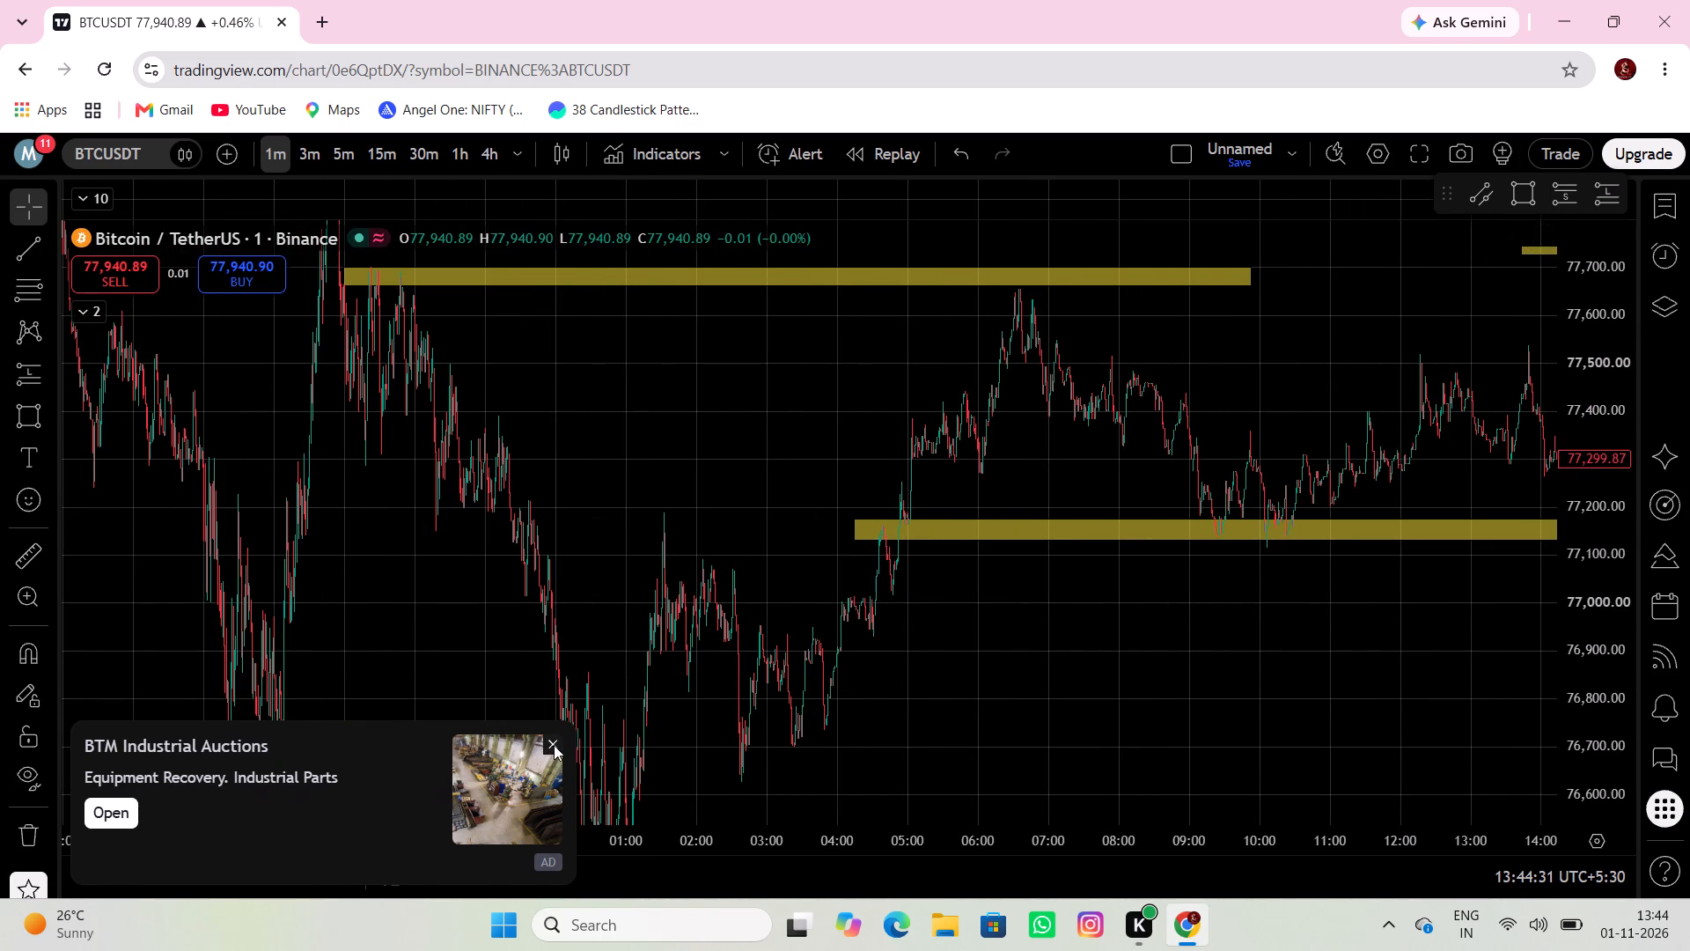
{"action": "left_click", "coordinate": [554, 745]}
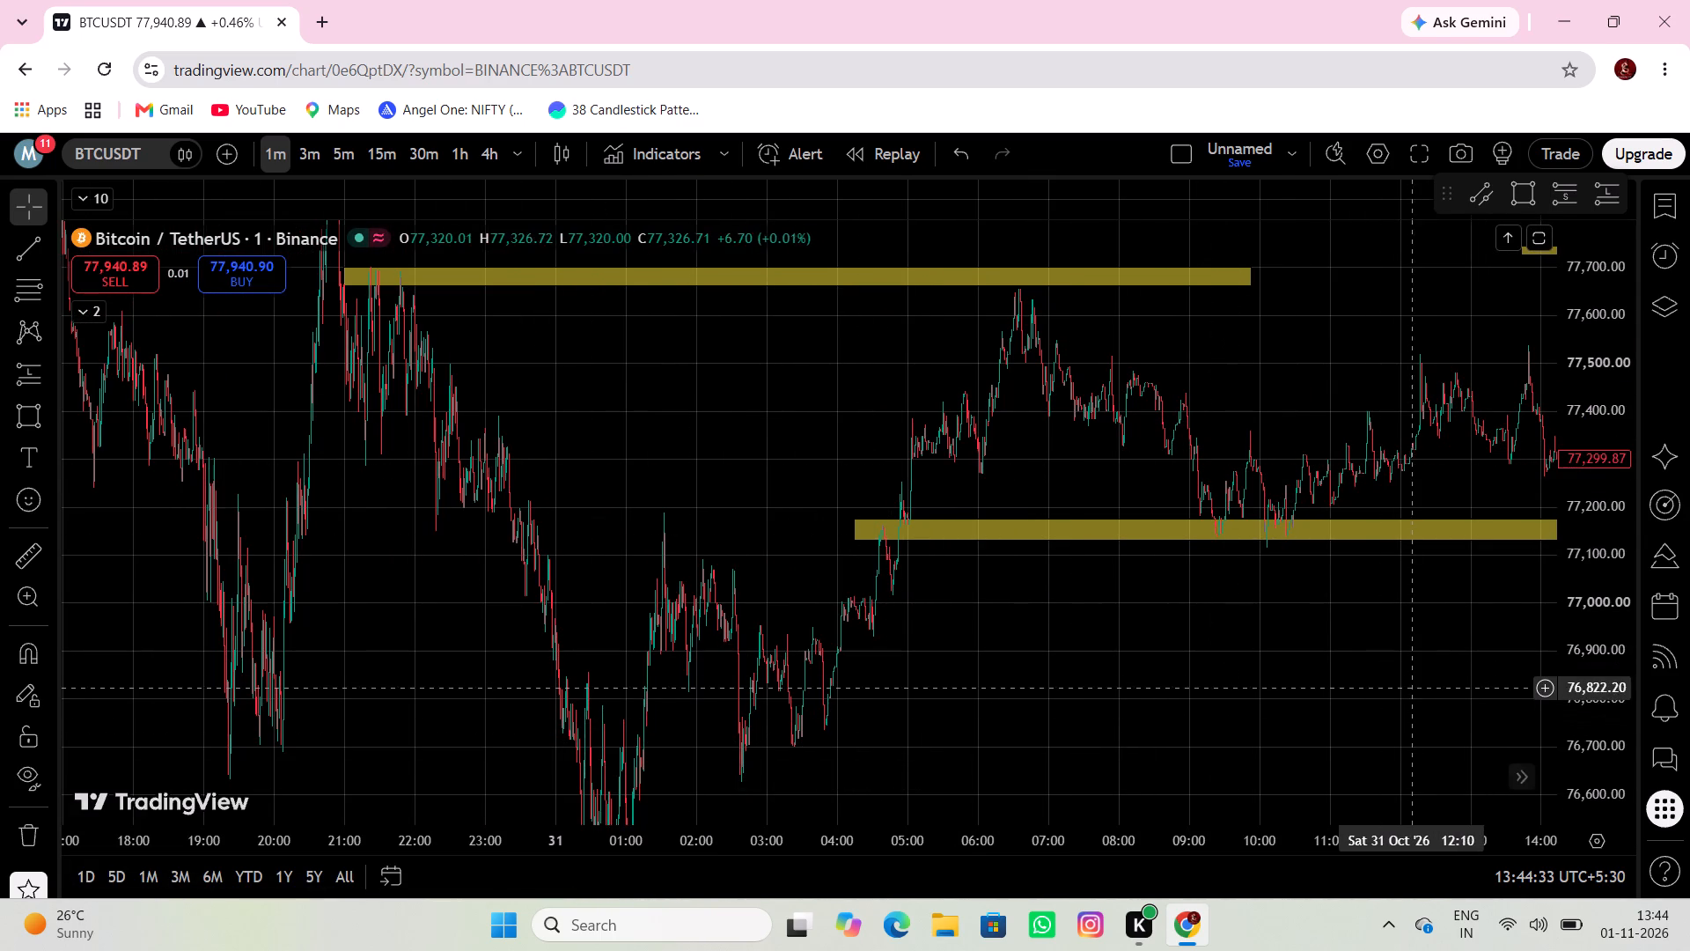
Draw a rectangle at the mid-decline highs, about 77,354 to 77,389, from 22:45 on 30 Oct to about 06:09 on 31 Oct.
{"action": "scroll", "coordinate": [1583, 600], "scroll_direction": "down", "scroll_amount": 5}
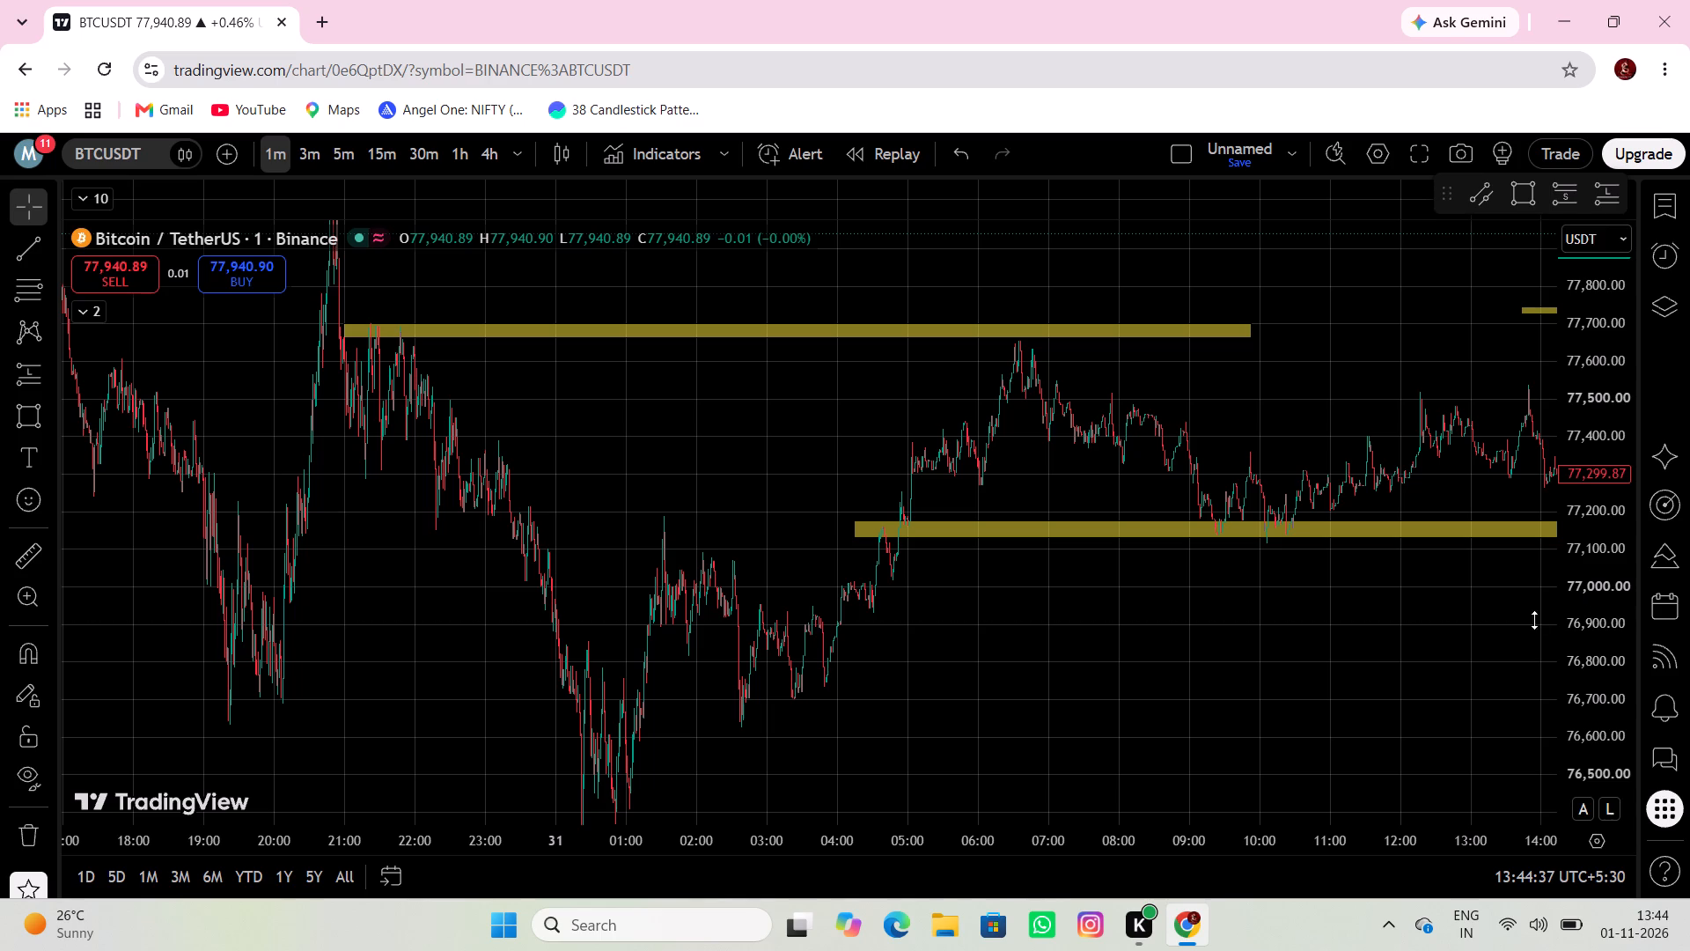
{"action": "left_click_drag", "start_coordinate": [640, 563], "coordinate": [749, 543]}
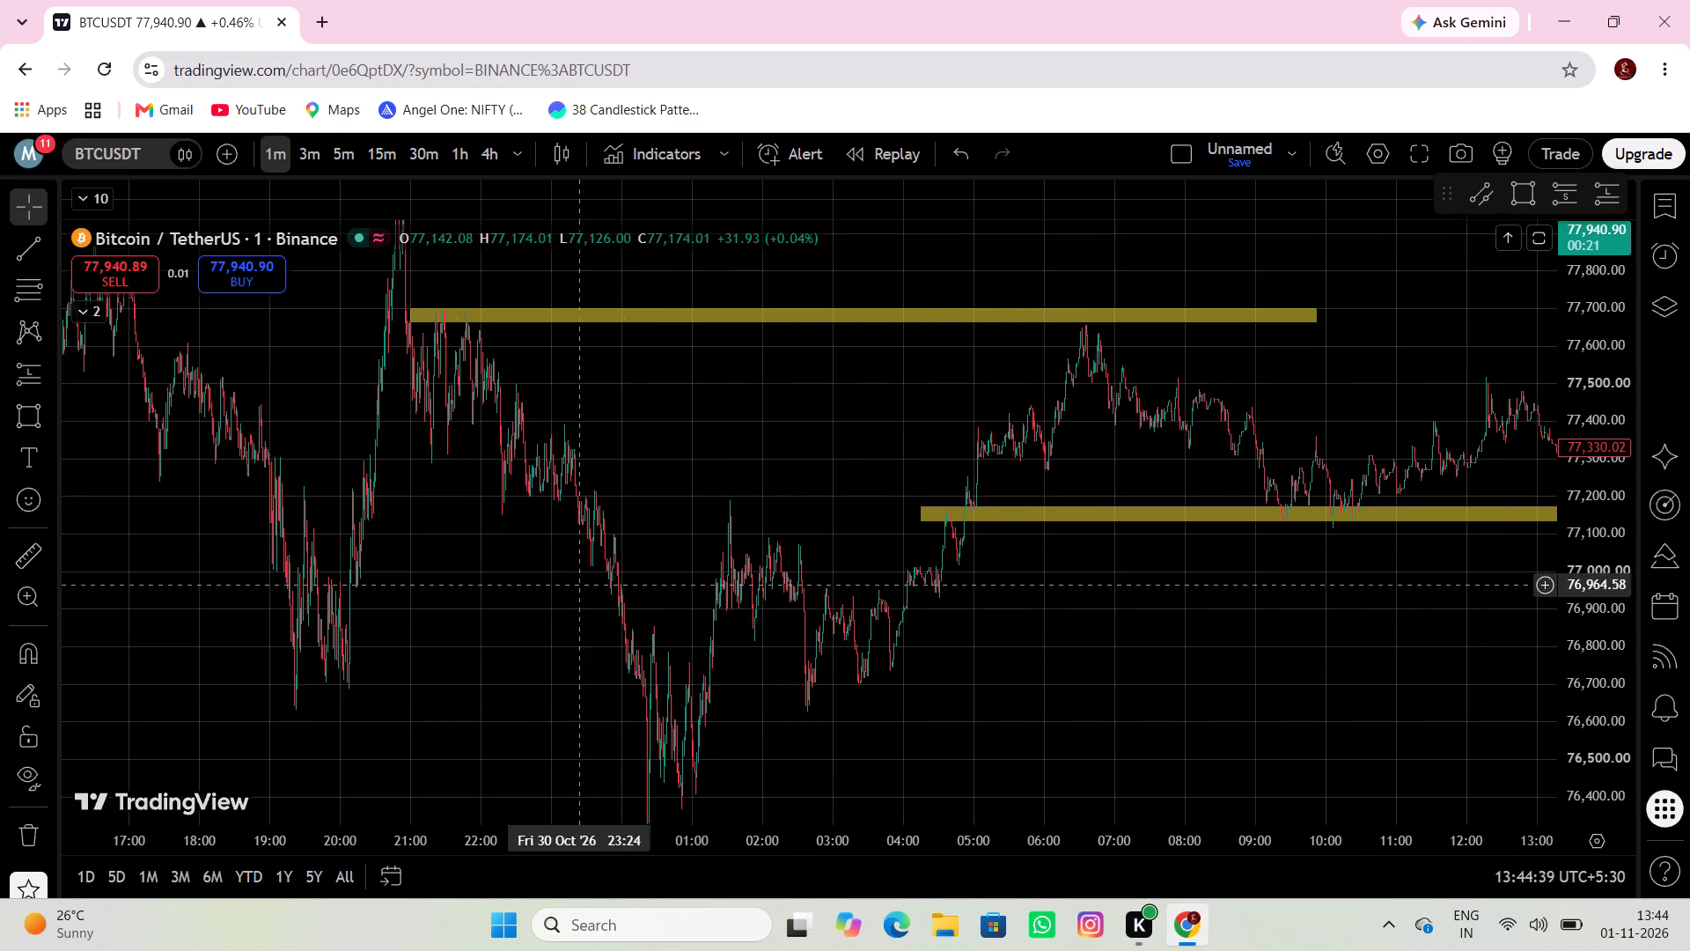
{"action": "left_click", "coordinate": [22, 405]}
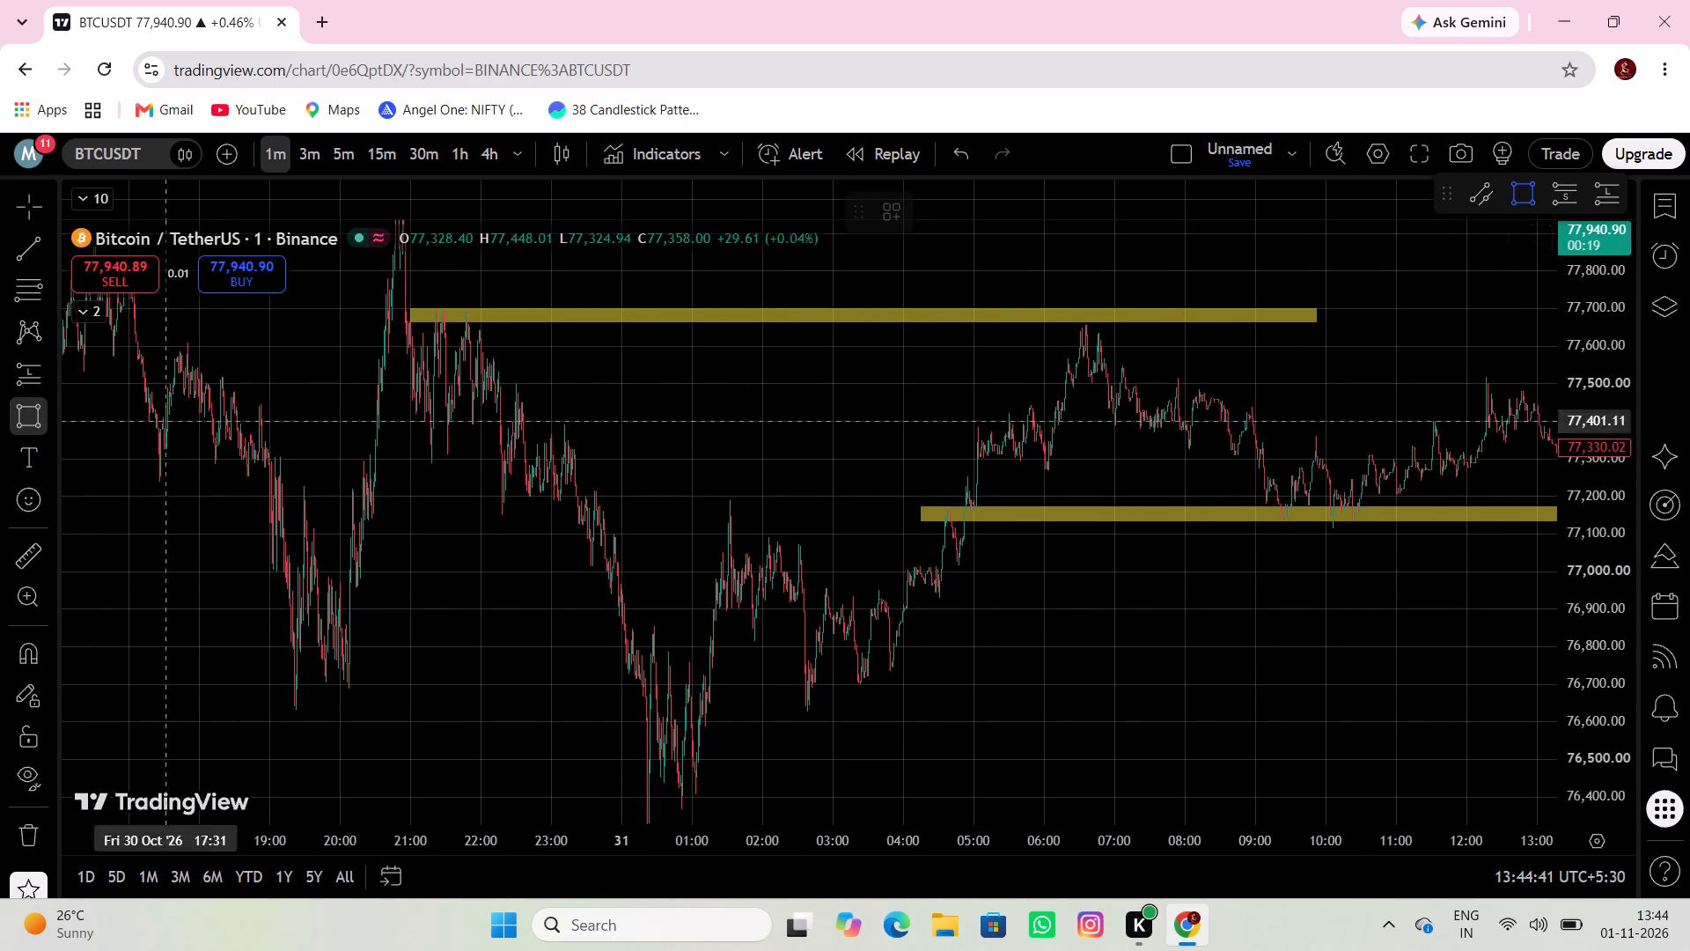
{"action": "left_click", "coordinate": [534, 425]}
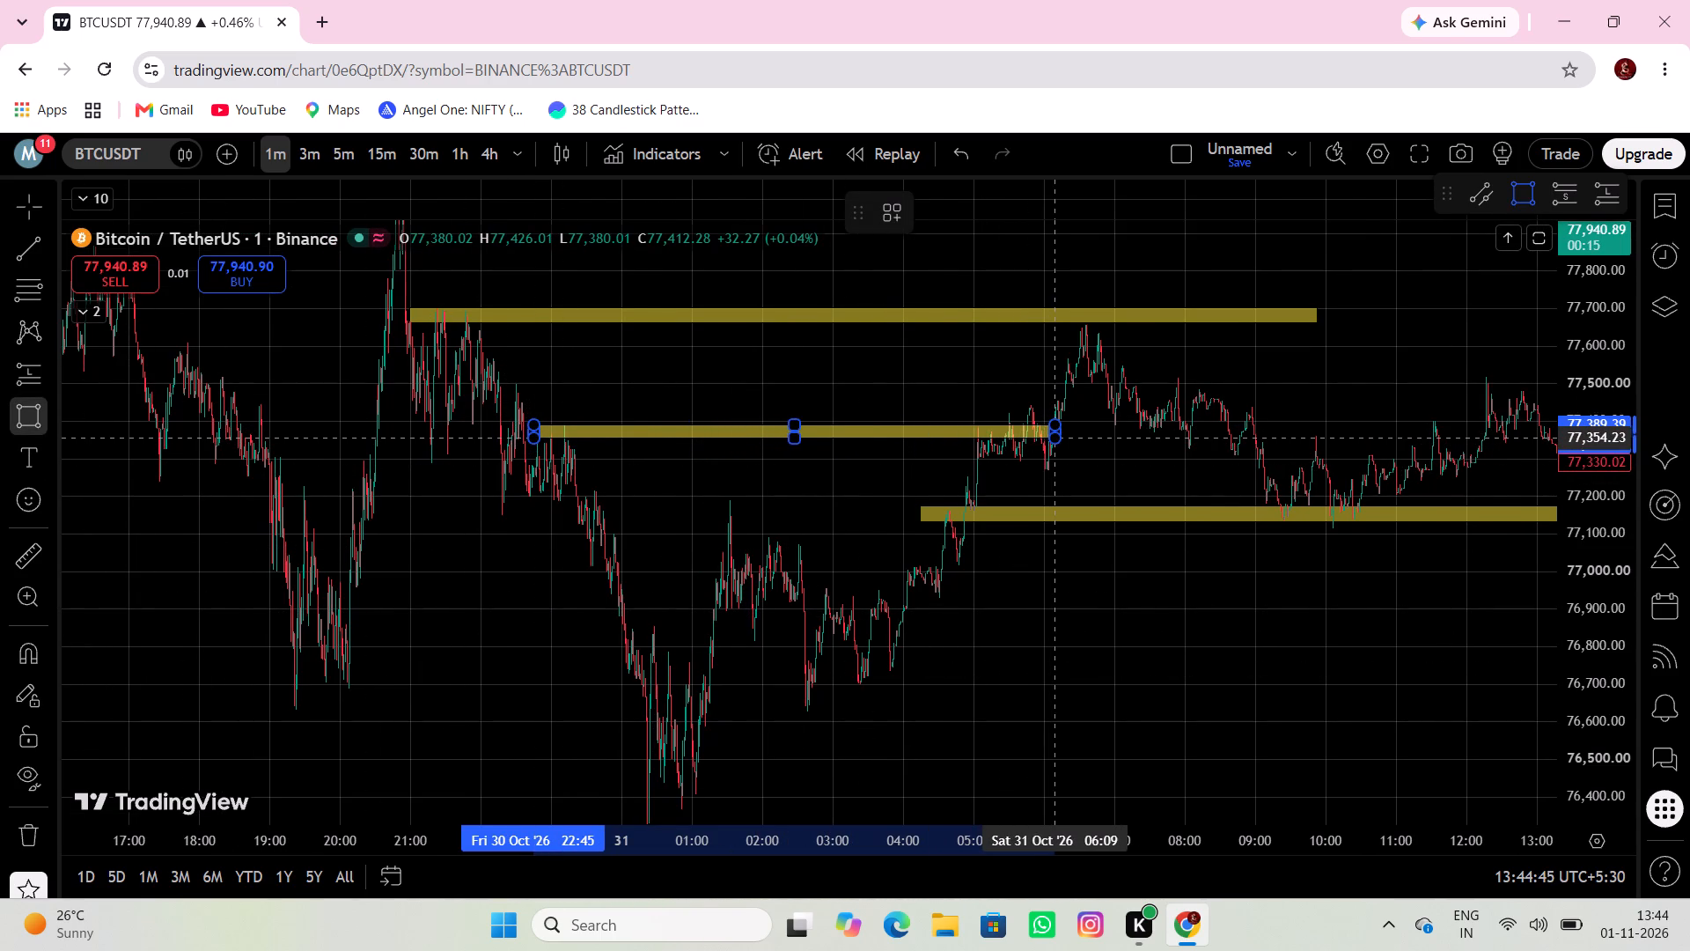
{"action": "left_click", "coordinate": [1054, 439]}
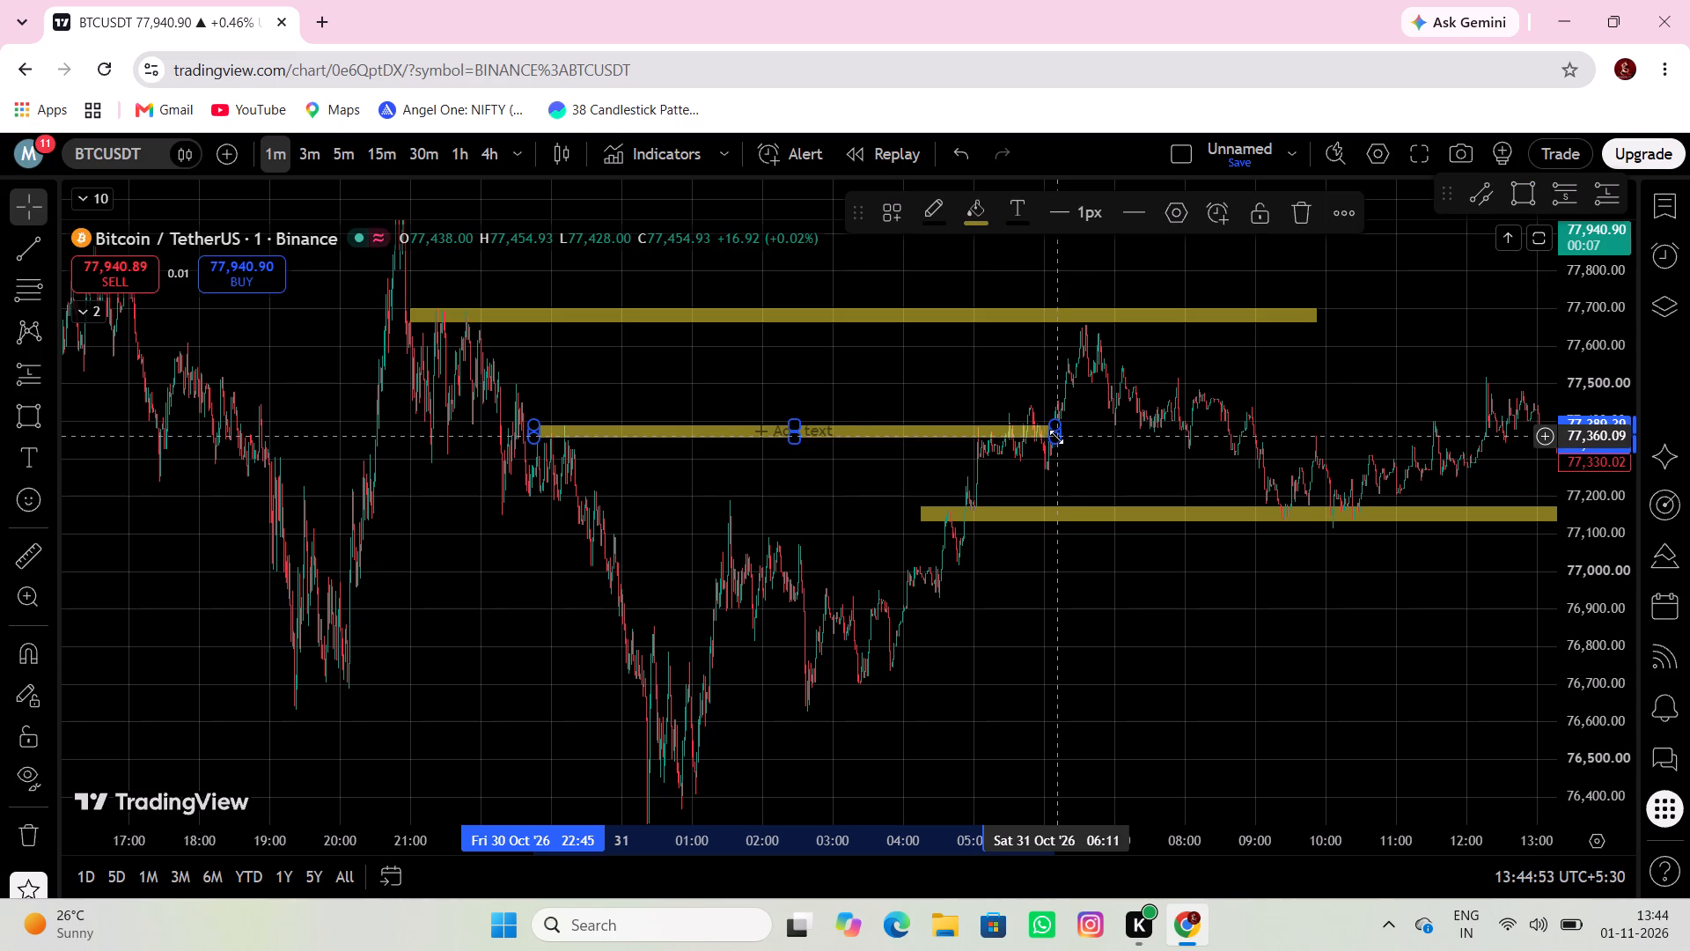
Examine the 30 Oct price action preceding the new rectangles for further support and resistance levels.
{"action": "left_click_drag", "start_coordinate": [770, 521], "coordinate": [939, 479]}
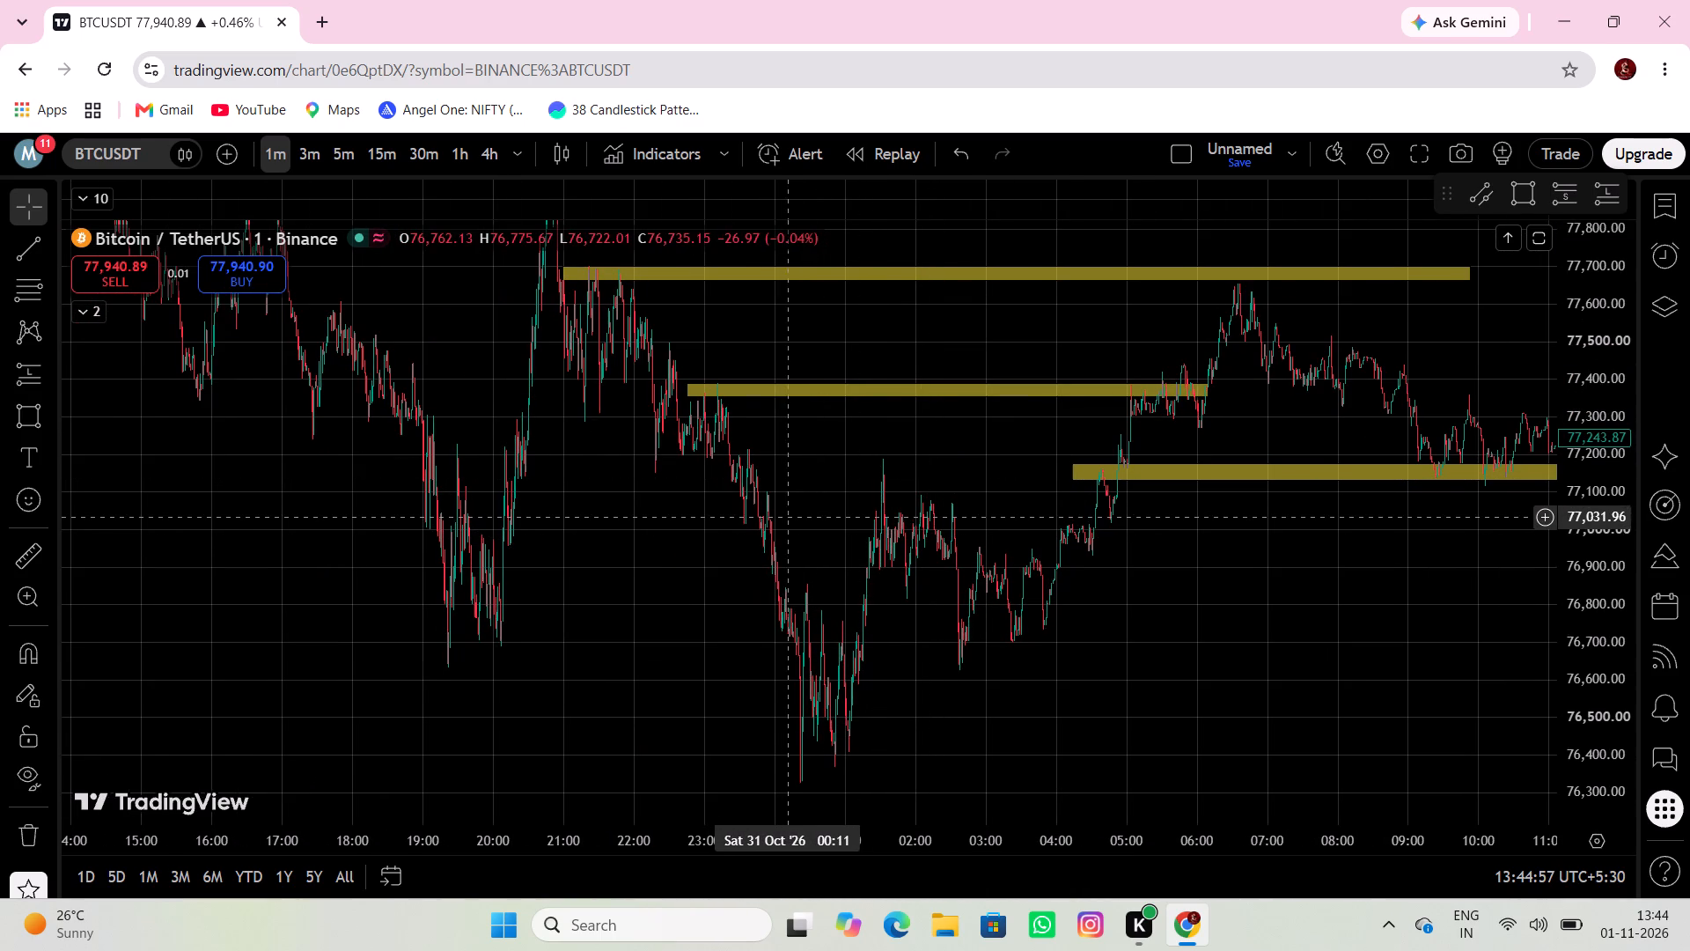
{"action": "left_click_drag", "start_coordinate": [793, 517], "coordinate": [1131, 563]}
{"action": "scroll", "coordinate": [1617, 473], "scroll_direction": "down", "scroll_amount": 10}
{"action": "left_click_drag", "start_coordinate": [1104, 643], "coordinate": [1234, 667]}
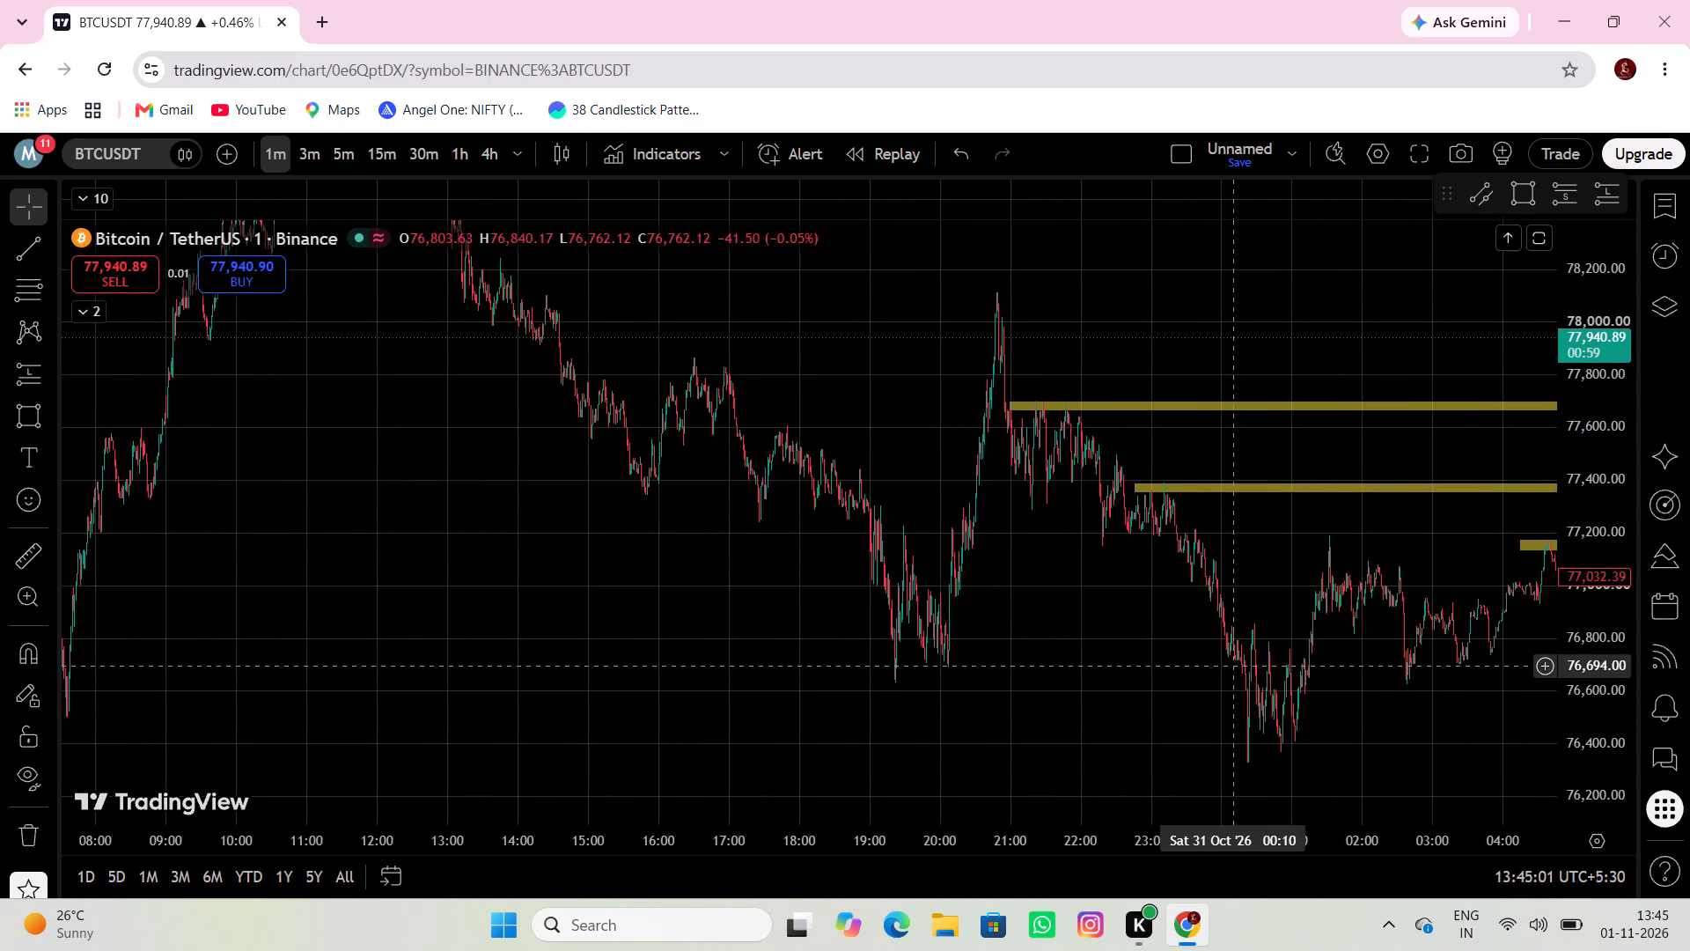
{"action": "left_click_drag", "start_coordinate": [1168, 667], "coordinate": [1234, 666]}
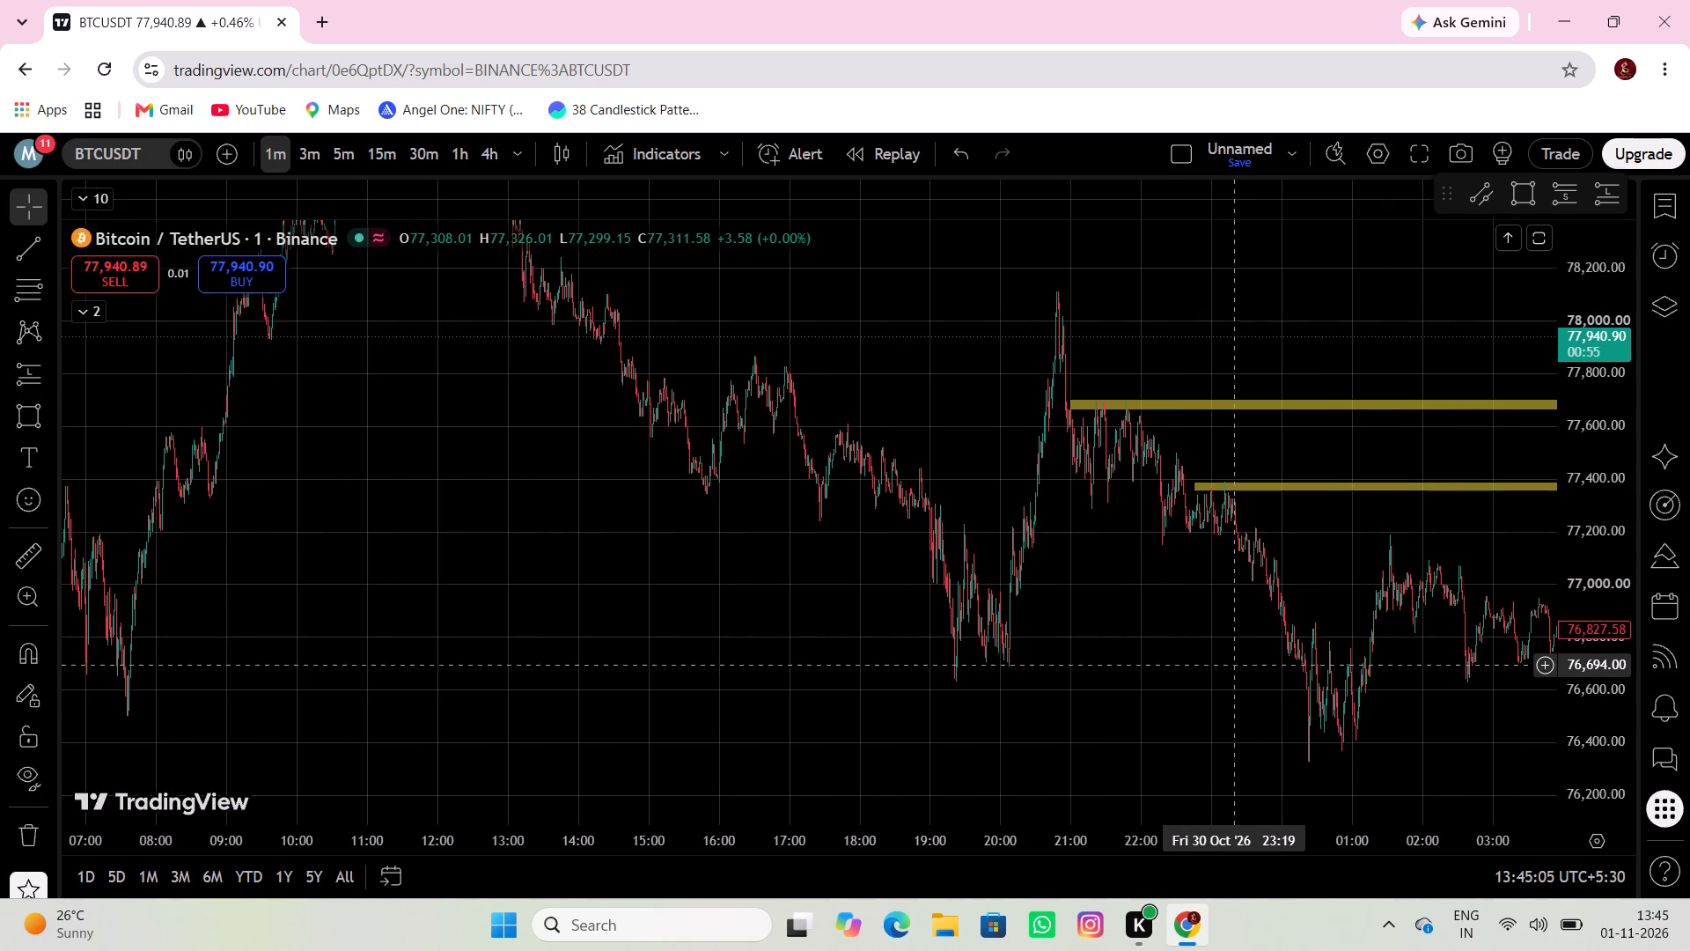
{"action": "left_click_drag", "start_coordinate": [1114, 658], "coordinate": [1230, 650]}
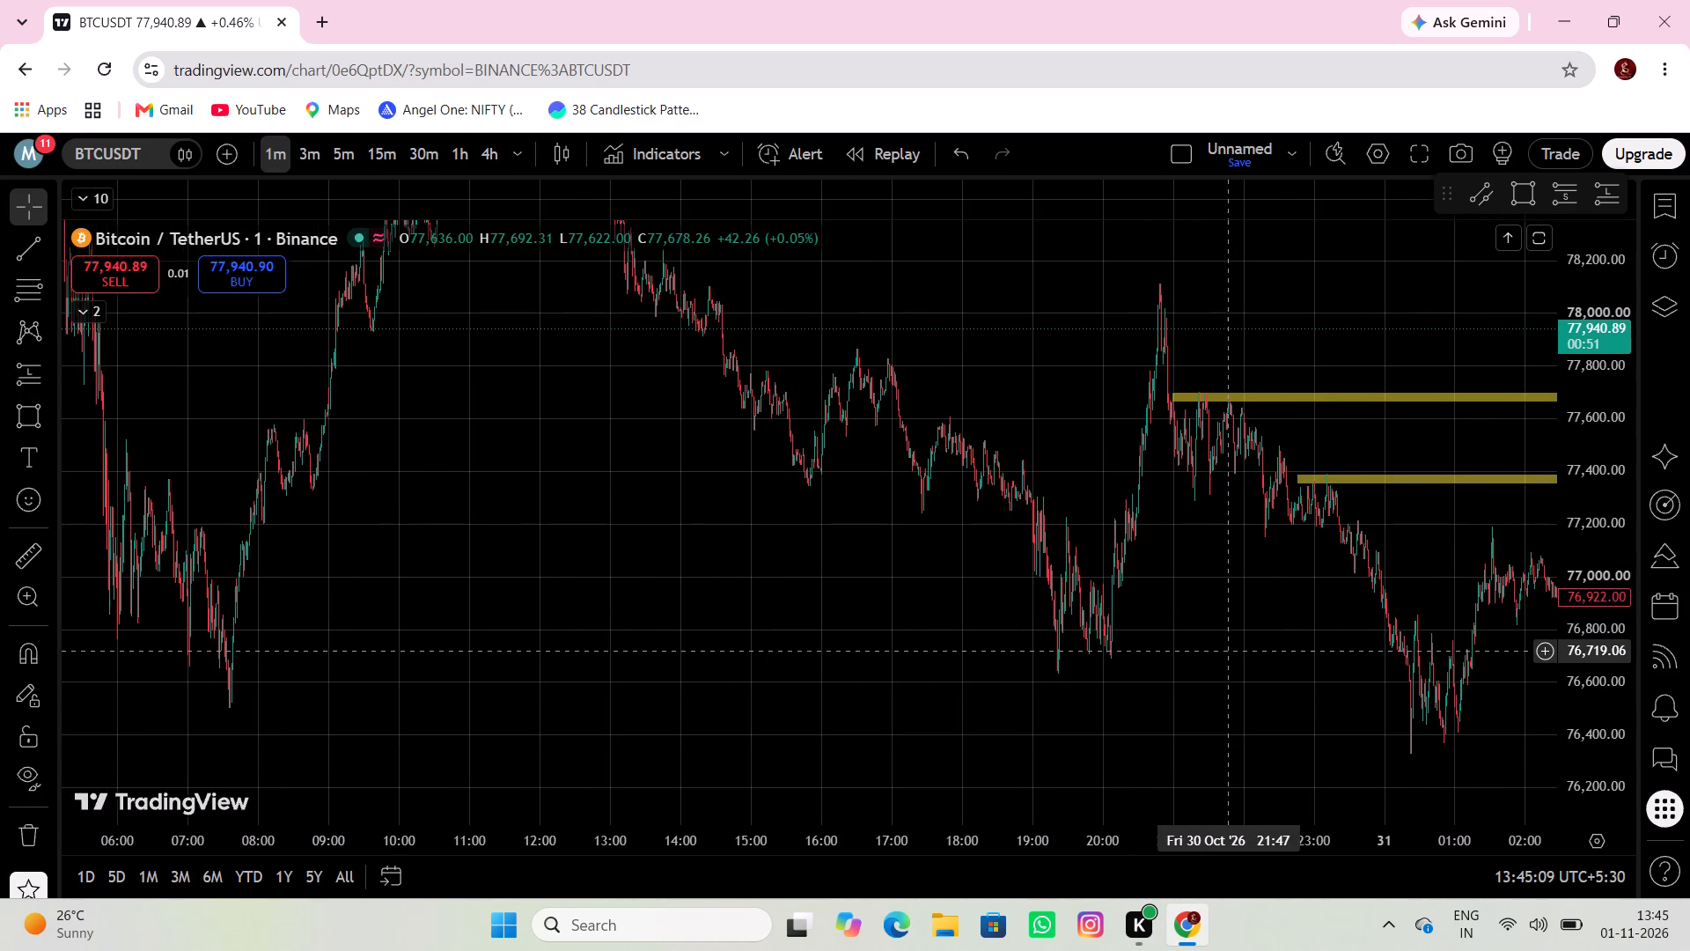
{"action": "left_click_drag", "start_coordinate": [1080, 645], "coordinate": [1166, 633]}
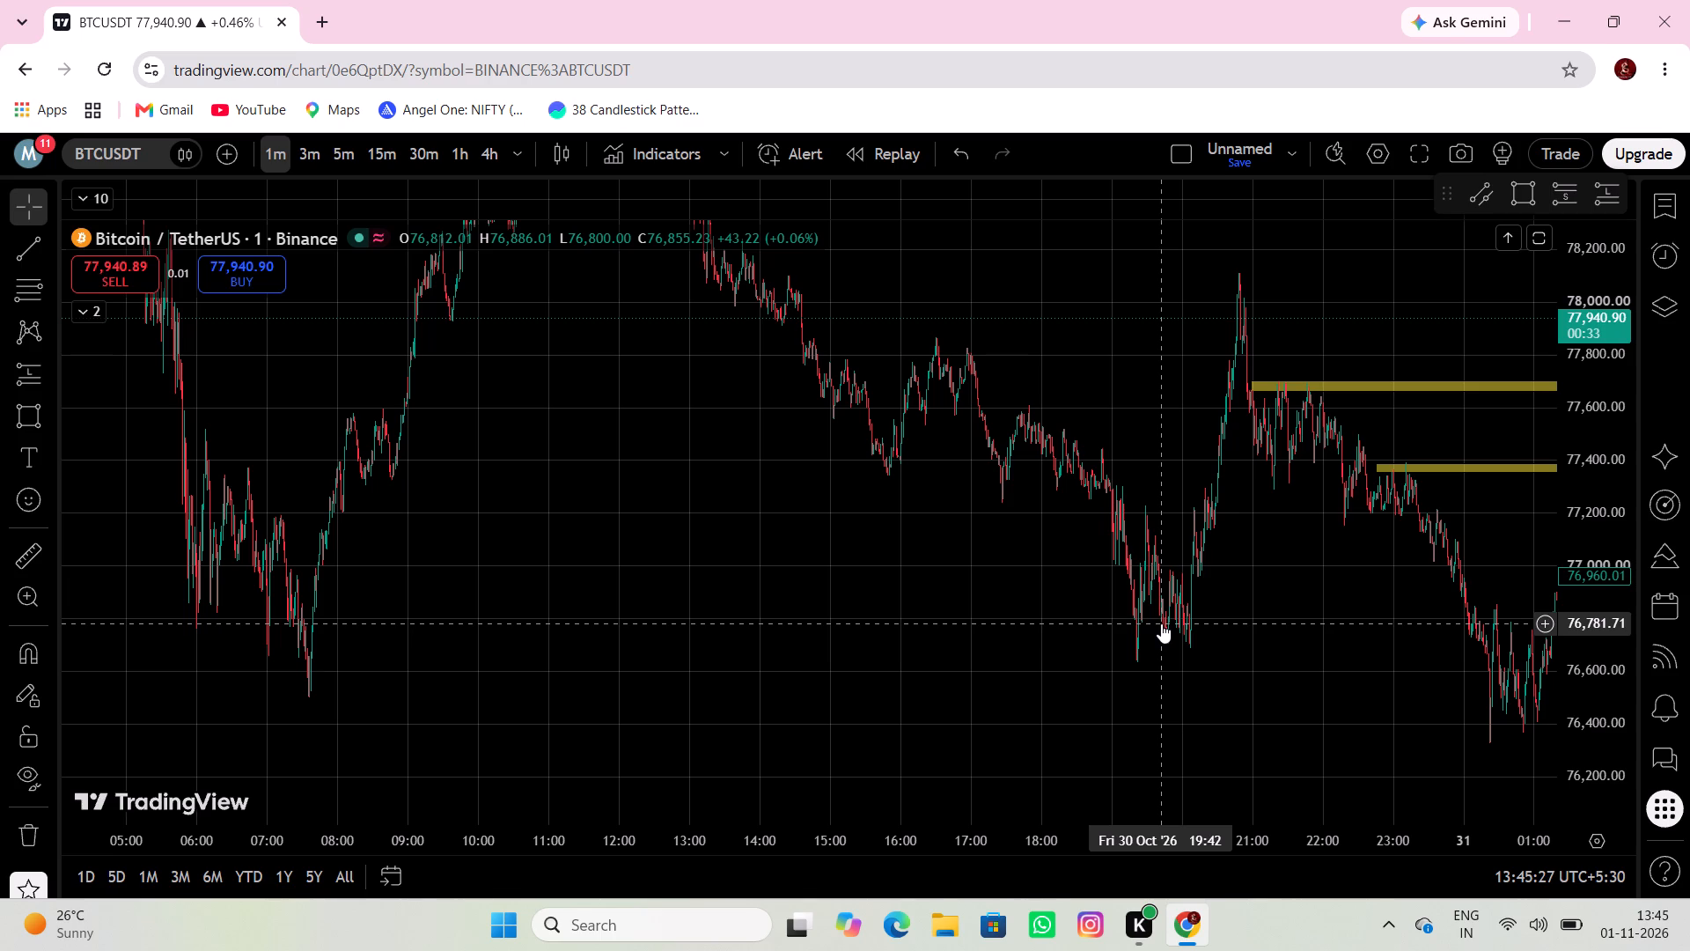
{"action": "left_click_drag", "start_coordinate": [941, 573], "coordinate": [1054, 628]}
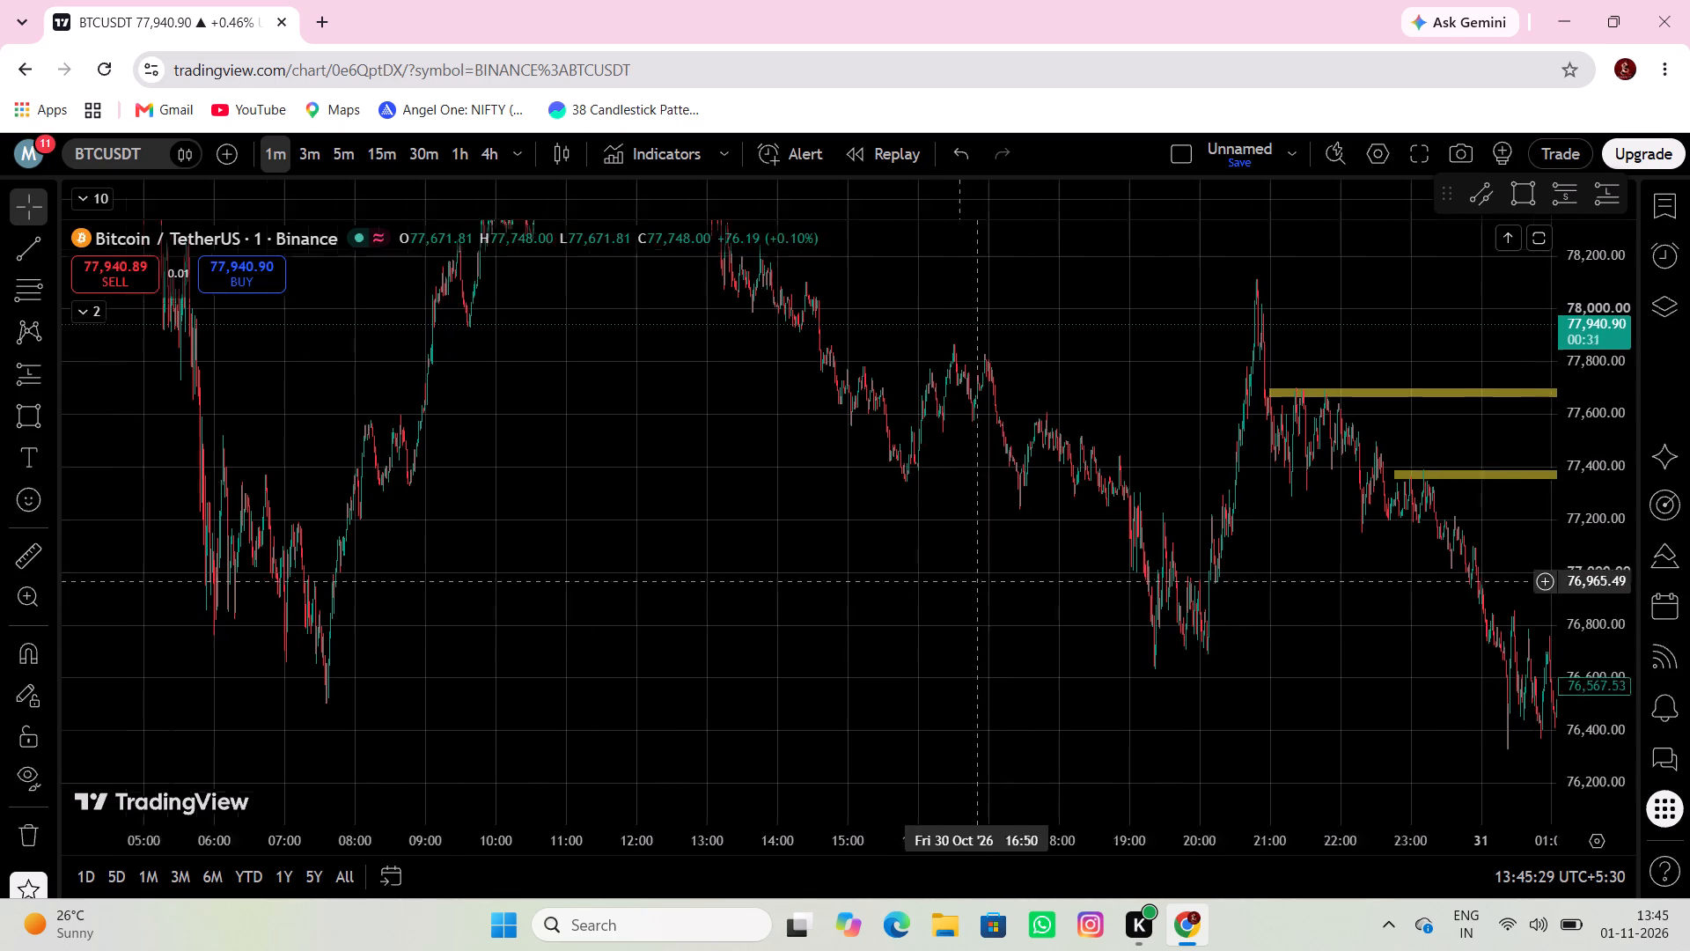
Draw a rectangle above the 30 Oct midday highs, about 78,750 to 78,990, from 04:45 to about 14:38.
{"action": "left_click_drag", "start_coordinate": [1054, 628], "coordinate": [1121, 711]}
{"action": "scroll", "coordinate": [1334, 509], "scroll_direction": "down", "scroll_amount": 5}
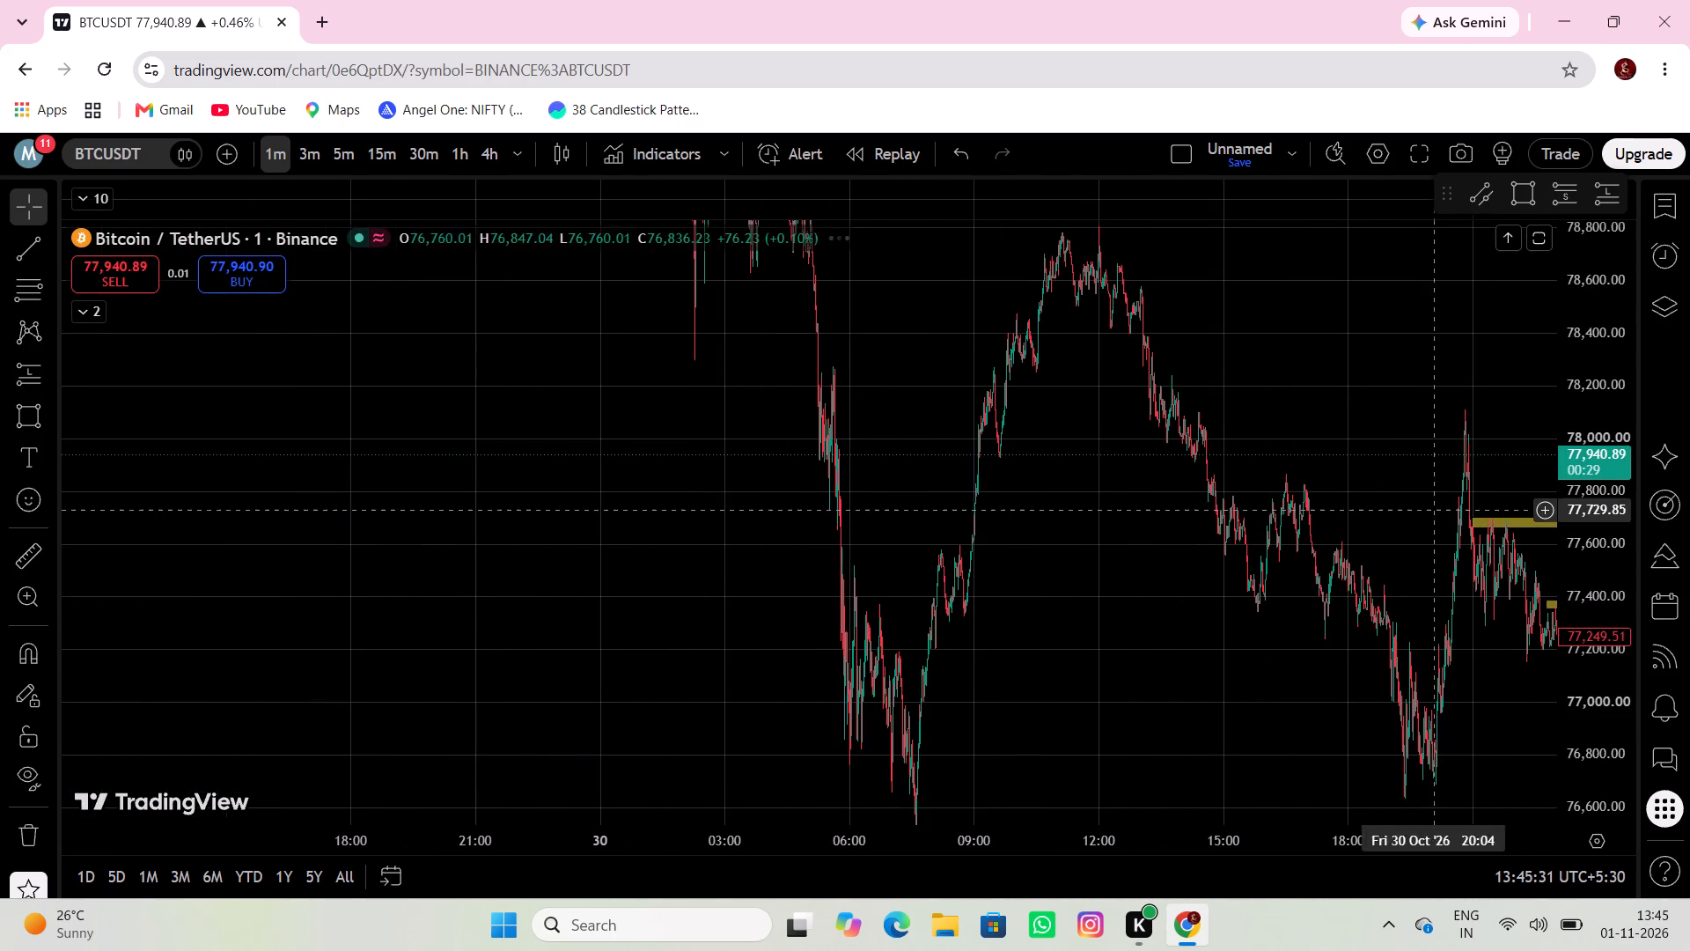
{"action": "scroll", "coordinate": [1585, 499], "scroll_direction": "down", "scroll_amount": 19}
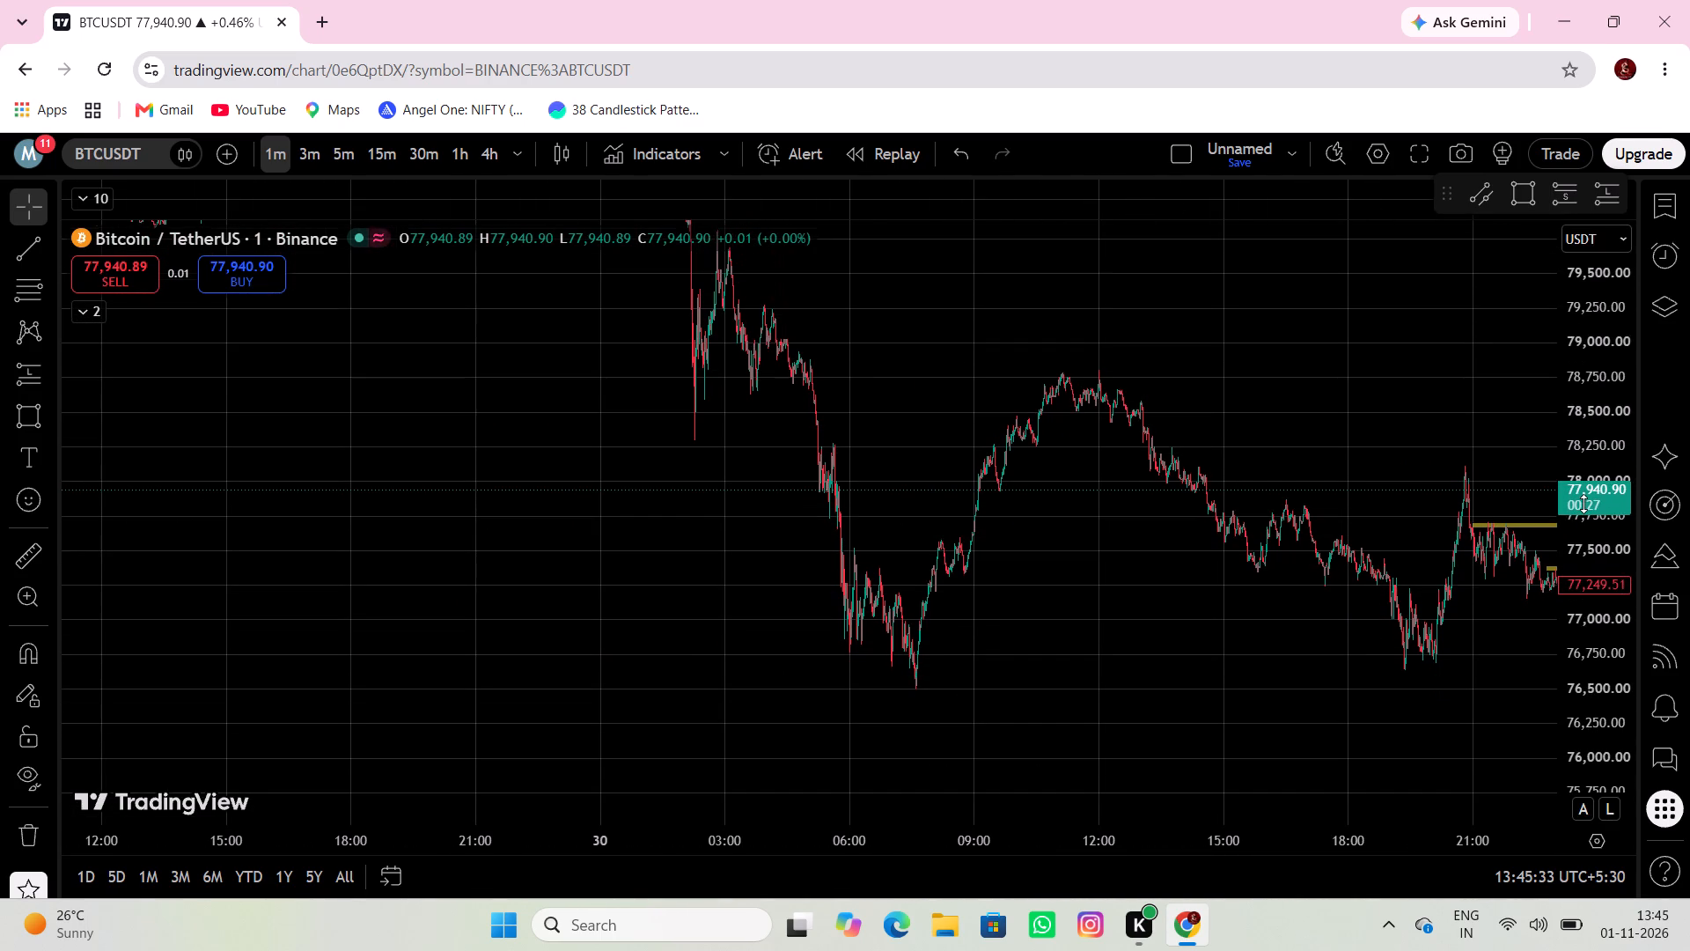
{"action": "scroll", "coordinate": [1583, 504], "scroll_direction": "down", "scroll_amount": 2}
{"action": "scroll", "coordinate": [946, 649], "scroll_direction": "up", "scroll_amount": 4}
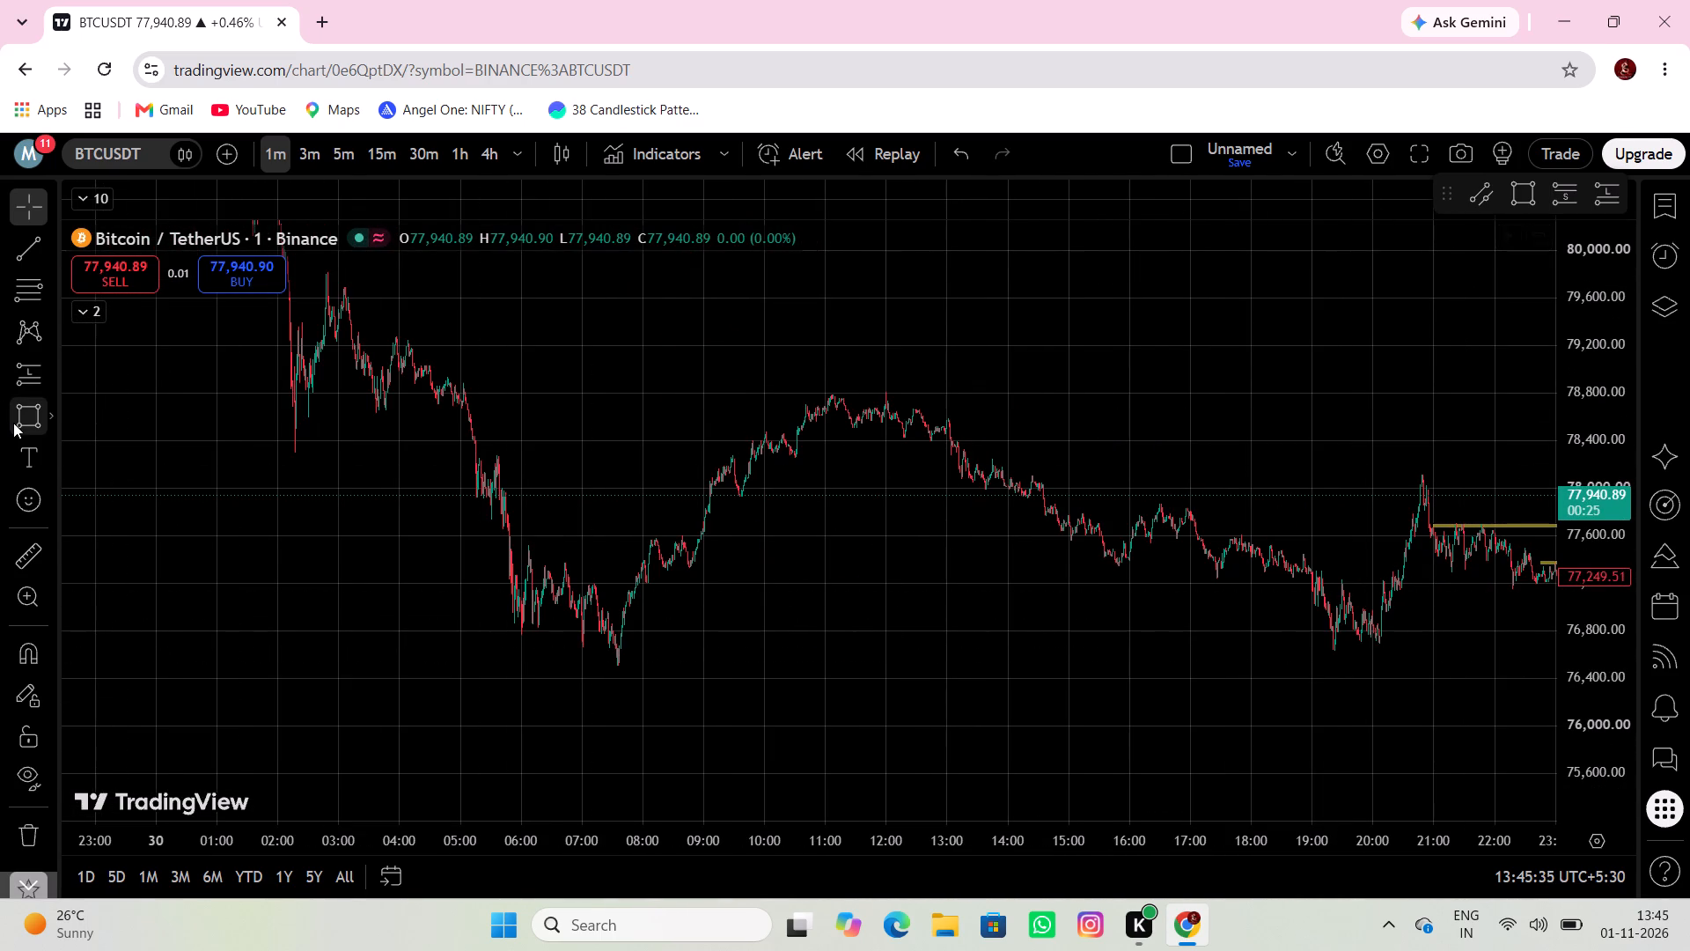
{"action": "left_click", "coordinate": [13, 423]}
{"action": "left_click", "coordinate": [445, 371]}
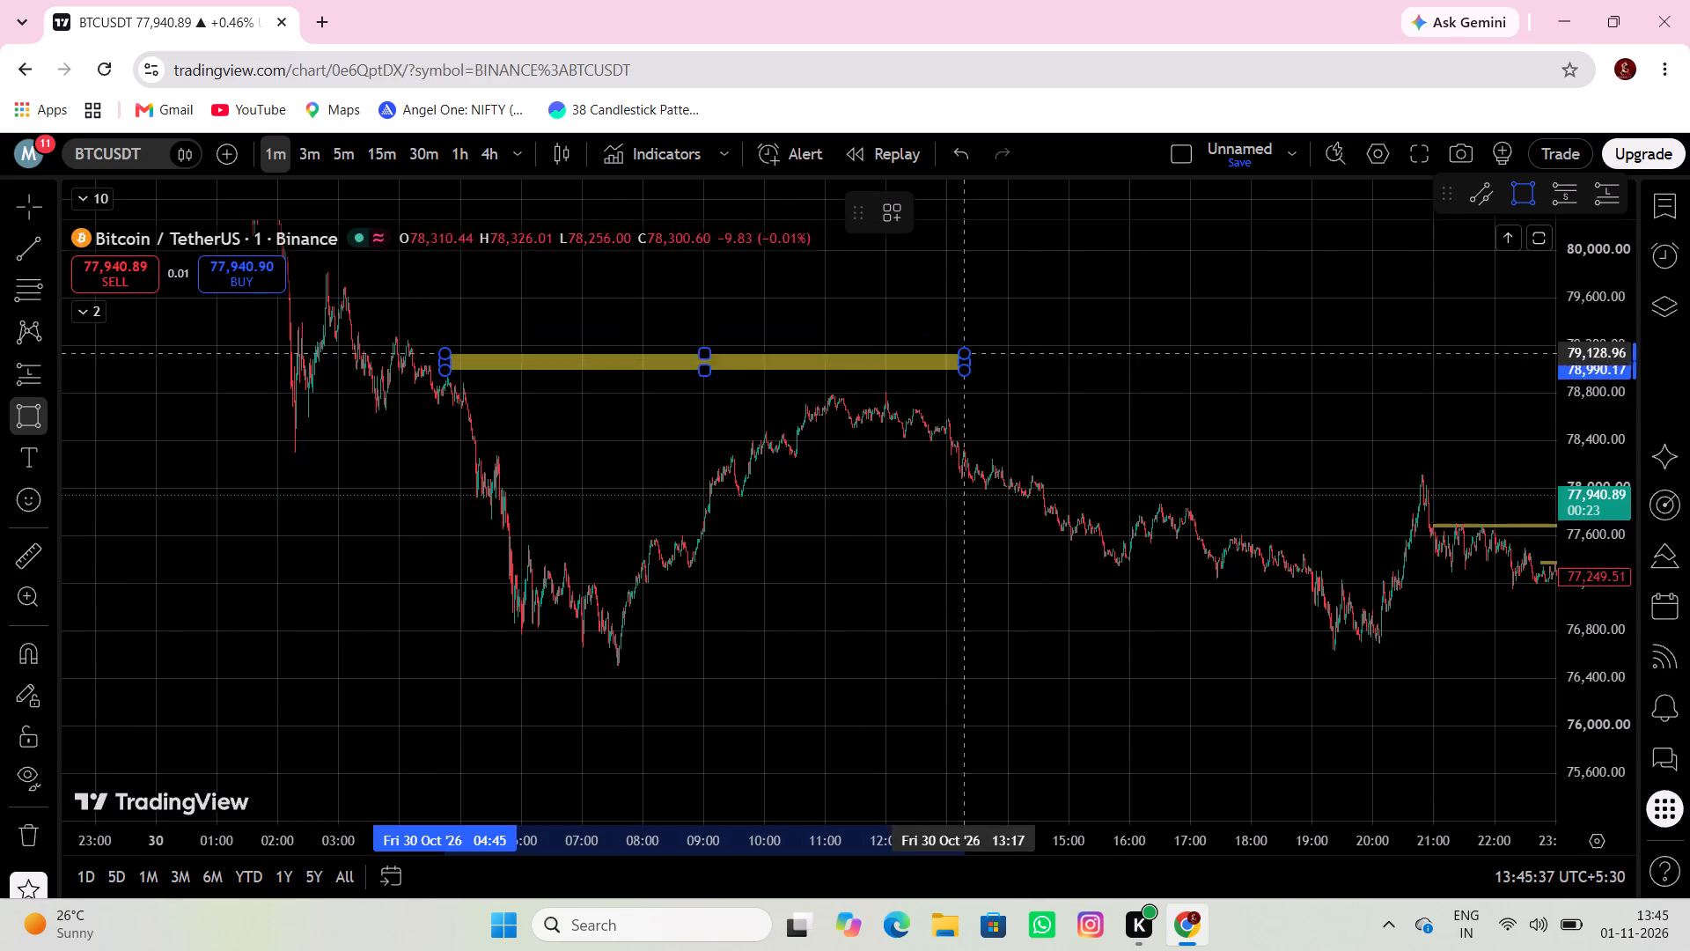
{"action": "left_click", "coordinate": [1046, 398]}
Draw a rectangle below the midday-highs zone, about 78,222 to 78,352, from 04:46 to about 11:12 on 30 Oct.
{"action": "left_click_drag", "start_coordinate": [918, 516], "coordinate": [992, 461]}
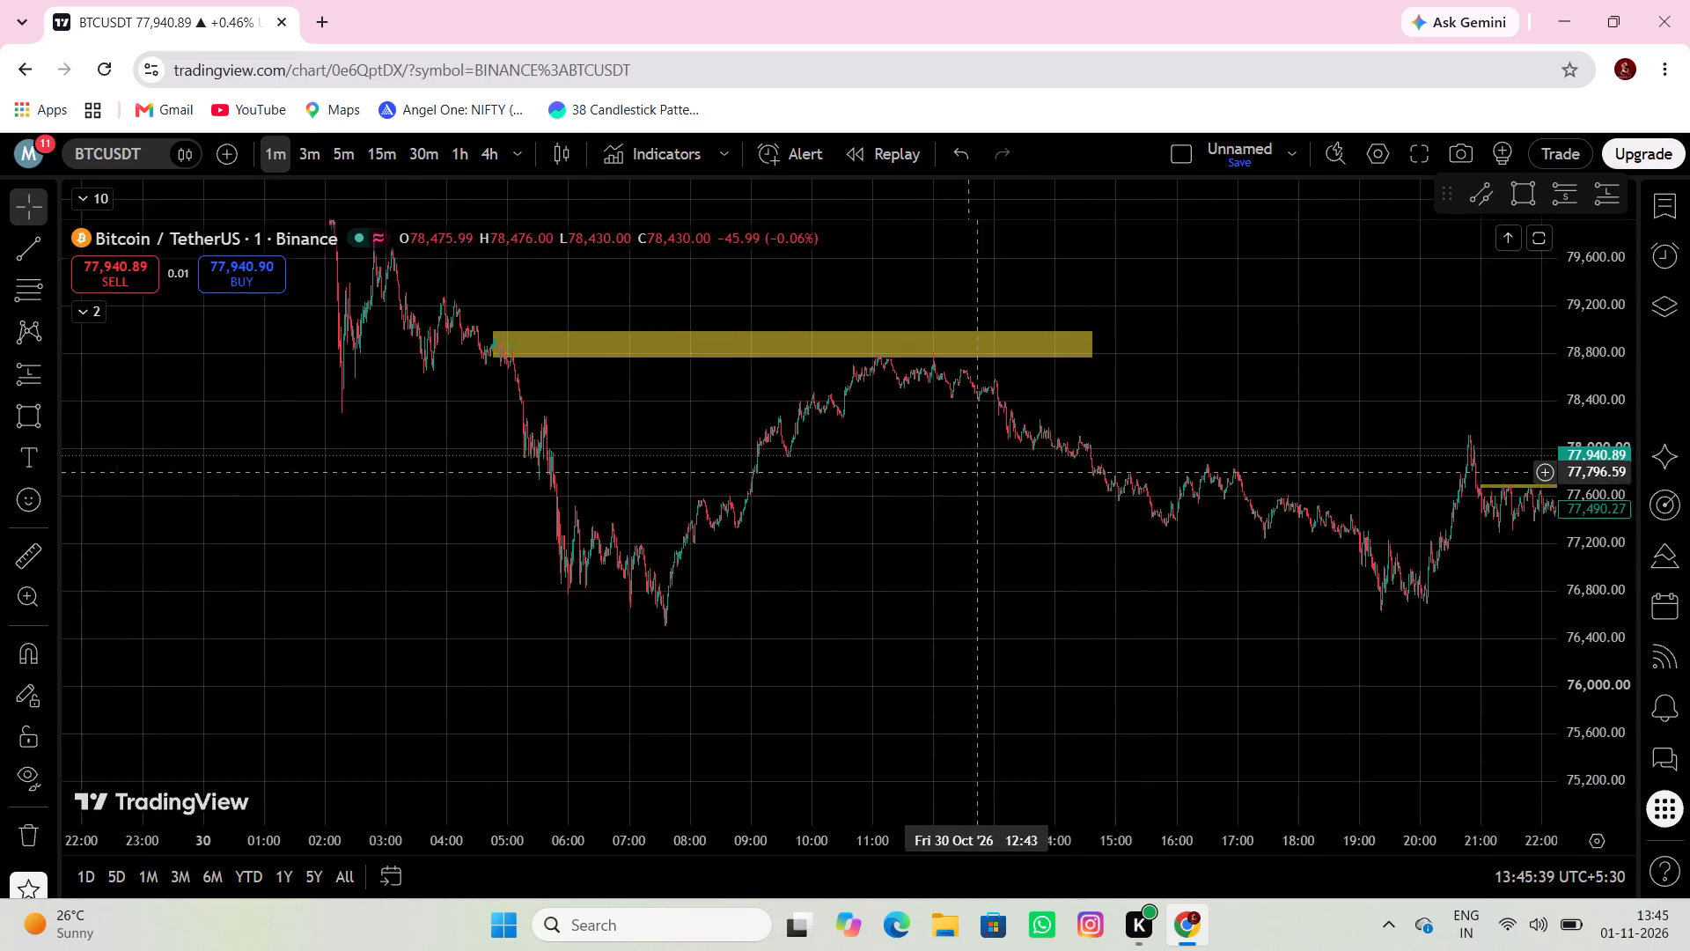
{"action": "left_click_drag", "start_coordinate": [992, 461], "coordinate": [1000, 452]}
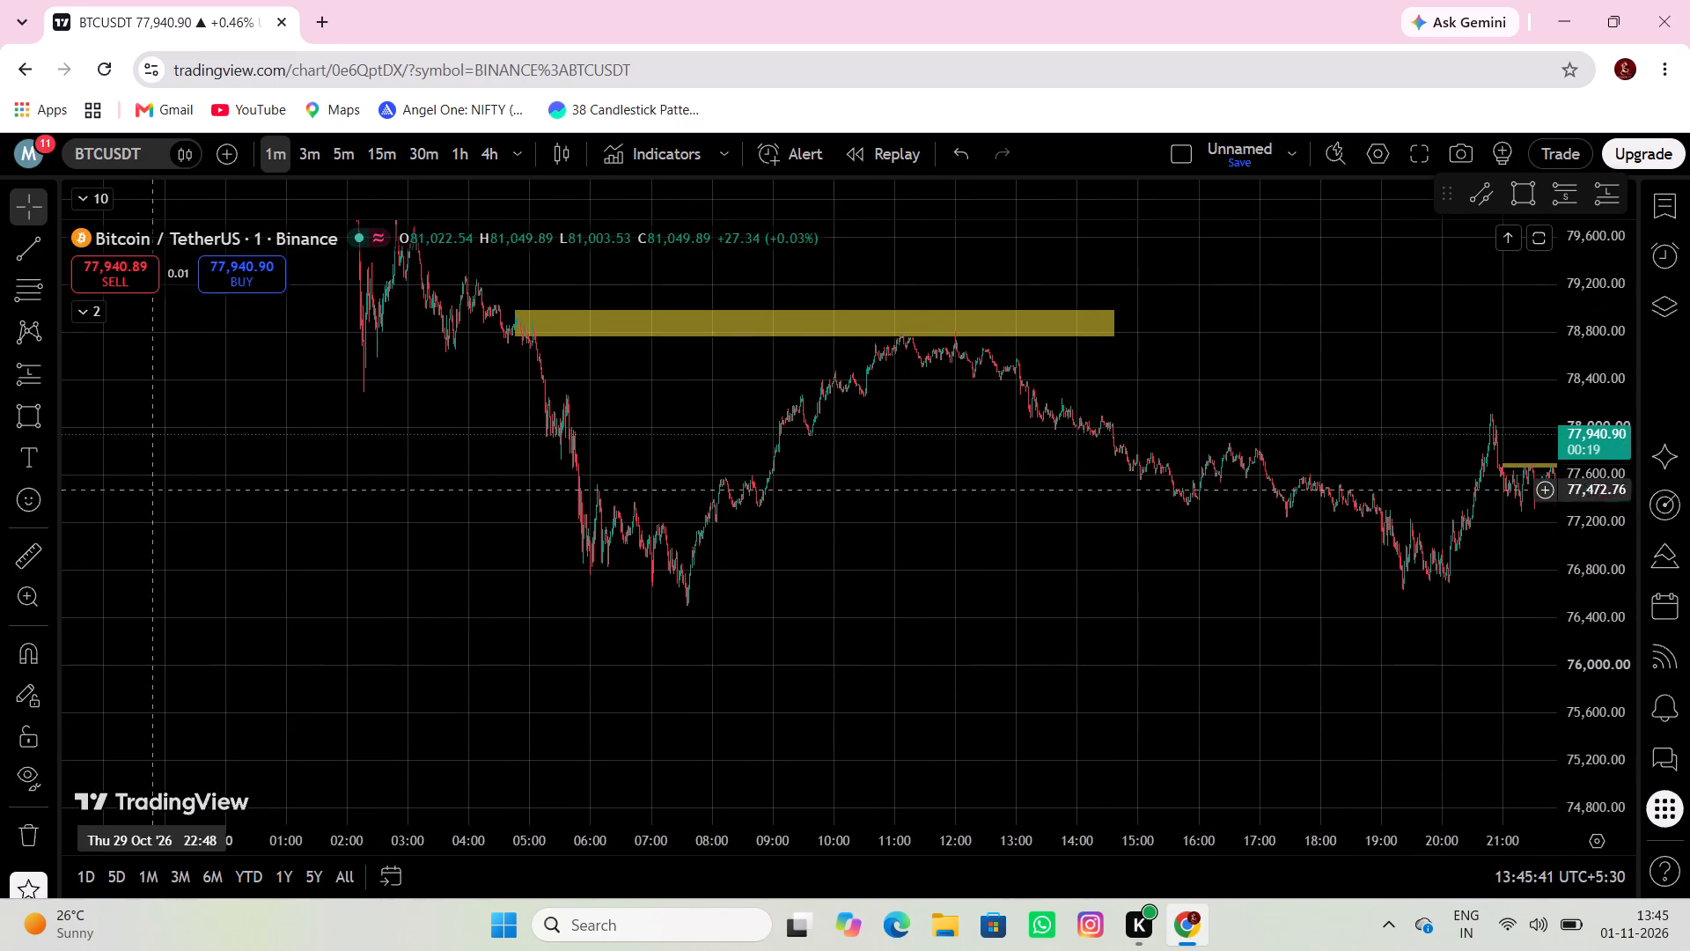
{"action": "left_click", "coordinate": [16, 420]}
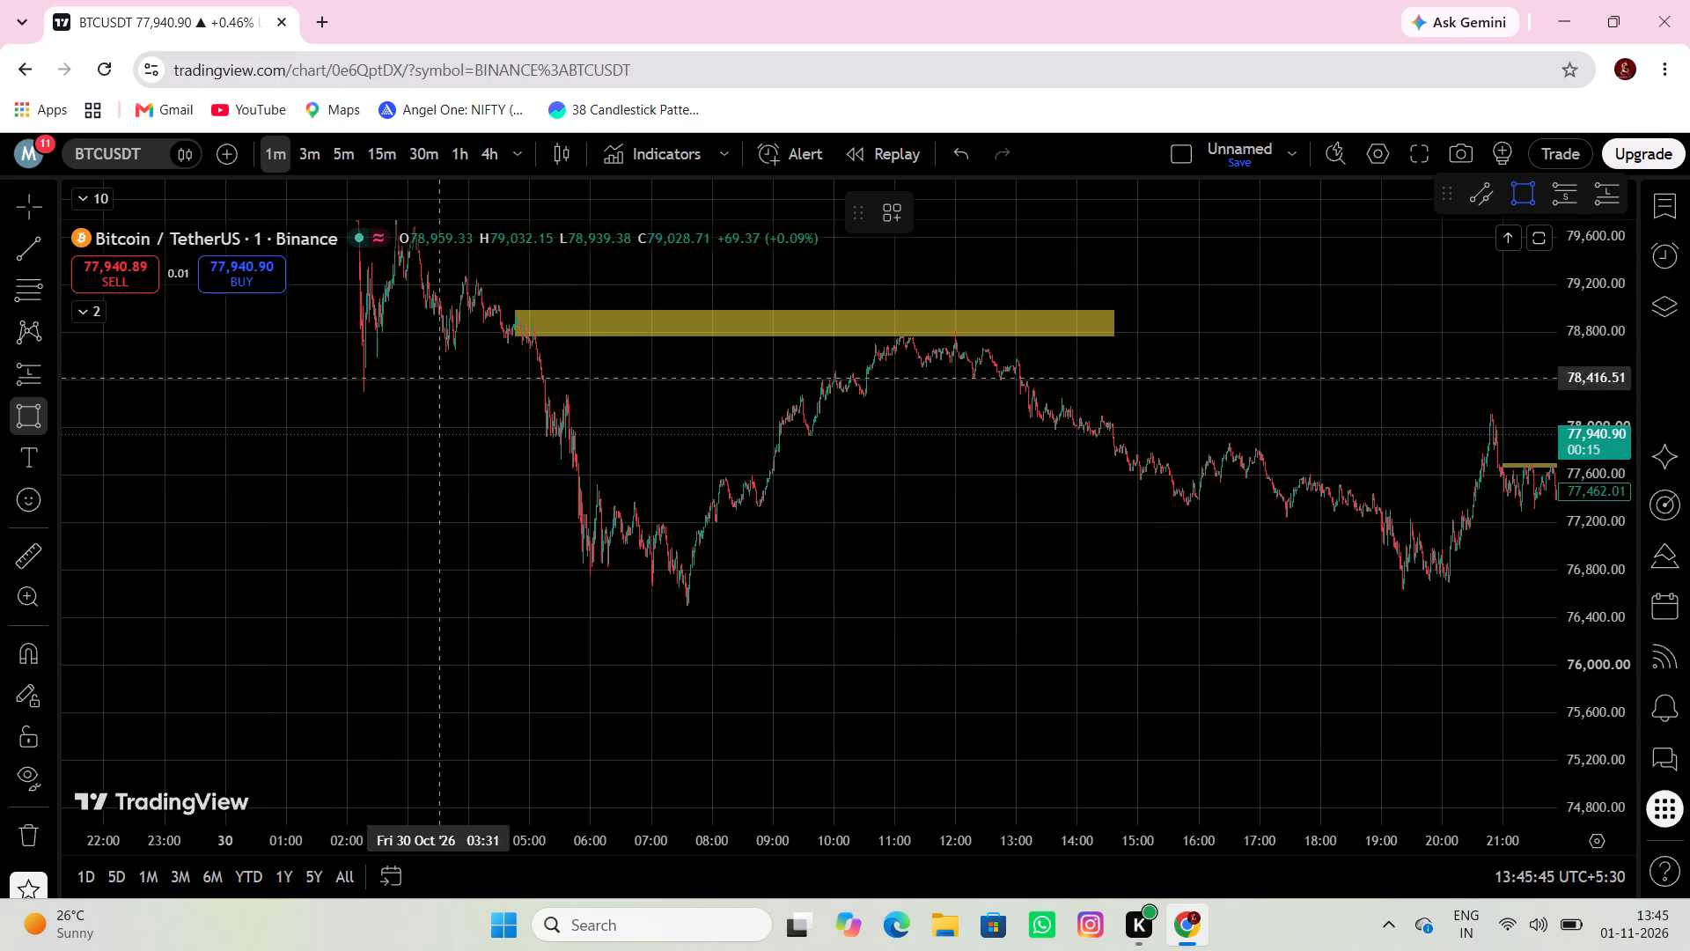
{"action": "left_click", "coordinate": [515, 386]}
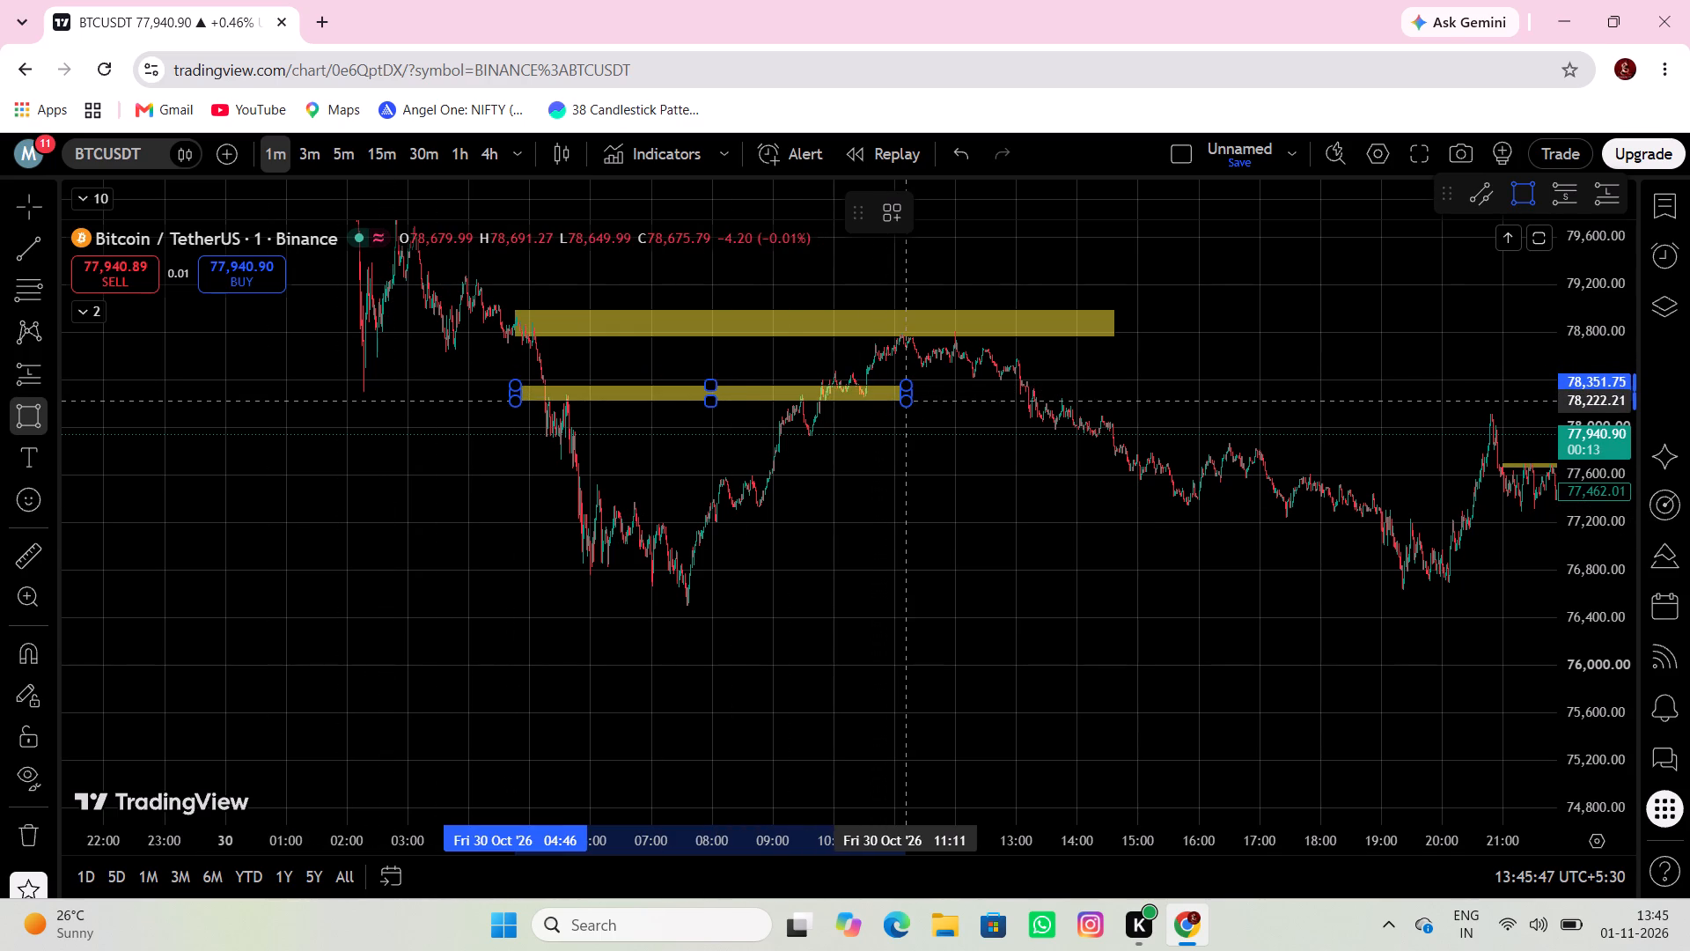
{"action": "left_click", "coordinate": [908, 401]}
Draw a rectangle above the 29 Oct evening peak, about 81,902 to 82,048, from 19:04 to about 05:09 on 30 Oct.
{"action": "left_click_drag", "start_coordinate": [846, 482], "coordinate": [979, 534]}
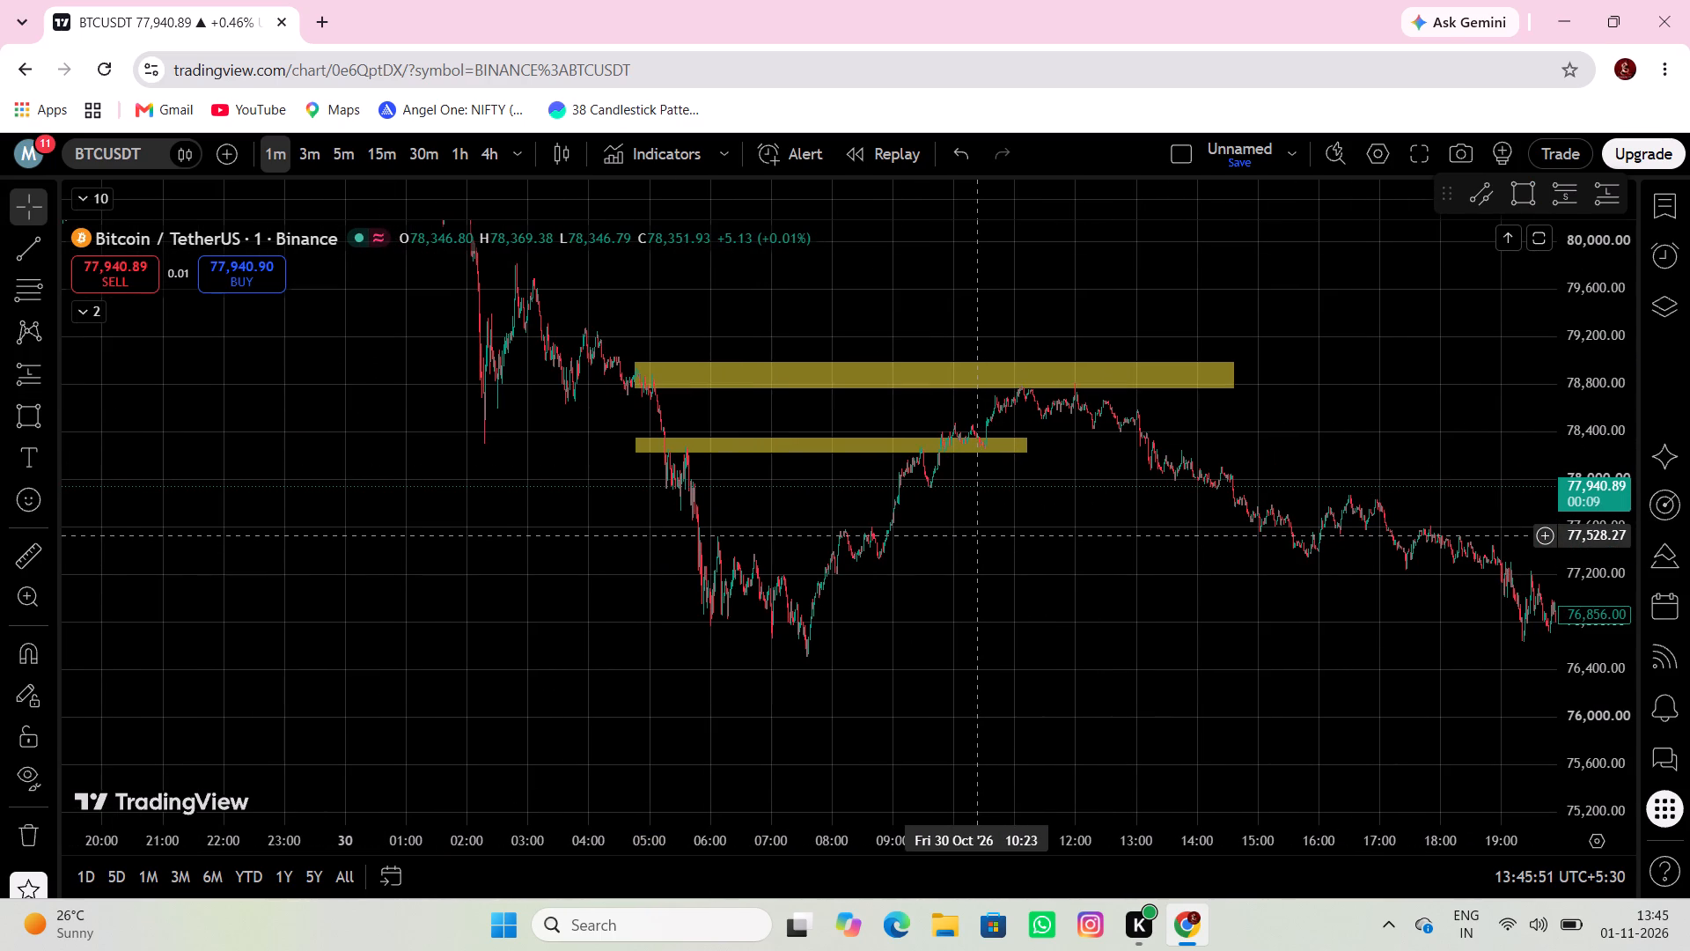
{"action": "left_click_drag", "start_coordinate": [620, 540], "coordinate": [1098, 734]}
{"action": "scroll", "coordinate": [1591, 577], "scroll_direction": "down", "scroll_amount": 6}
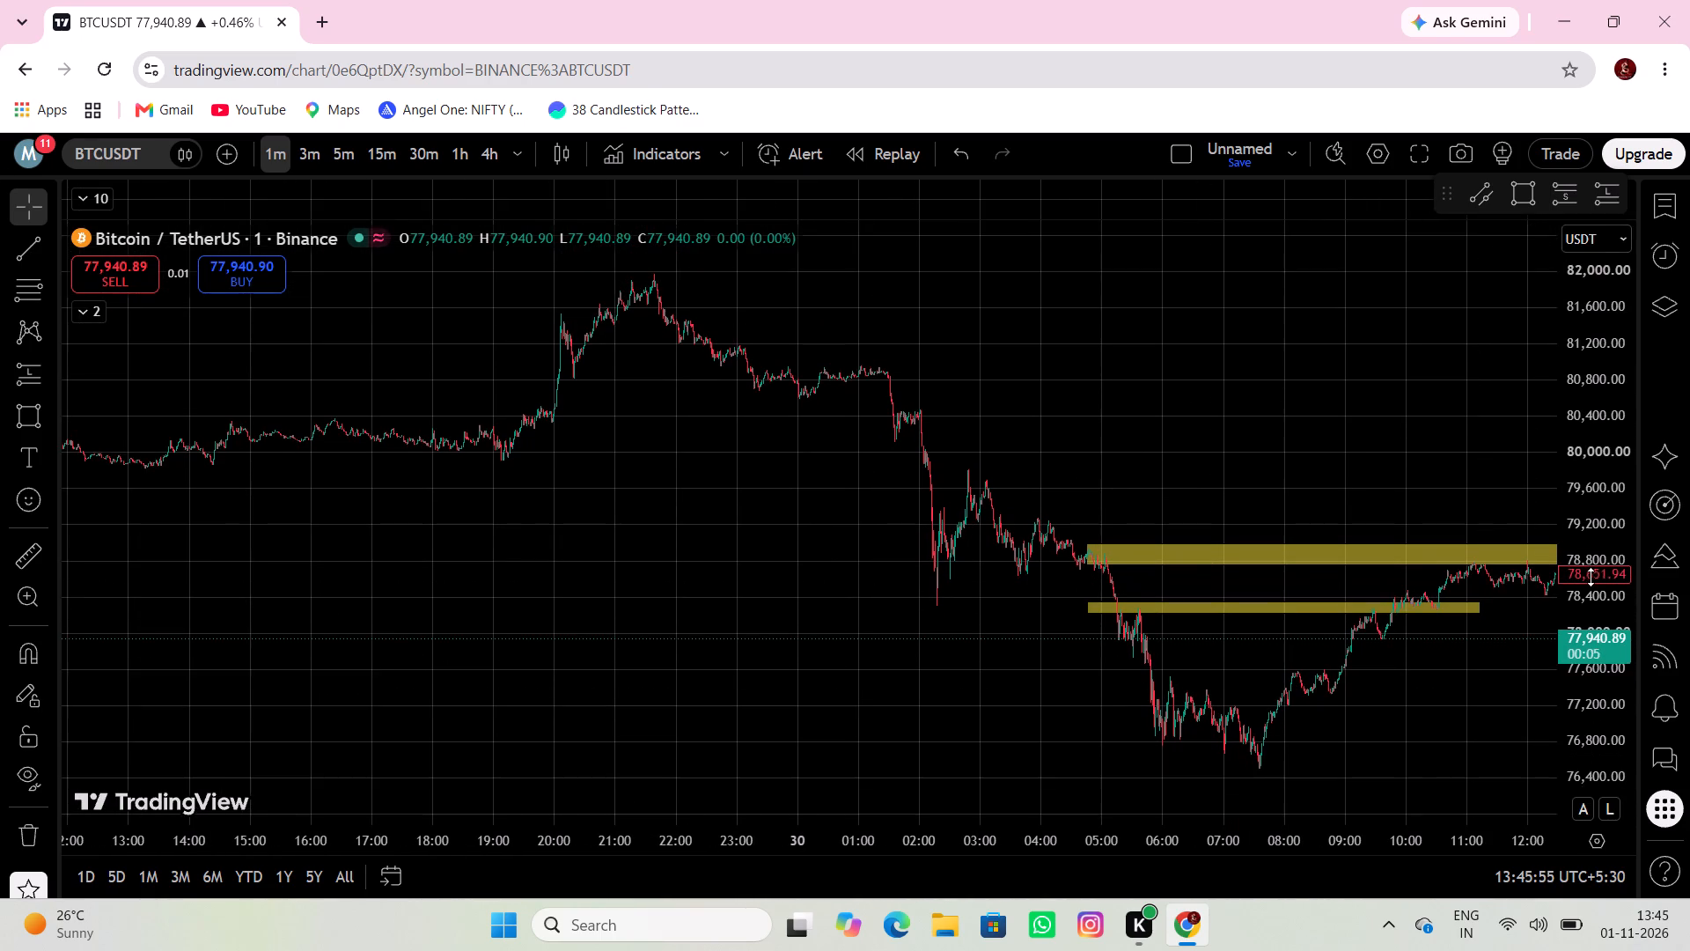
{"action": "scroll", "coordinate": [1591, 575], "scroll_direction": "down", "scroll_amount": 4}
{"action": "left_click", "coordinate": [36, 426]}
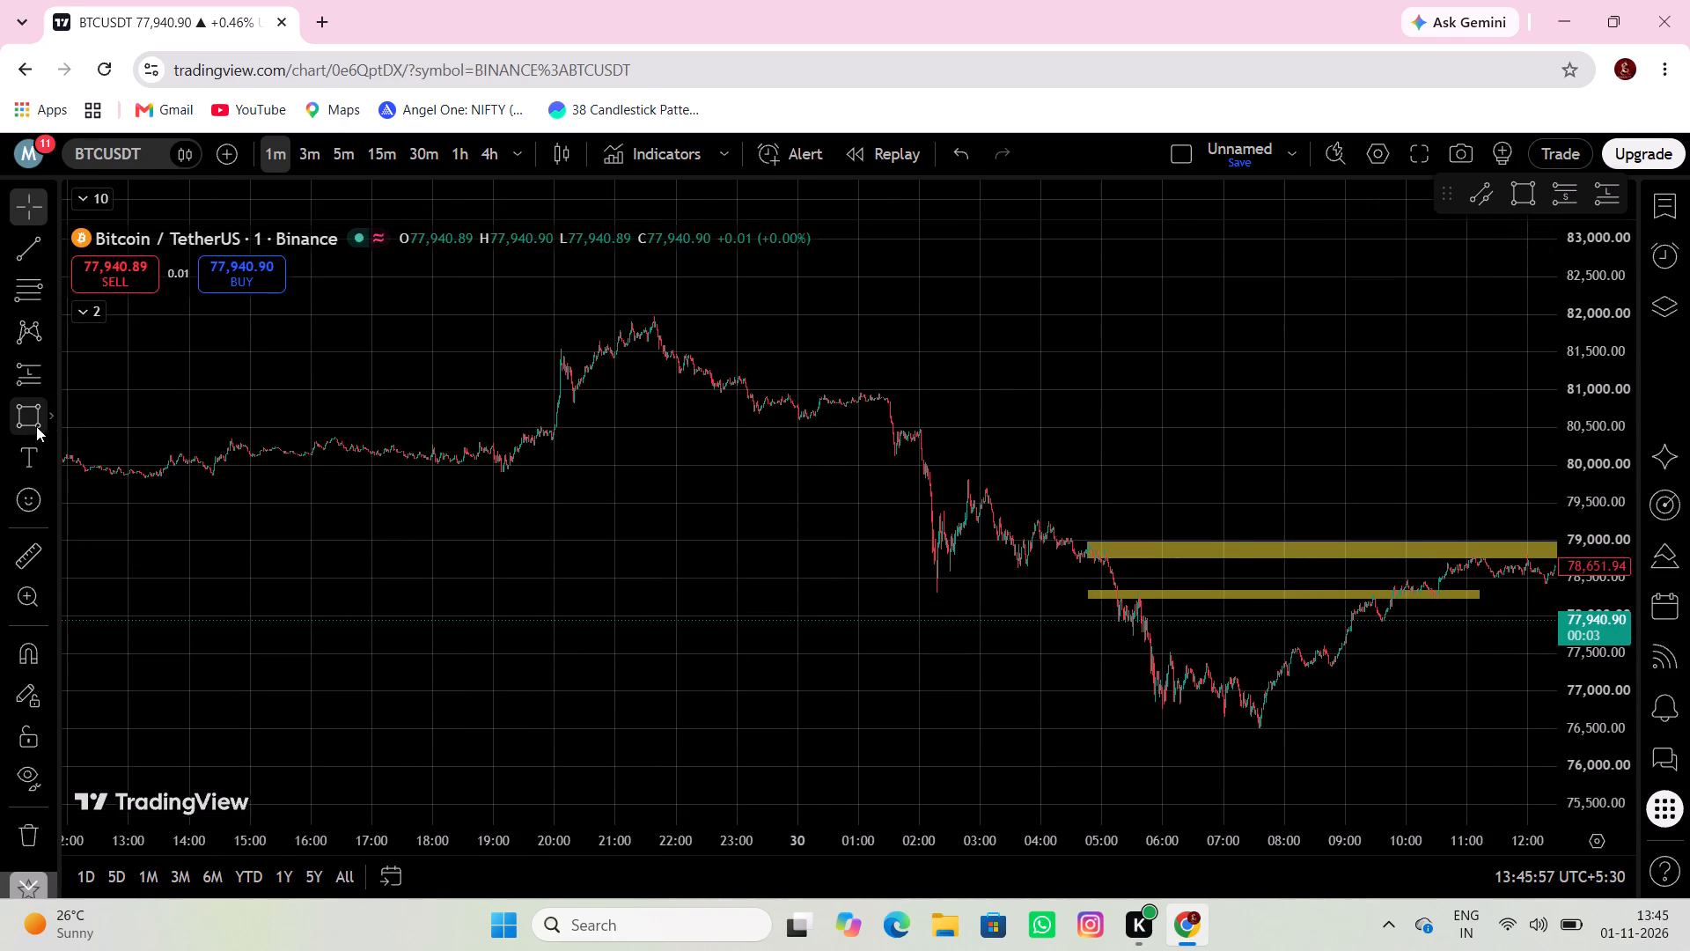
{"action": "left_click", "coordinate": [497, 311]}
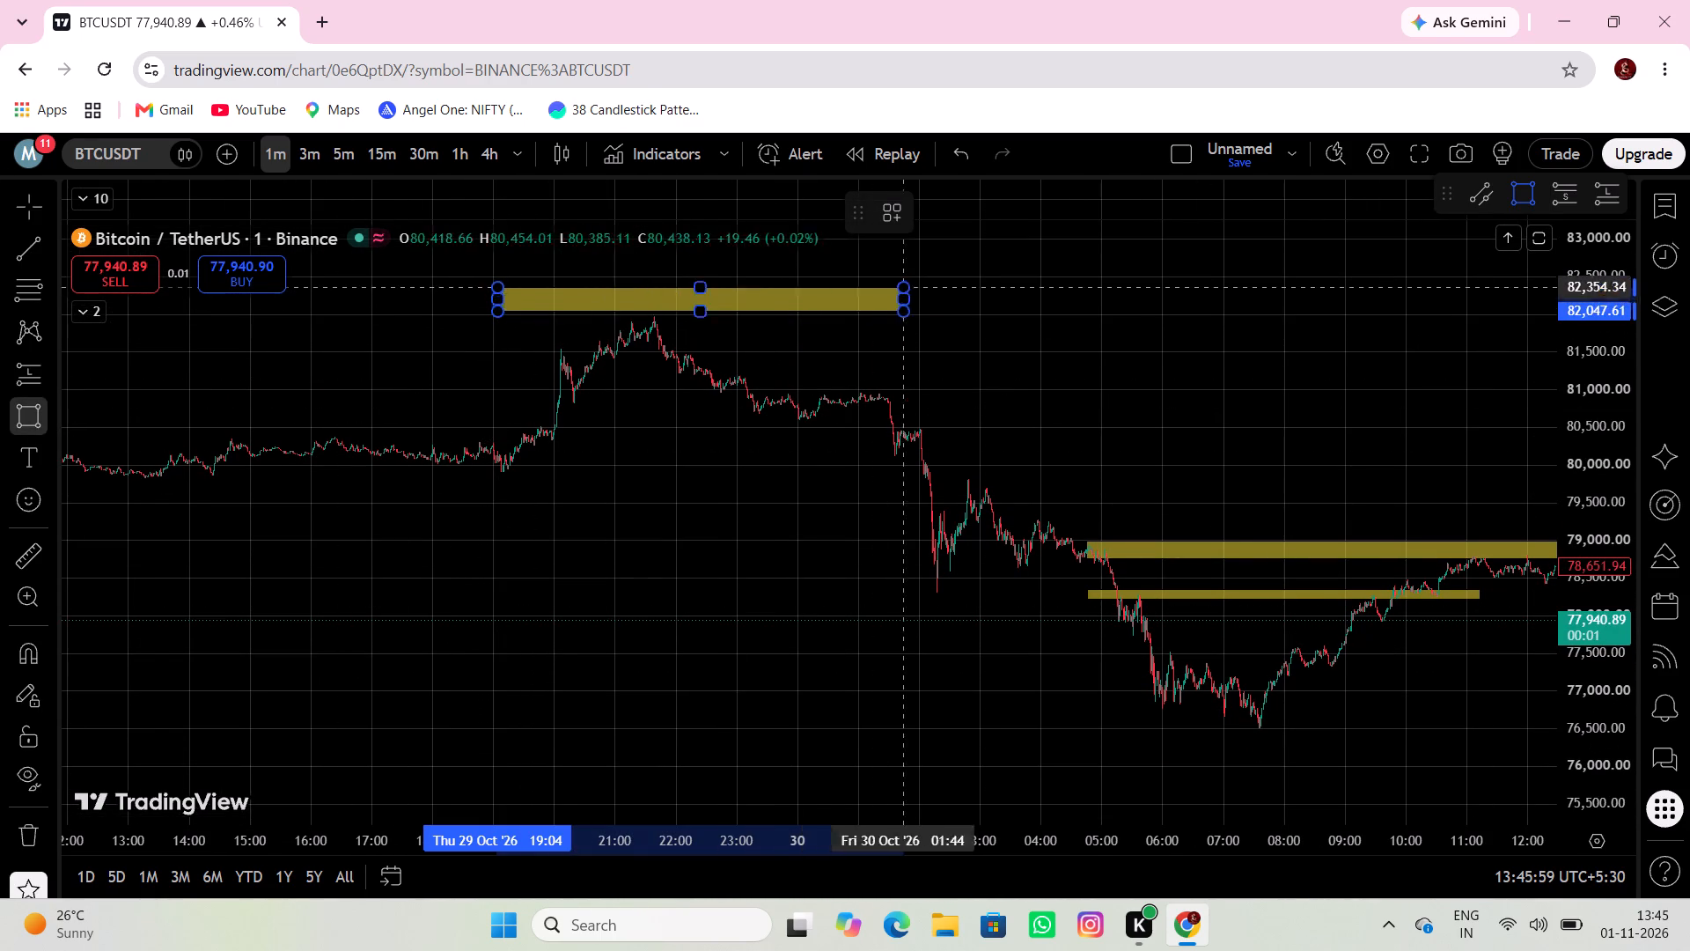
{"action": "left_click", "coordinate": [1110, 320]}
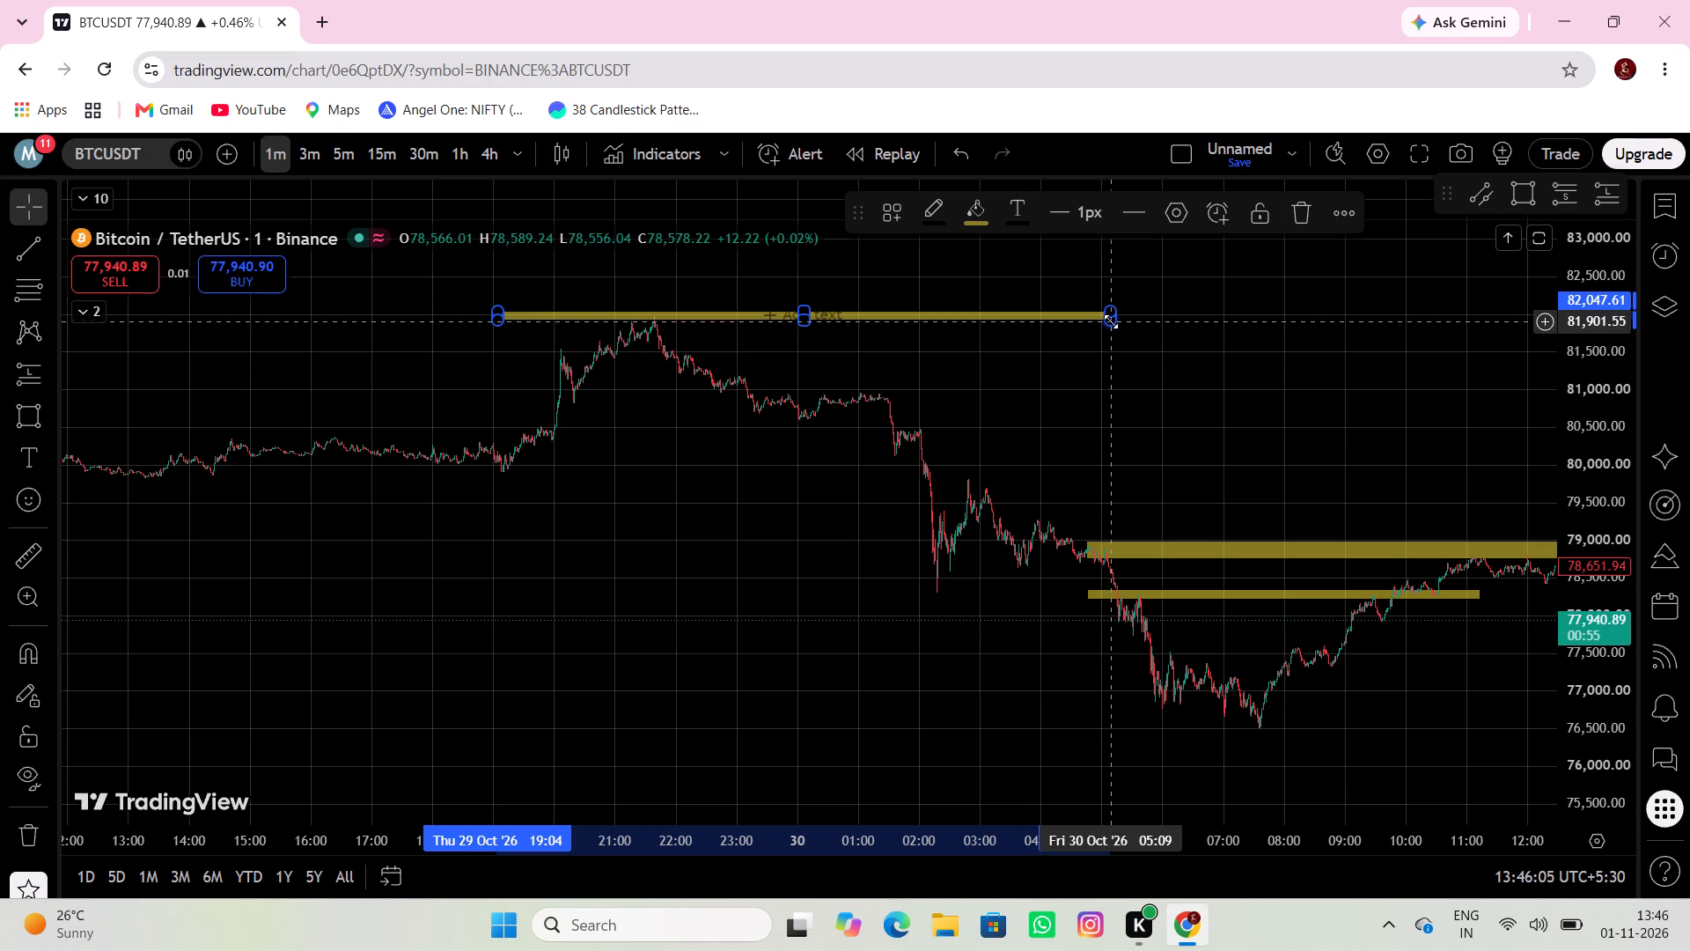
Draw a rectangle above the 29 Oct afternoon range, about 80,412 to 80,645, from about 14:00 to 22:25.
{"action": "left_click_drag", "start_coordinate": [867, 470], "coordinate": [1001, 550]}
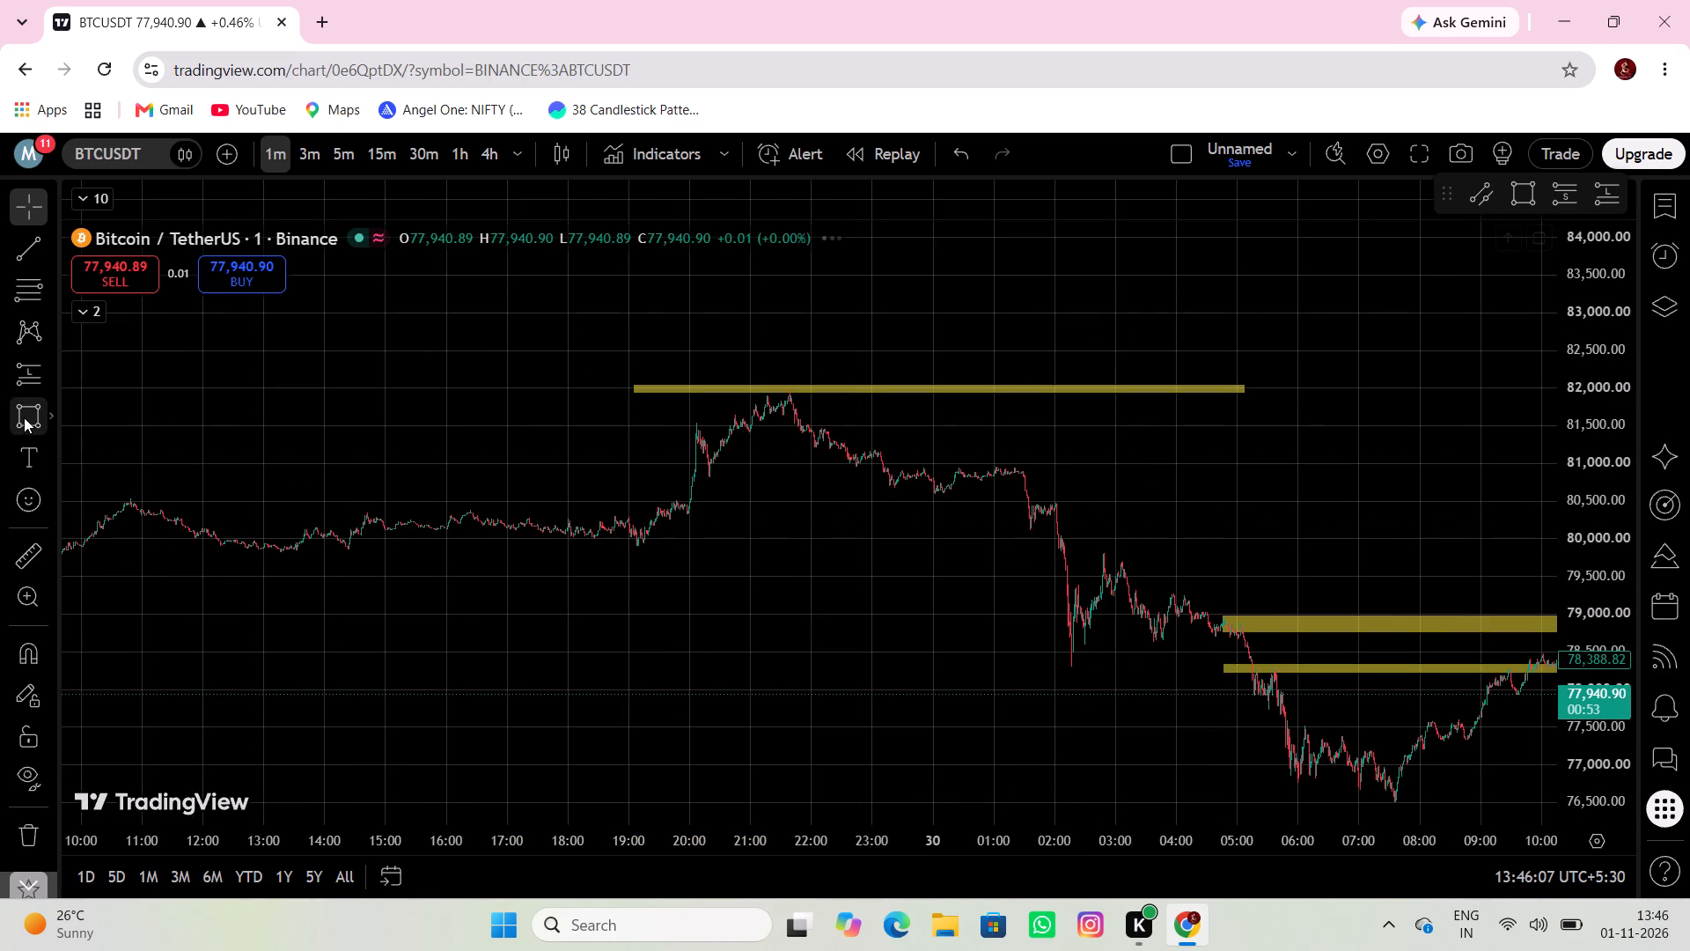
{"action": "left_click_drag", "start_coordinate": [23, 417], "coordinate": [36, 413]}
{"action": "left_click_drag", "start_coordinate": [325, 490], "coordinate": [333, 490]}
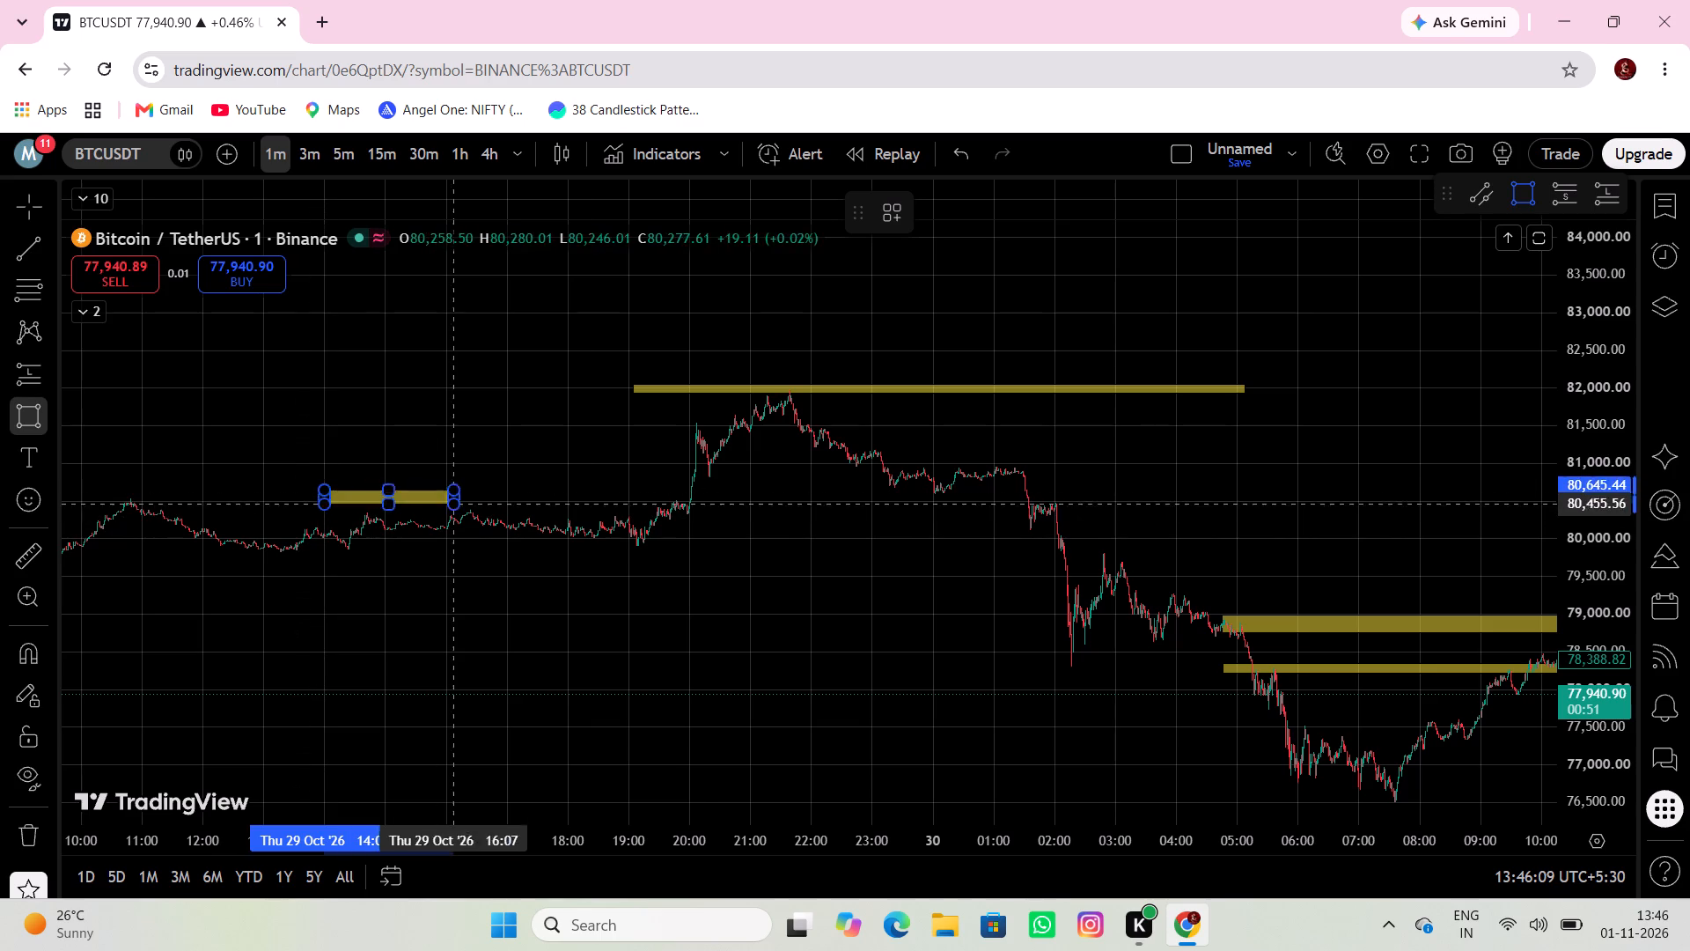
{"action": "left_click", "coordinate": [837, 508]}
Reshape the 29 Oct afternoon rectangle so it starts at 10:03 and its upper edge sits at about 80,514.
{"action": "left_click_drag", "start_coordinate": [767, 559], "coordinate": [706, 539]}
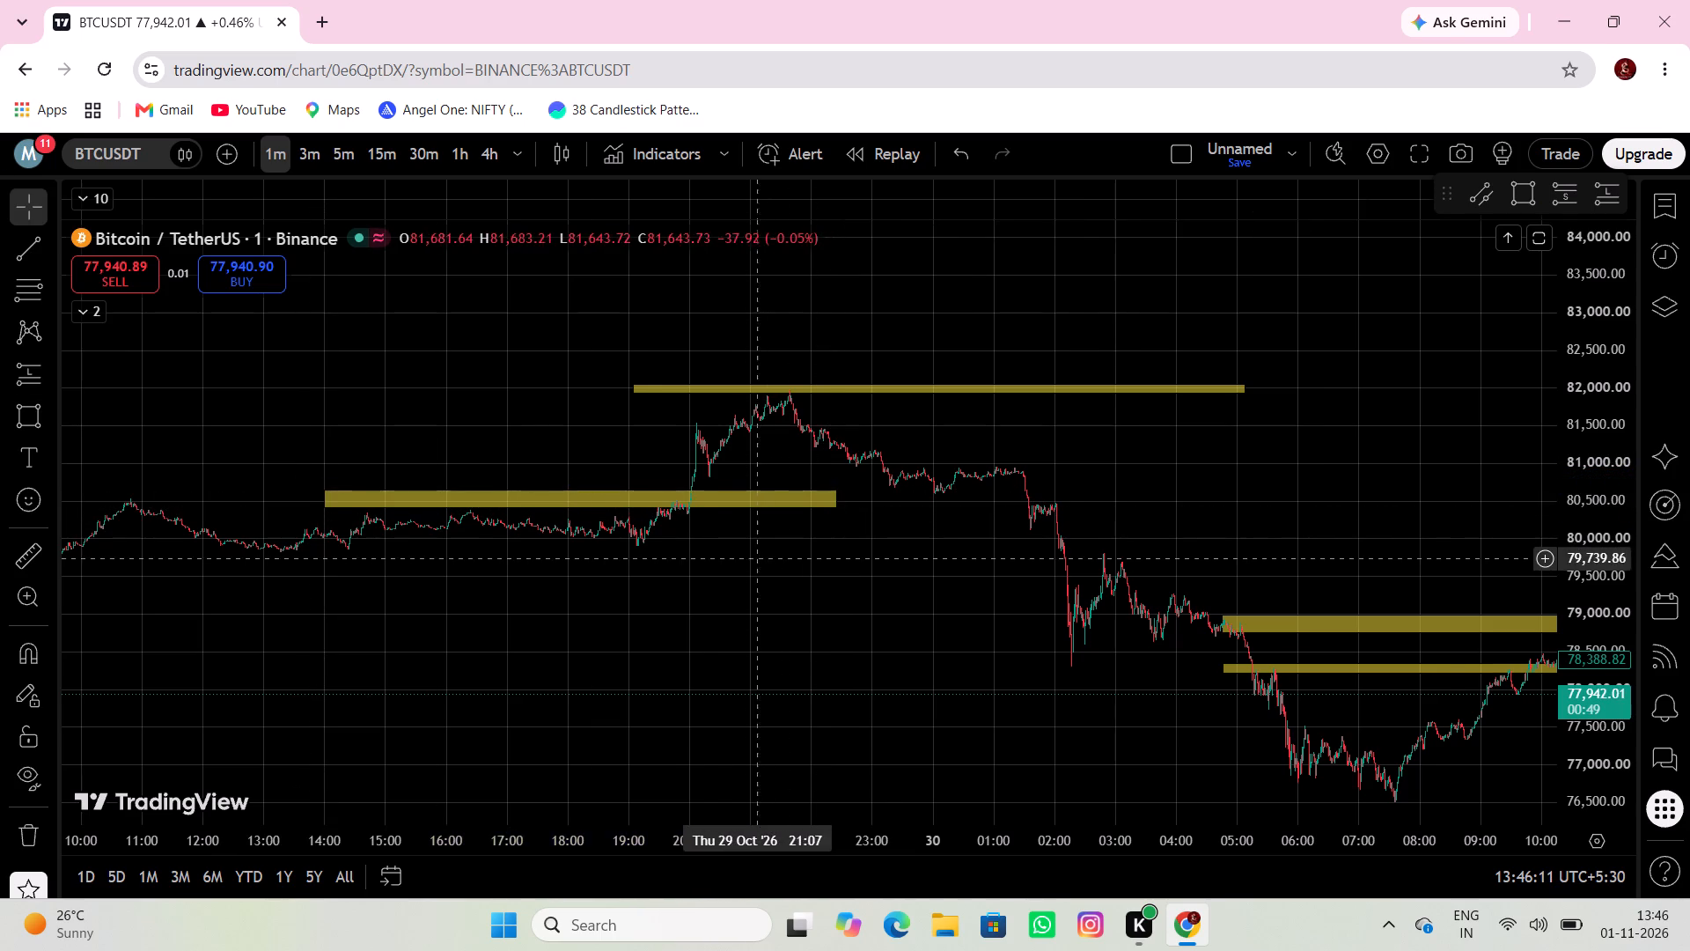
{"action": "left_click_drag", "start_coordinate": [706, 539], "coordinate": [695, 529]}
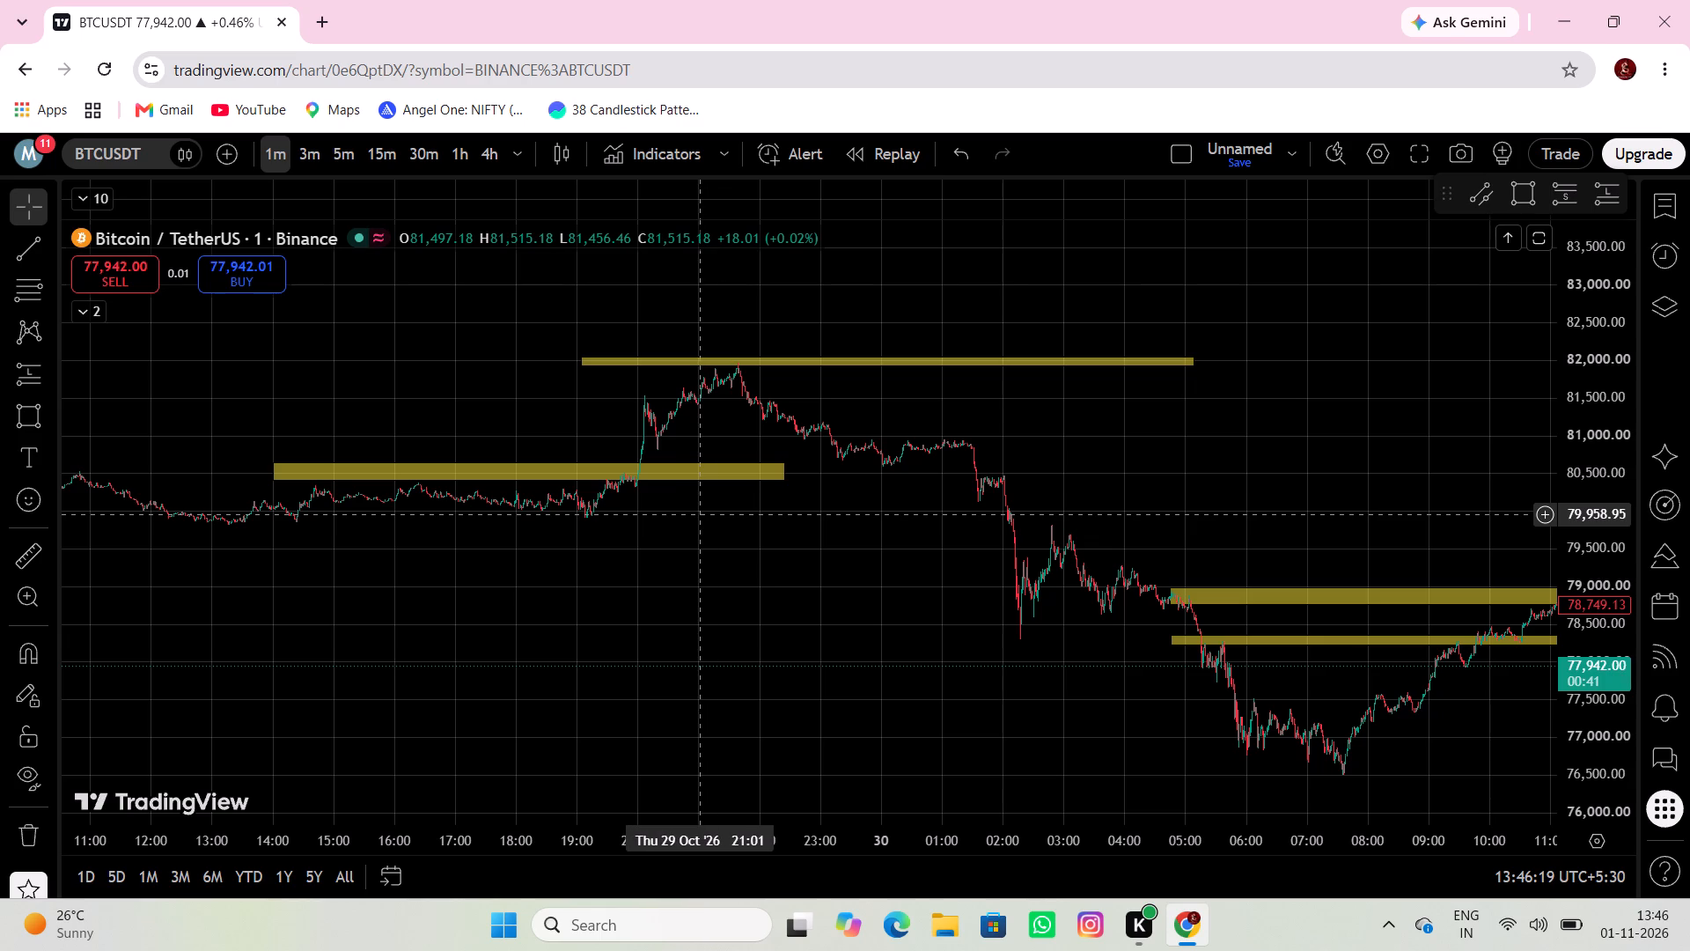
{"action": "left_click_drag", "start_coordinate": [702, 514], "coordinate": [786, 515]}
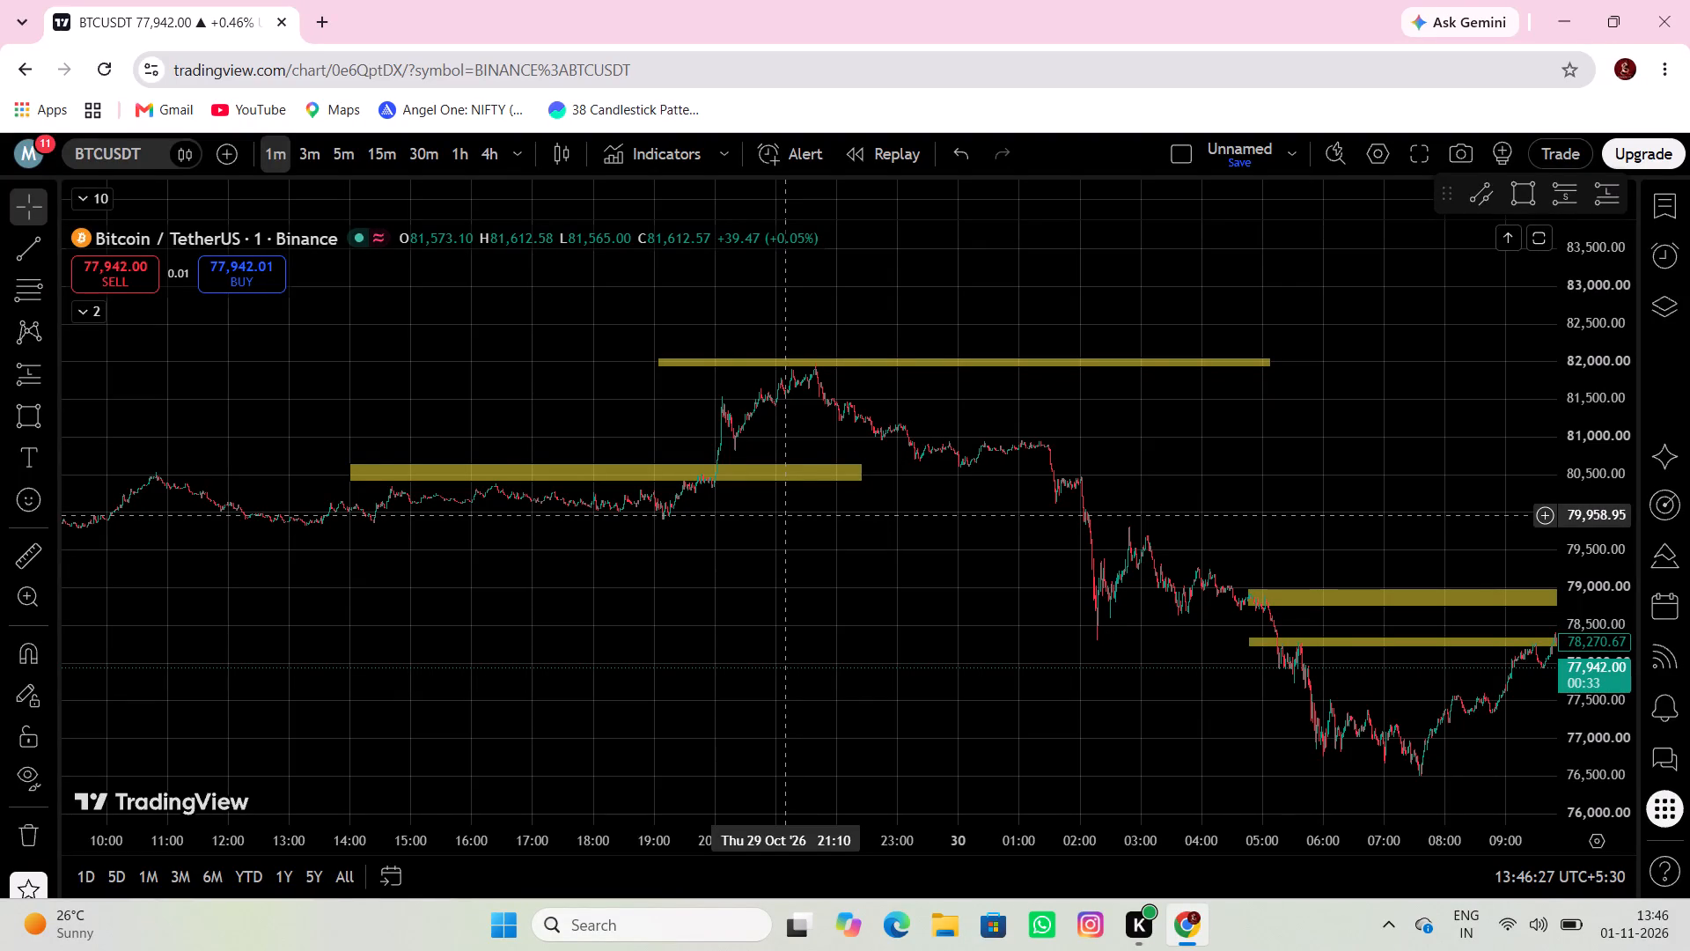
{"action": "left_click_drag", "start_coordinate": [684, 529], "coordinate": [850, 531]}
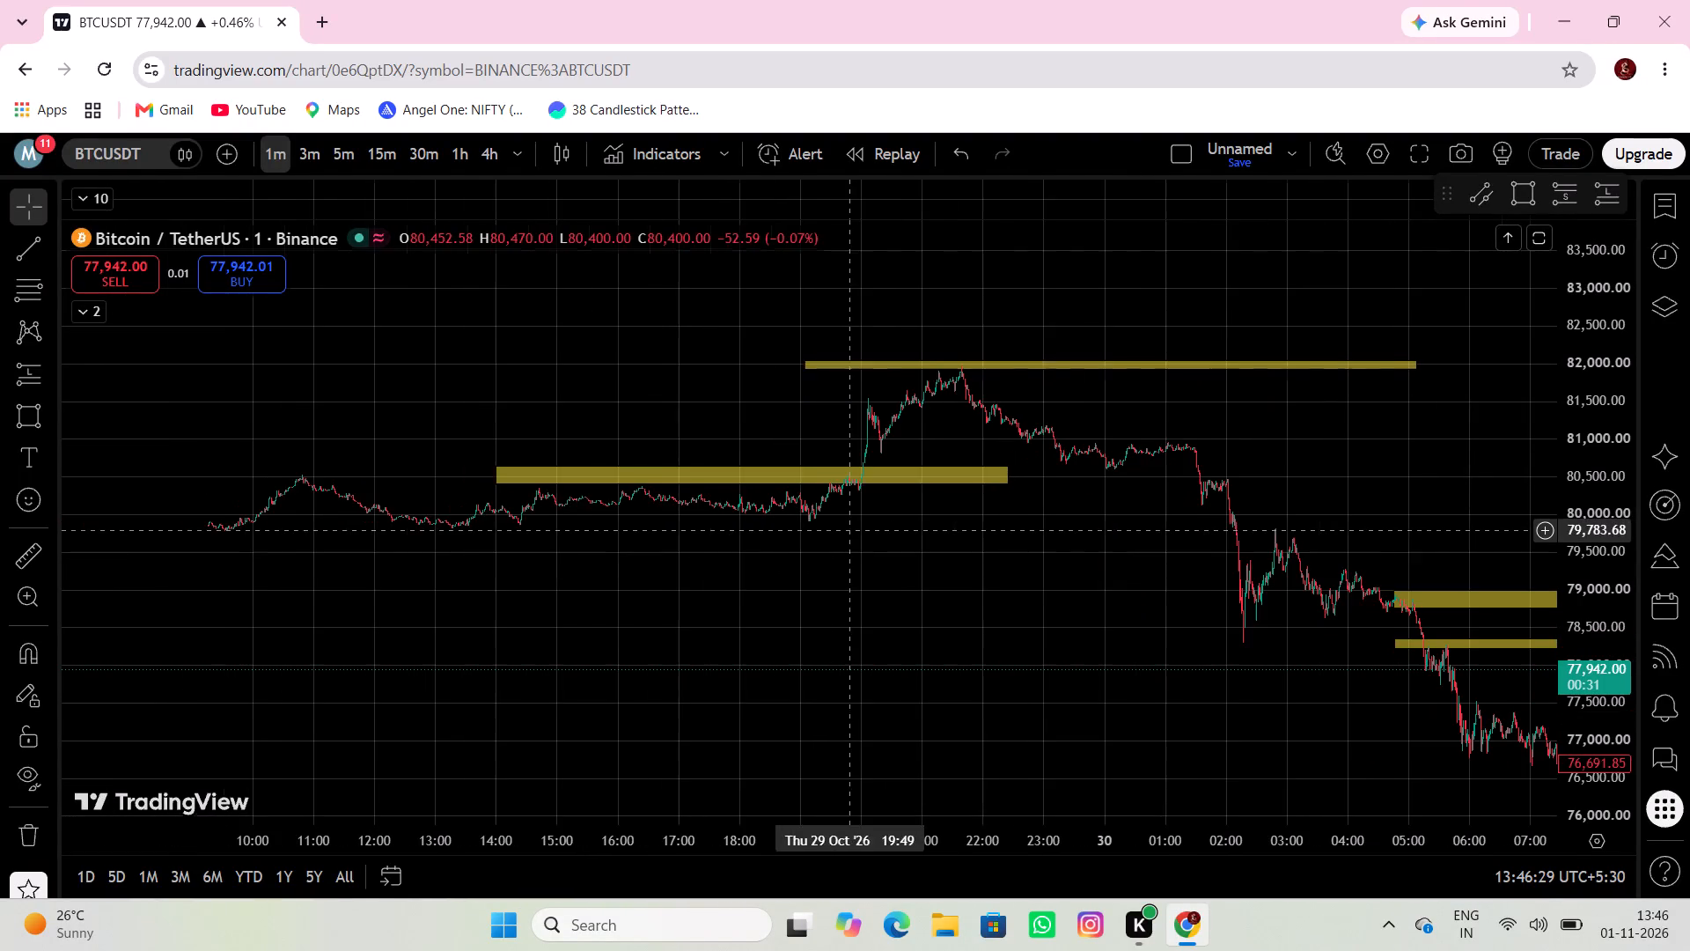
{"action": "left_click_drag", "start_coordinate": [850, 531], "coordinate": [845, 534]}
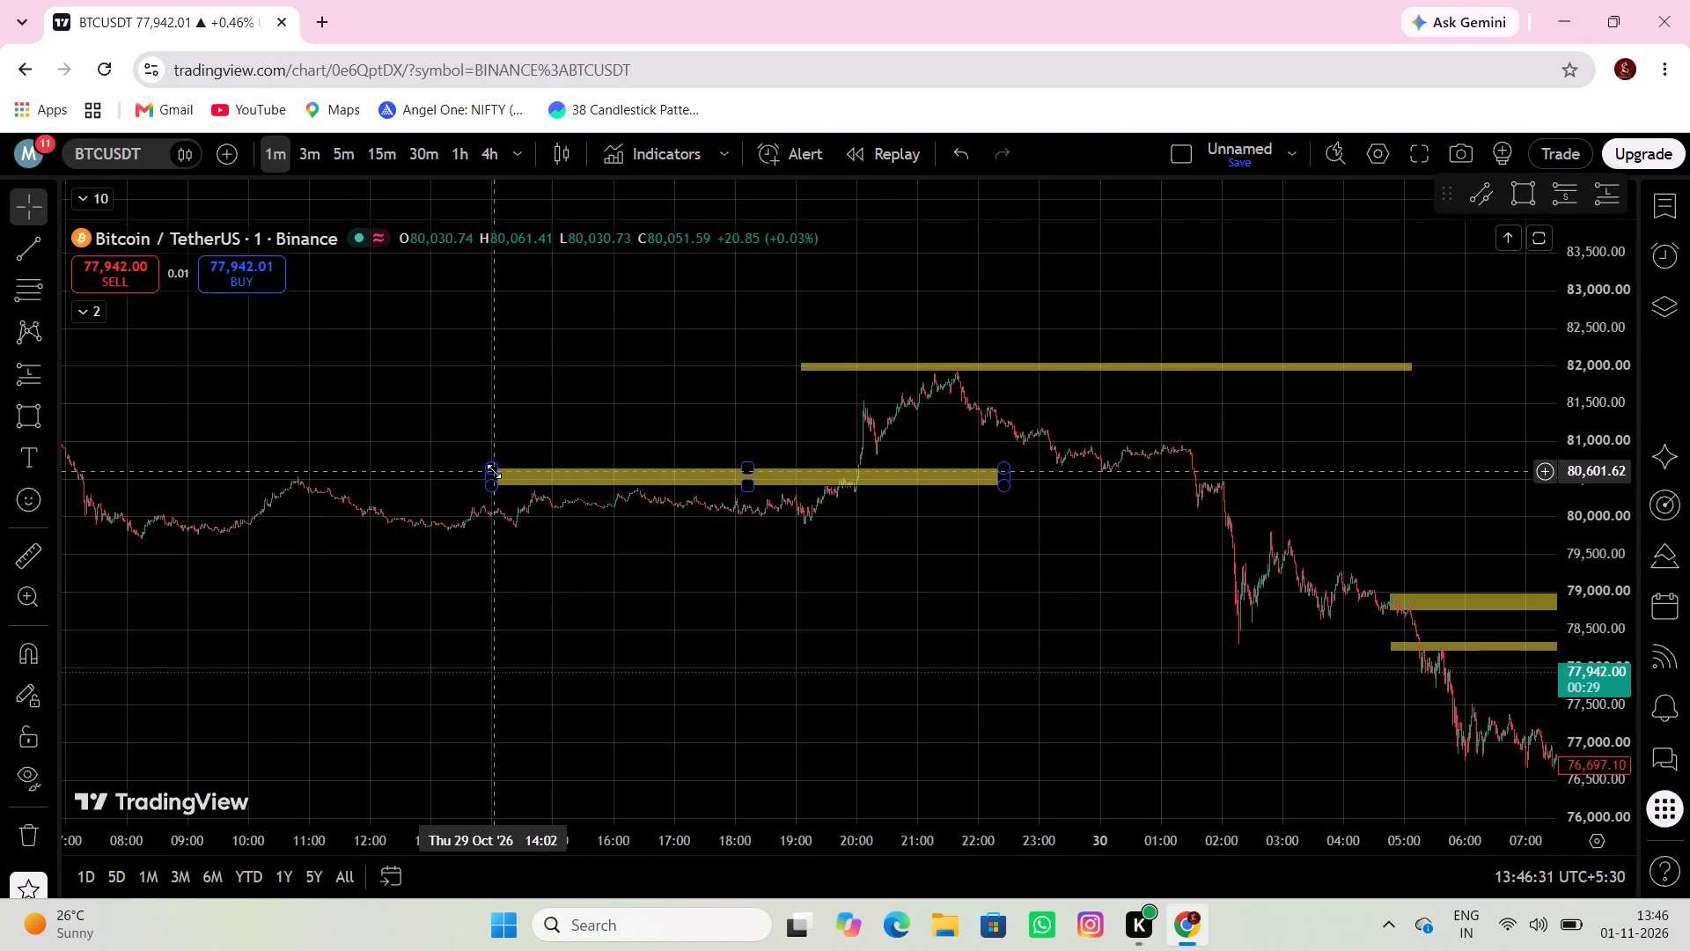
{"action": "left_click_drag", "start_coordinate": [495, 470], "coordinate": [440, 477]}
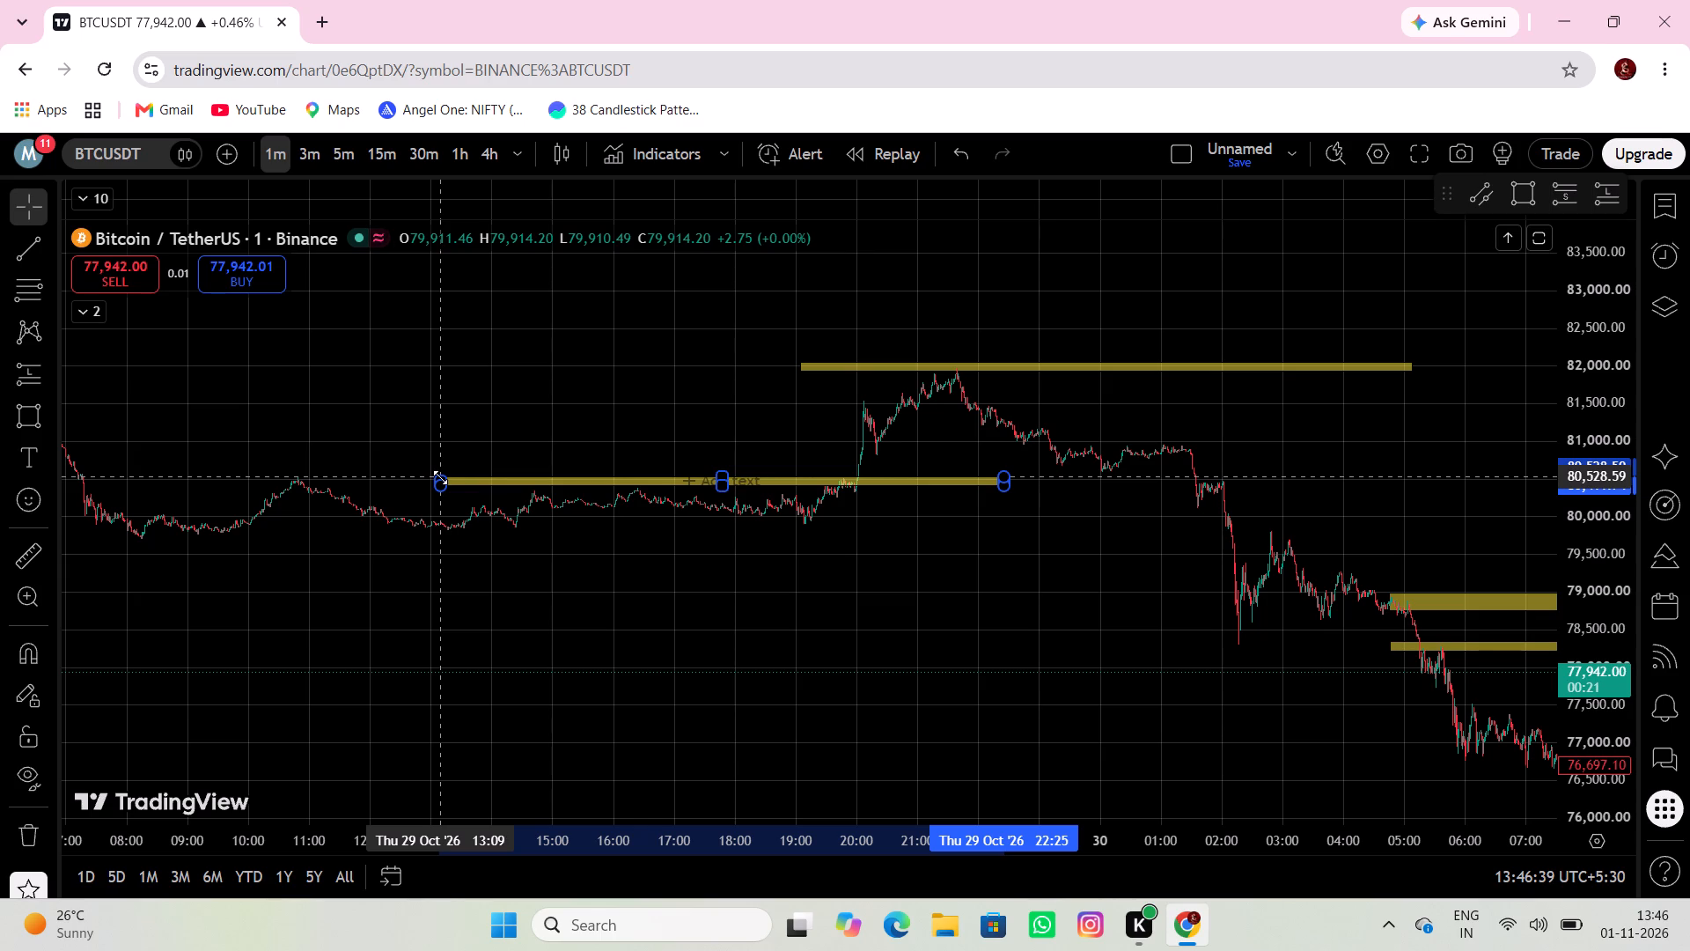
{"action": "left_click_drag", "start_coordinate": [440, 477], "coordinate": [252, 478]}
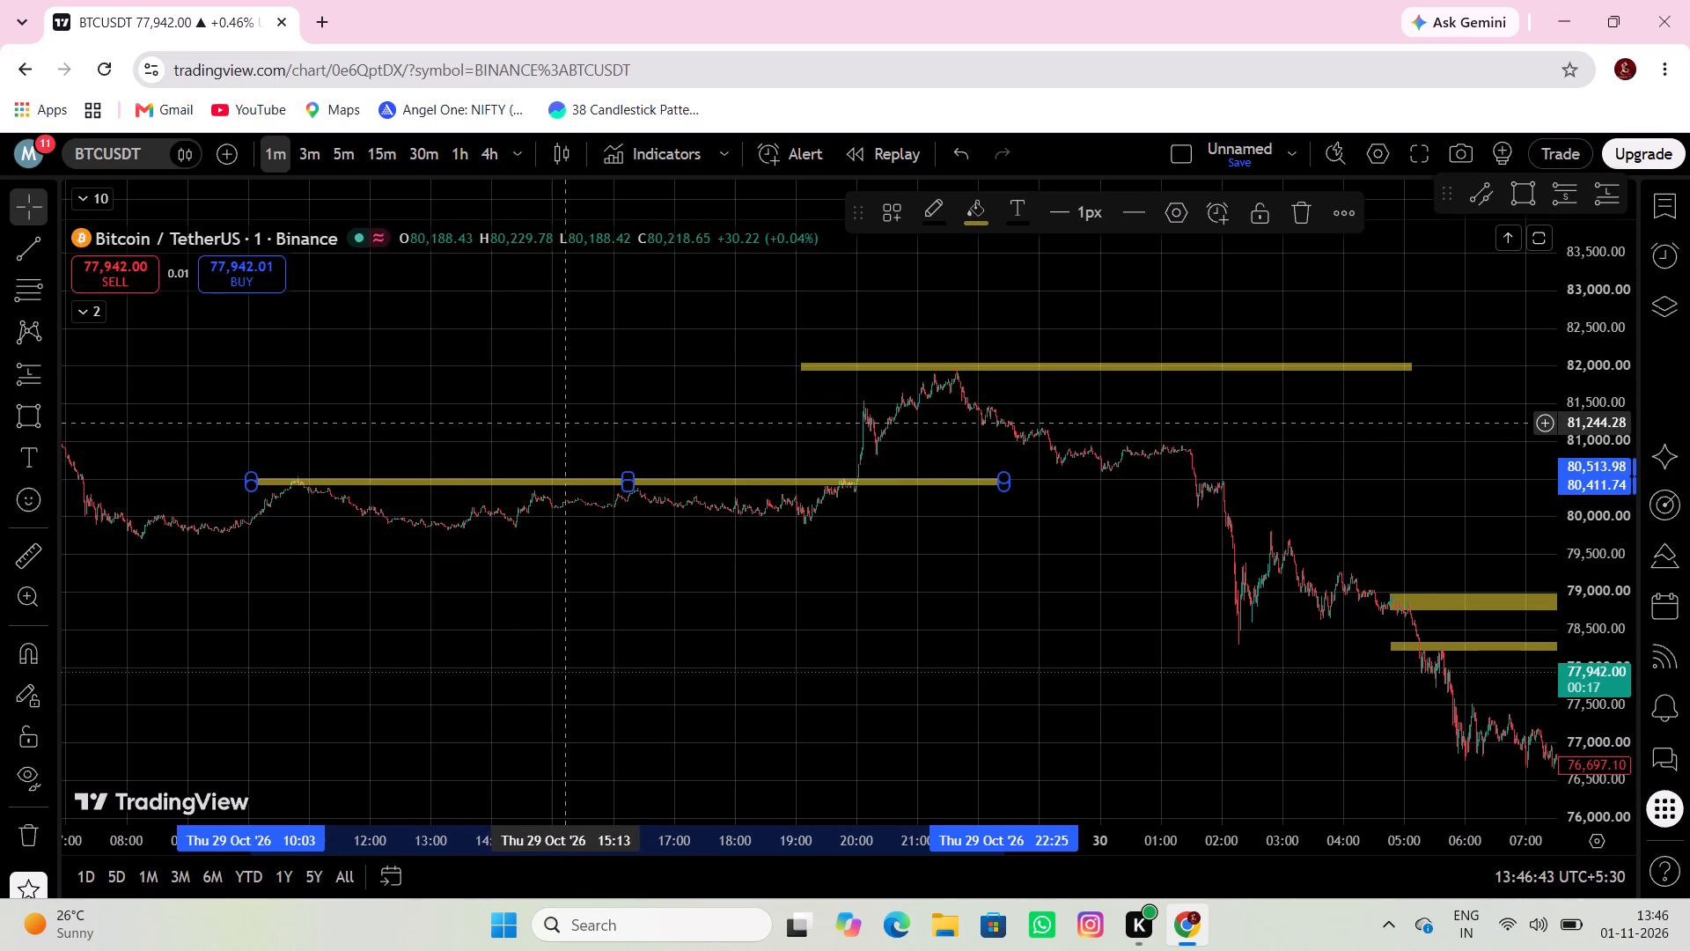
Draw a rectangle at the 28 Oct evening consolidation highs, about 80,838 to 80,923, from about 17:24 to 02:50 on 29 Oct.
{"action": "scroll", "coordinate": [567, 424], "scroll_direction": "down", "scroll_amount": 4}
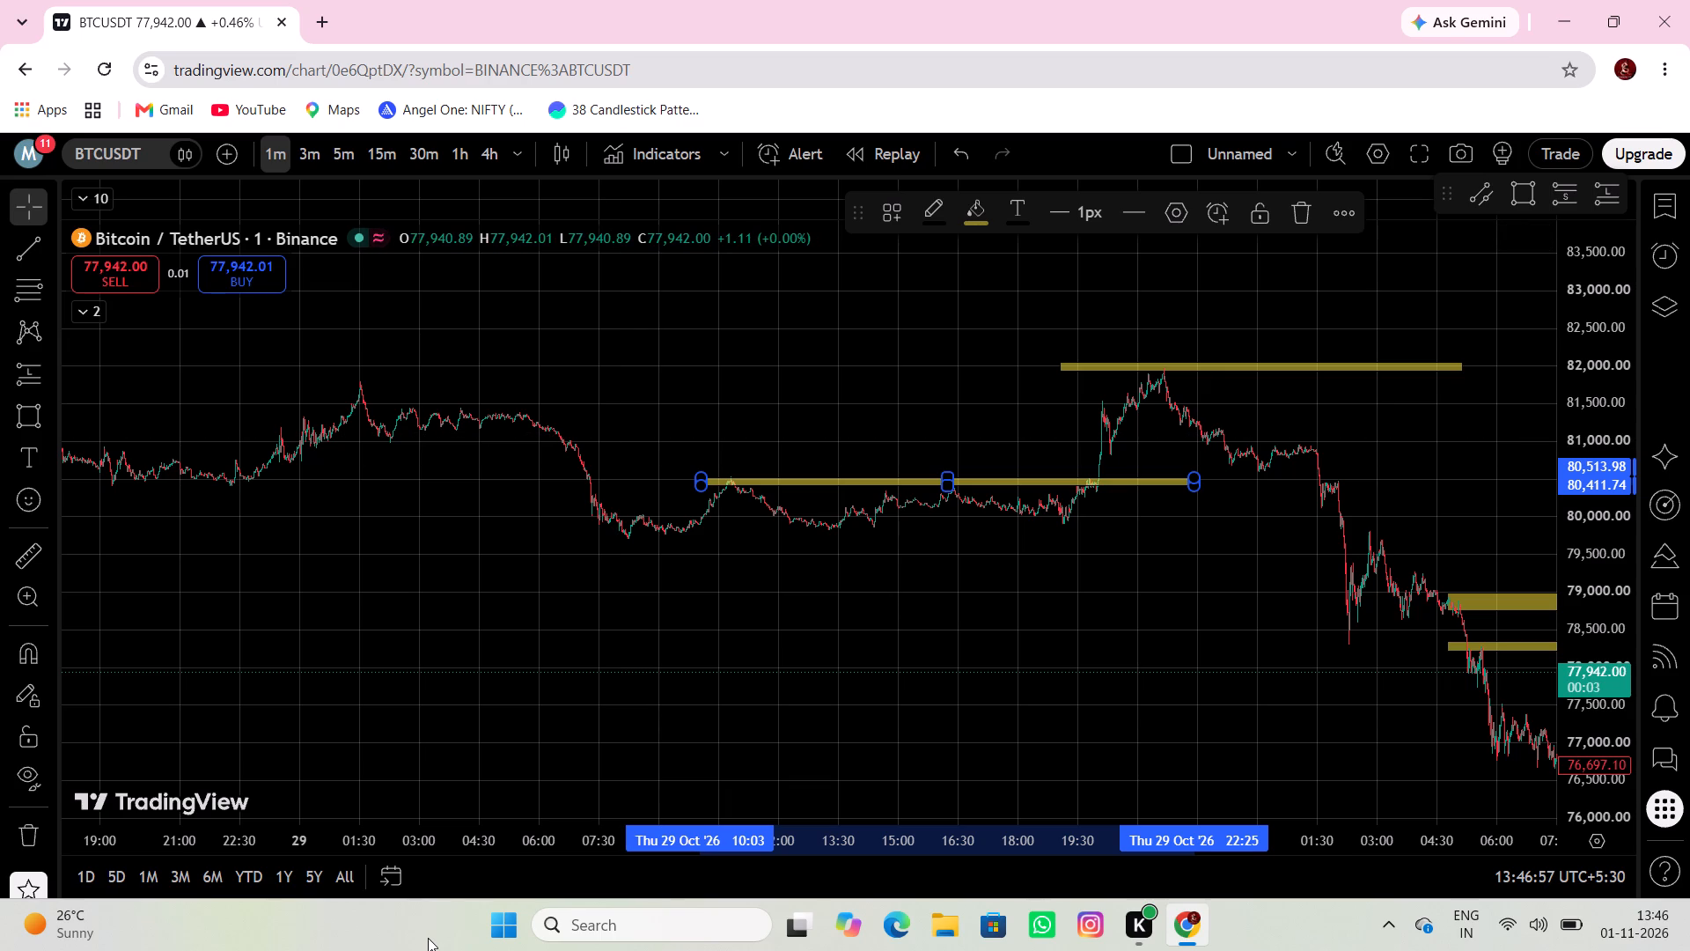
{"action": "scroll", "coordinate": [428, 938], "scroll_direction": "down", "scroll_amount": 3}
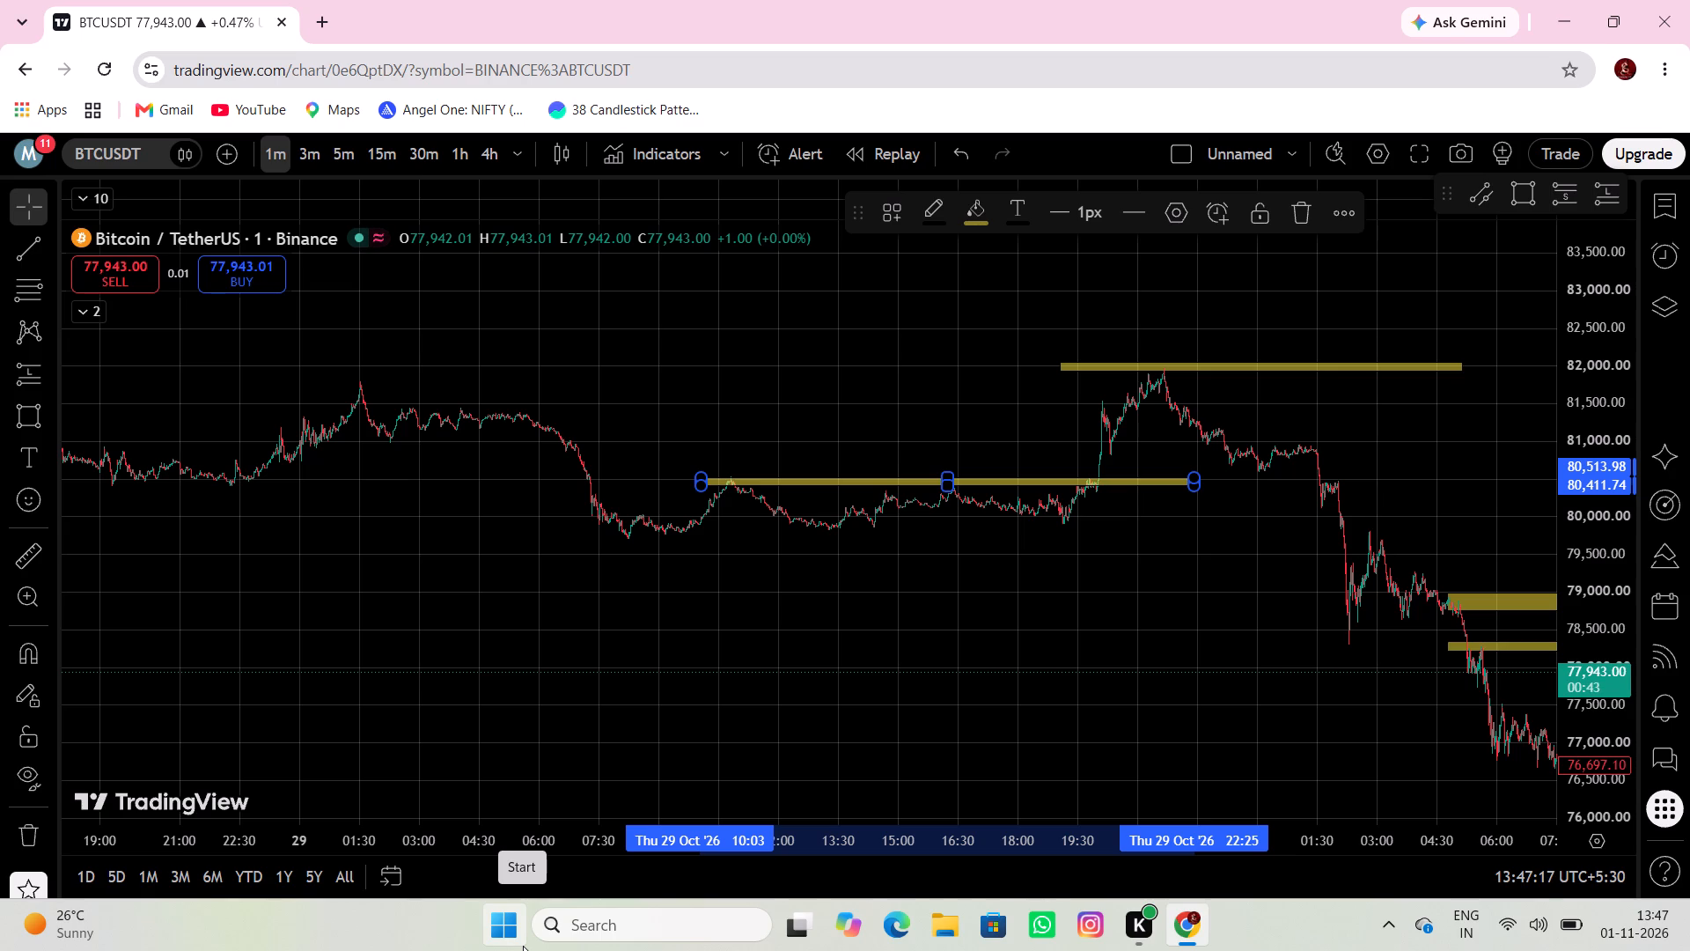
{"action": "scroll", "coordinate": [1114, 658], "scroll_direction": "up", "scroll_amount": 4}
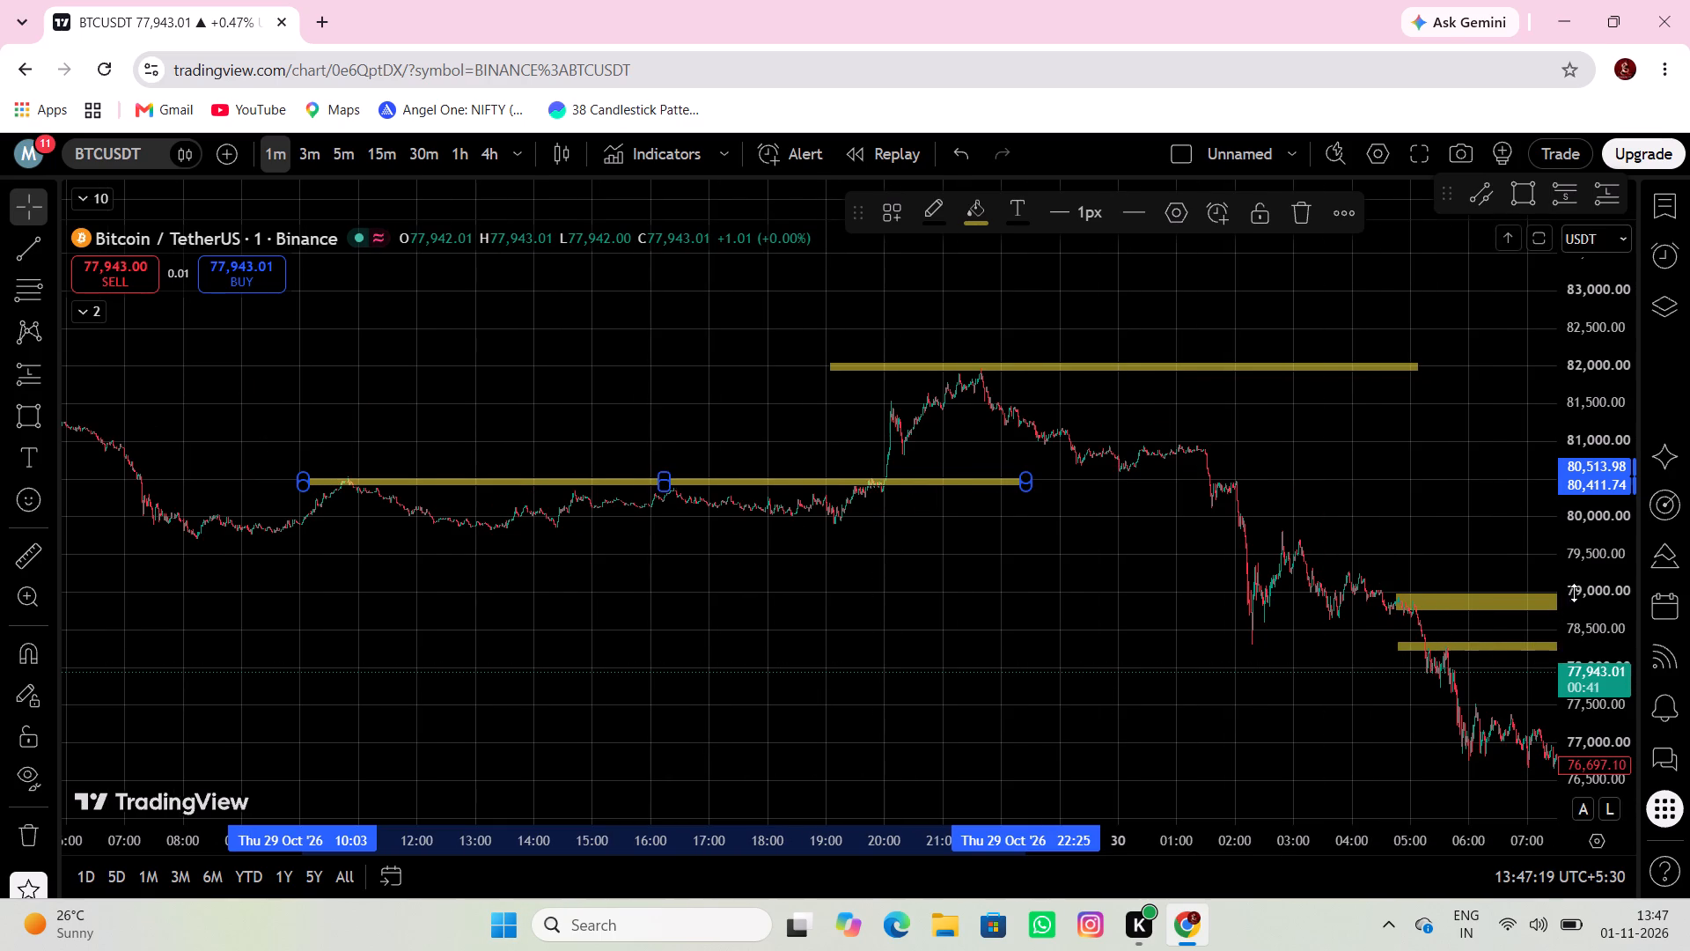
{"action": "scroll", "coordinate": [1574, 593], "scroll_direction": "up", "scroll_amount": 16}
{"action": "left_click_drag", "start_coordinate": [1027, 692], "coordinate": [1289, 818]}
{"action": "scroll", "coordinate": [1041, 678], "scroll_direction": "down", "scroll_amount": 3}
{"action": "left_click", "coordinate": [20, 418]}
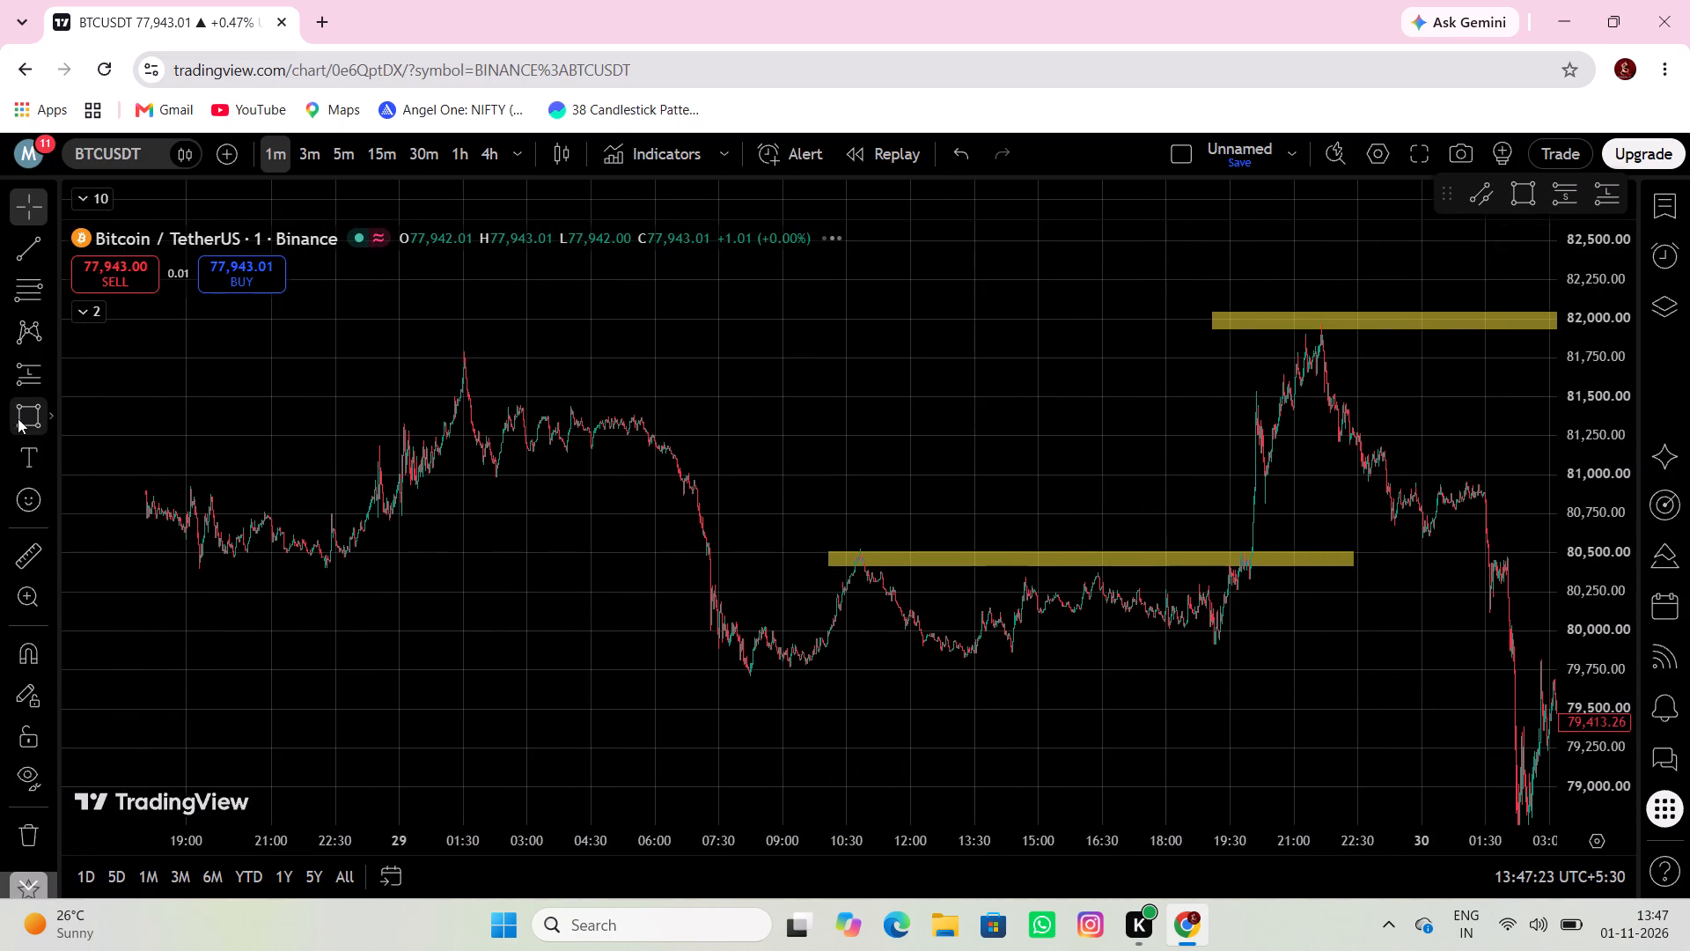
{"action": "left_click", "coordinate": [167, 486]}
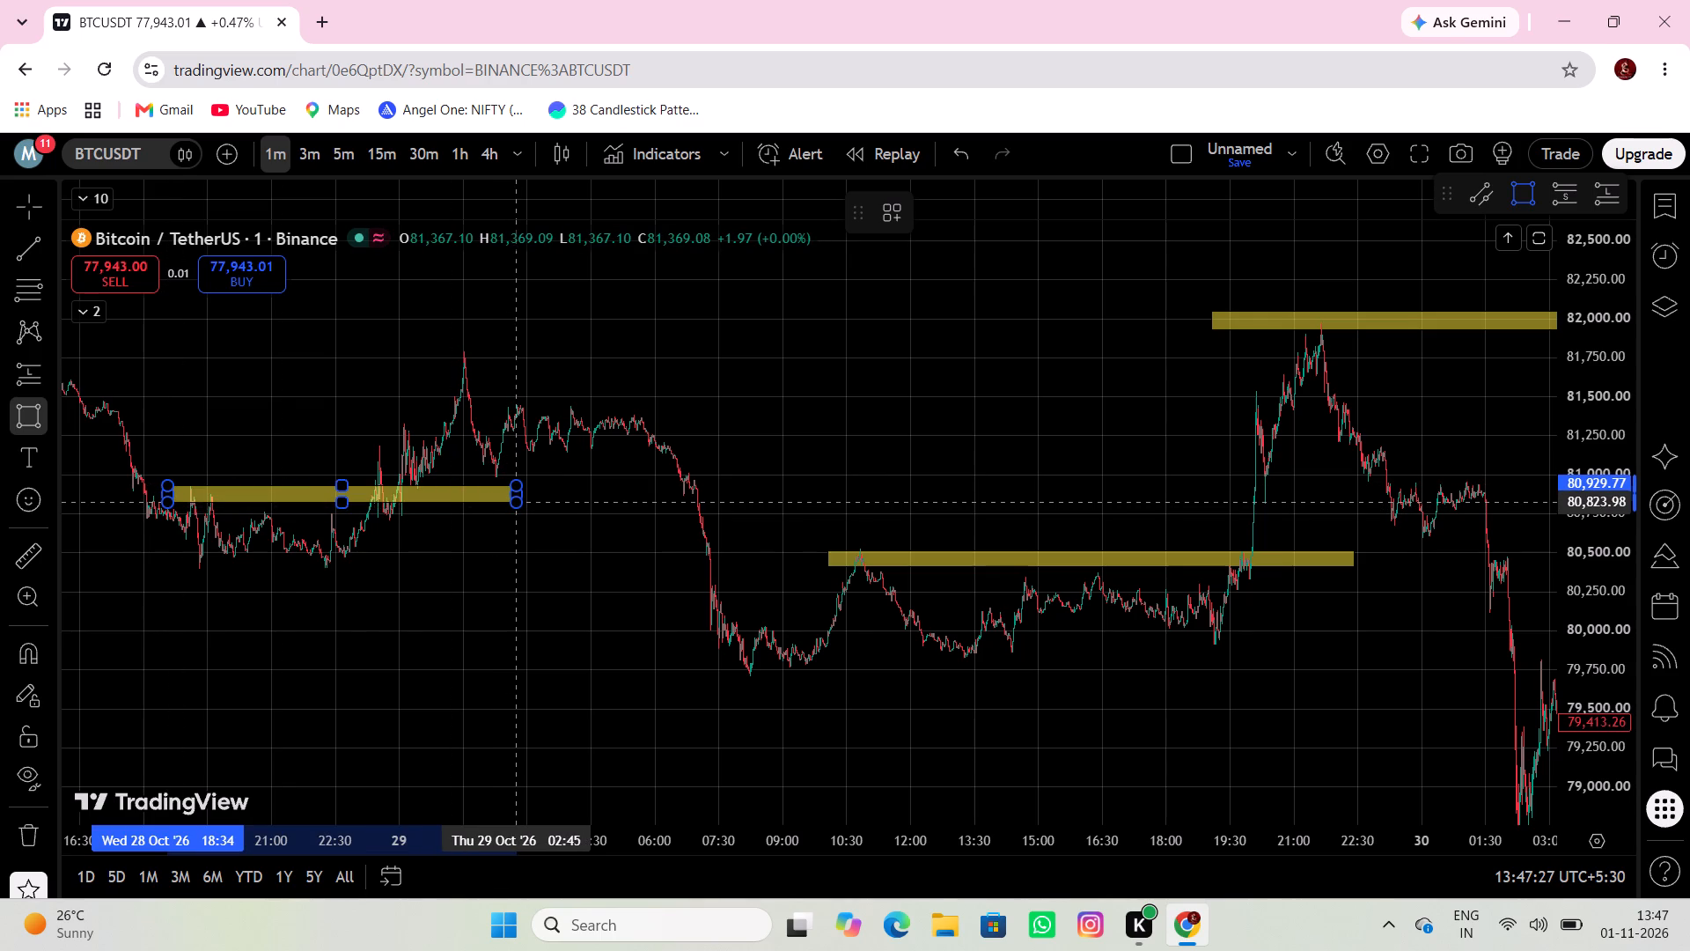
{"action": "left_click", "coordinate": [519, 500]}
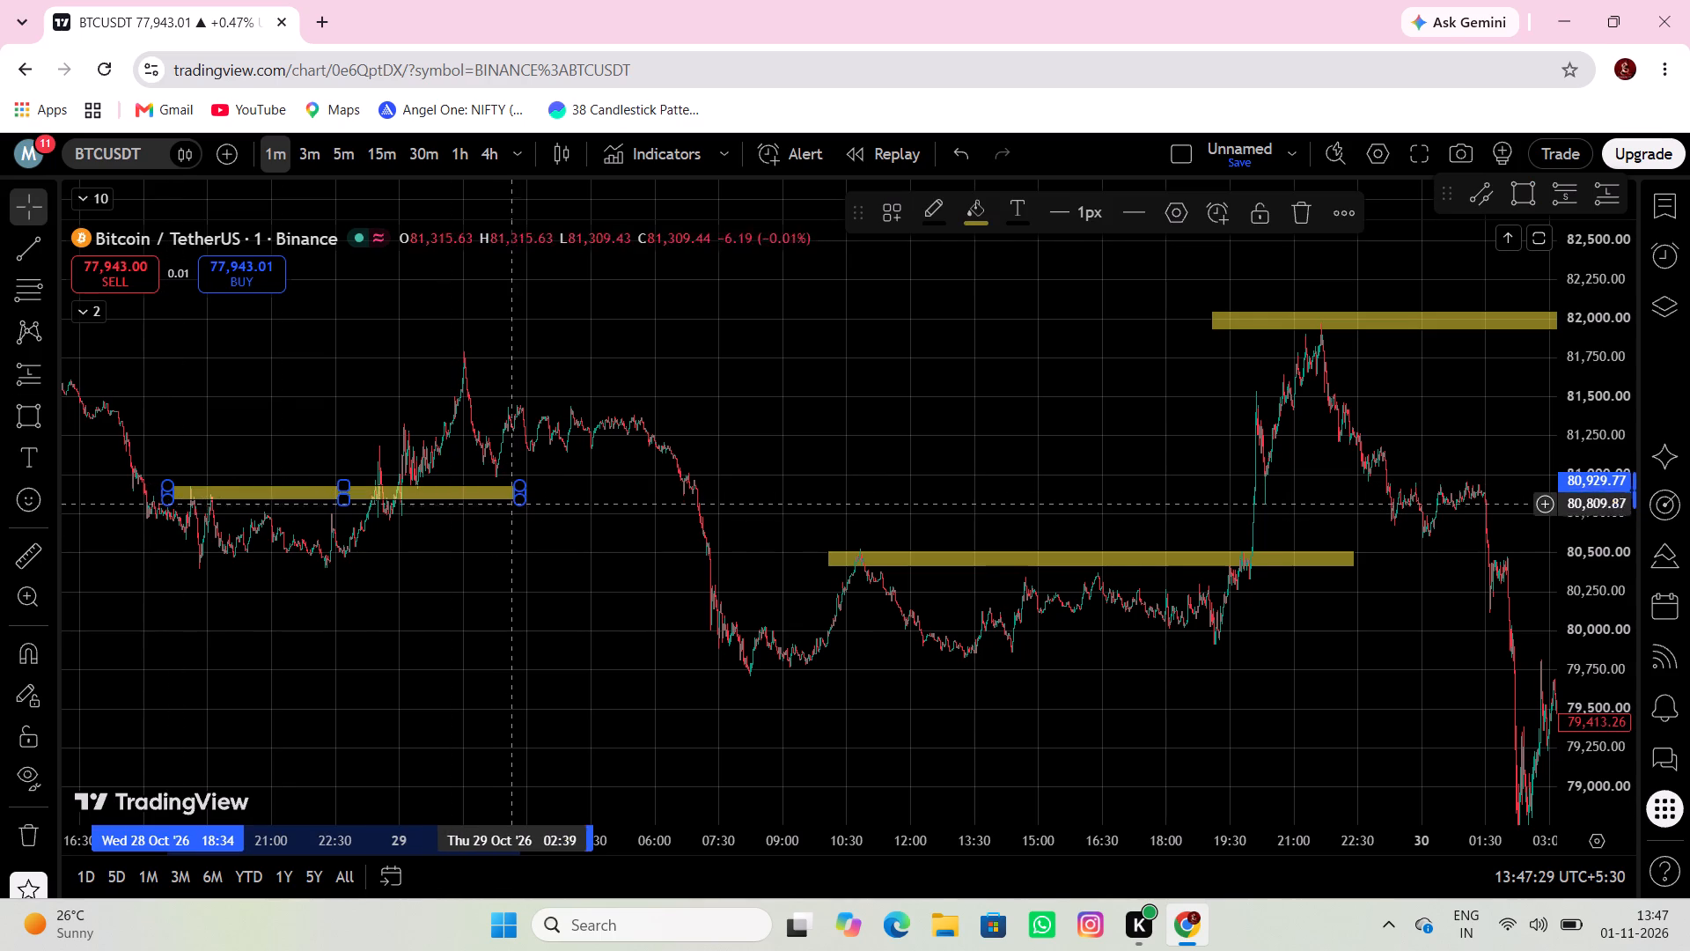
{"action": "left_click_drag", "start_coordinate": [171, 486], "coordinate": [118, 480]}
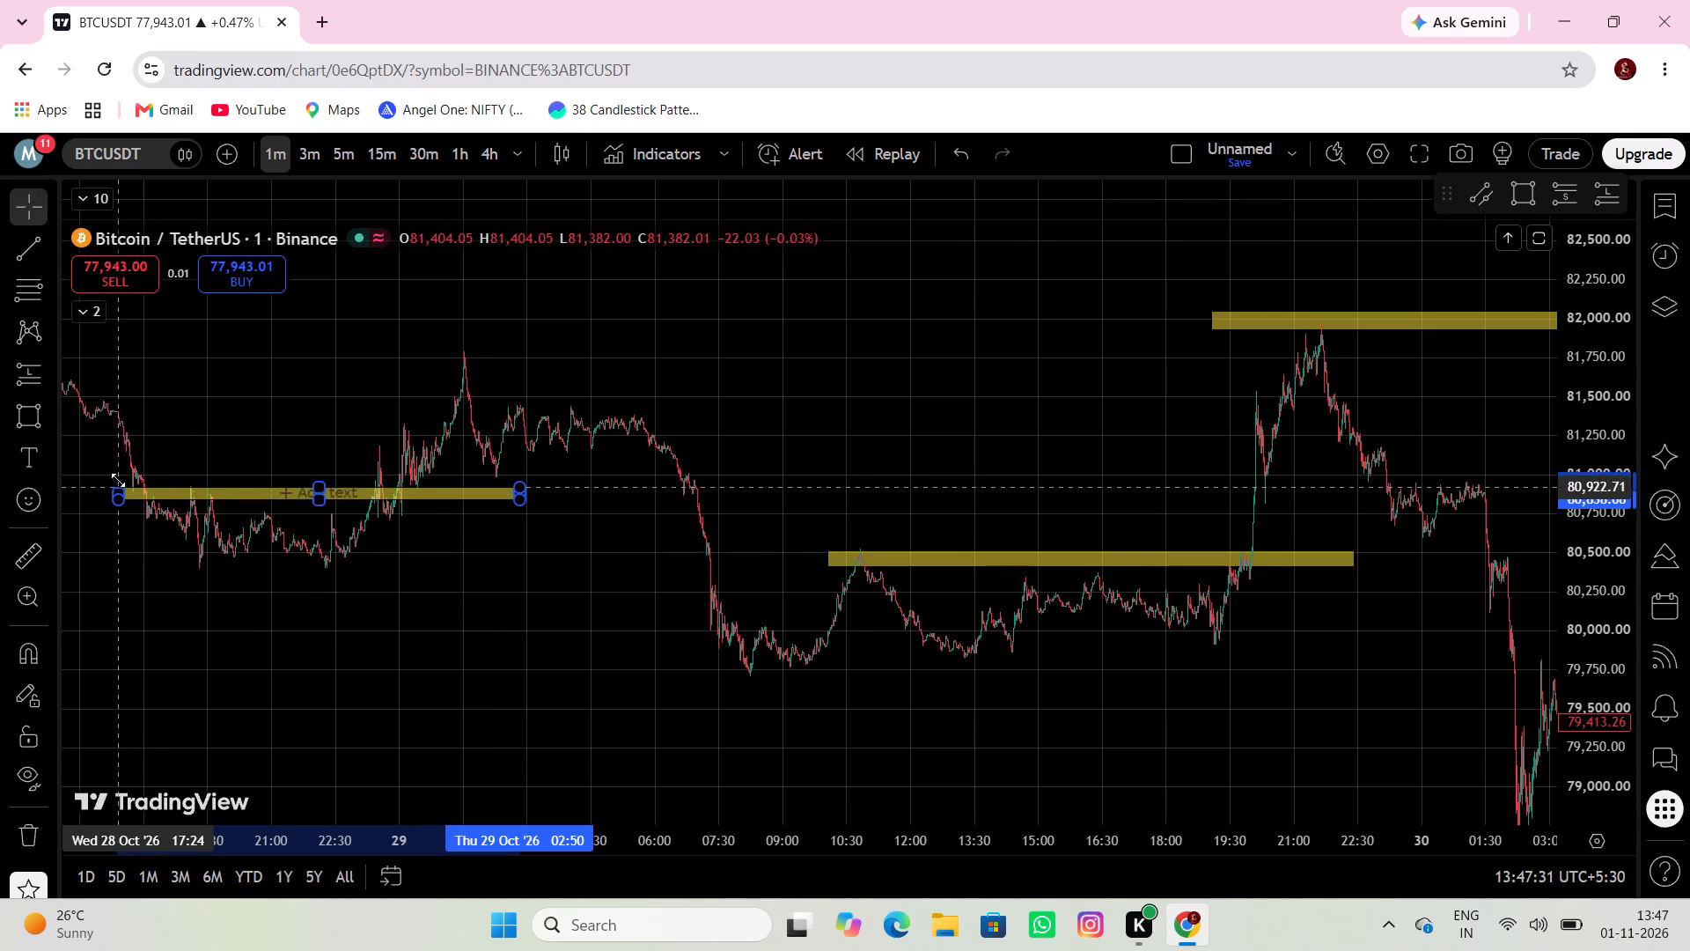
{"action": "left_click_drag", "start_coordinate": [118, 480], "coordinate": [119, 483]}
Draw a rectangle across the matching 28 and 29 Oct peaks, about 81,776 to 81,854, from 13:53 on 28 Oct to about 03:00 on 29 Oct.
{"action": "left_click_drag", "start_coordinate": [235, 446], "coordinate": [406, 449]}
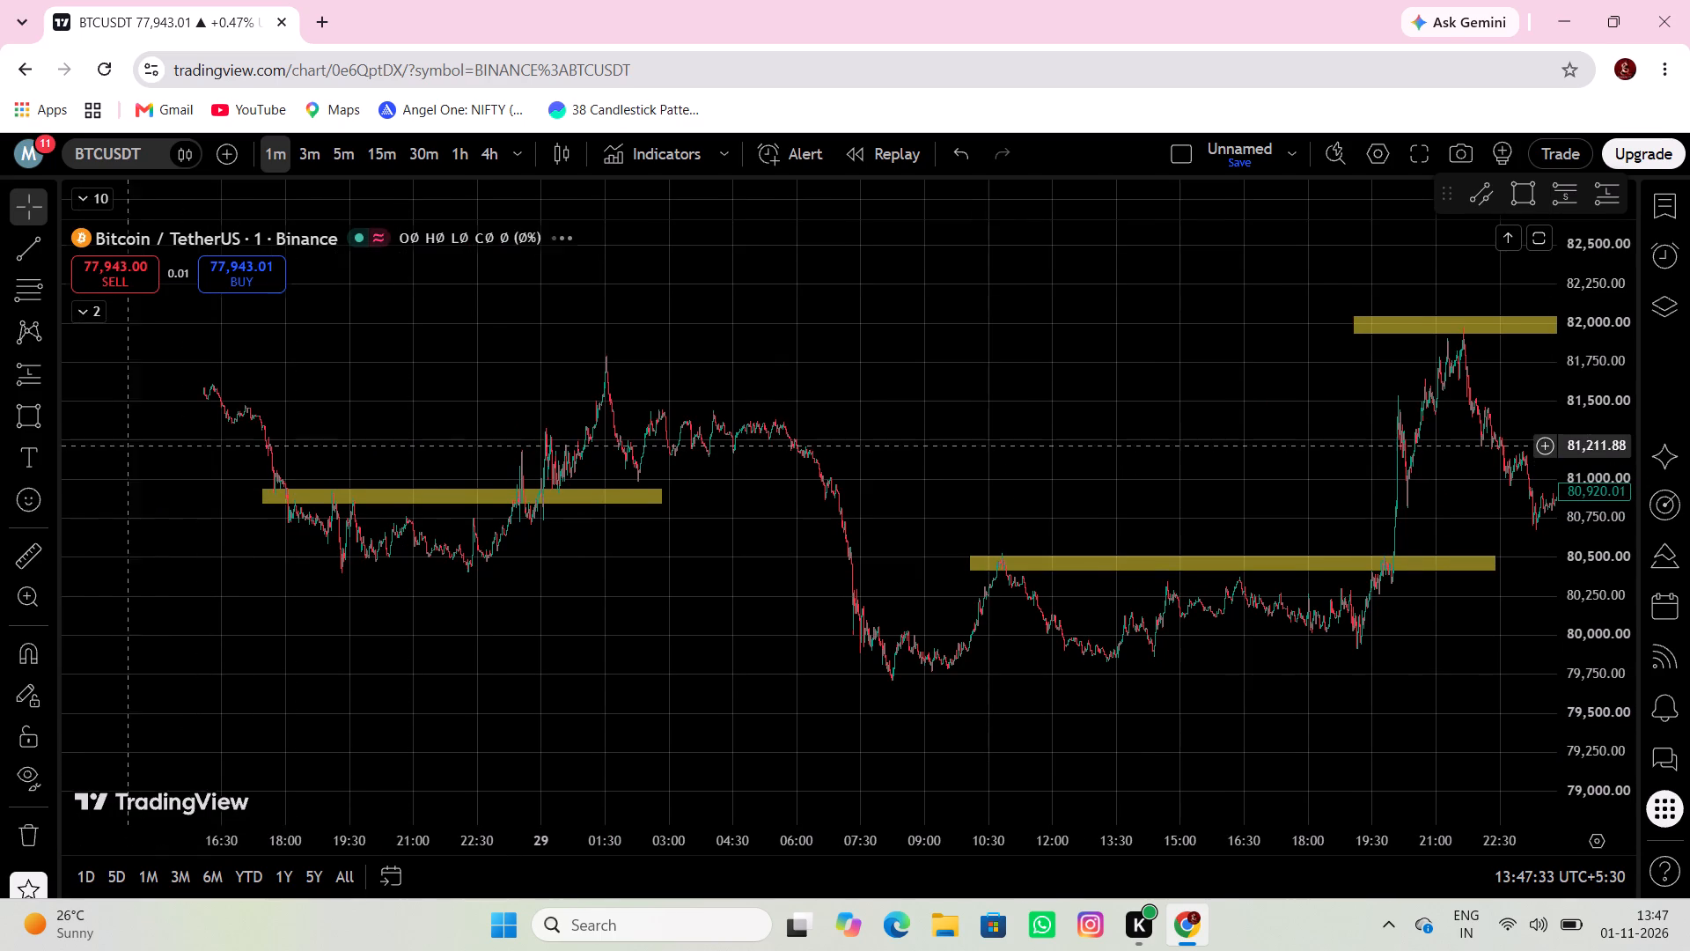
{"action": "left_click", "coordinate": [39, 417]}
{"action": "left_click", "coordinate": [110, 346]}
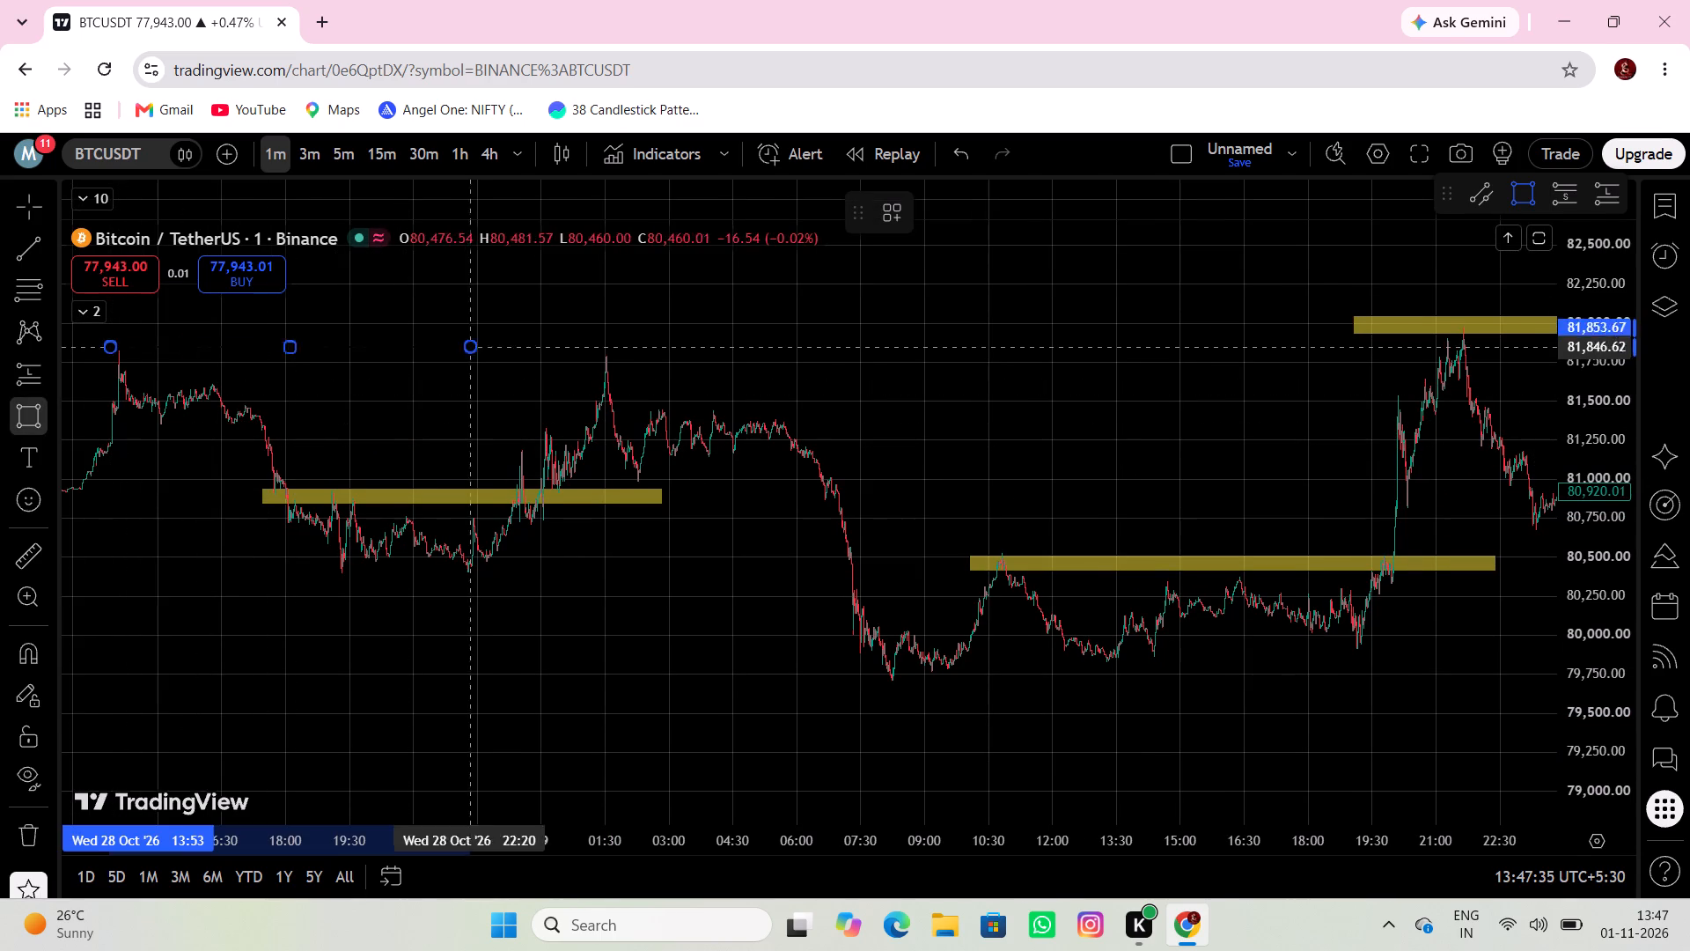
{"action": "left_click", "coordinate": [666, 358]}
{"action": "left_click_drag", "start_coordinate": [672, 401], "coordinate": [672, 402]}
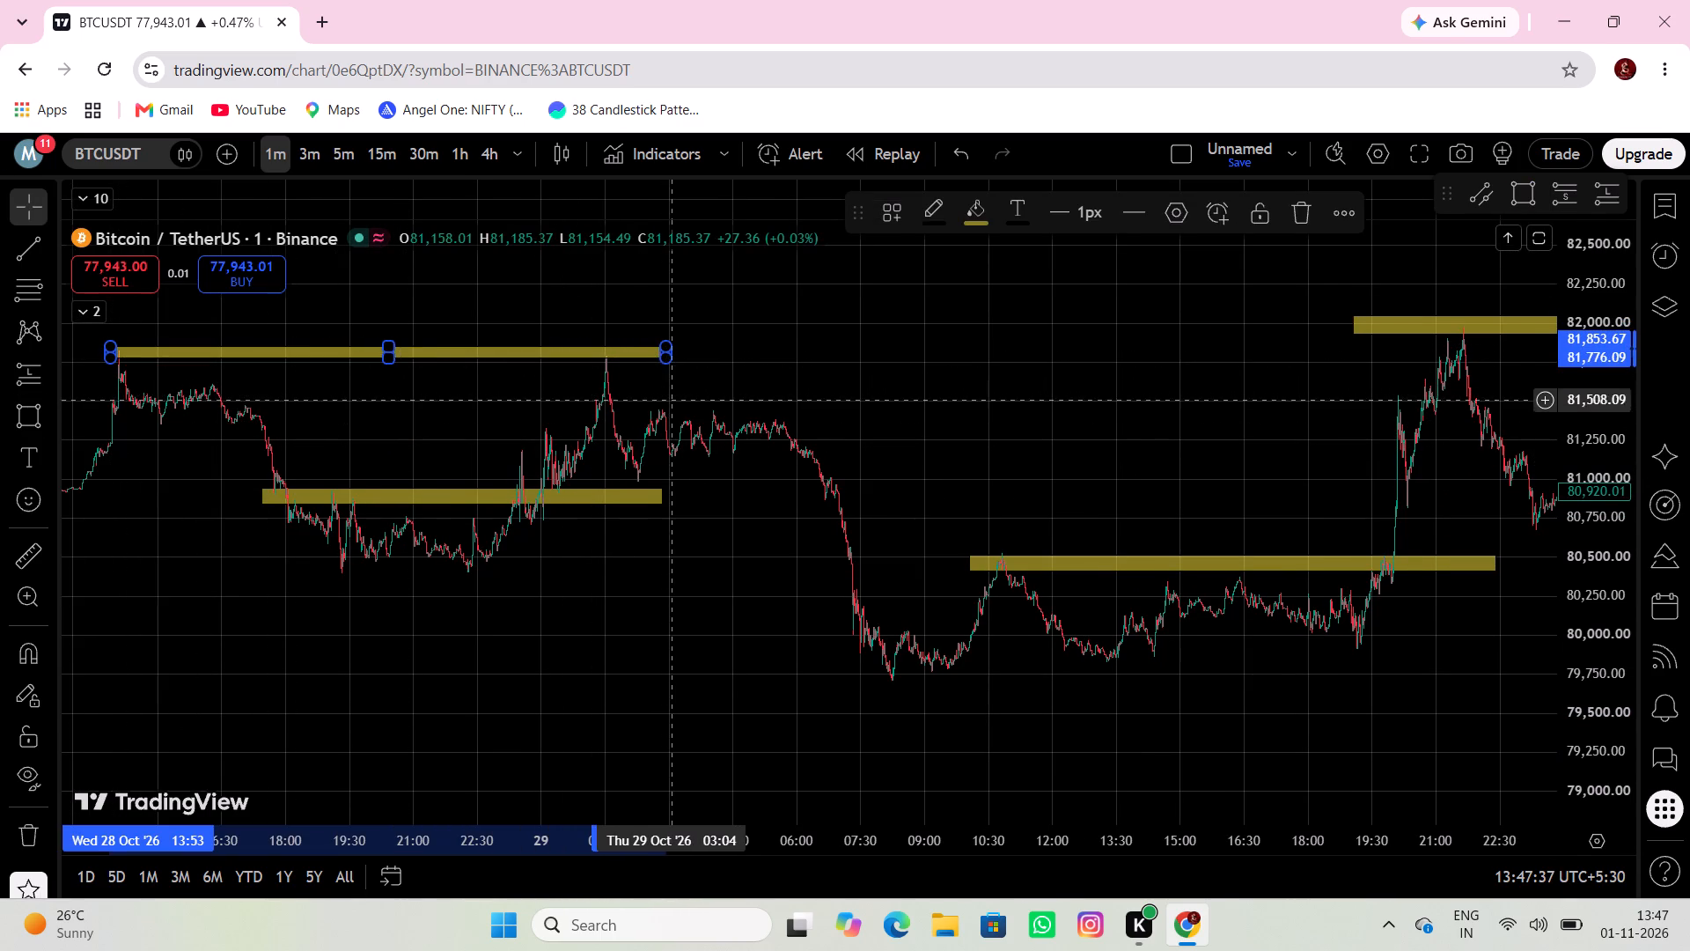
Draw a rectangle at the 28 Oct early-morning high, about 81,247 to 81,353, from 22:37 on 27 Oct to 16:44 on 28 Oct.
{"action": "left_click_drag", "start_coordinate": [672, 402], "coordinate": [767, 410]}
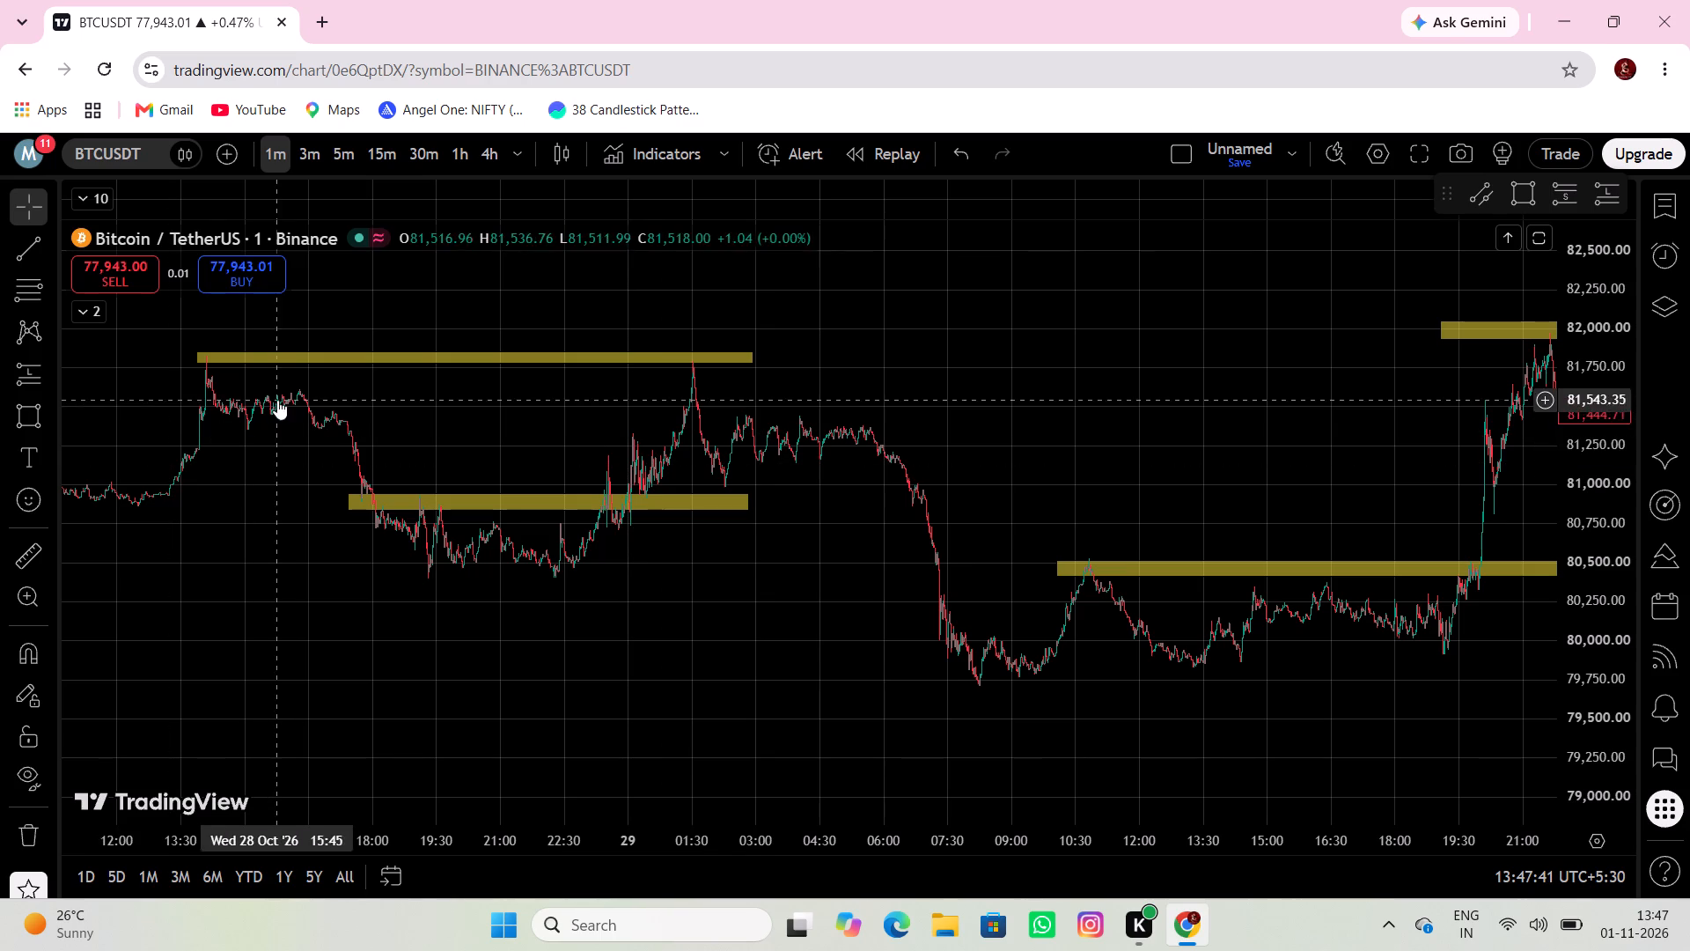
{"action": "left_click_drag", "start_coordinate": [268, 419], "coordinate": [660, 422]}
{"action": "scroll", "coordinate": [652, 429], "scroll_direction": "down", "scroll_amount": 1}
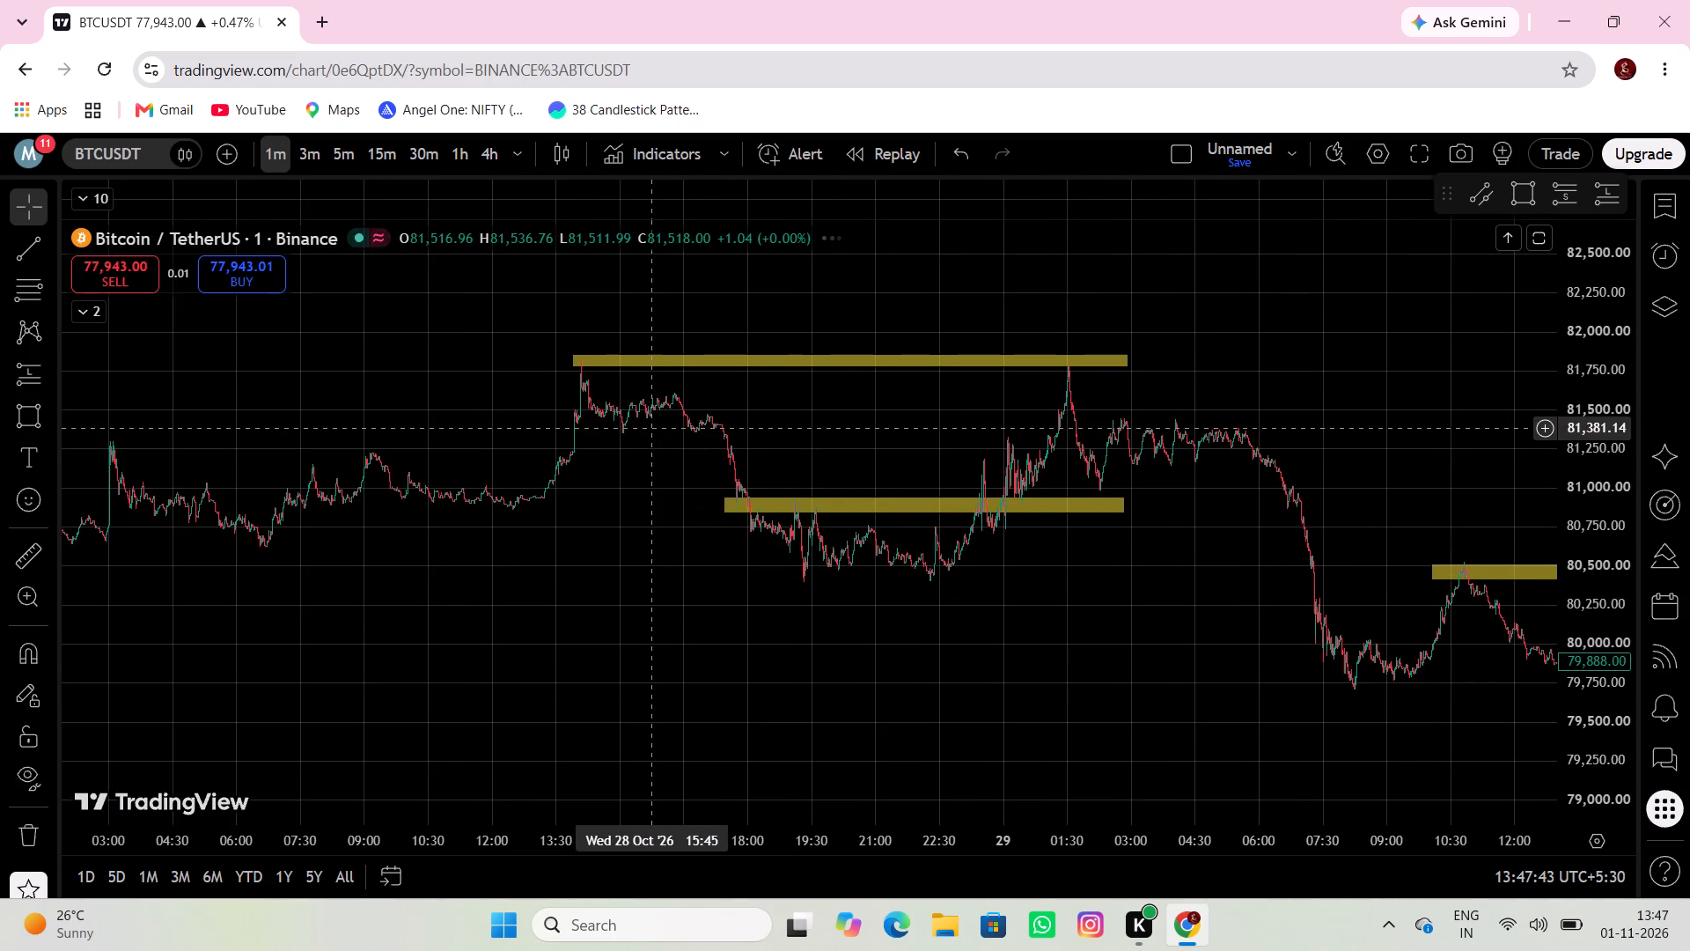
{"action": "scroll", "coordinate": [652, 429], "scroll_direction": "down", "scroll_amount": 1}
{"action": "left_click", "coordinate": [26, 416]}
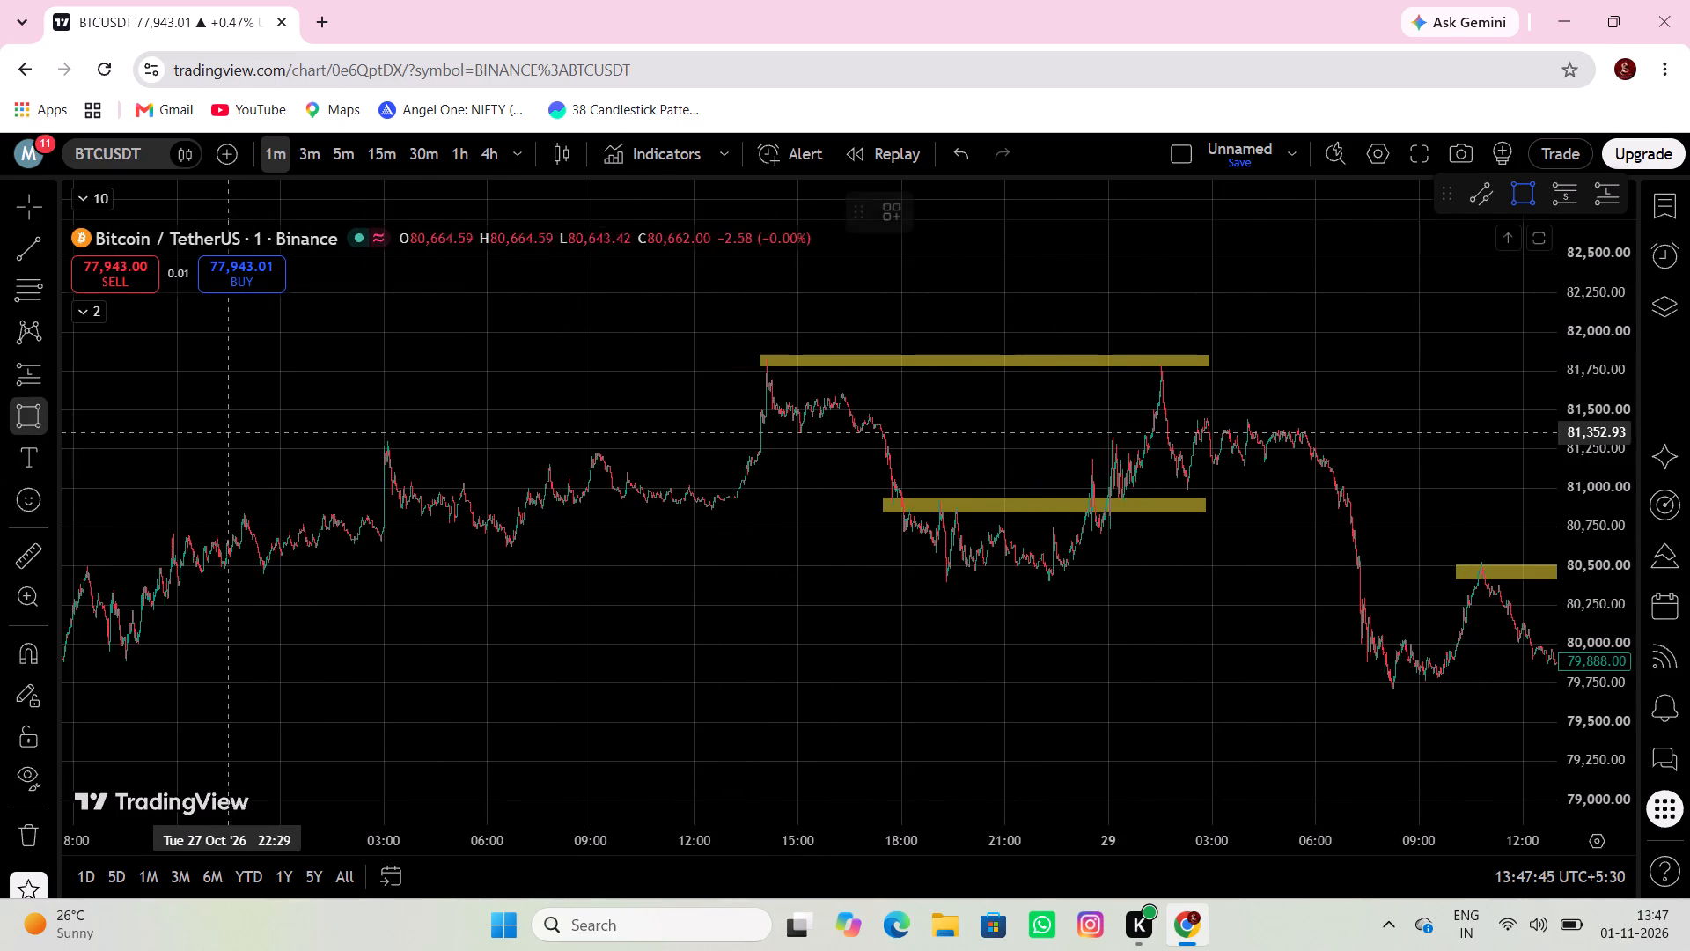
{"action": "left_click_drag", "start_coordinate": [232, 433], "coordinate": [251, 436]}
{"action": "left_click", "coordinate": [857, 449]}
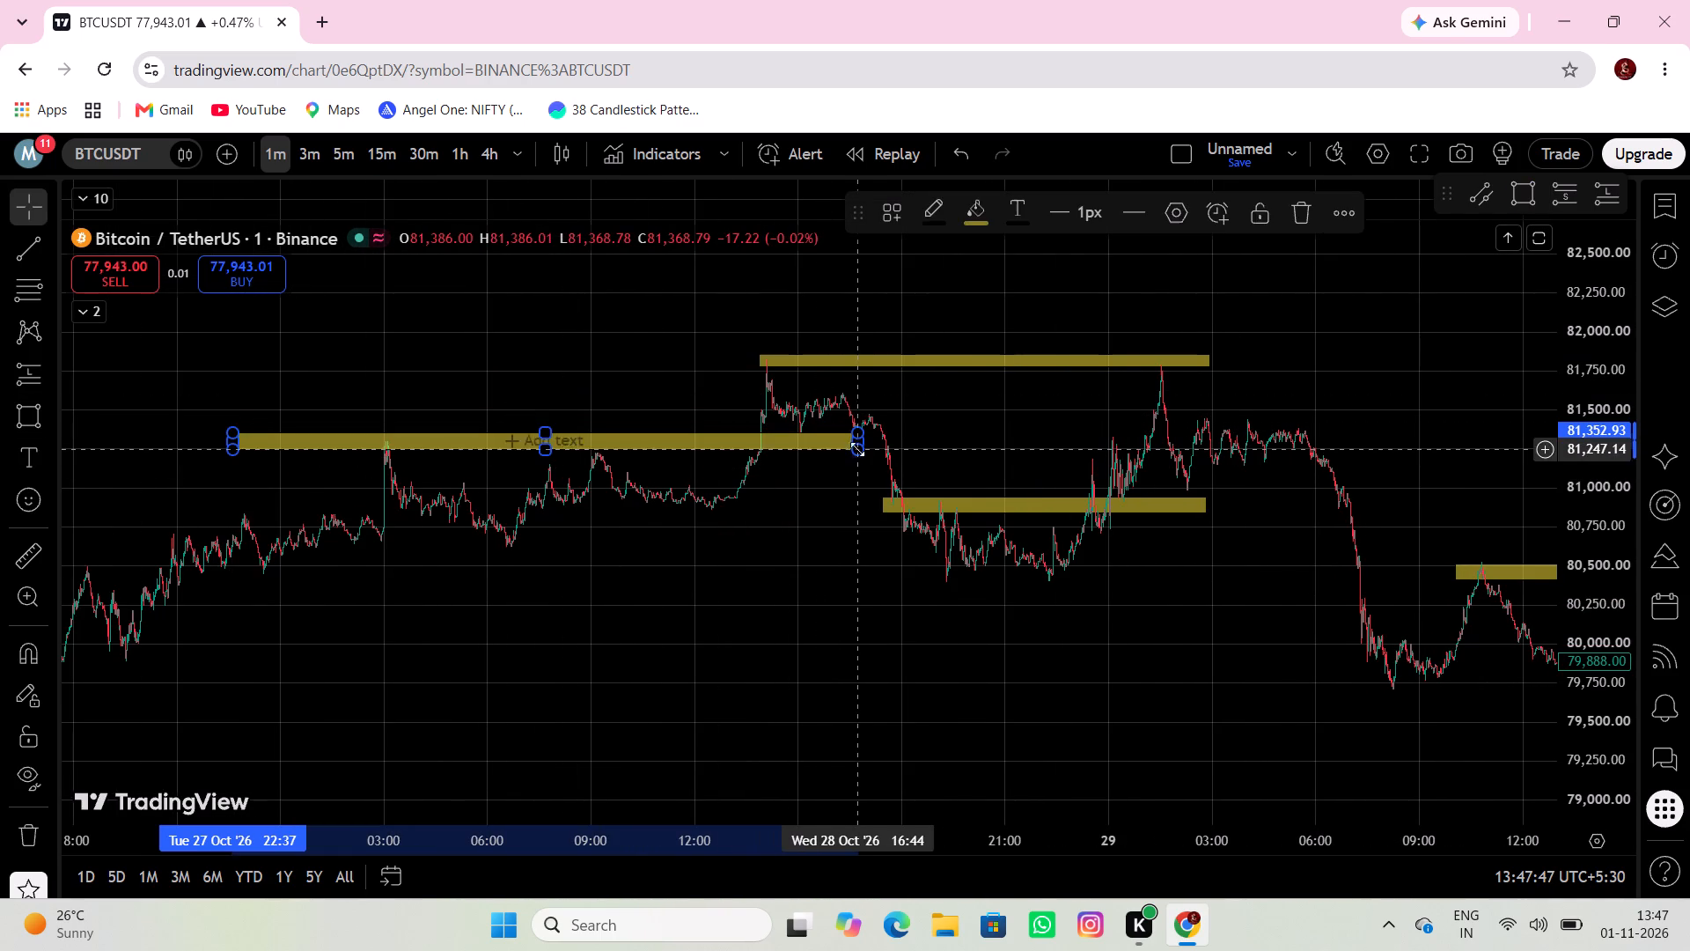
Draw a rectangle at the 27 Oct morning high, about 80,358 to 80,422, from 06:50 to 23:42.
{"action": "left_click_drag", "start_coordinate": [796, 517], "coordinate": [734, 520]}
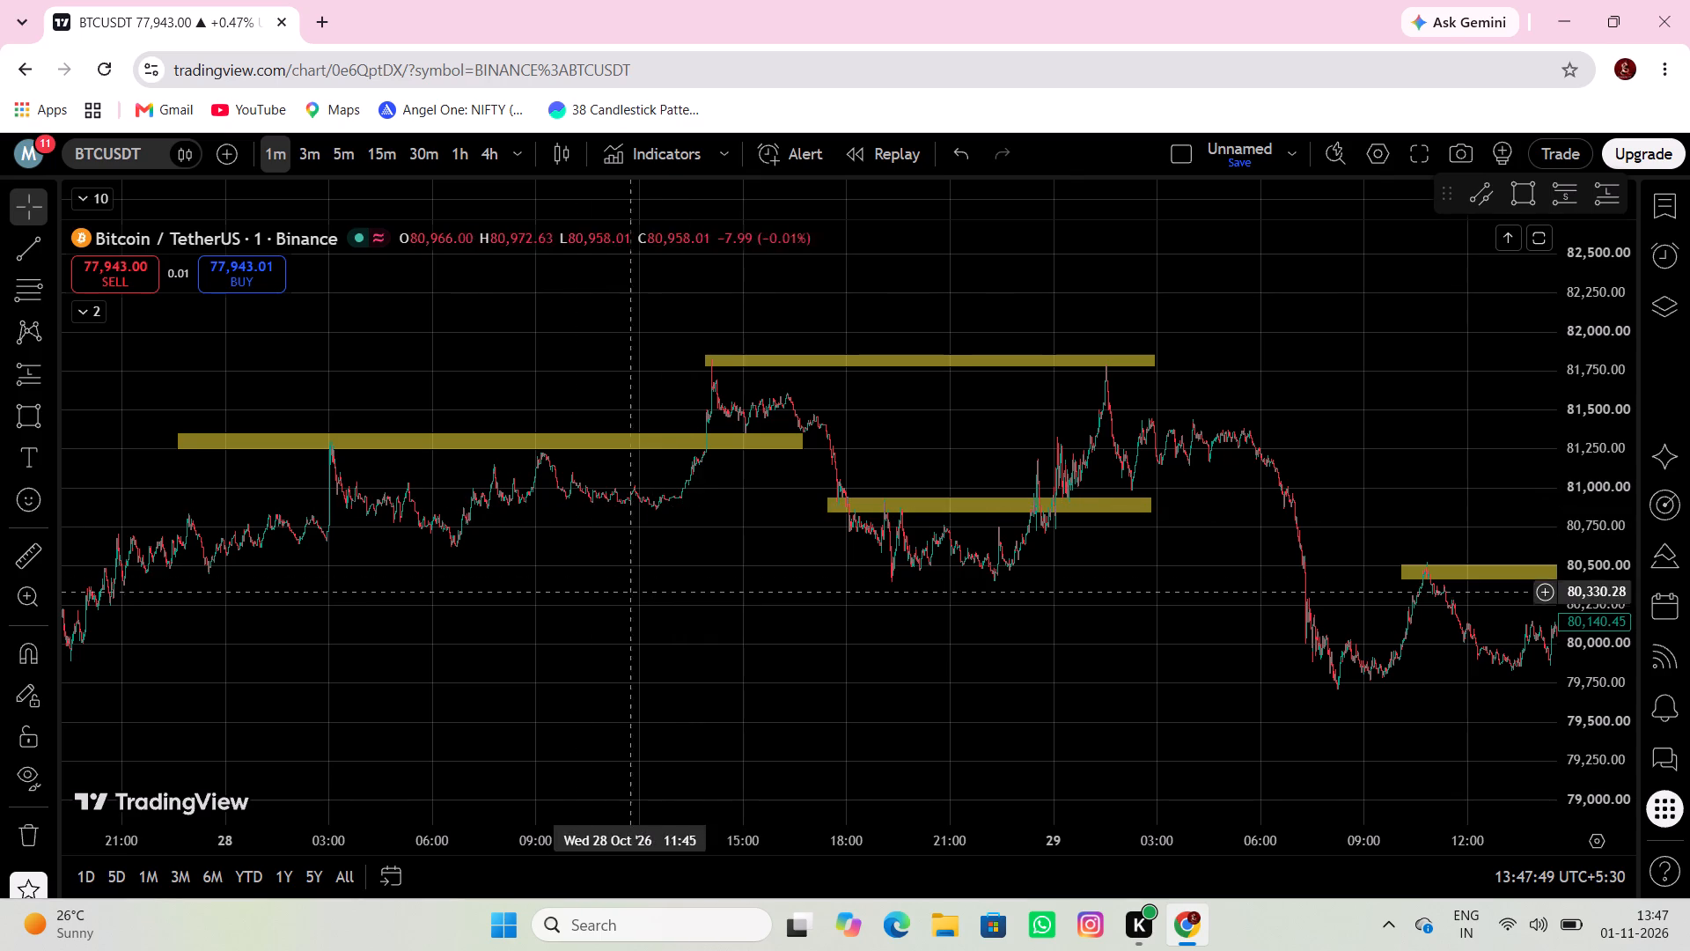
{"action": "scroll", "coordinate": [381, 571], "scroll_direction": "down", "scroll_amount": 3}
{"action": "left_click_drag", "start_coordinate": [441, 675], "coordinate": [865, 597]}
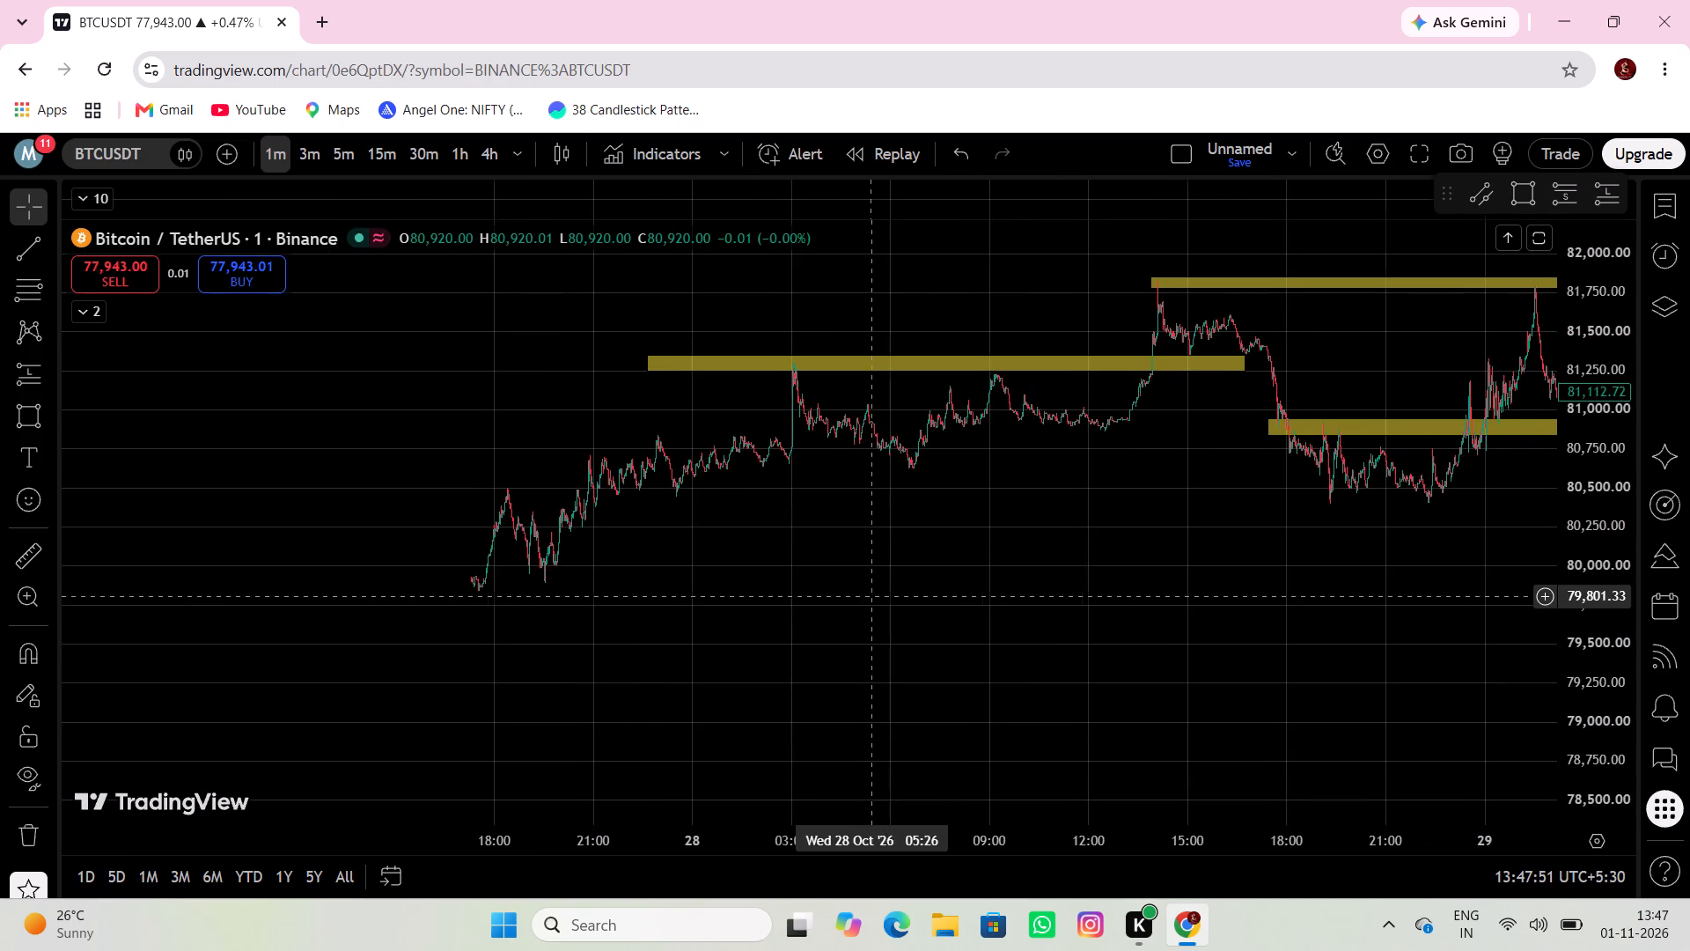
{"action": "left_click", "coordinate": [10, 406]}
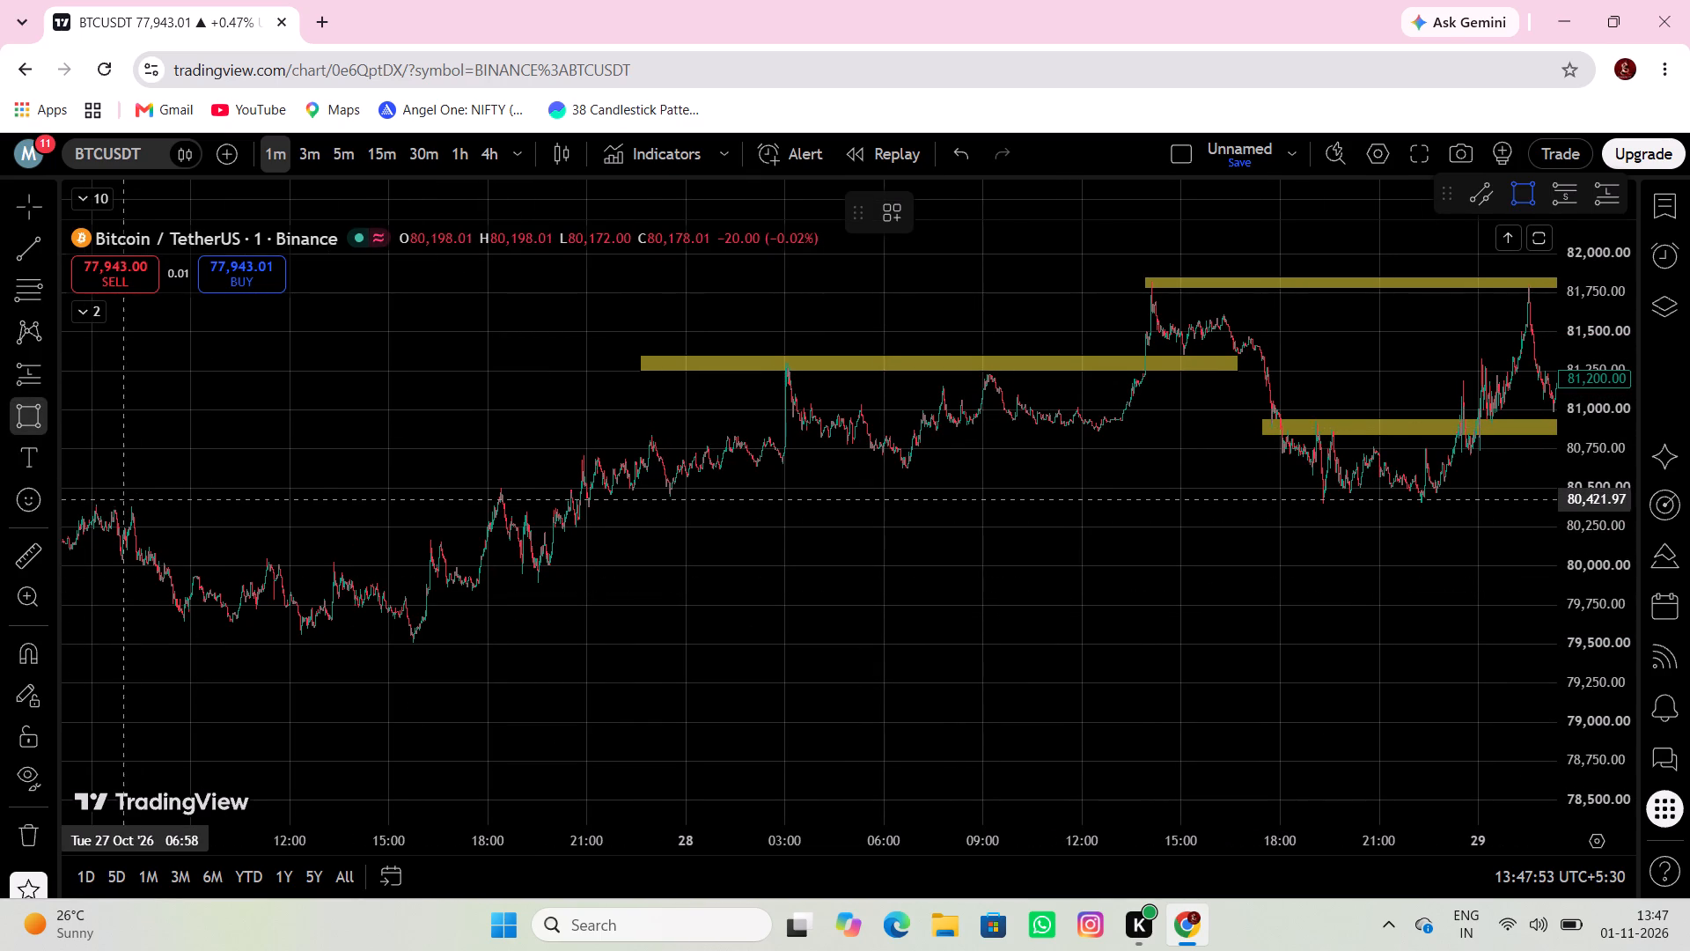
{"action": "left_click_drag", "start_coordinate": [120, 500], "coordinate": [128, 500]}
{"action": "left_click", "coordinate": [676, 510]}
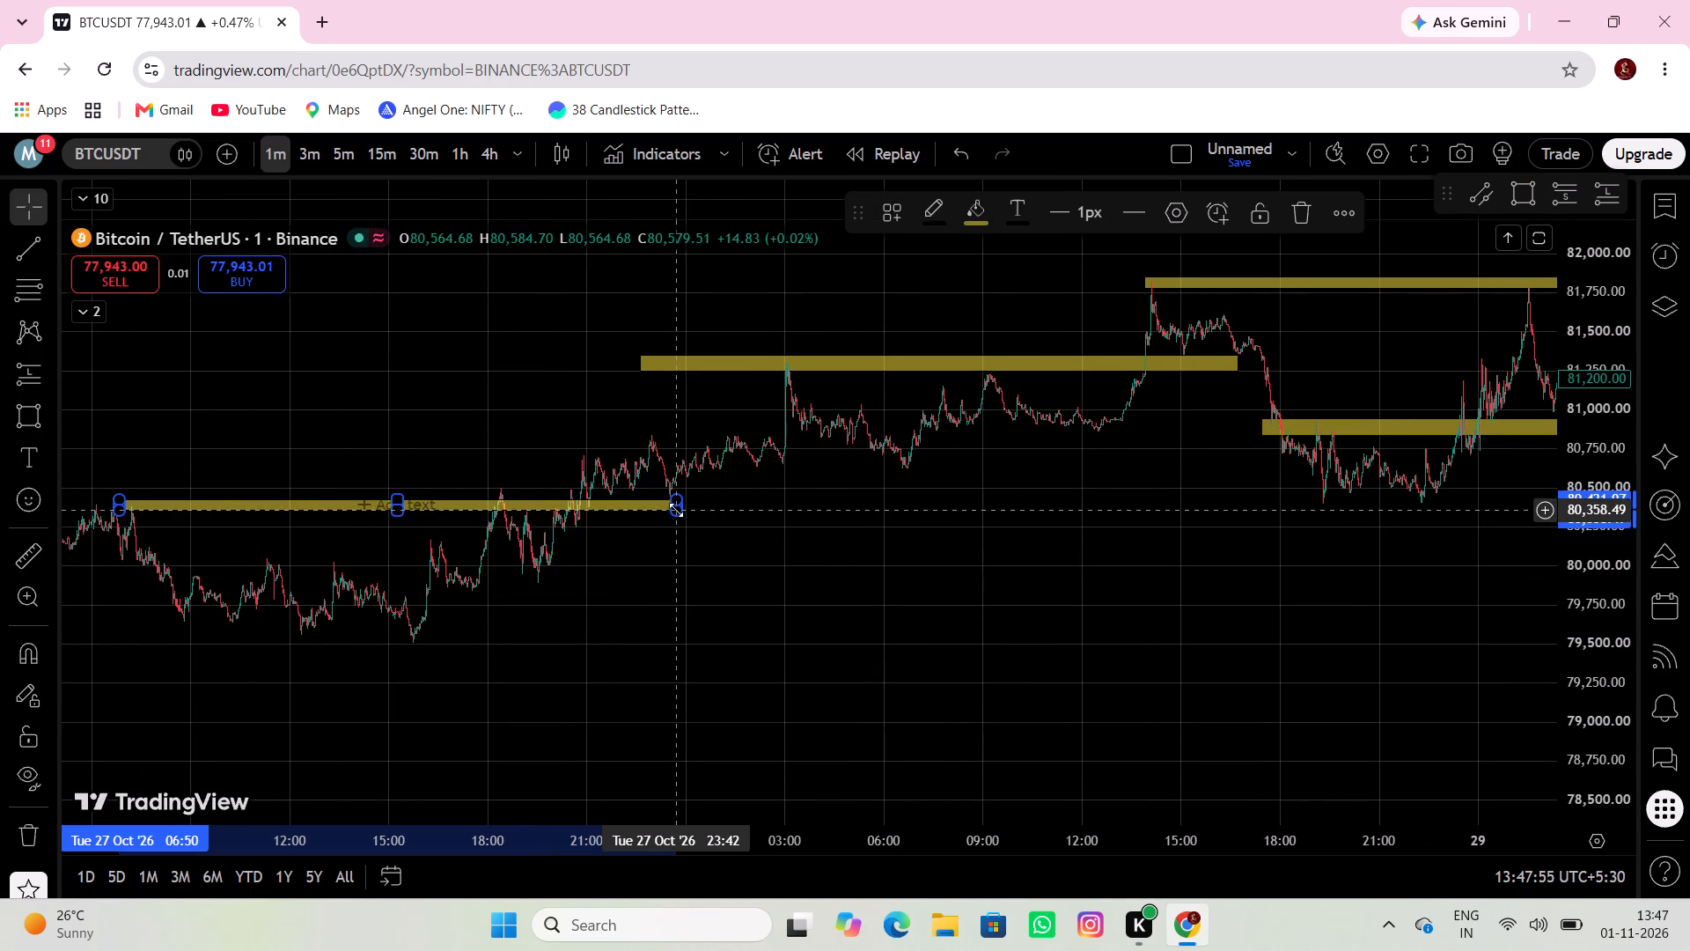
Draw a rectangle along the 26 and 27 Oct lows, about 79,511 to 79,592, from 17:50 on 26 Oct to 17:56 on 27 Oct.
{"action": "left_click_drag", "start_coordinate": [595, 592], "coordinate": [515, 595]}
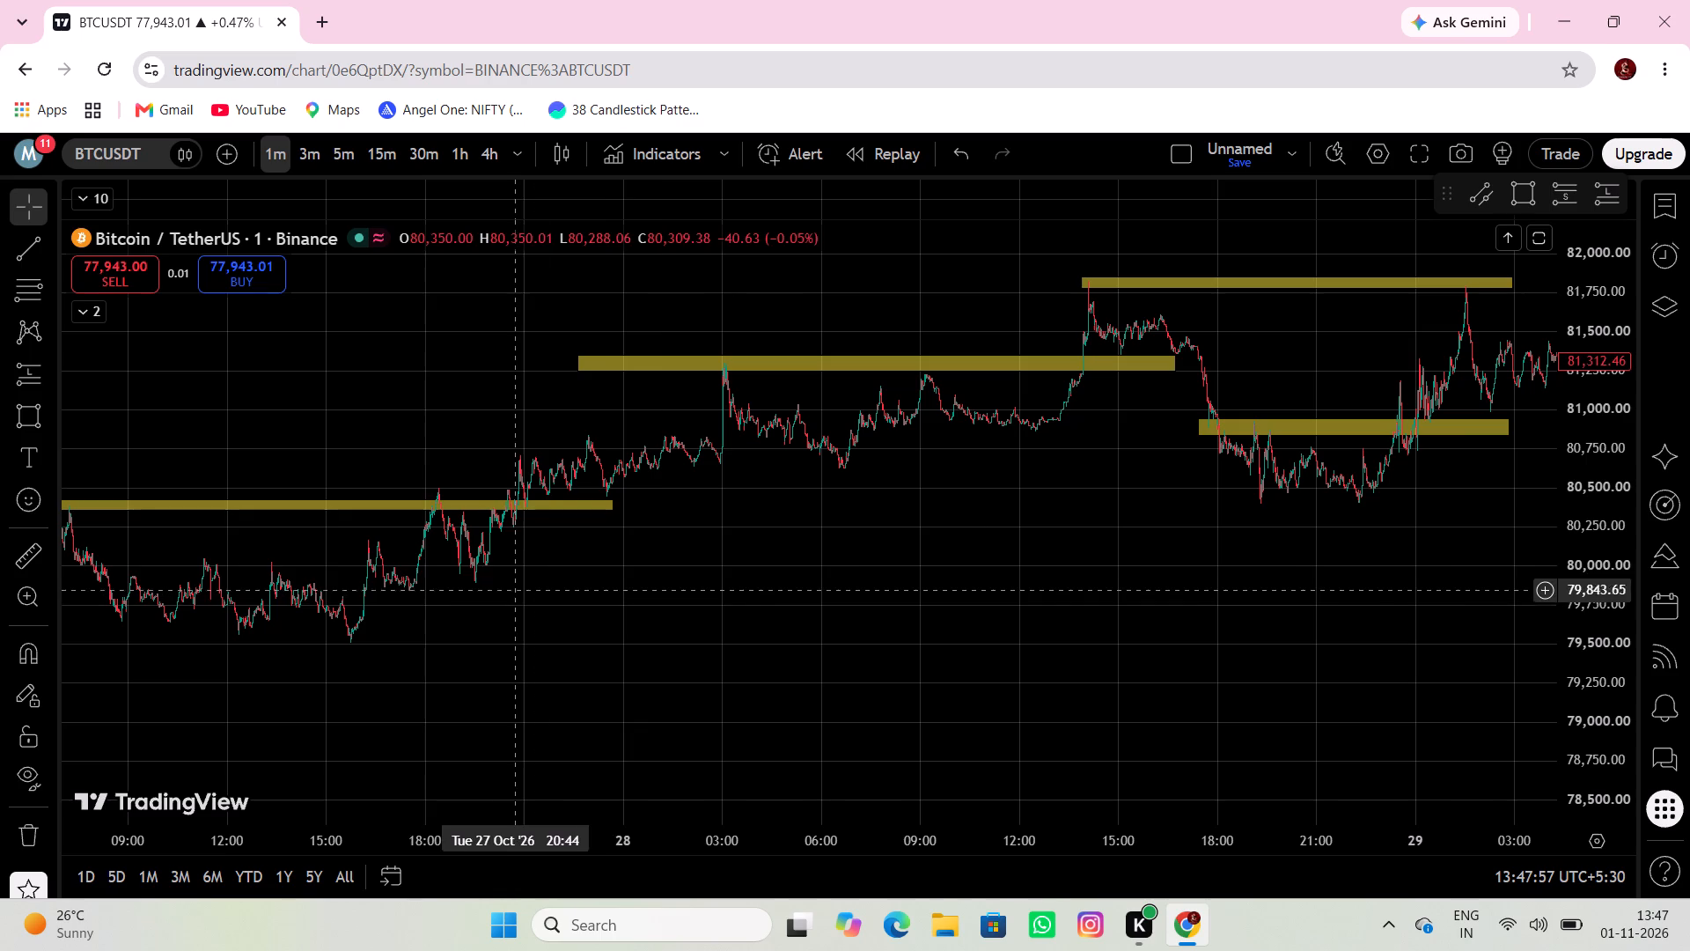
{"action": "scroll", "coordinate": [662, 529], "scroll_direction": "down", "scroll_amount": 3}
{"action": "left_click_drag", "start_coordinate": [573, 555], "coordinate": [814, 593]}
{"action": "scroll", "coordinate": [763, 586], "scroll_direction": "down", "scroll_amount": 4}
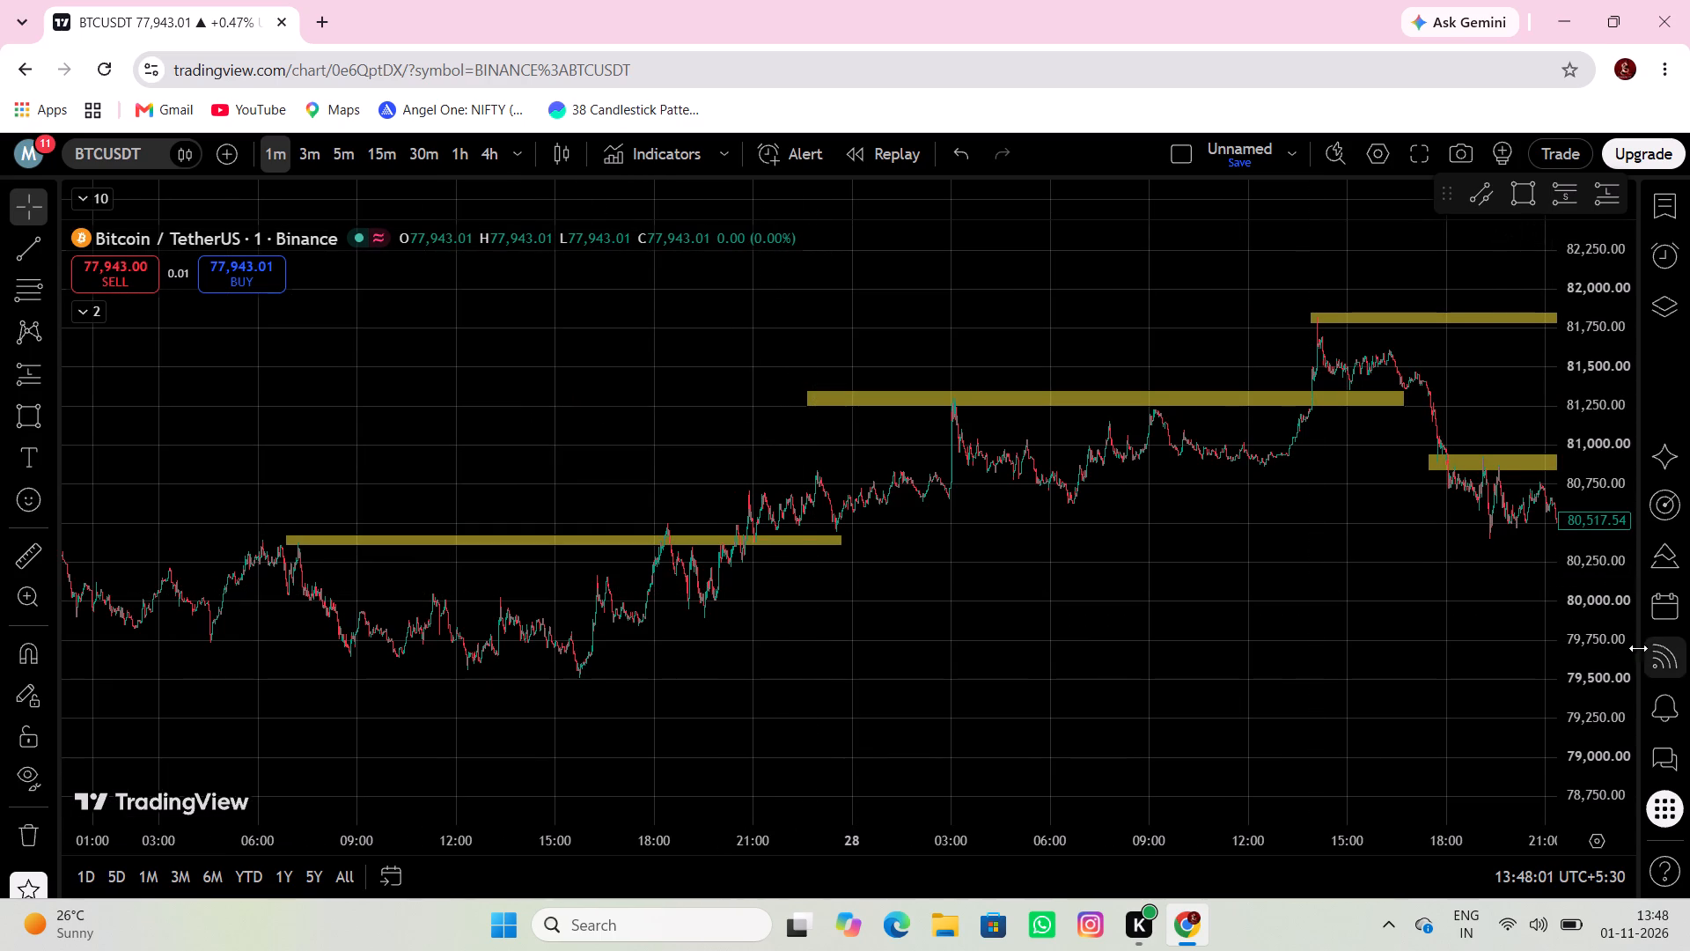
{"action": "scroll", "coordinate": [1603, 648], "scroll_direction": "up", "scroll_amount": 10}
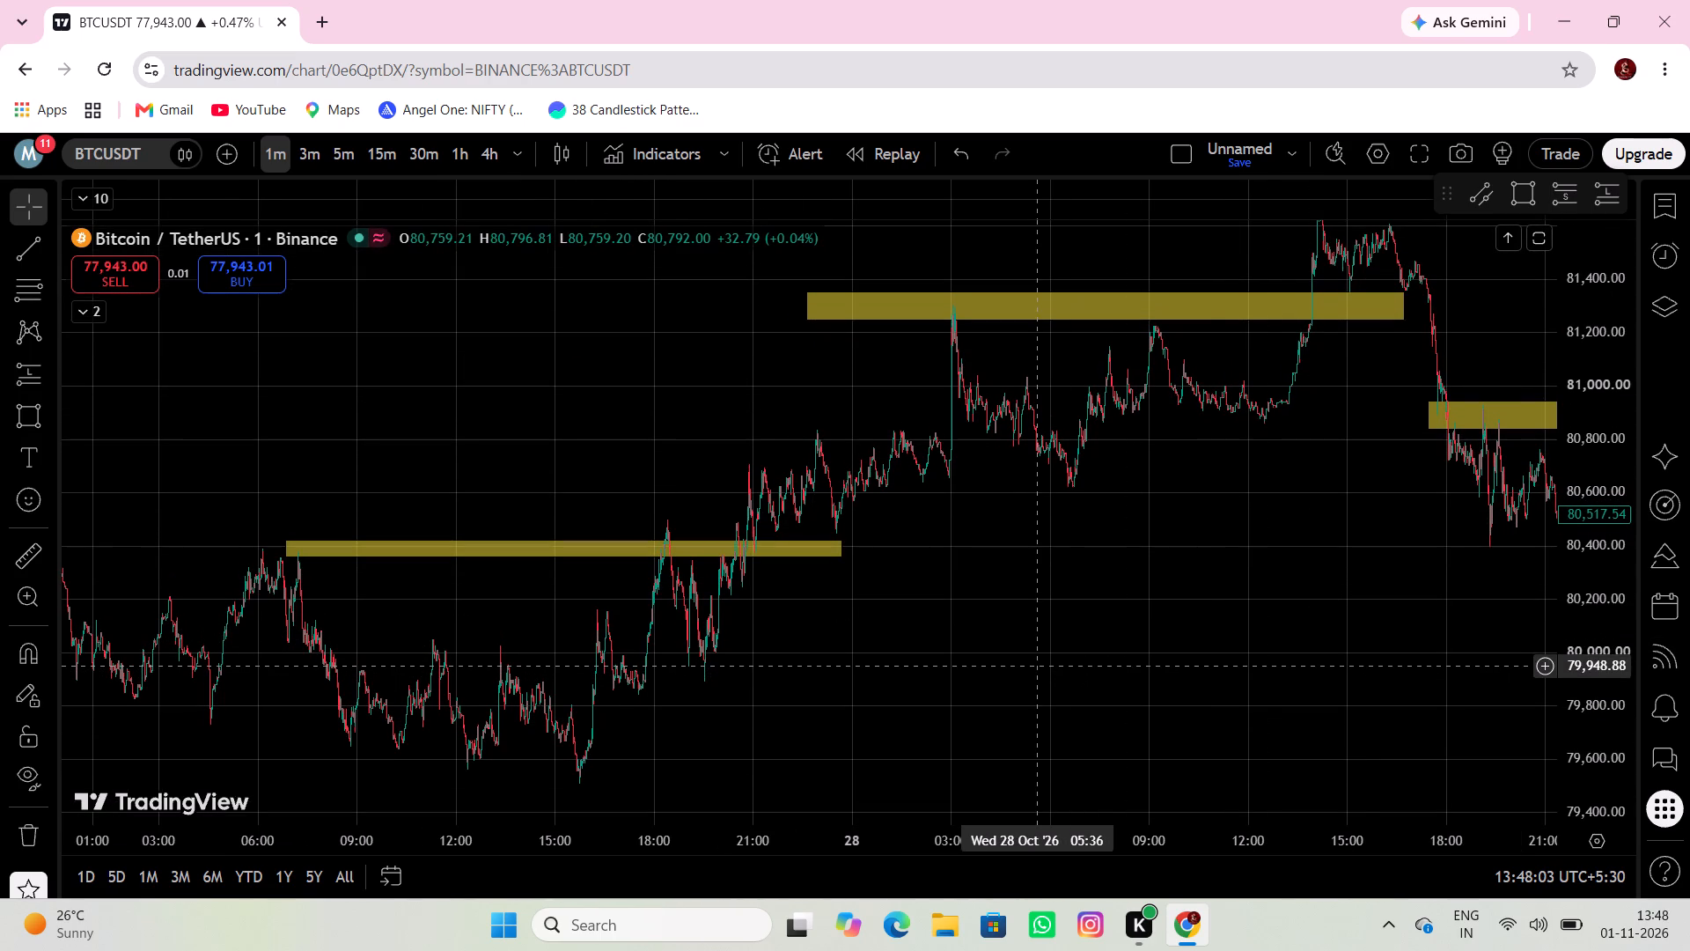
{"action": "left_click_drag", "start_coordinate": [850, 637], "coordinate": [1136, 572]}
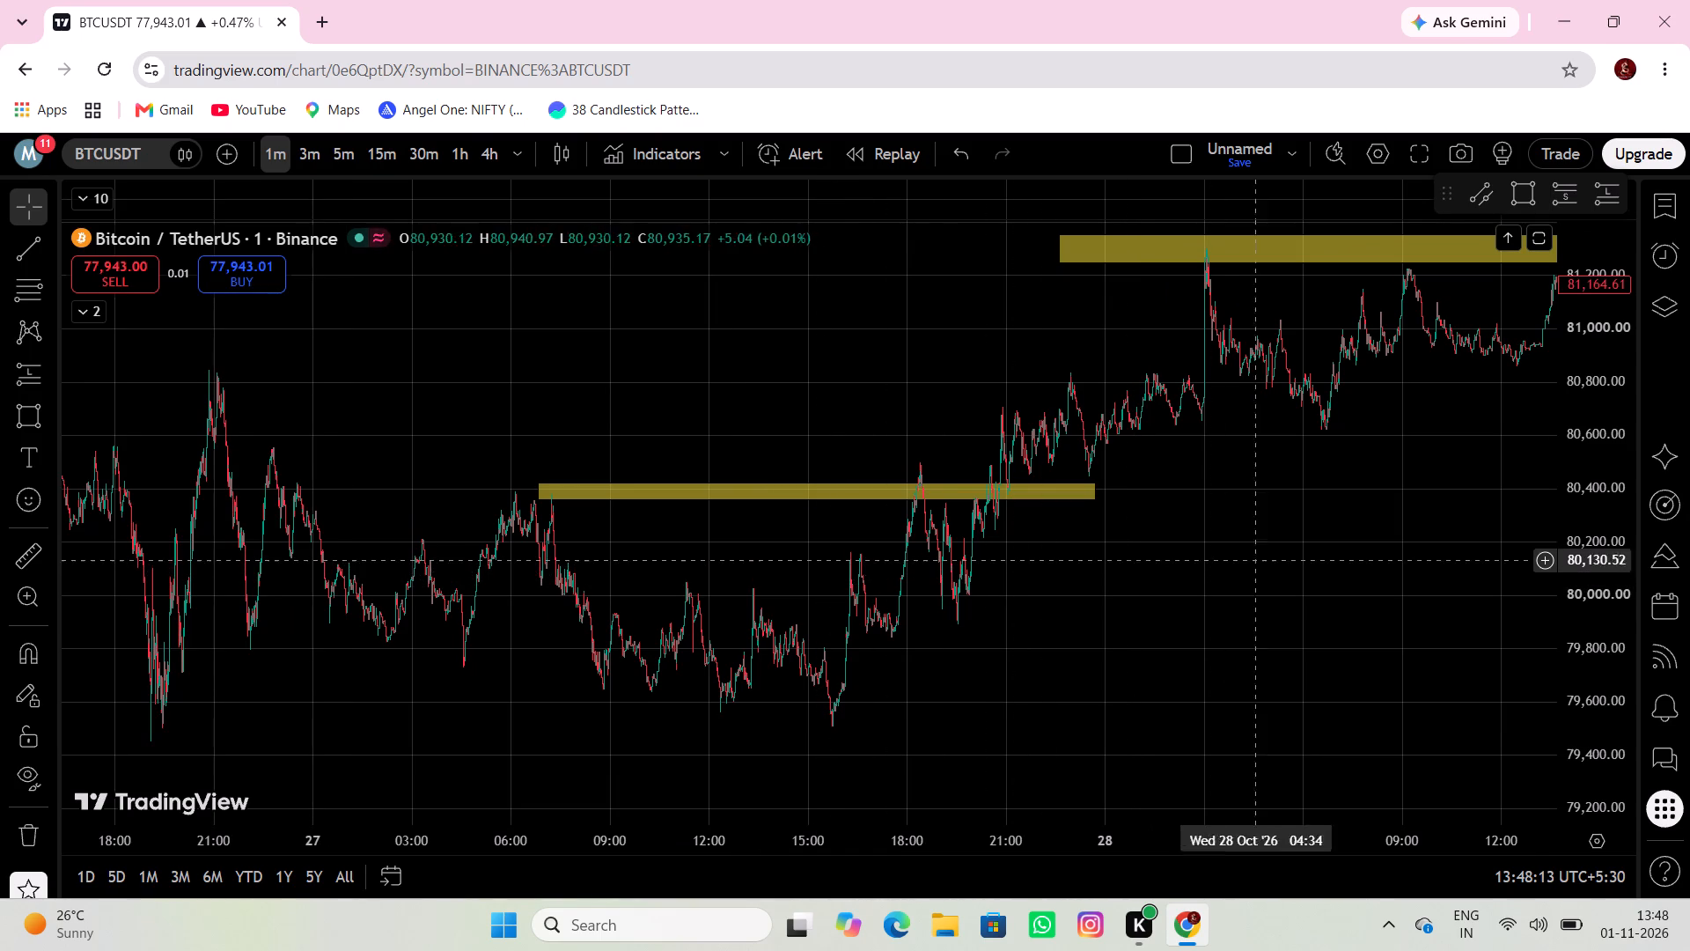
{"action": "scroll", "coordinate": [1594, 582], "scroll_direction": "down", "scroll_amount": 4}
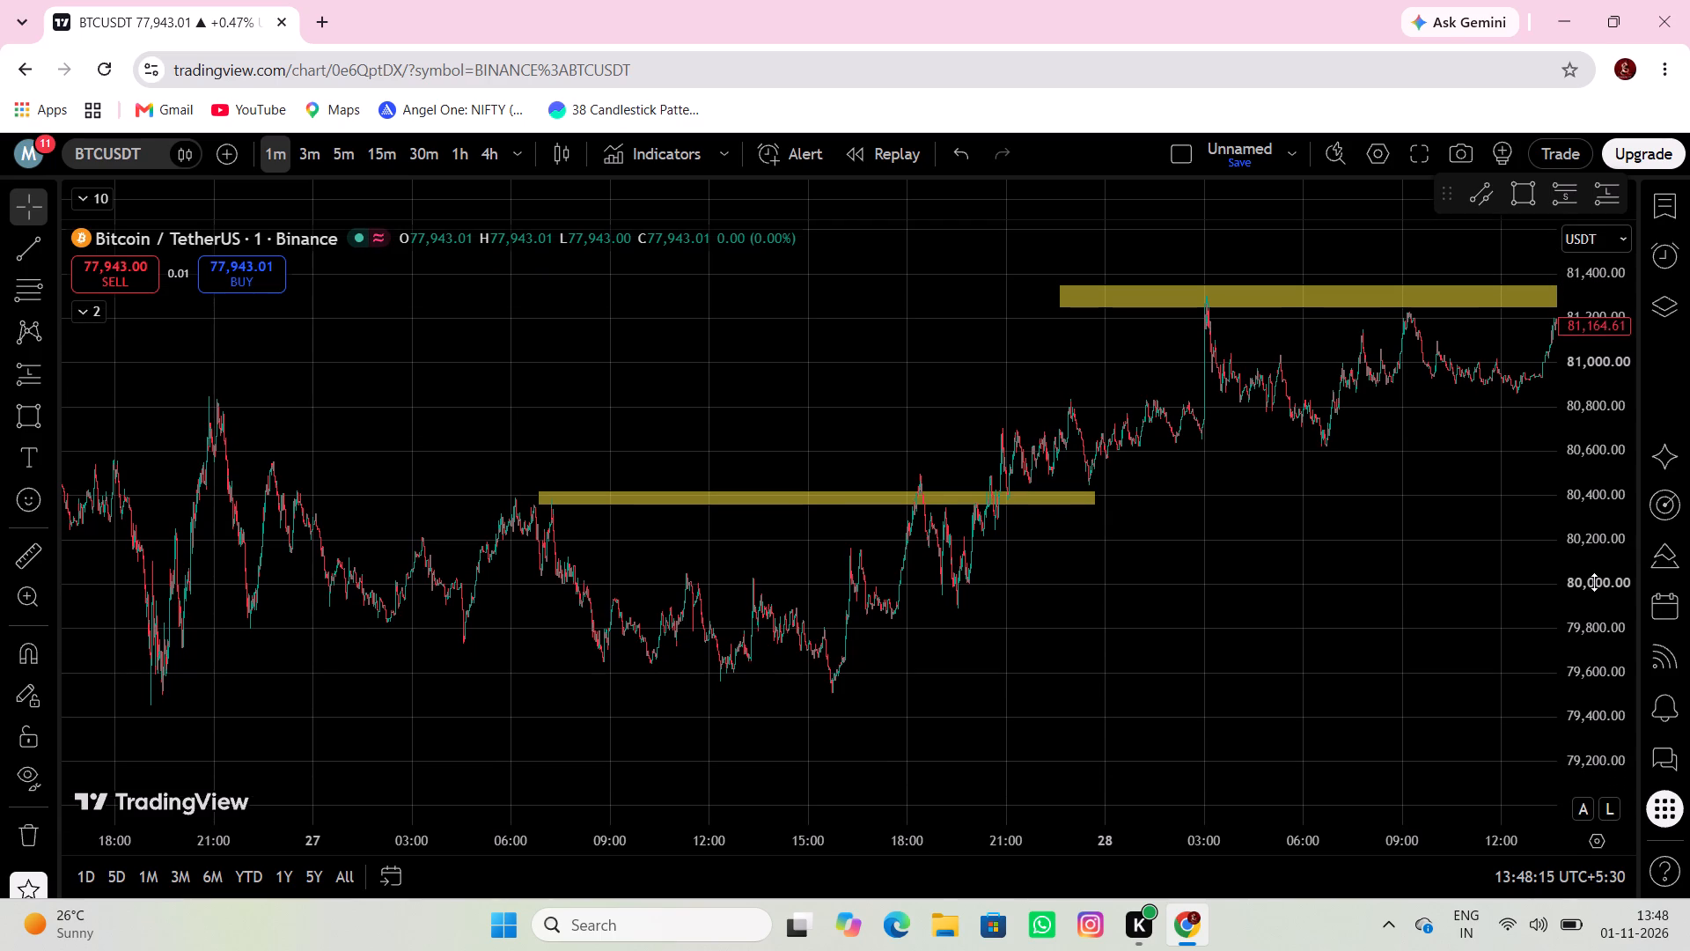
{"action": "scroll", "coordinate": [1594, 582], "scroll_direction": "down", "scroll_amount": 1}
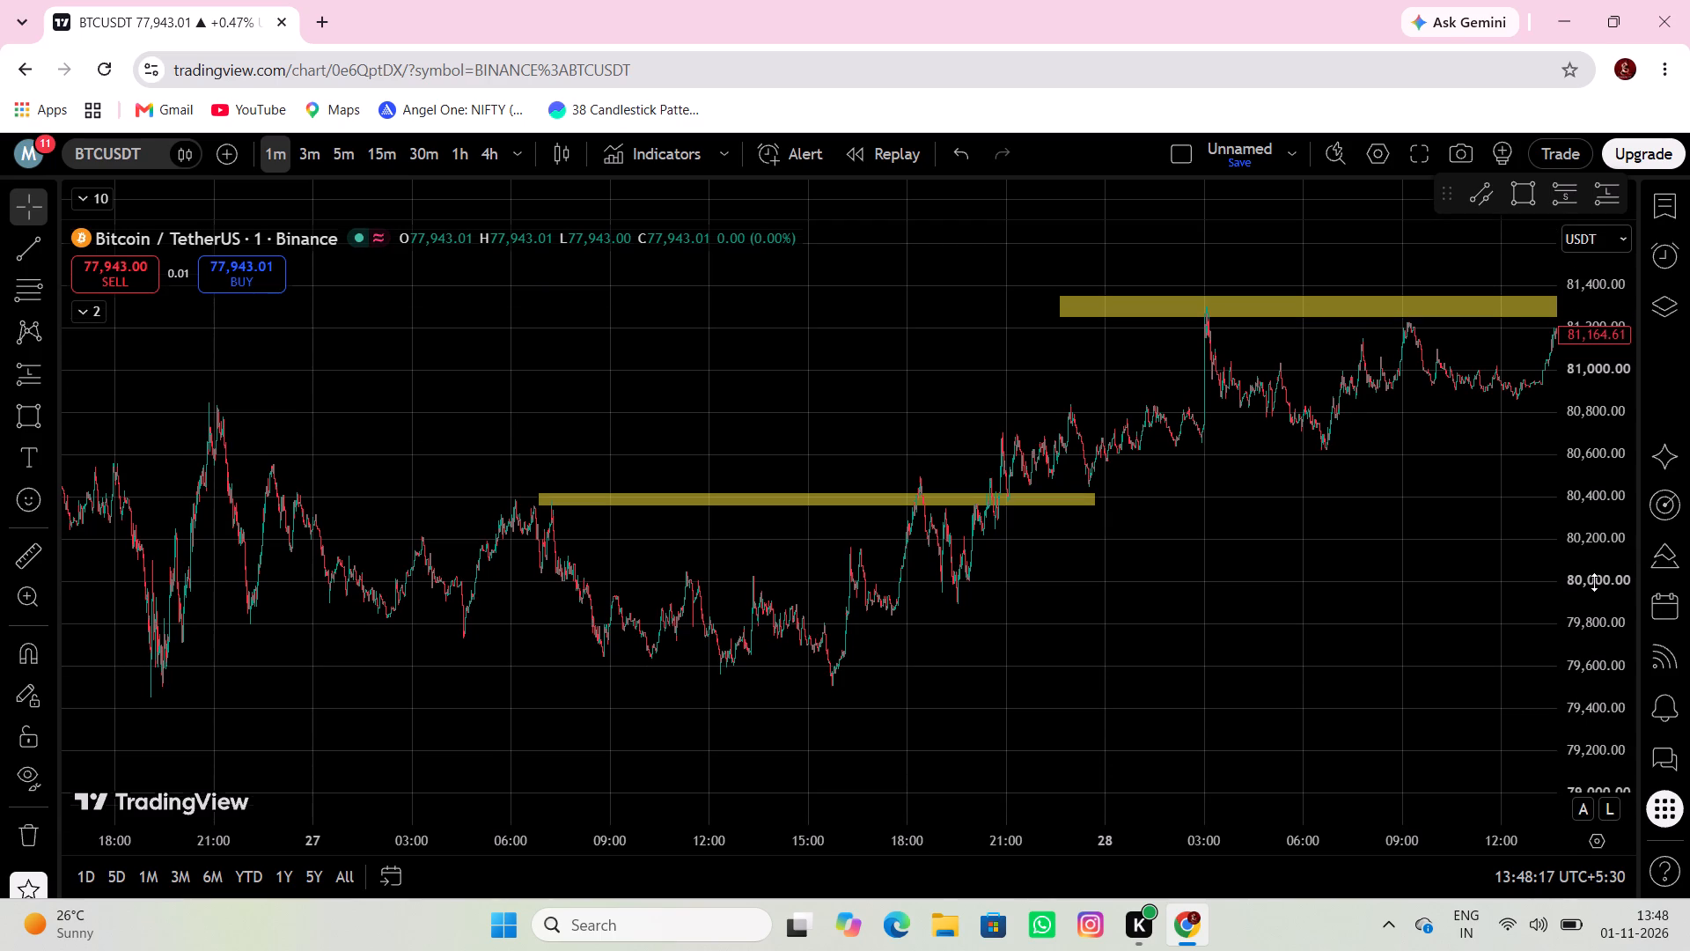
{"action": "scroll", "coordinate": [1594, 582], "scroll_direction": "down", "scroll_amount": 1}
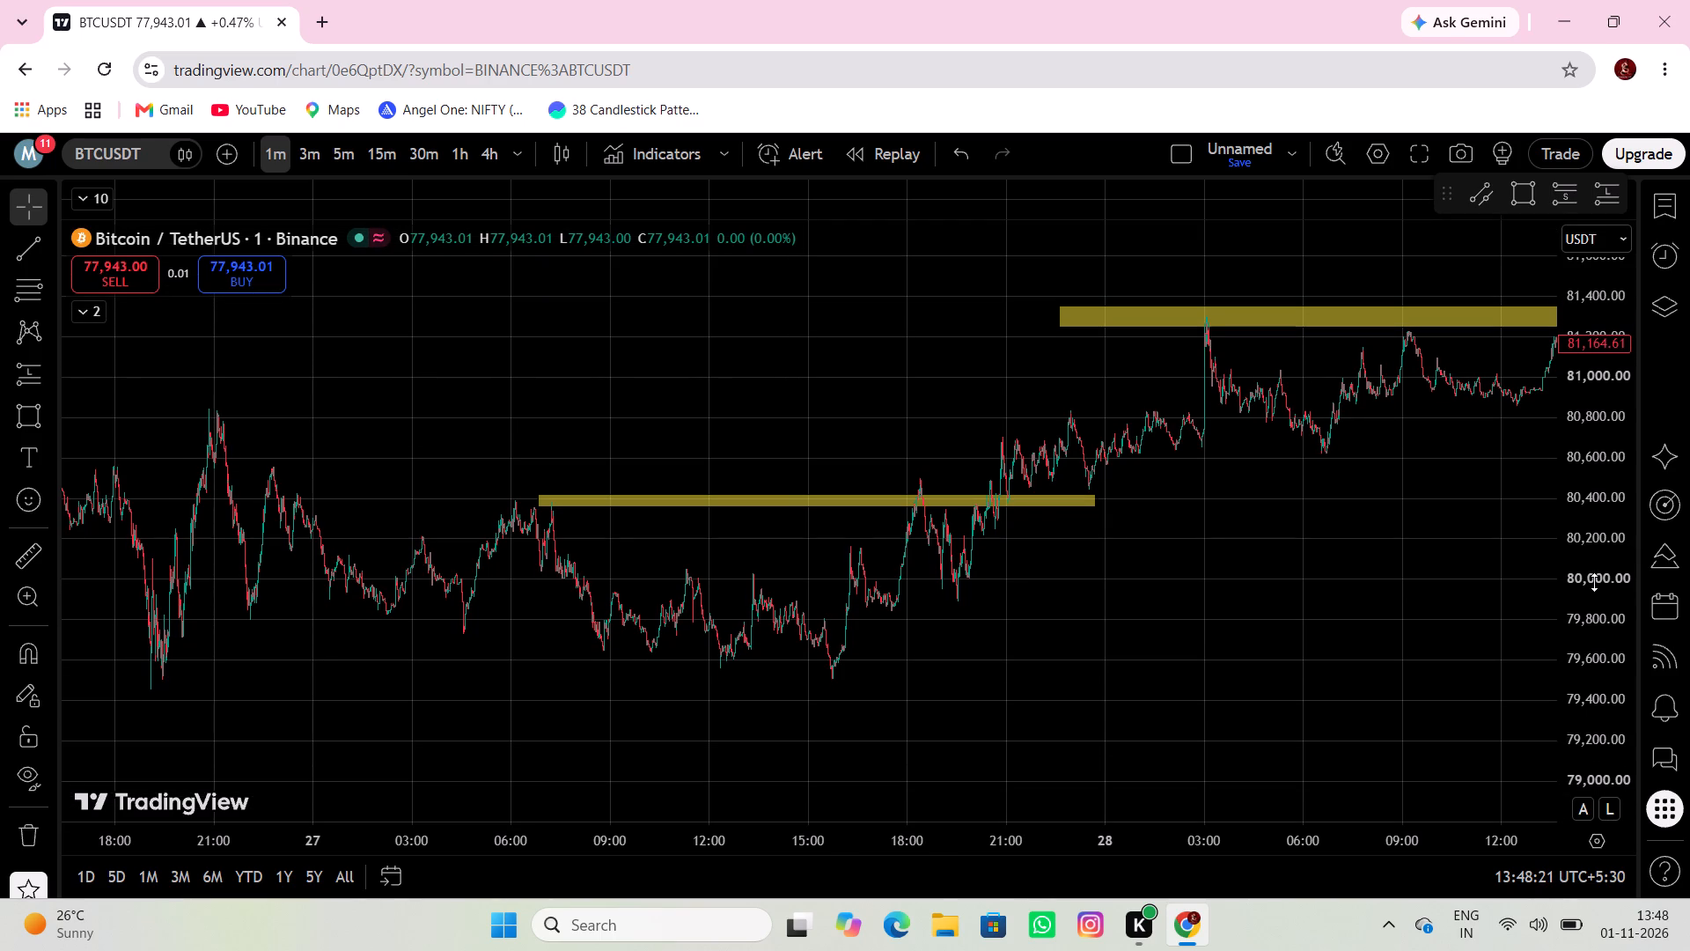
{"action": "scroll", "coordinate": [1594, 582], "scroll_direction": "down", "scroll_amount": 2}
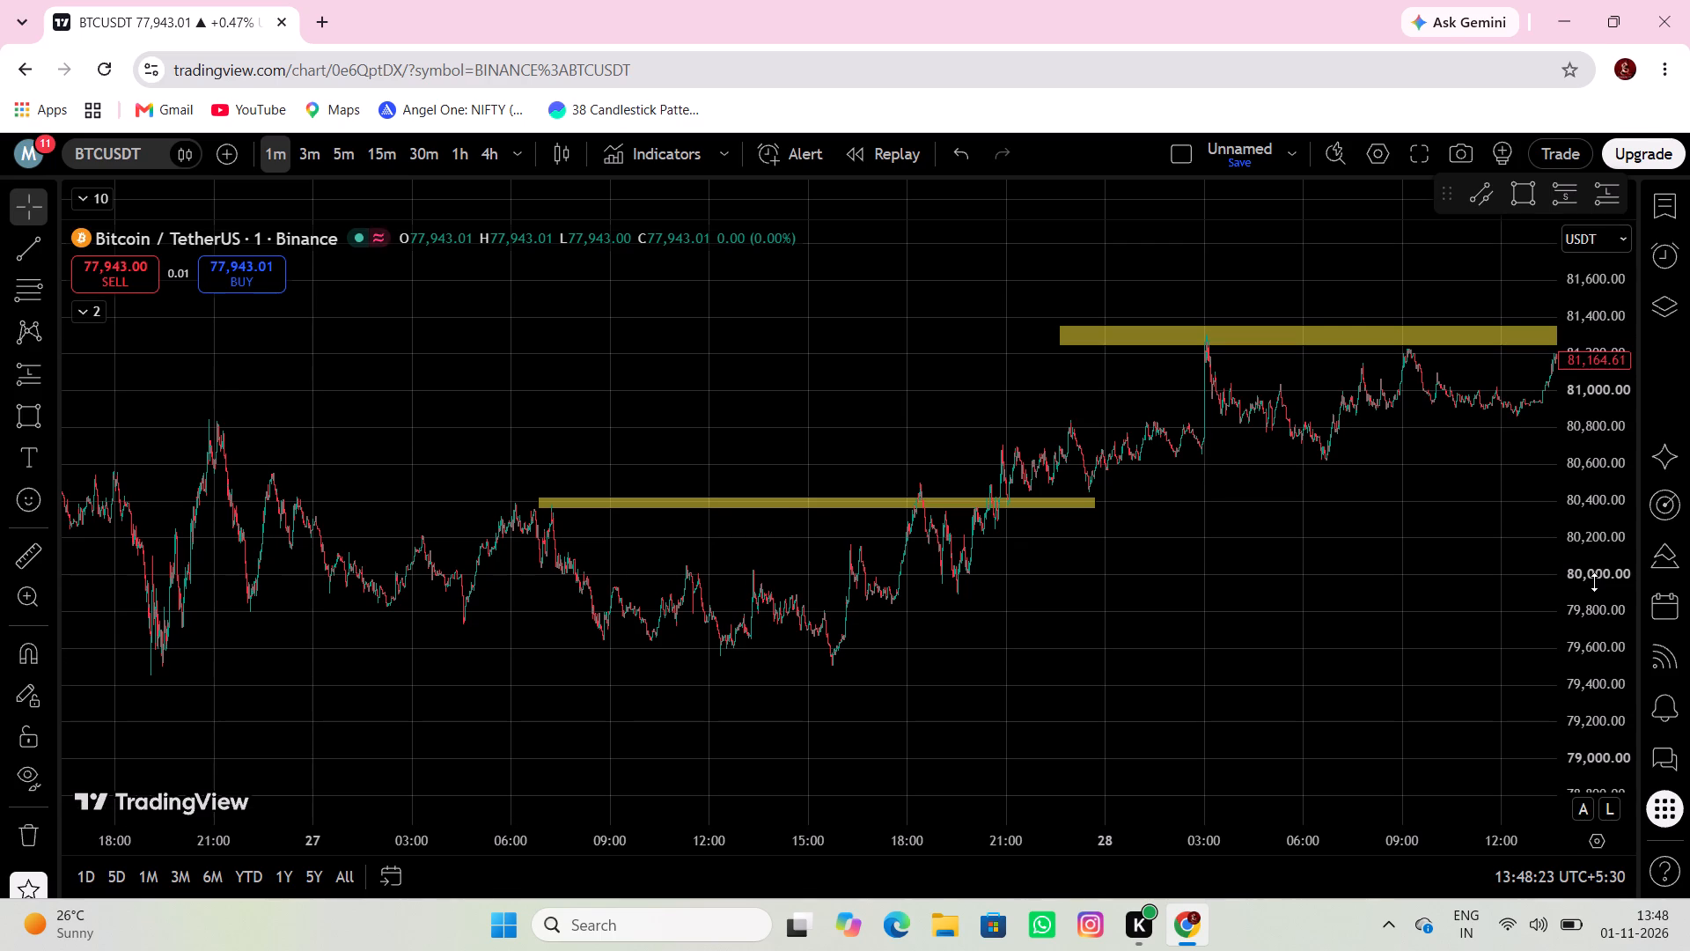
{"action": "scroll", "coordinate": [1594, 582], "scroll_direction": "down", "scroll_amount": 1}
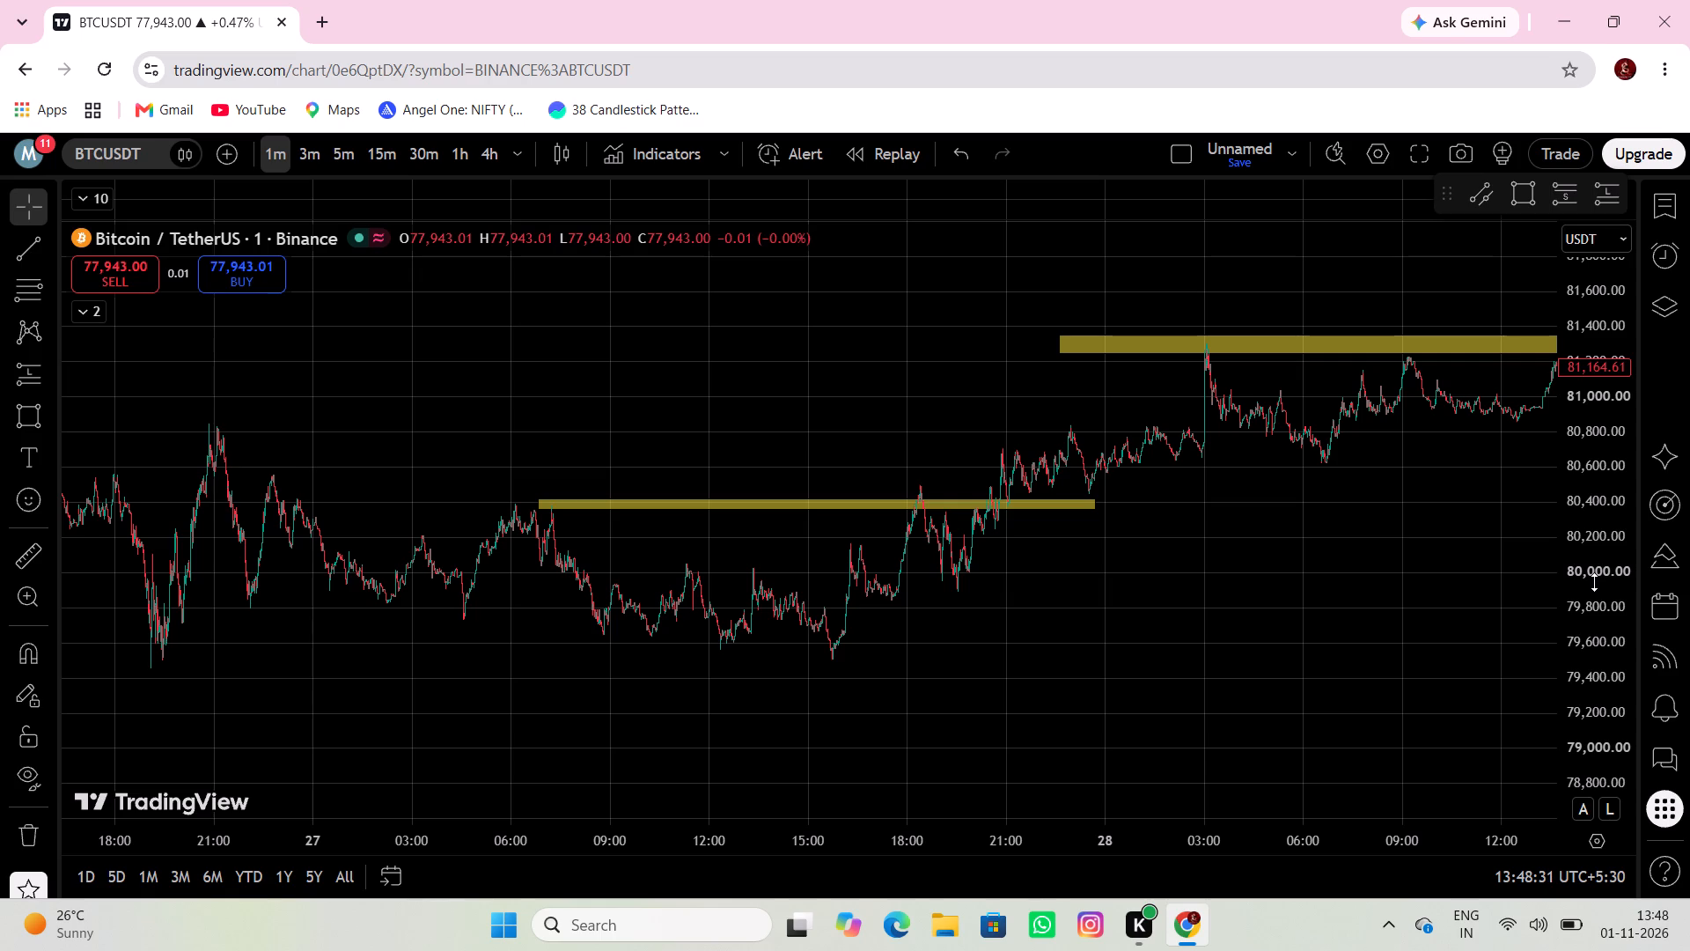
{"action": "left_click_drag", "start_coordinate": [846, 588], "coordinate": [926, 587]}
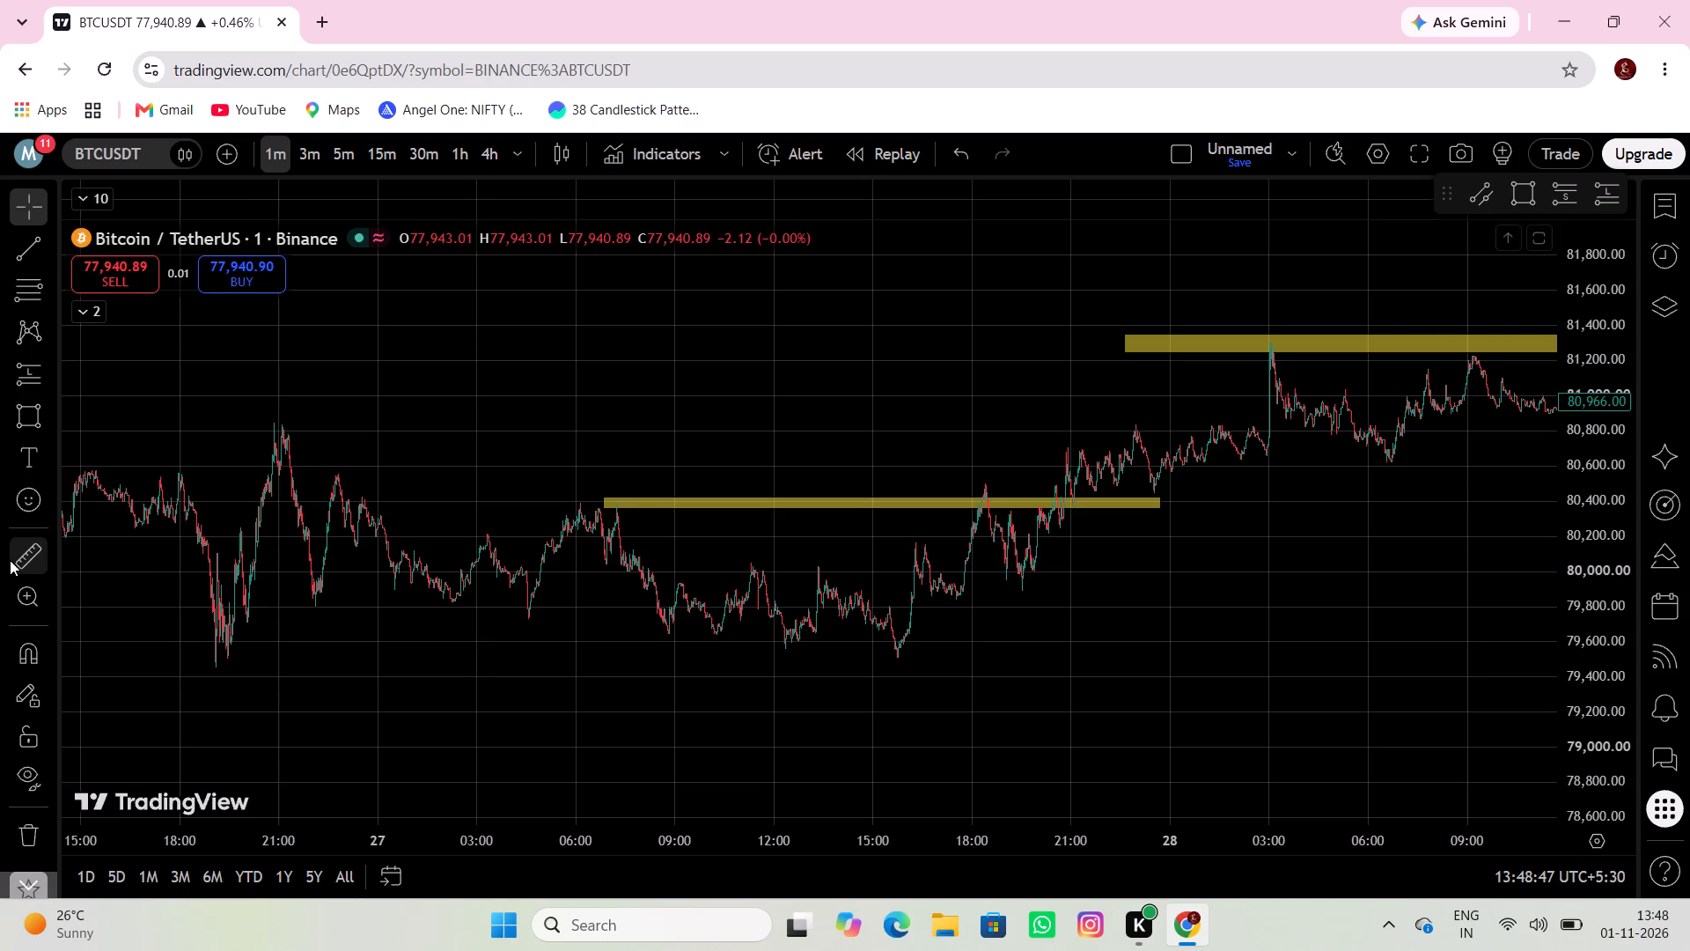
{"action": "left_click", "coordinate": [30, 423]}
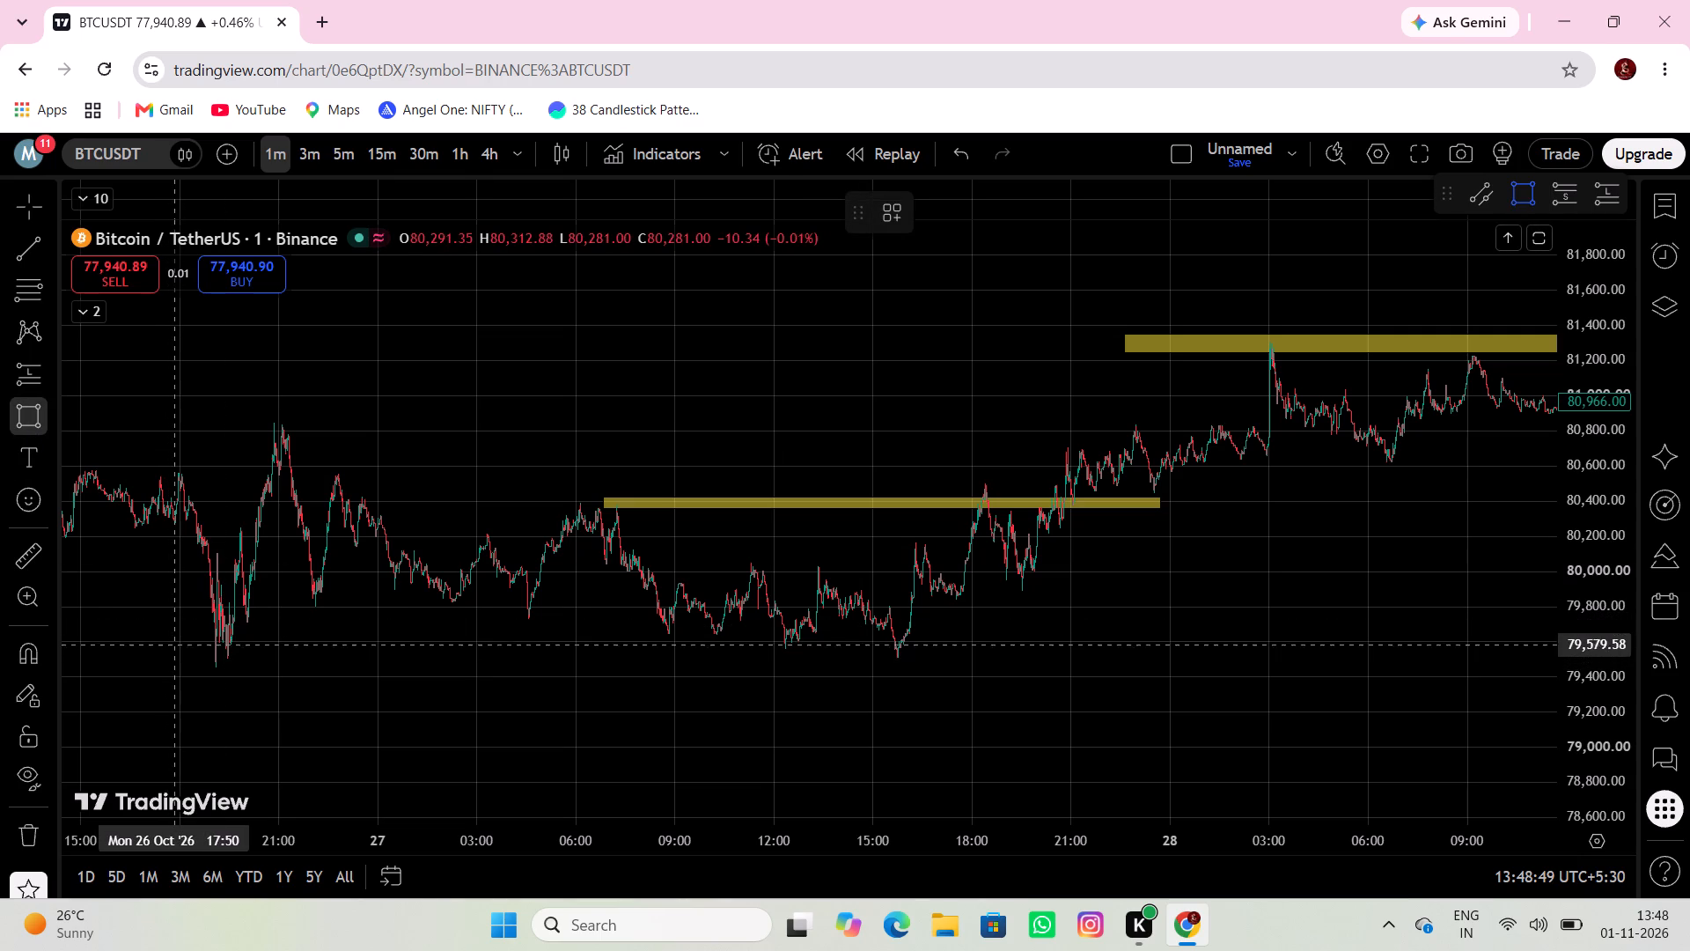
{"action": "left_click", "coordinate": [174, 644]}
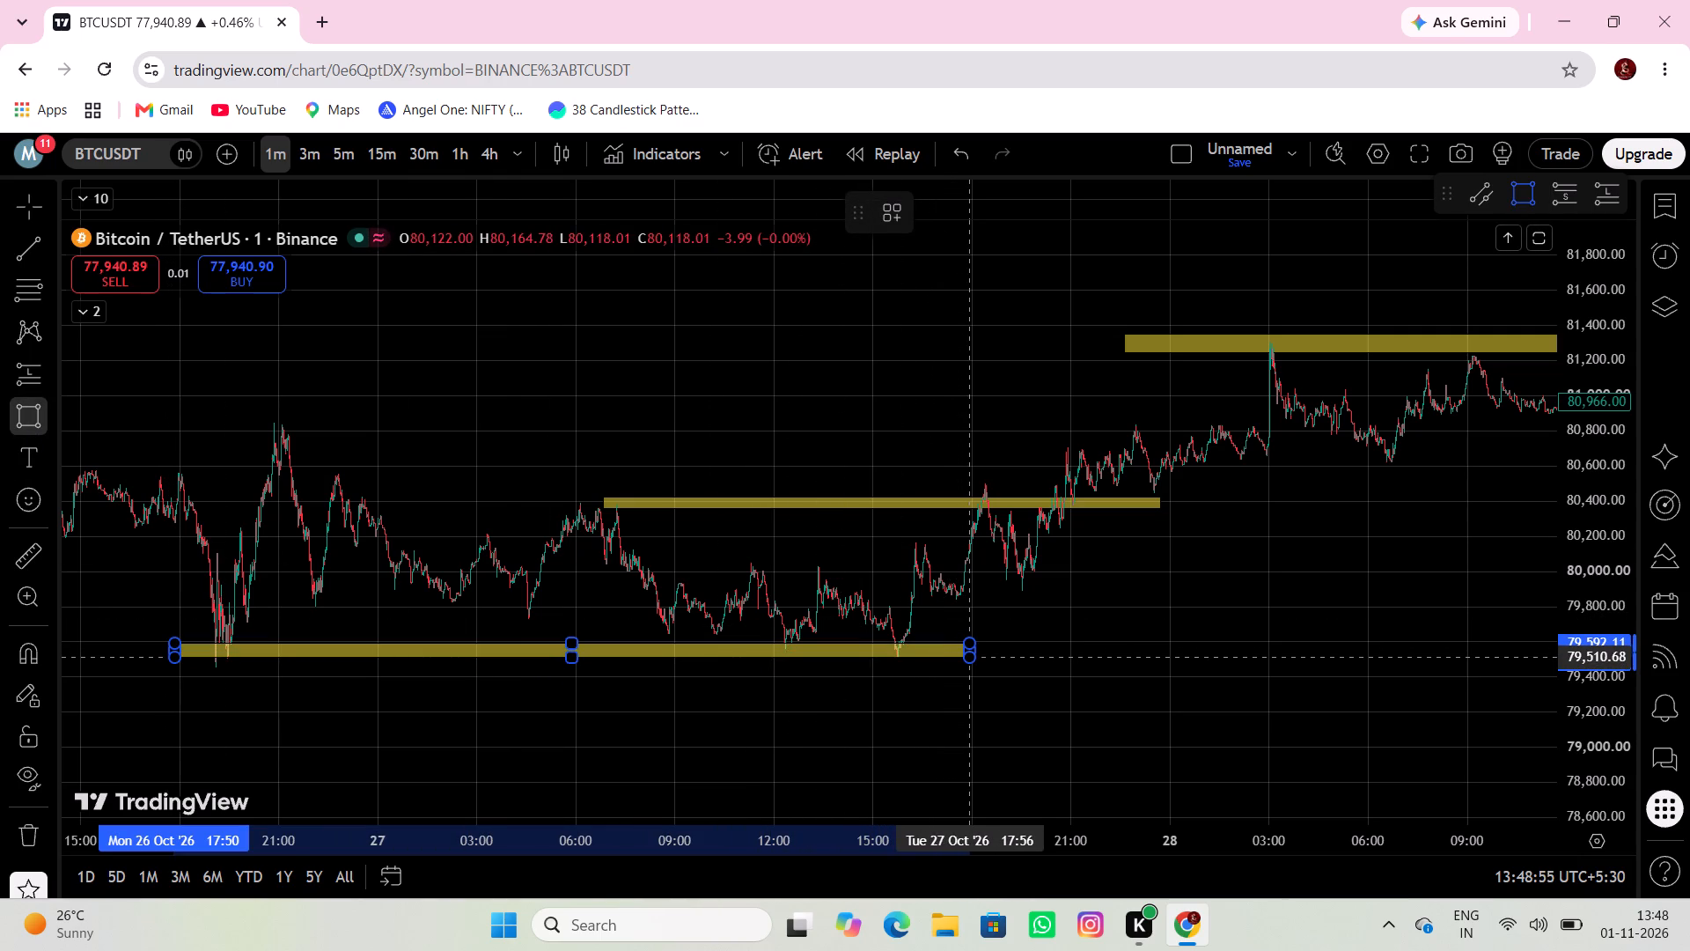
{"action": "left_click", "coordinate": [970, 658]}
Shift the 26–27 Oct low rectangle's edges down, the lower edge to about 79,404 and the upper edge to about 79,511.
{"action": "left_click_drag", "start_coordinate": [1010, 648], "coordinate": [1156, 639]}
{"action": "scroll", "coordinate": [1143, 647], "scroll_direction": "down", "scroll_amount": 4}
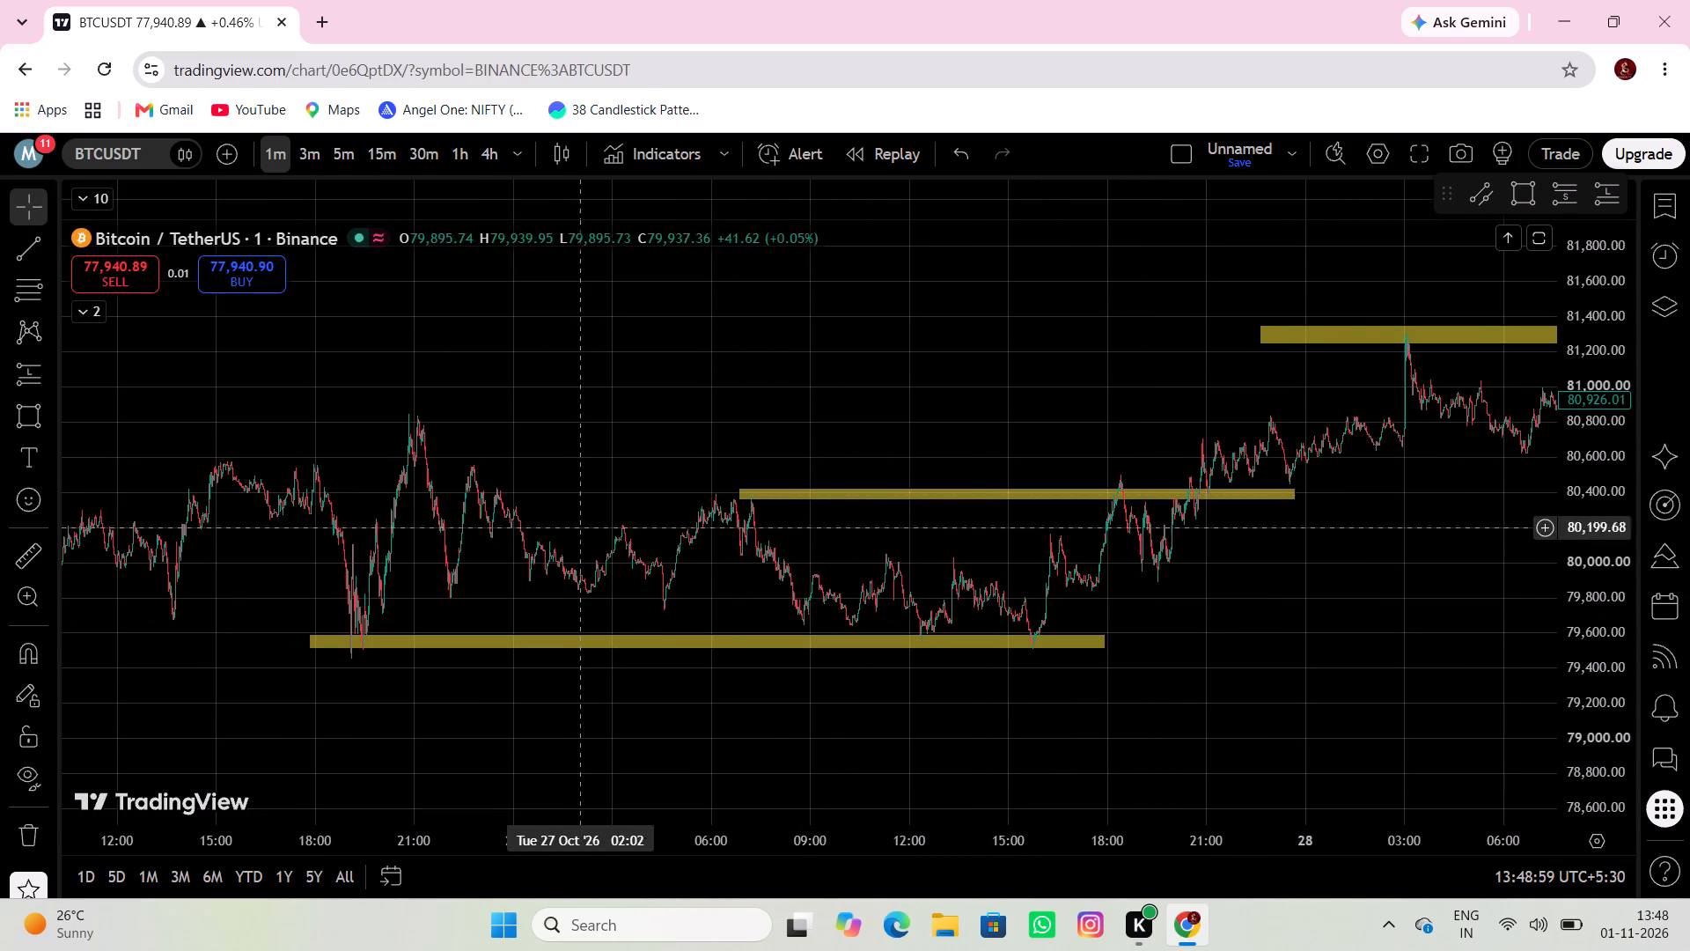
{"action": "left_click_drag", "start_coordinate": [577, 495], "coordinate": [806, 500]}
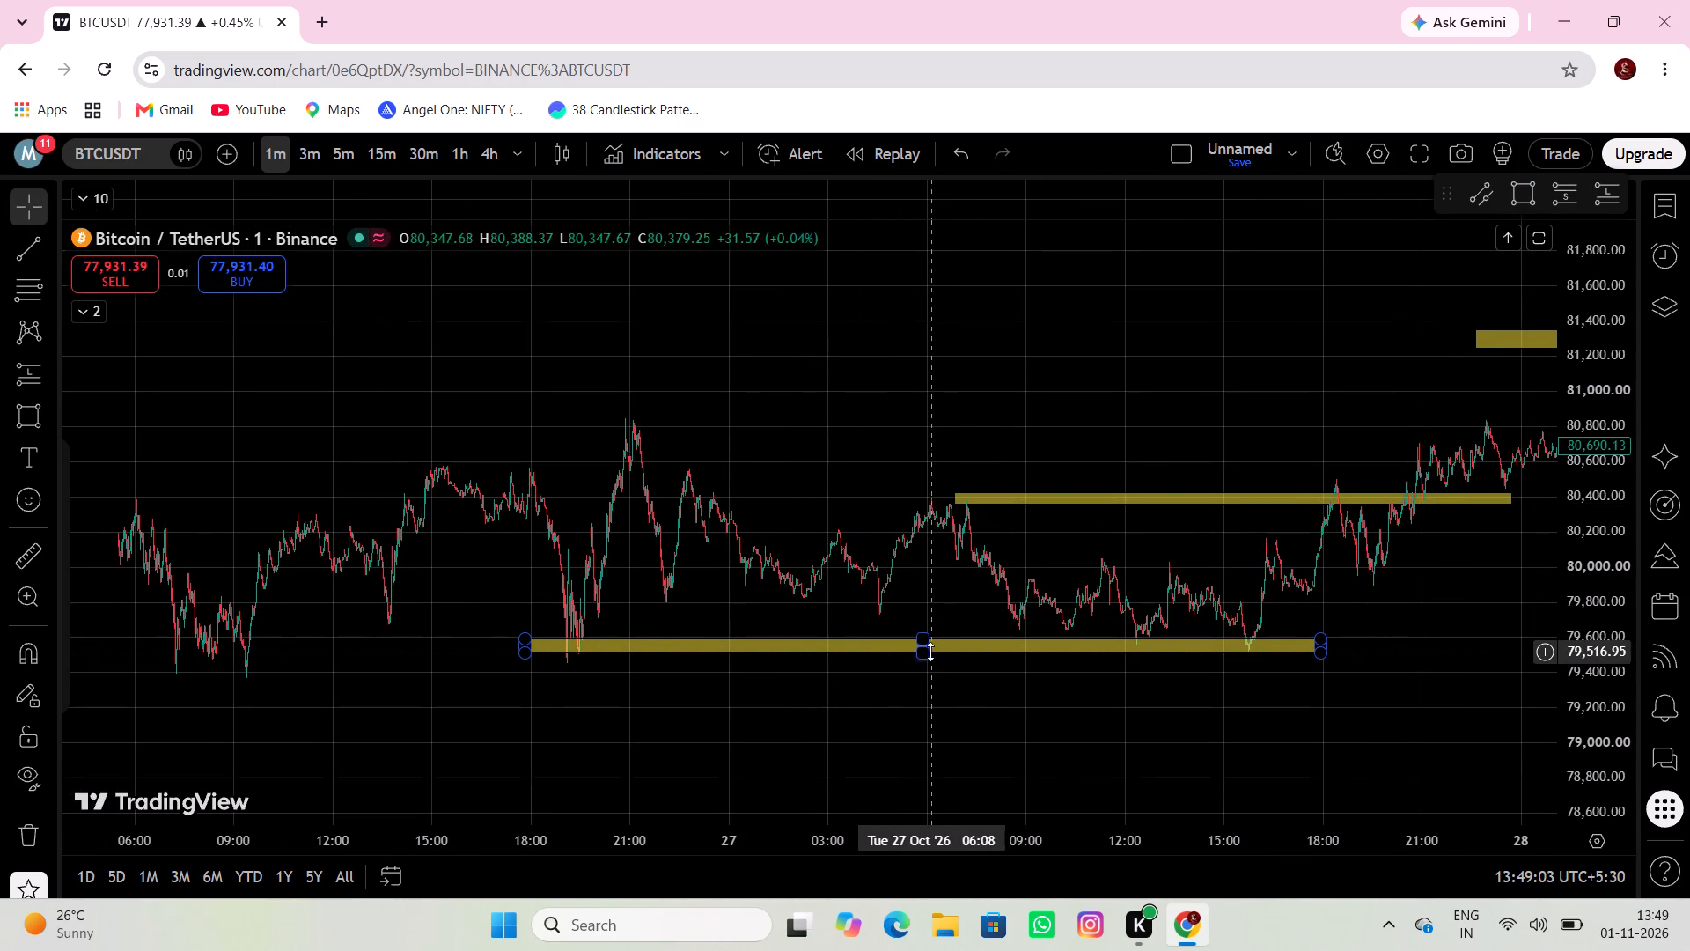
{"action": "left_click_drag", "start_coordinate": [930, 652], "coordinate": [929, 672]}
{"action": "left_click_drag", "start_coordinate": [918, 638], "coordinate": [925, 645]}
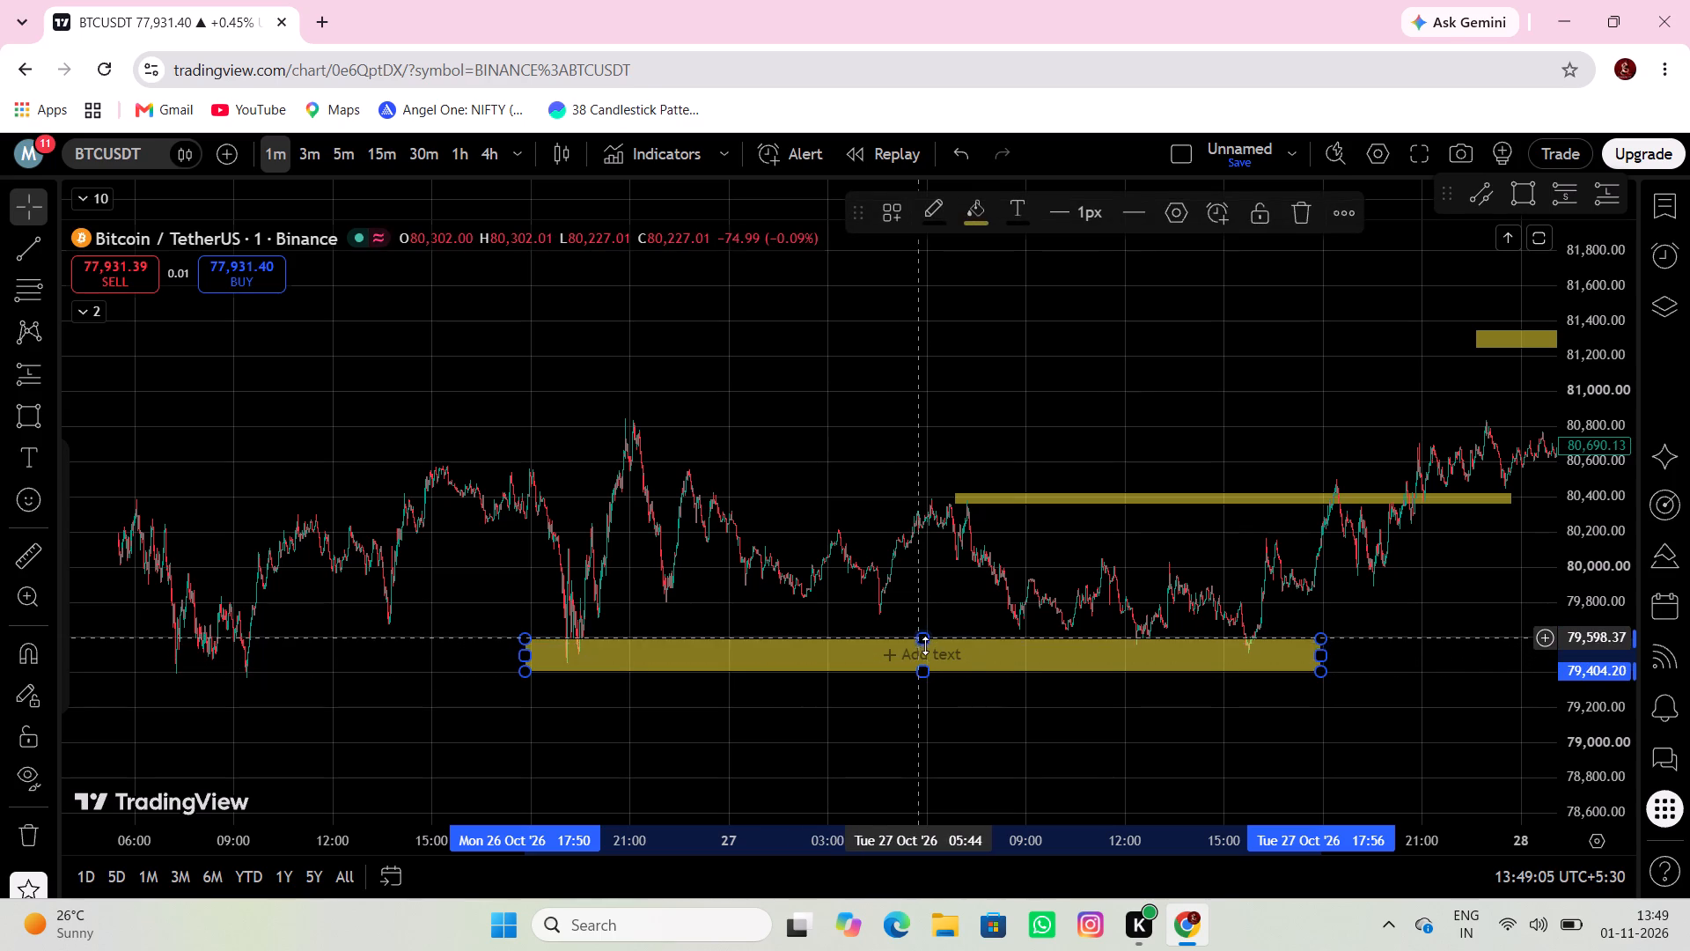
{"action": "left_click_drag", "start_coordinate": [925, 645], "coordinate": [925, 654]}
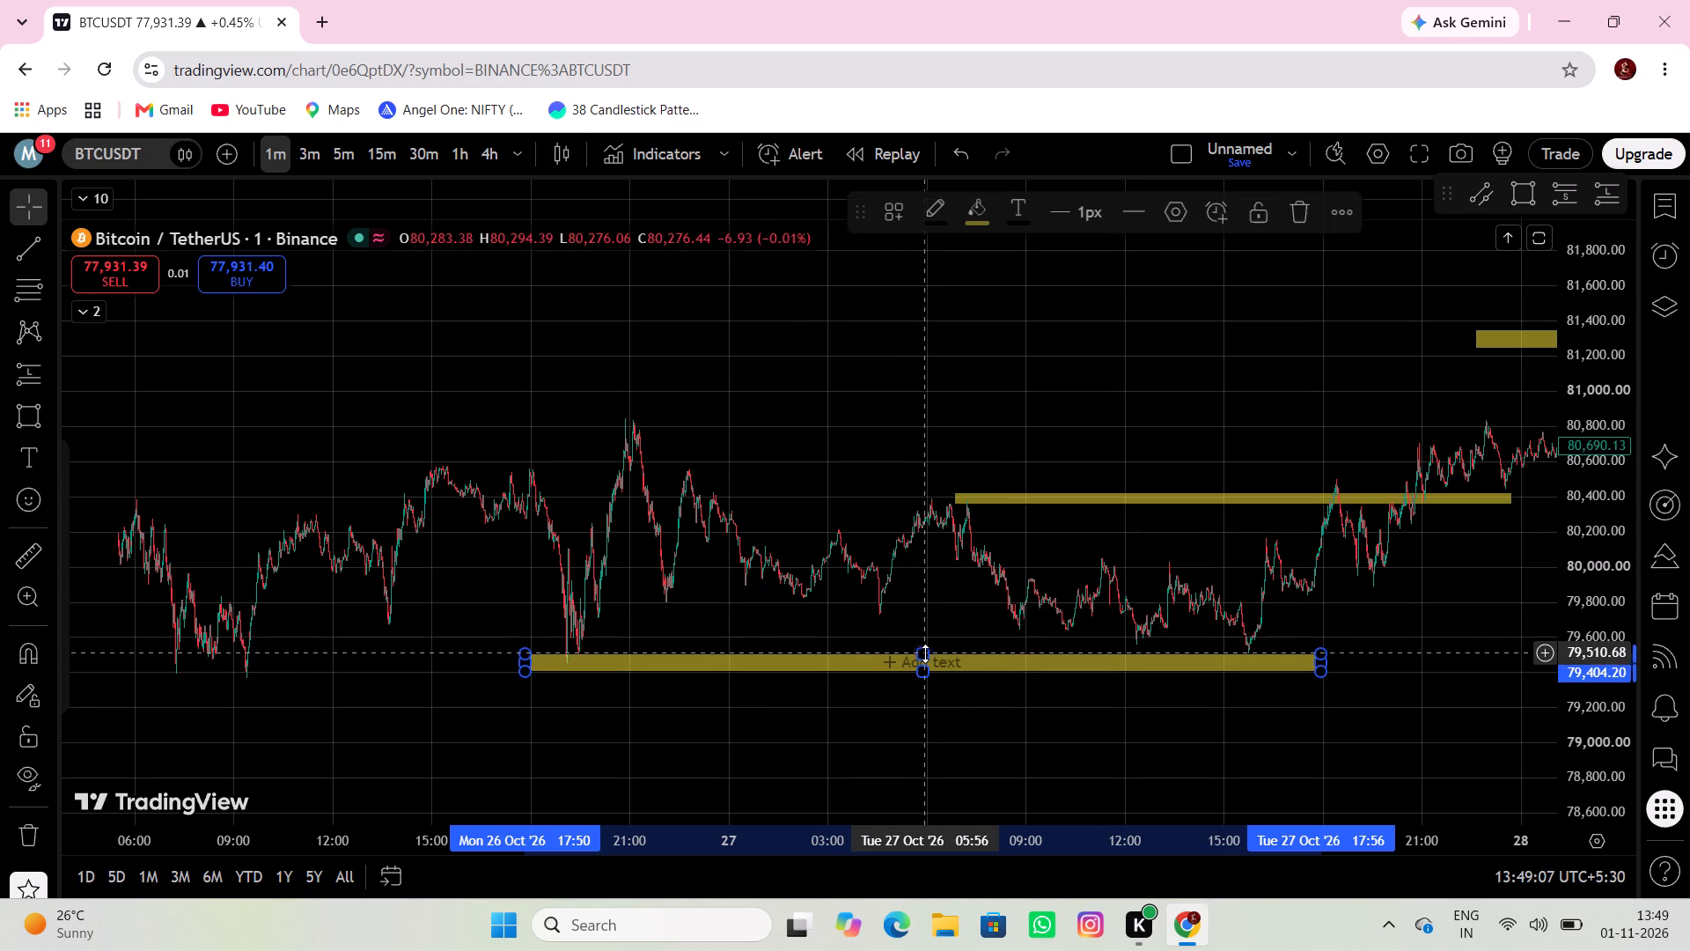
Switch the chart symbol from BTCUSDT to SPY, the State Street SPDR S&P 500 ETF.
{"action": "left_click_drag", "start_coordinate": [849, 573], "coordinate": [915, 590]}
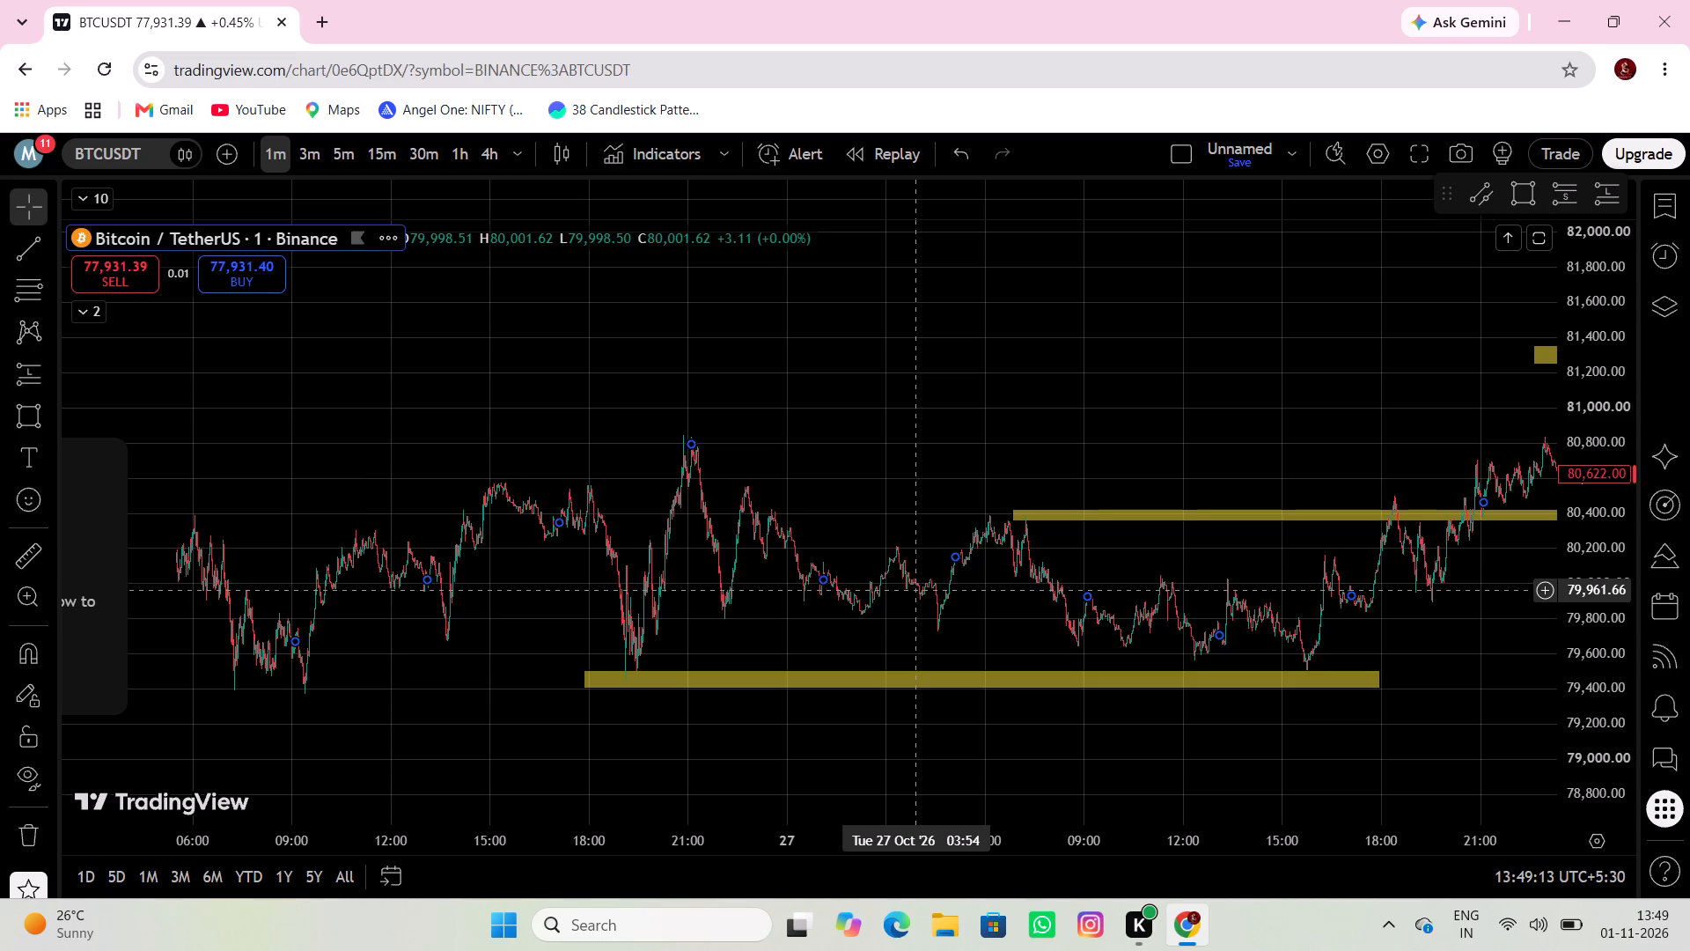
{"action": "scroll", "coordinate": [891, 582], "scroll_direction": "down", "scroll_amount": 3}
{"action": "left_click_drag", "start_coordinate": [599, 646], "coordinate": [808, 636]}
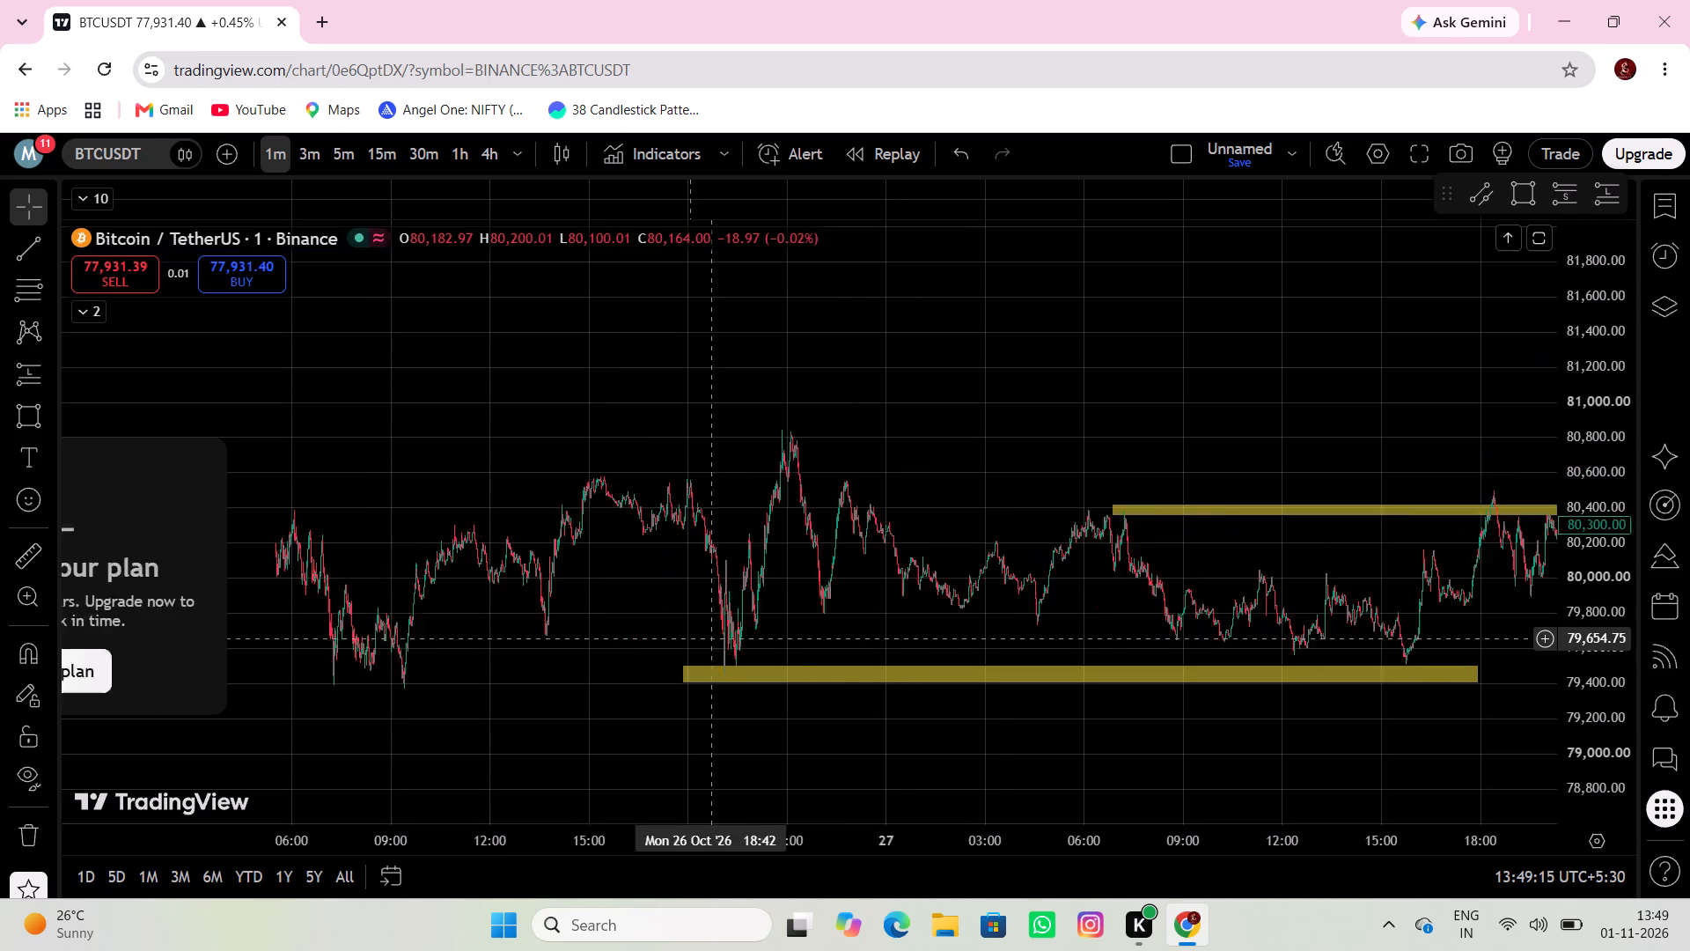
{"action": "left_click_drag", "start_coordinate": [808, 636], "coordinate": [897, 627]}
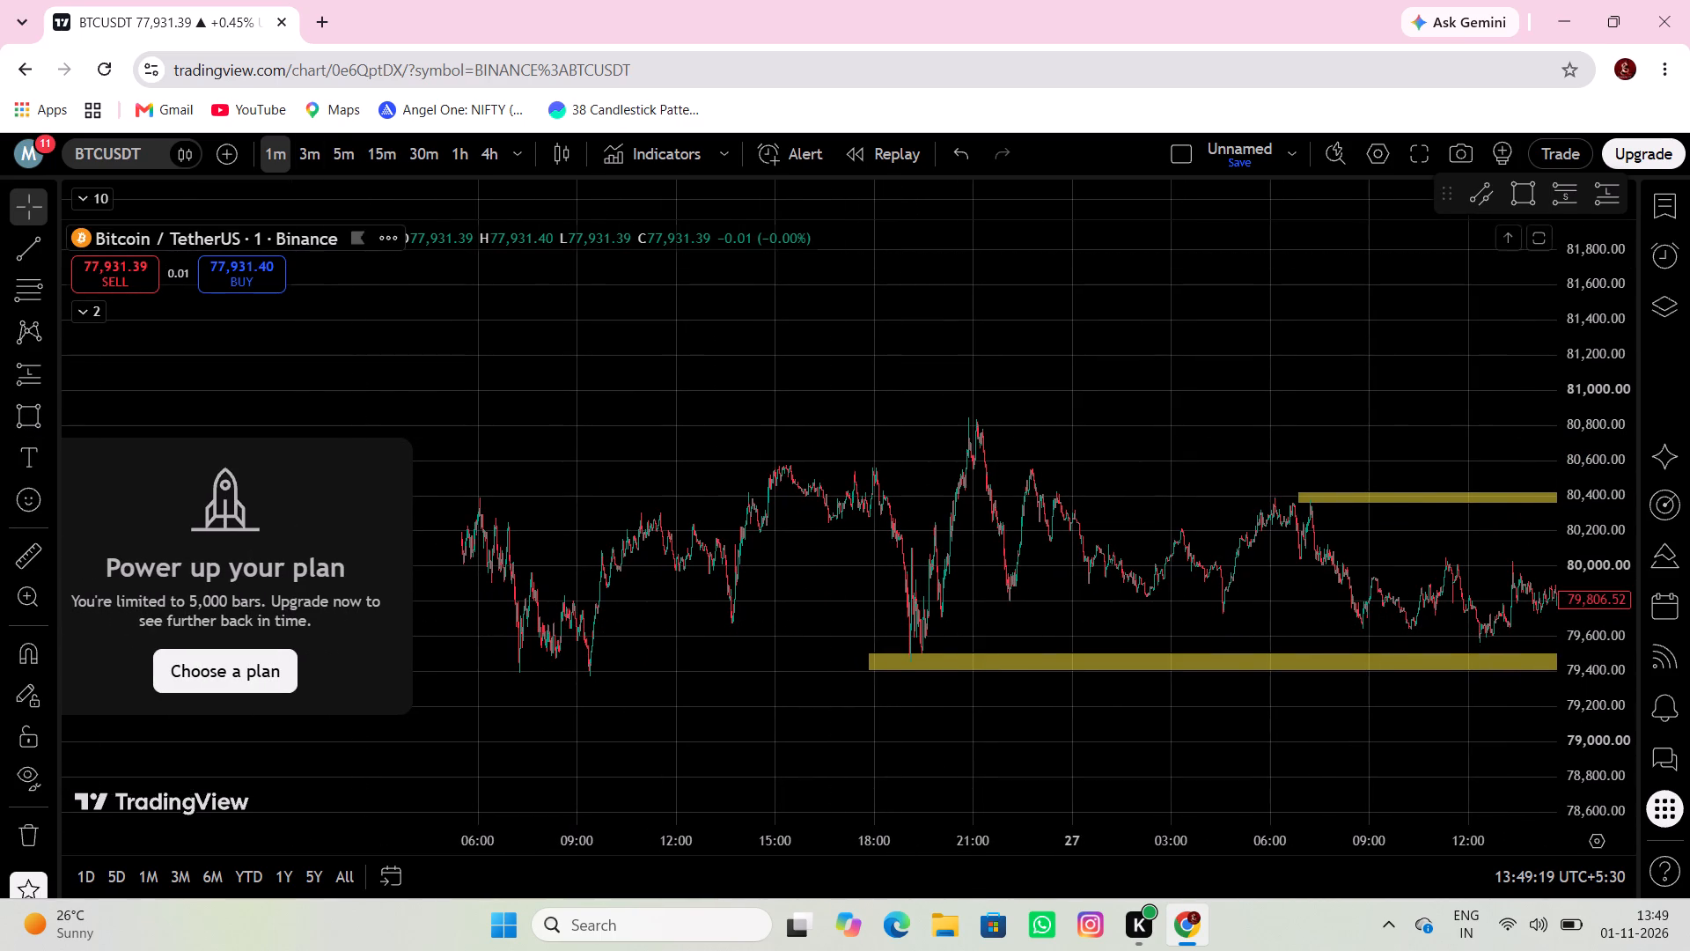
{"action": "left_click", "coordinate": [143, 151]}
{"action": "key", "text": "BackSpace"}
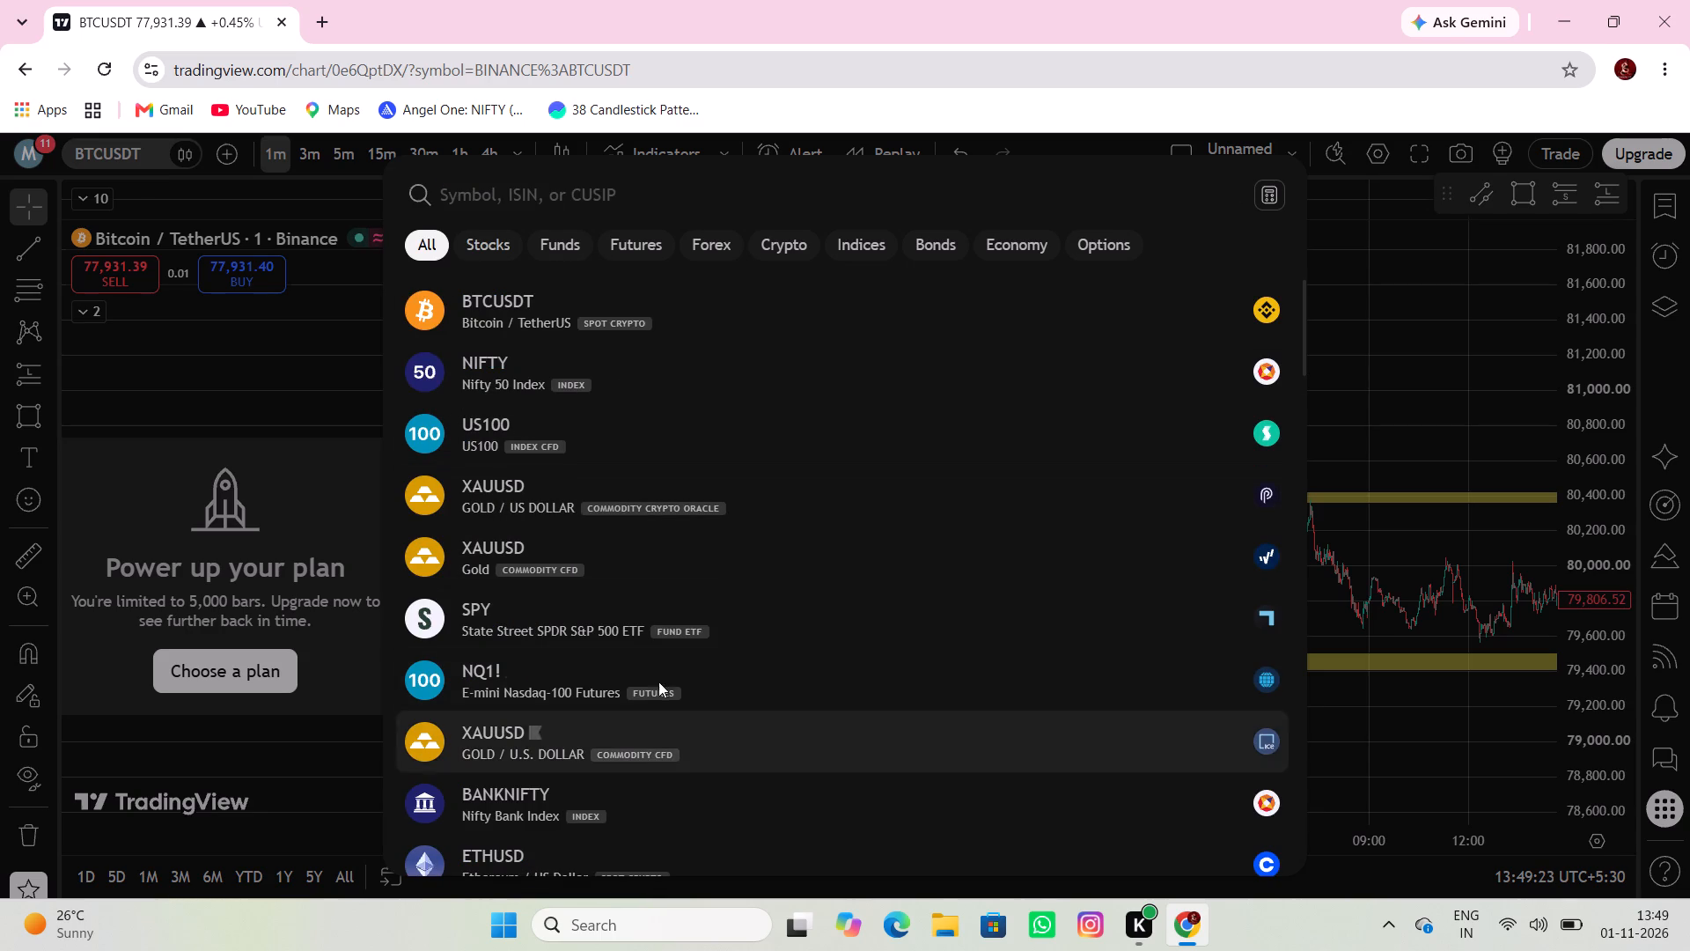
{"action": "left_click", "coordinate": [775, 601]}
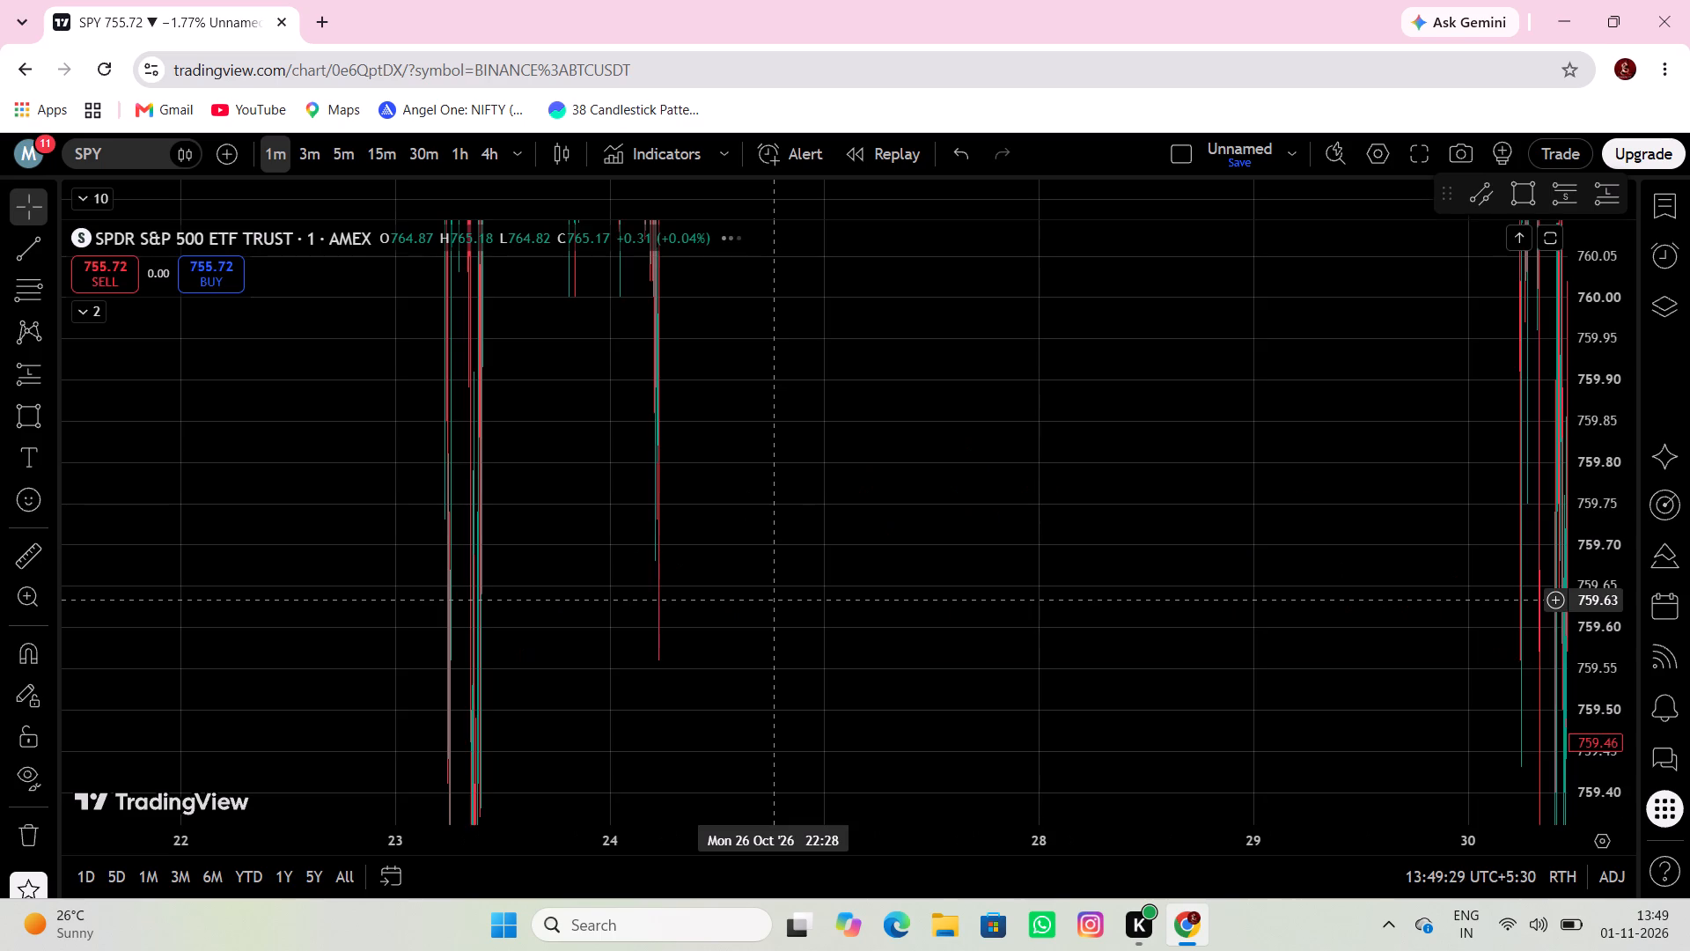
Examine SPY's one-minute price swings from about 22 to 30 Oct on a compressed price scale.
{"action": "scroll", "coordinate": [892, 527], "scroll_direction": "down", "scroll_amount": 6}
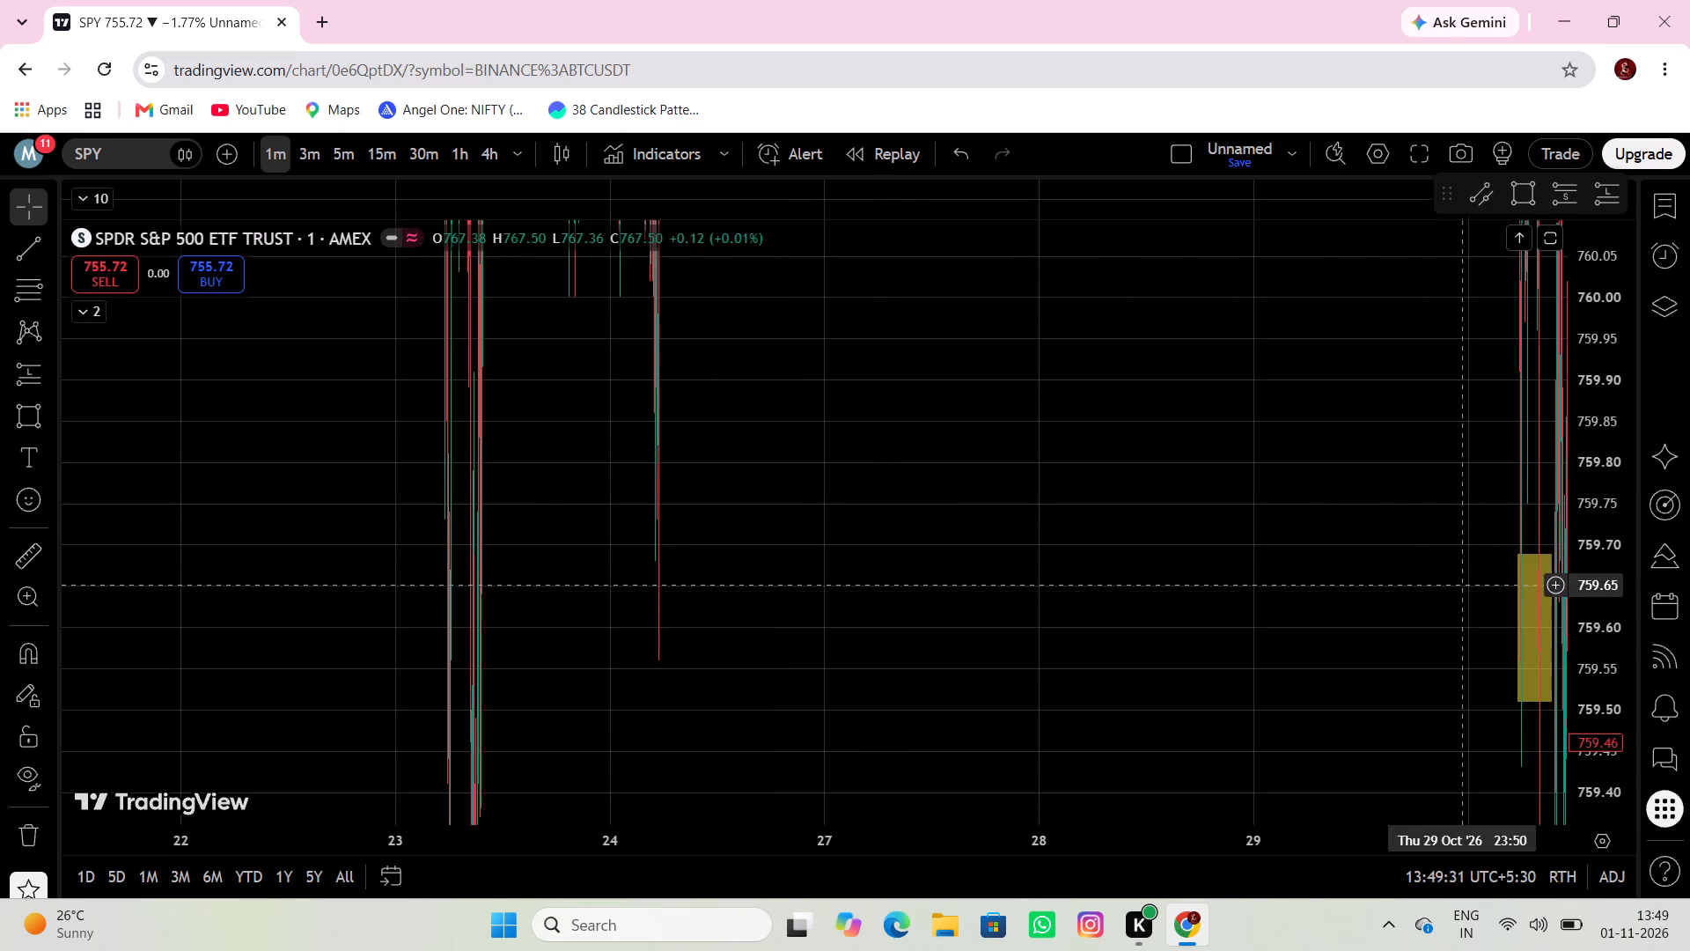
{"action": "scroll", "coordinate": [1609, 567], "scroll_direction": "down", "scroll_amount": 18}
{"action": "scroll", "coordinate": [1609, 566], "scroll_direction": "down", "scroll_amount": 6}
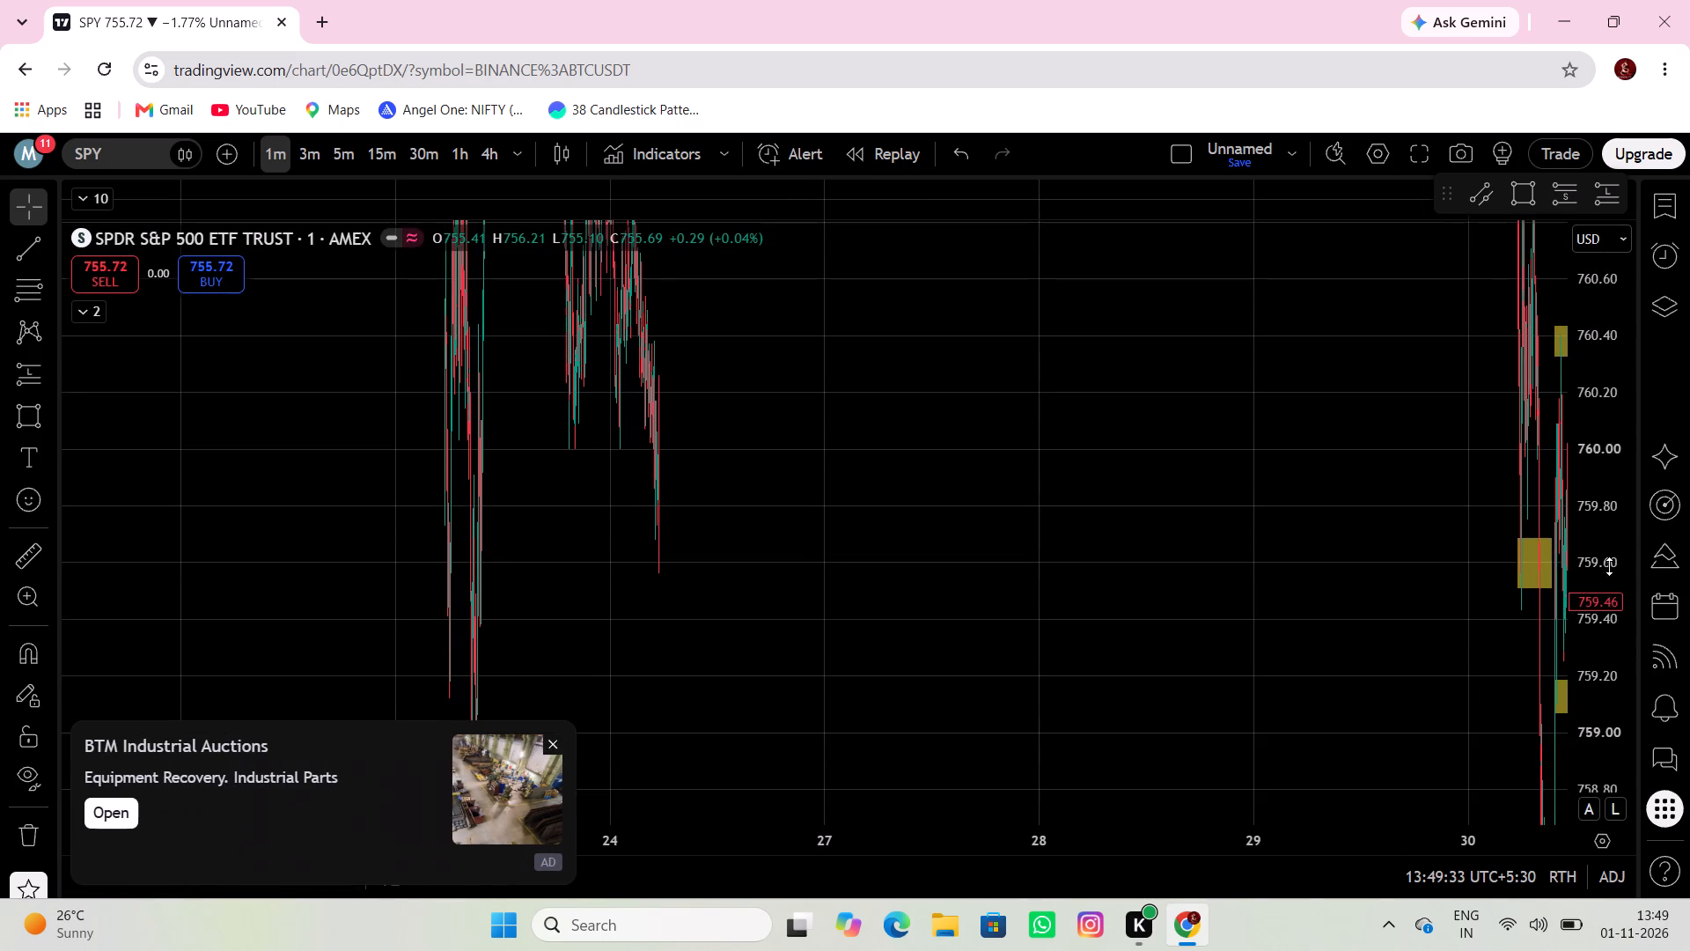
{"action": "scroll", "coordinate": [1609, 564], "scroll_direction": "down", "scroll_amount": 17}
{"action": "scroll", "coordinate": [1610, 562], "scroll_direction": "down", "scroll_amount": 6}
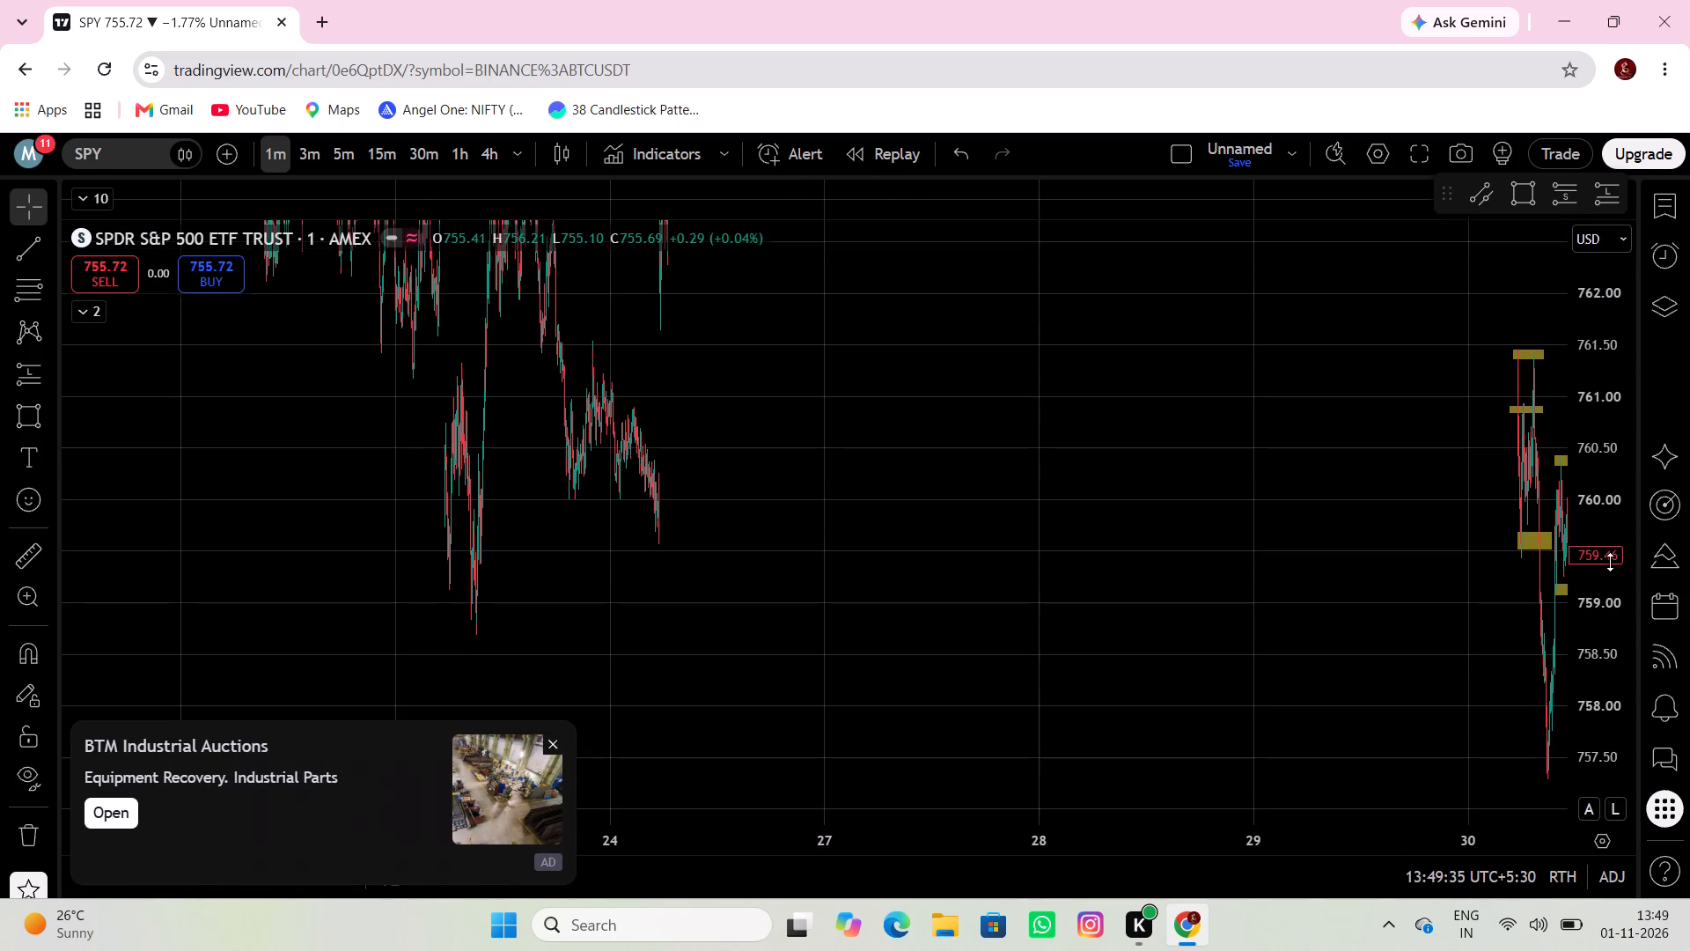
{"action": "scroll", "coordinate": [1611, 559], "scroll_direction": "down", "scroll_amount": 16}
{"action": "scroll", "coordinate": [1616, 562], "scroll_direction": "down", "scroll_amount": 6}
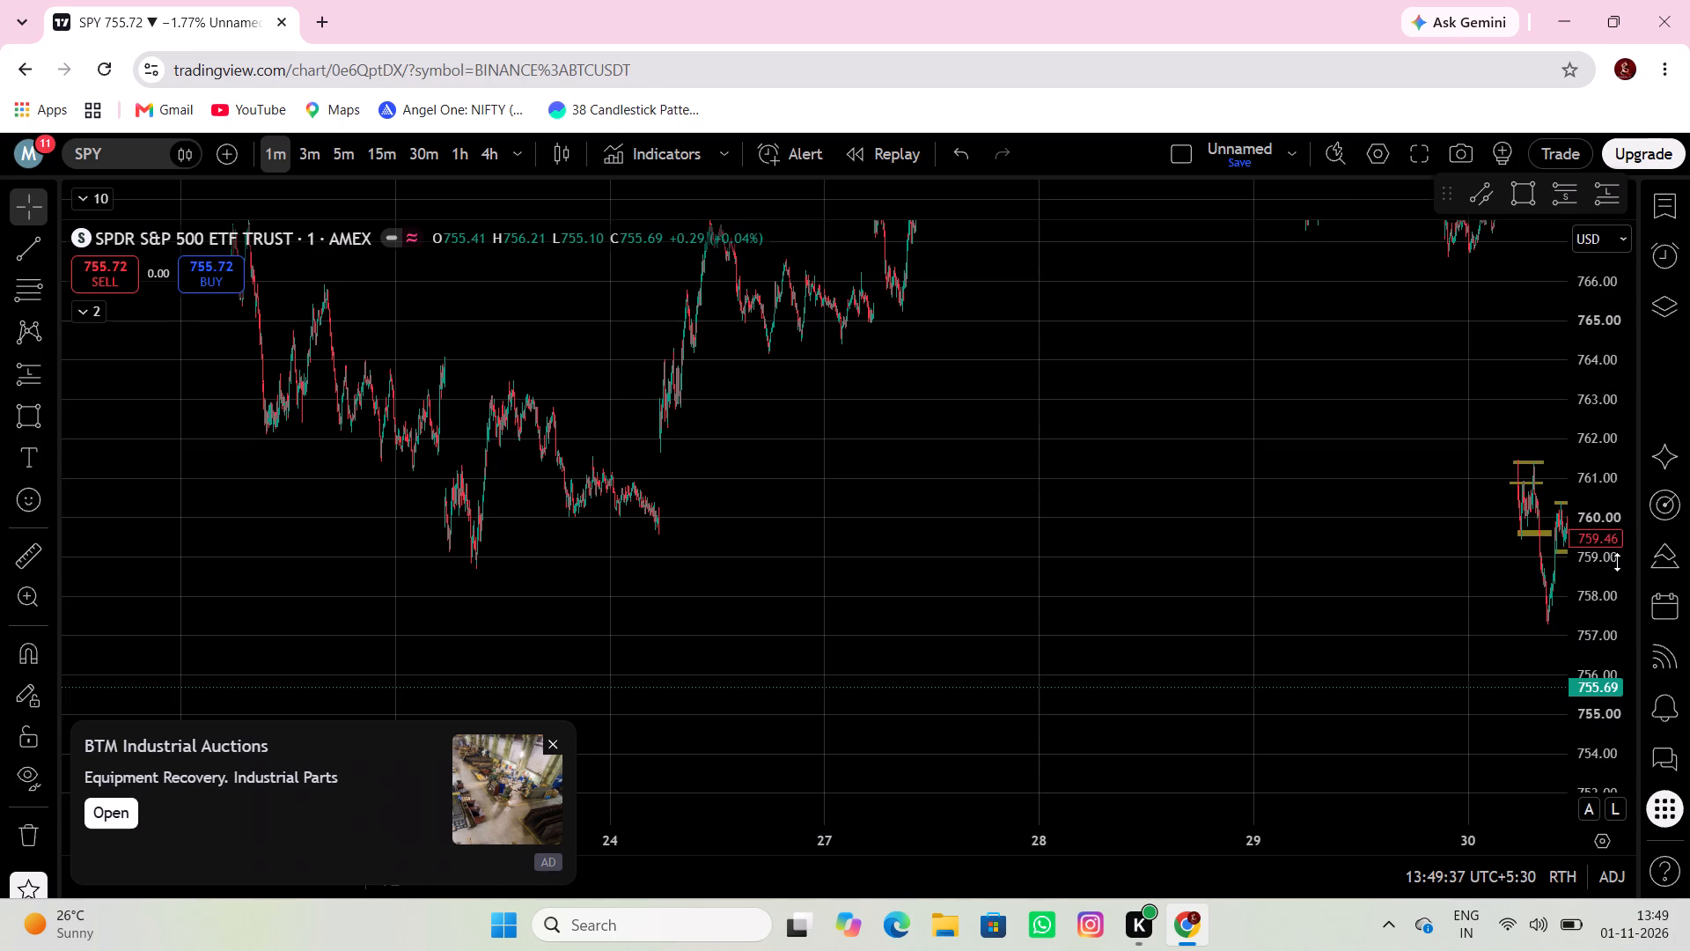
{"action": "scroll", "coordinate": [1617, 562], "scroll_direction": "down", "scroll_amount": 18}
{"action": "scroll", "coordinate": [1618, 562], "scroll_direction": "down", "scroll_amount": 5}
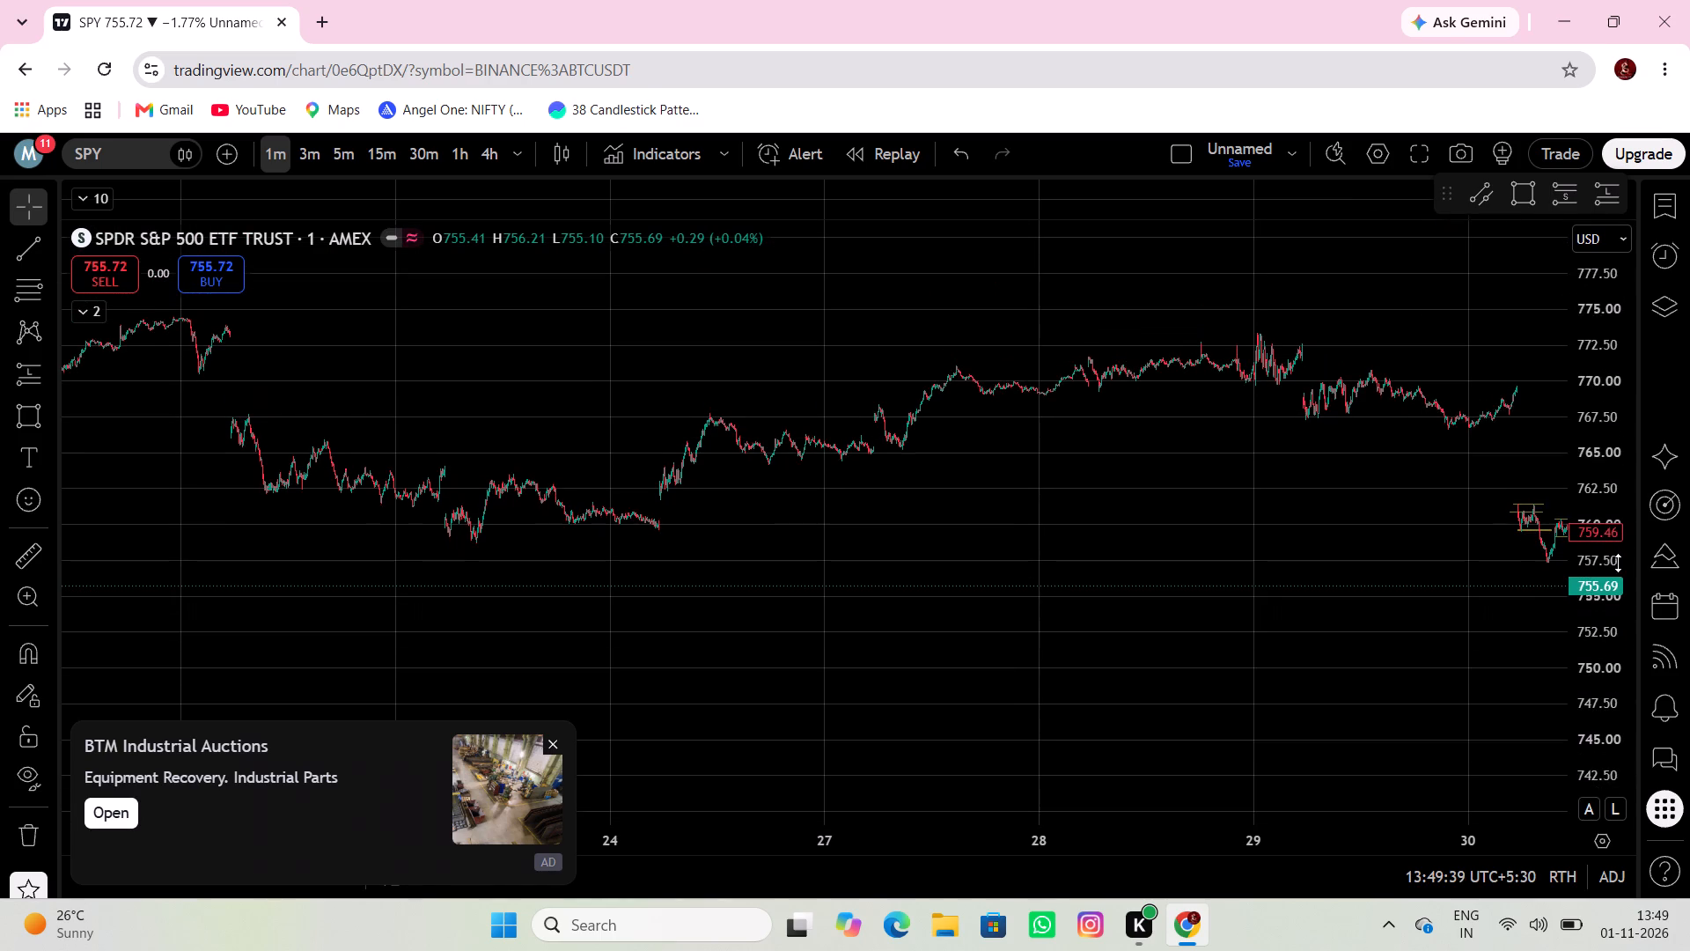
{"action": "scroll", "coordinate": [1615, 565], "scroll_direction": "down", "scroll_amount": 10}
{"action": "left_click_drag", "start_coordinate": [1595, 567], "coordinate": [1423, 589]}
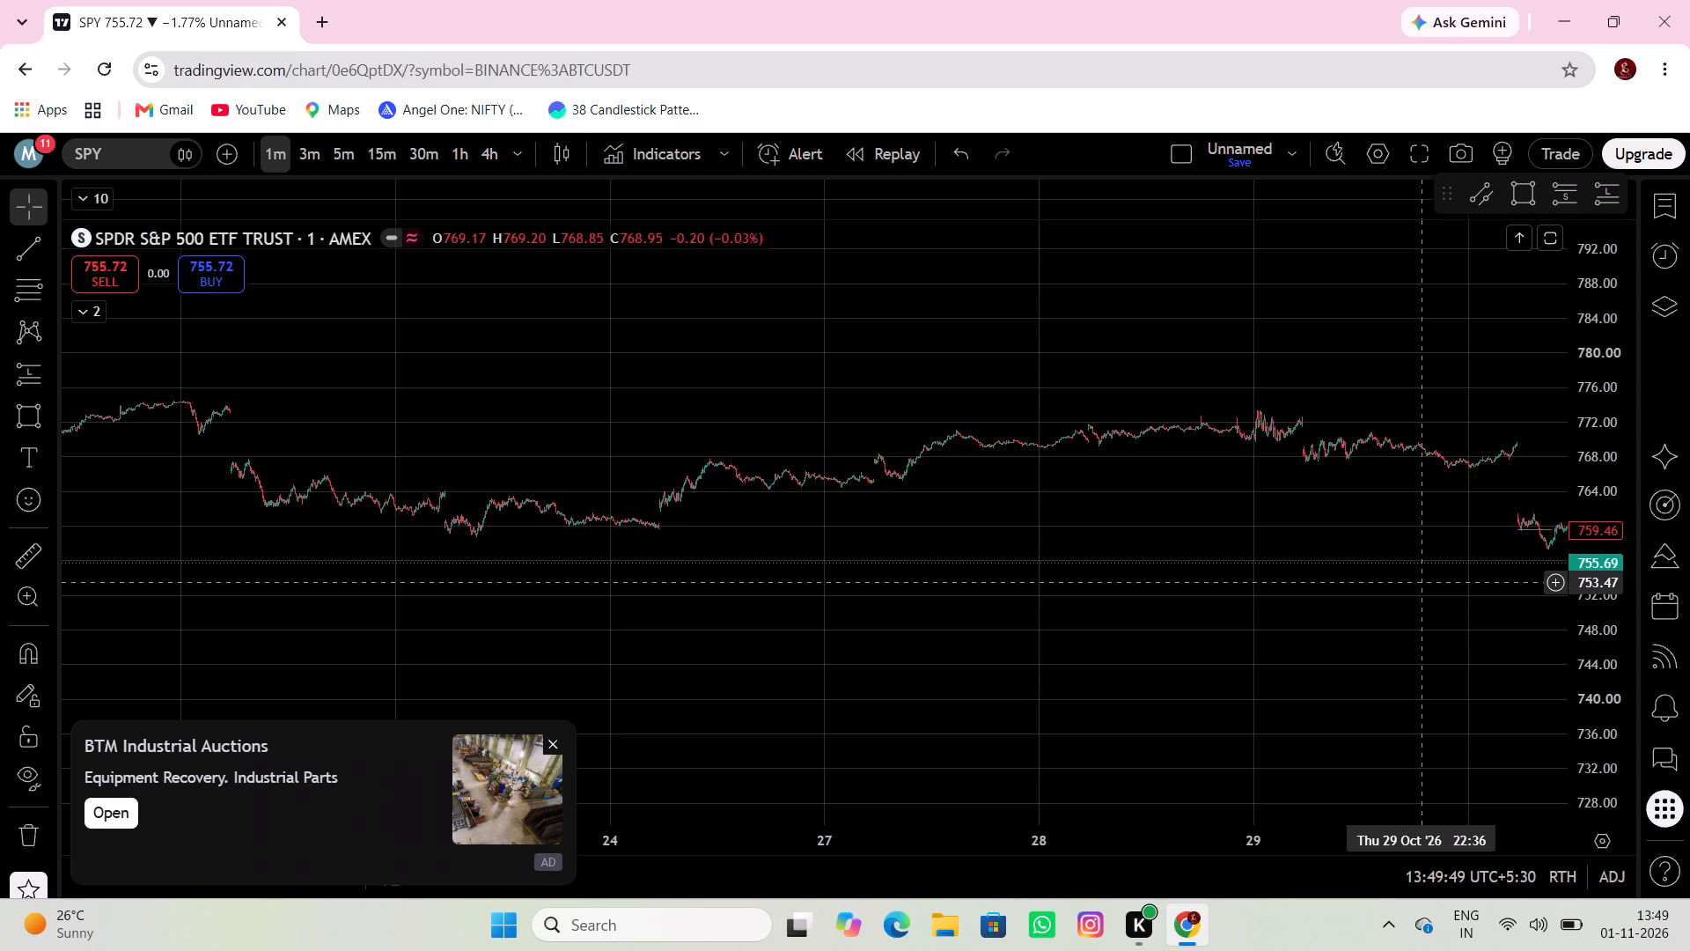
Draw a rectangle at SPY's 30 Oct high before the drop, about 757.37 to 758.01, from 22:08 to about 21:10 on 2 Nov.
{"action": "left_click_drag", "start_coordinate": [884, 441], "coordinate": [40, 496]}
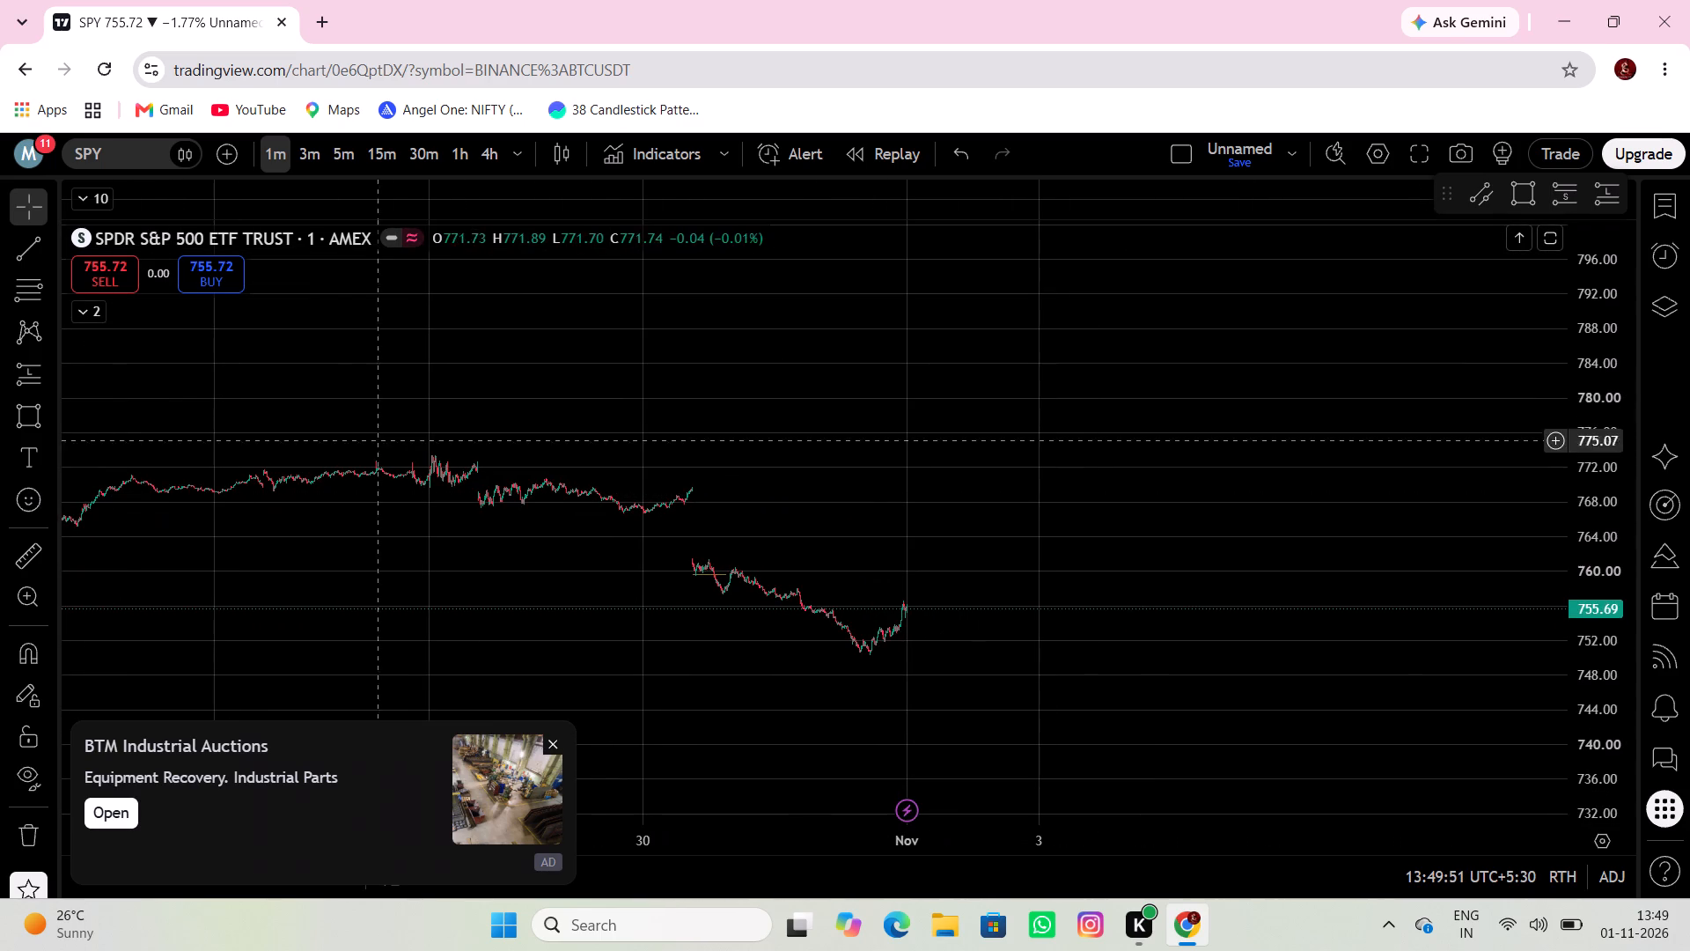
{"action": "scroll", "coordinate": [1565, 627], "scroll_direction": "up", "scroll_amount": 11}
{"action": "left_click_drag", "start_coordinate": [1188, 704], "coordinate": [1414, 437]}
{"action": "left_click_drag", "start_coordinate": [867, 464], "coordinate": [1312, 585]}
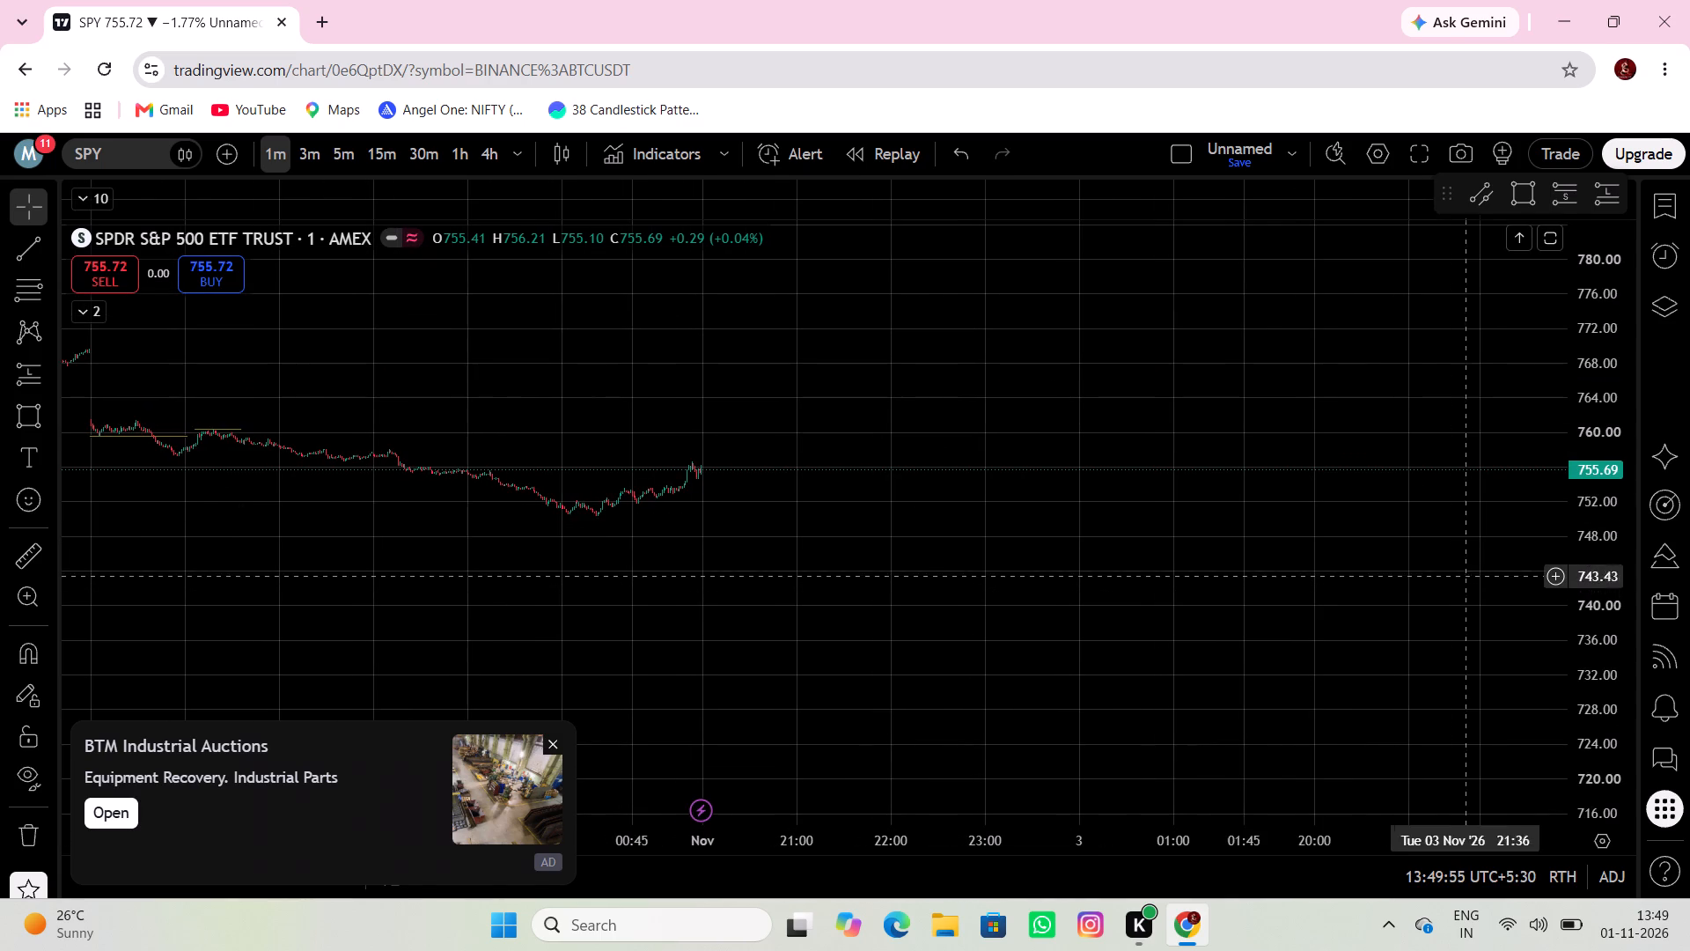
{"action": "left_click_drag", "start_coordinate": [1299, 613], "coordinate": [1332, 676]}
{"action": "left_click_drag", "start_coordinate": [1092, 571], "coordinate": [1091, 571]}
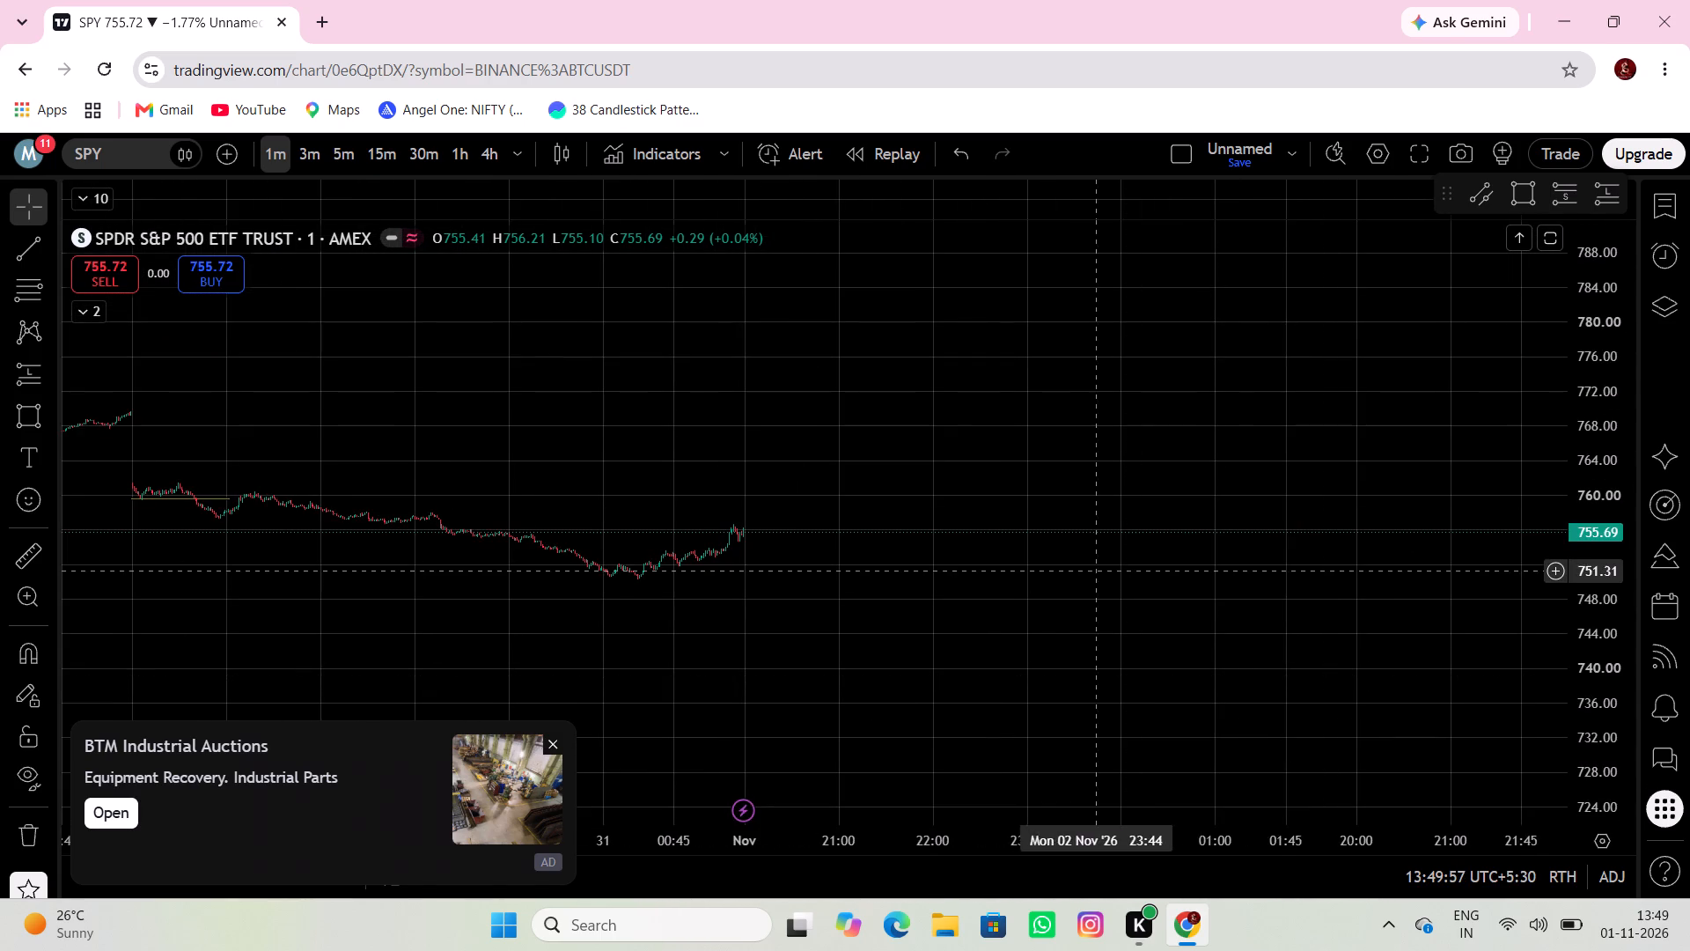
{"action": "left_click_drag", "start_coordinate": [1091, 571], "coordinate": [1447, 557]}
{"action": "scroll", "coordinate": [1608, 593], "scroll_direction": "up", "scroll_amount": 14}
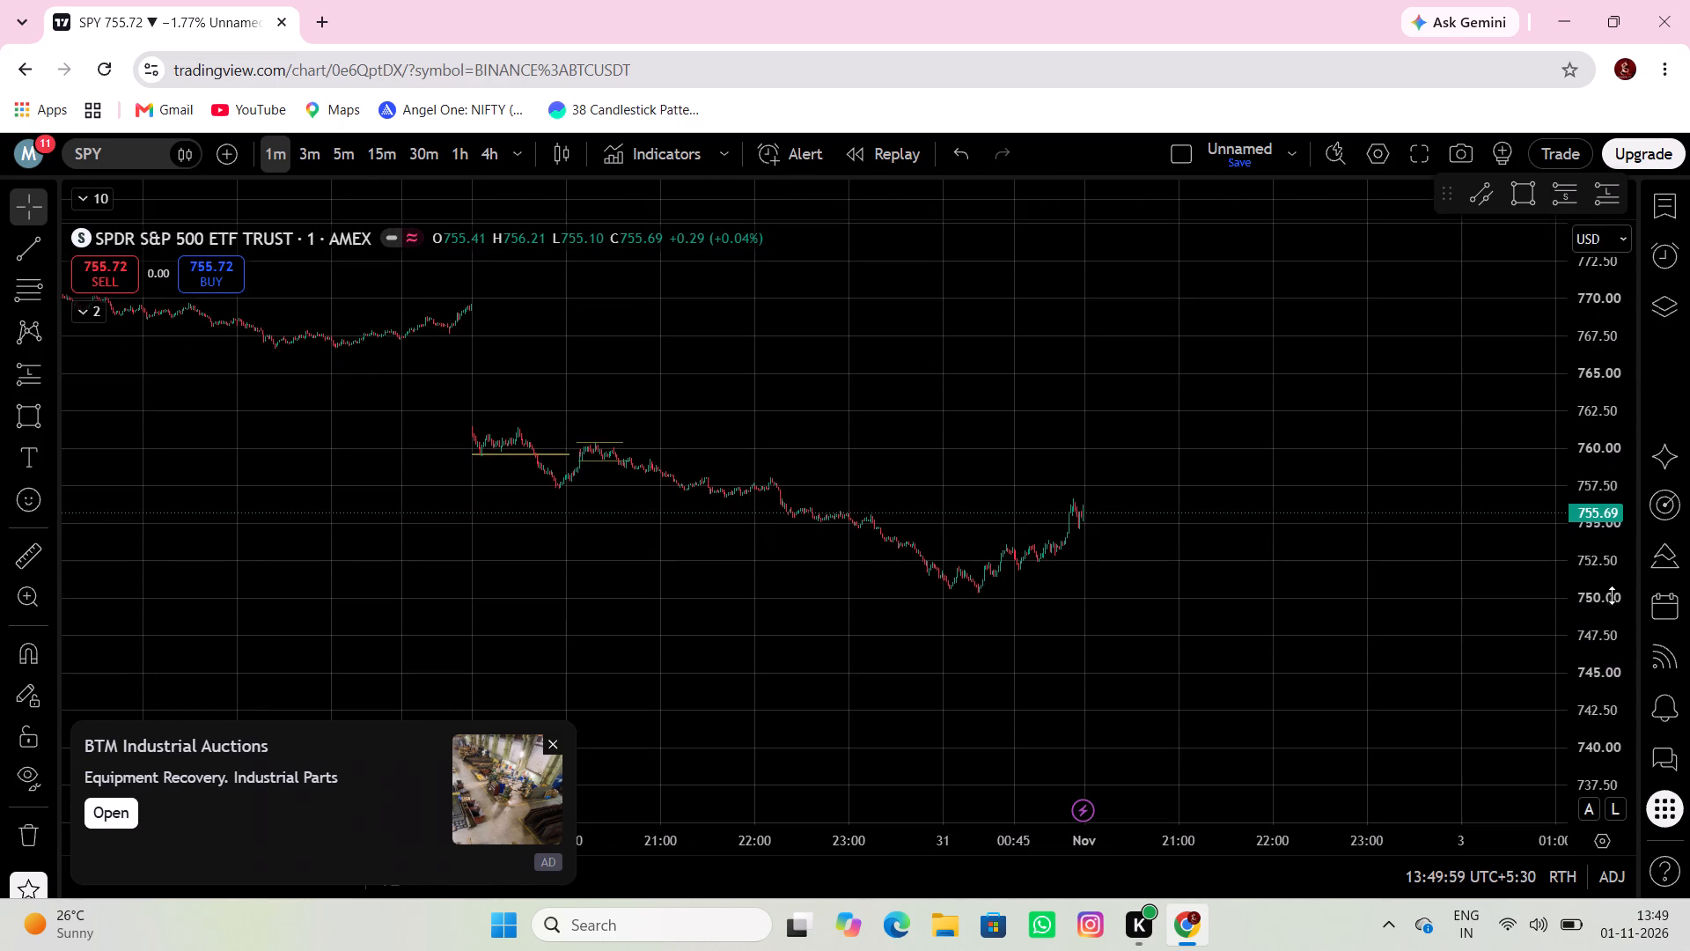
{"action": "scroll", "coordinate": [1612, 595], "scroll_direction": "up", "scroll_amount": 10}
{"action": "left_click", "coordinate": [31, 422]}
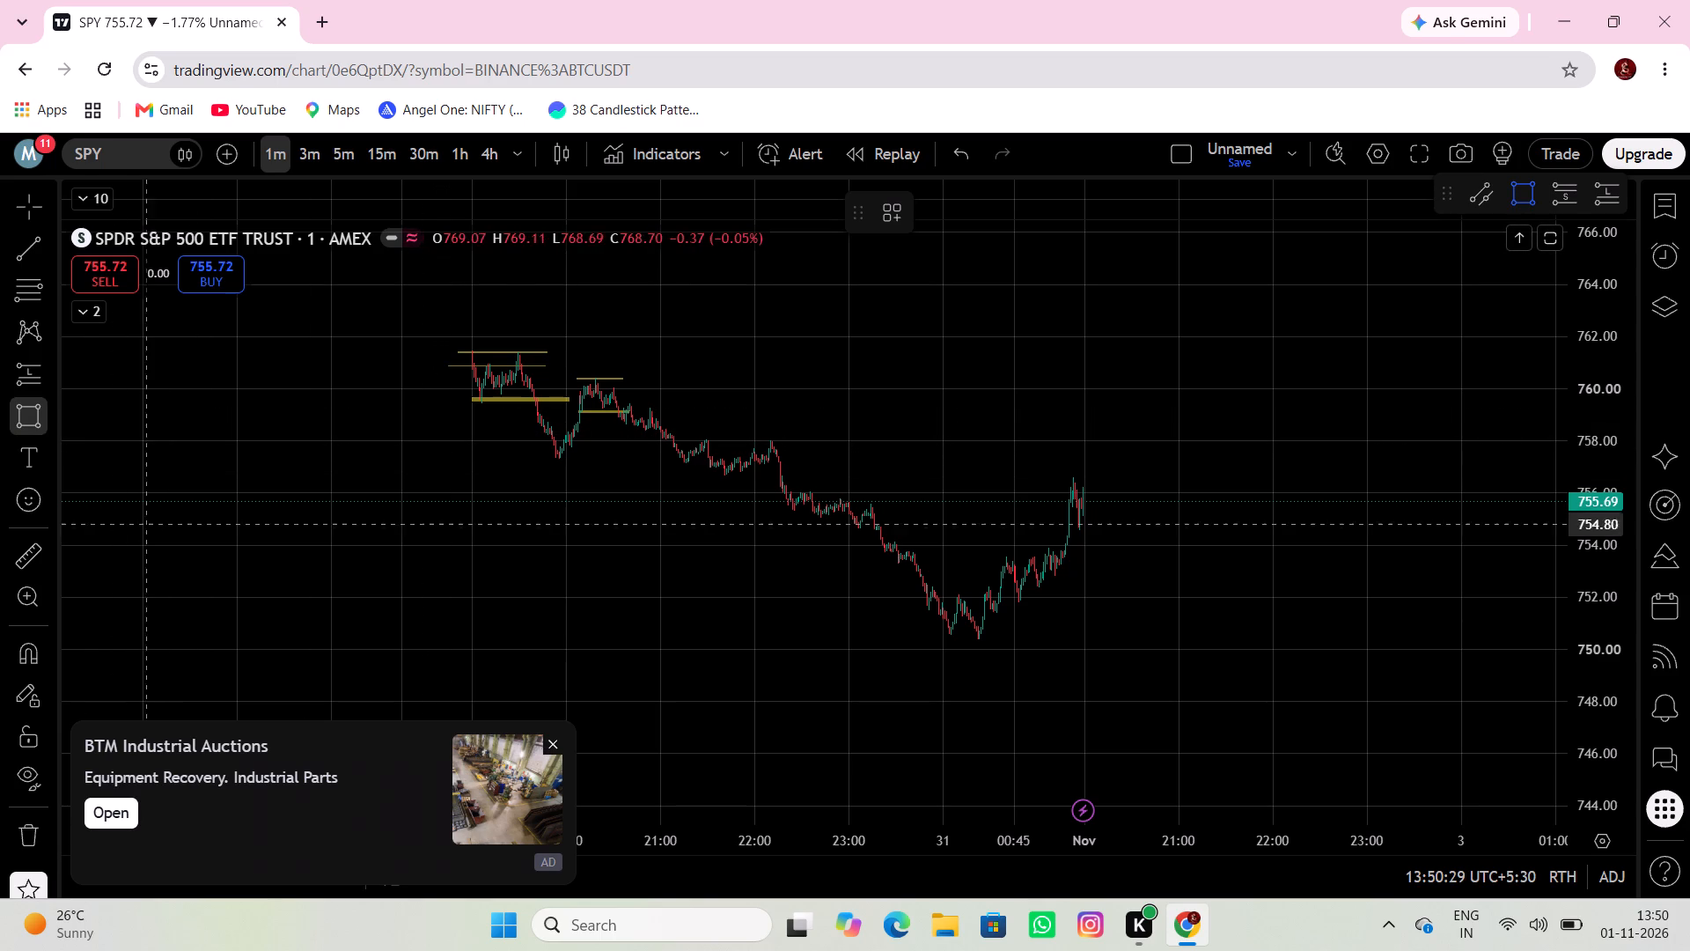
{"action": "left_click", "coordinate": [768, 441]}
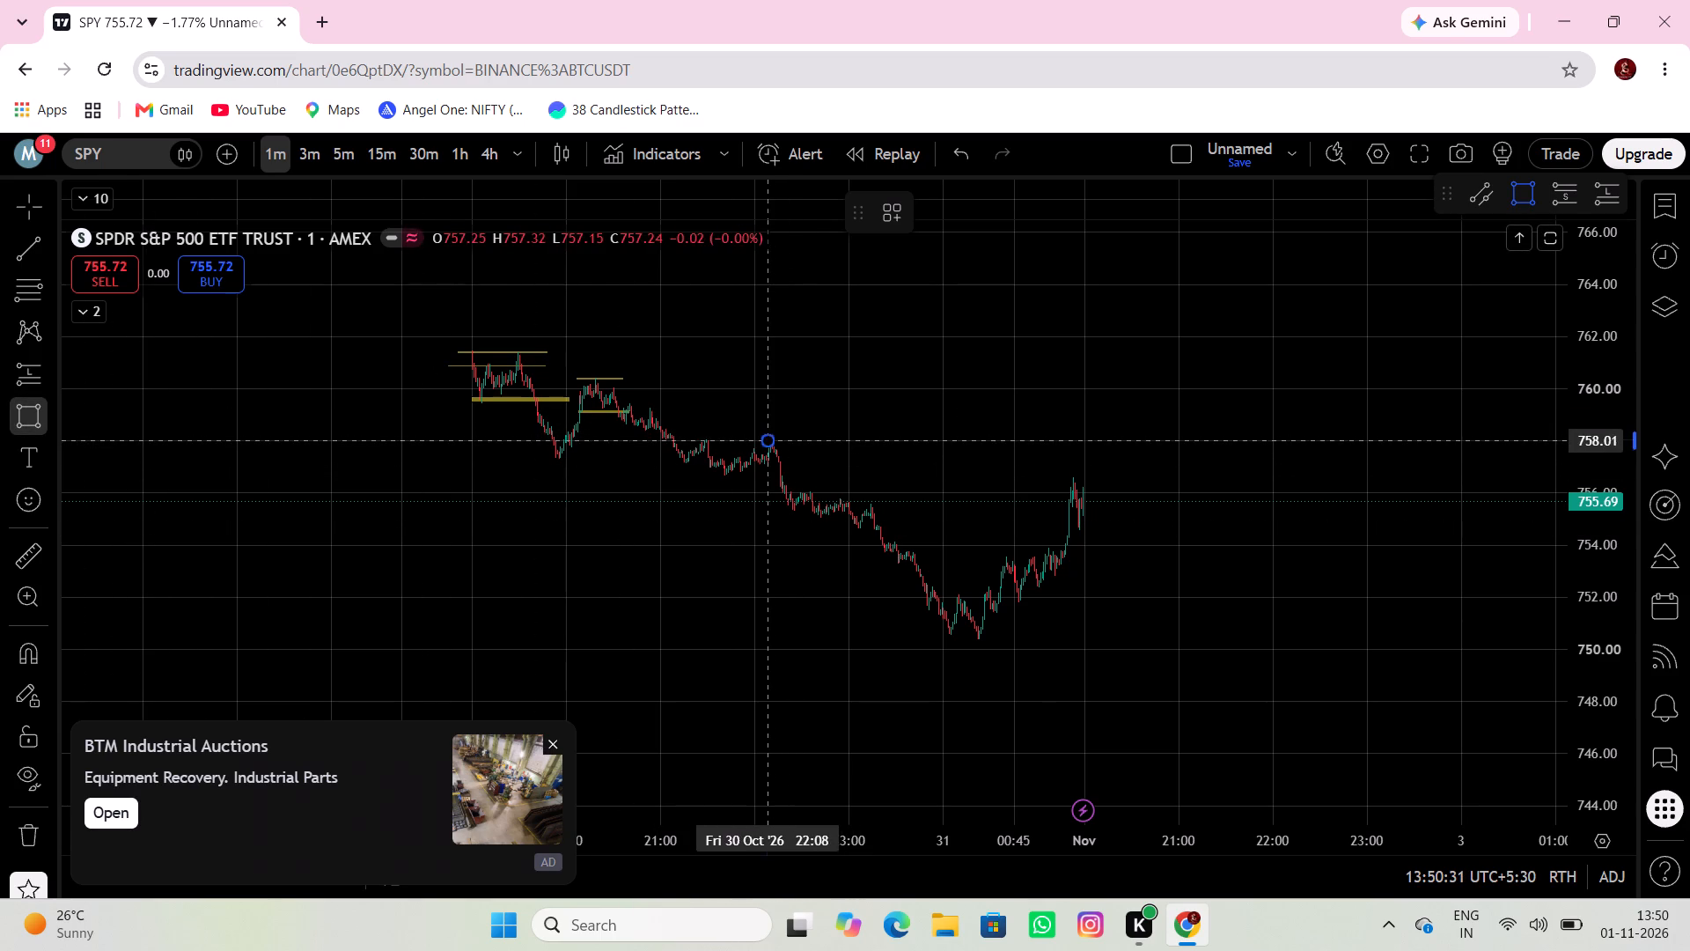
{"action": "left_click", "coordinate": [1195, 457]}
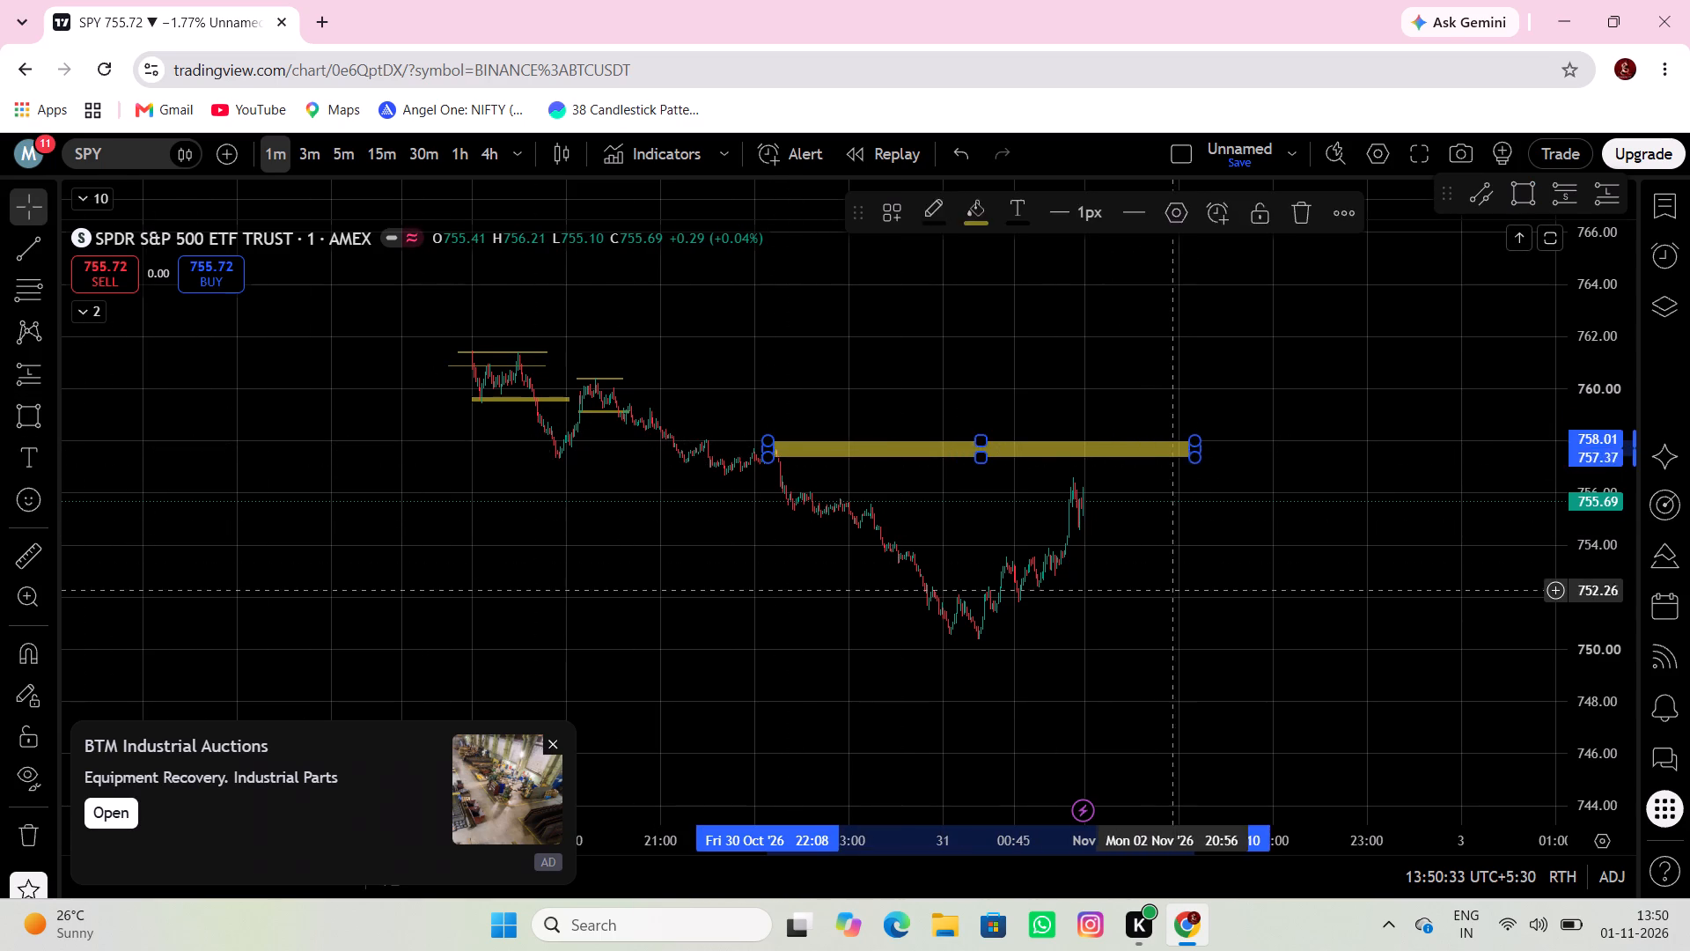
Dismiss the advertisement covering the lower part of the SPY chart.
{"action": "left_click_drag", "start_coordinate": [1168, 600], "coordinate": [818, 569]}
{"action": "left_click", "coordinate": [548, 741]}
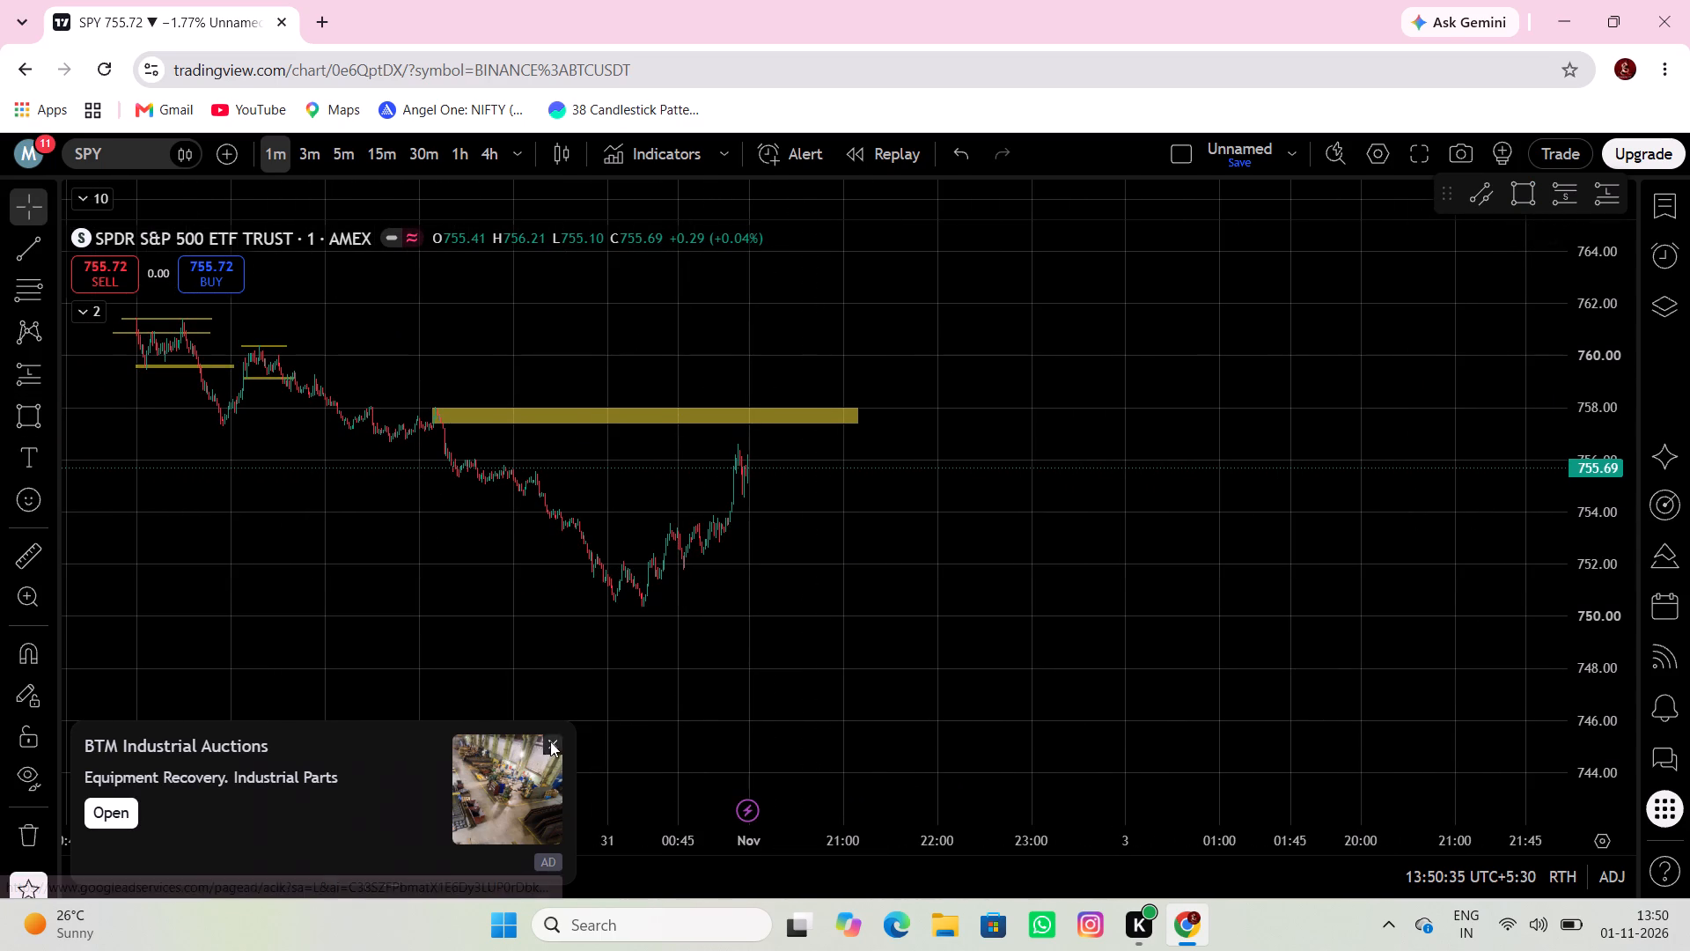
Switch the chart symbol from SPY to XAUUSD, the Gold / US Dollar commodity crypto oracle feed from Pyth.
{"action": "left_click_drag", "start_coordinate": [549, 660], "coordinate": [815, 725]}
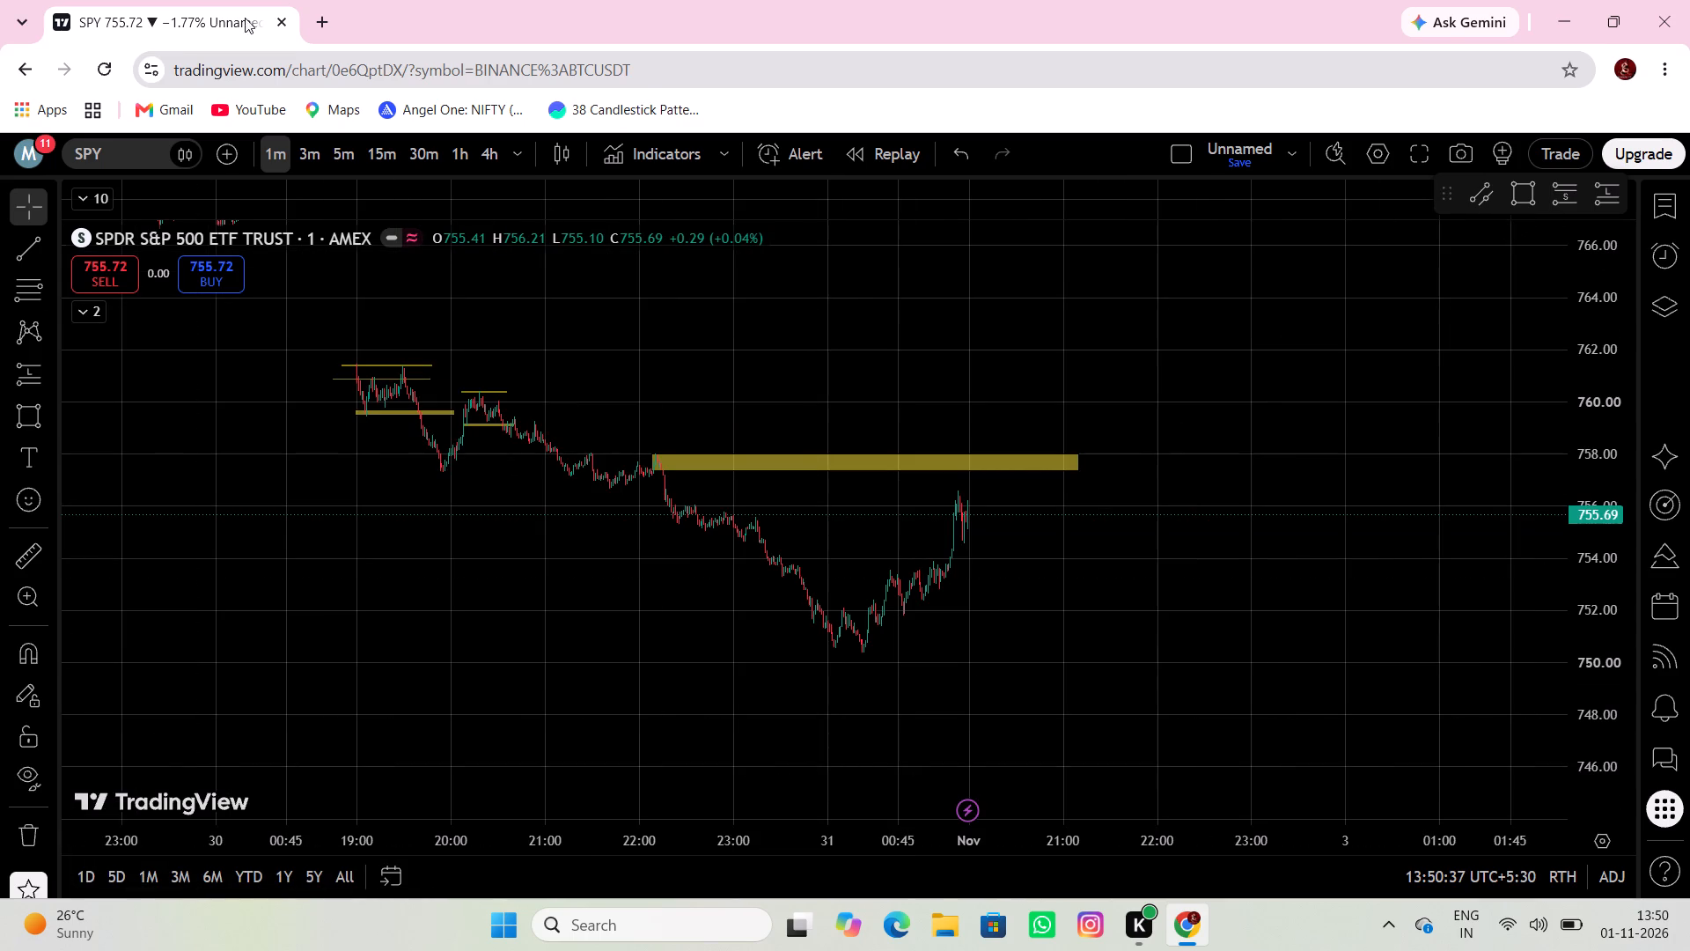
{"action": "left_click", "coordinate": [121, 155]}
{"action": "key", "text": "BackSpace"}
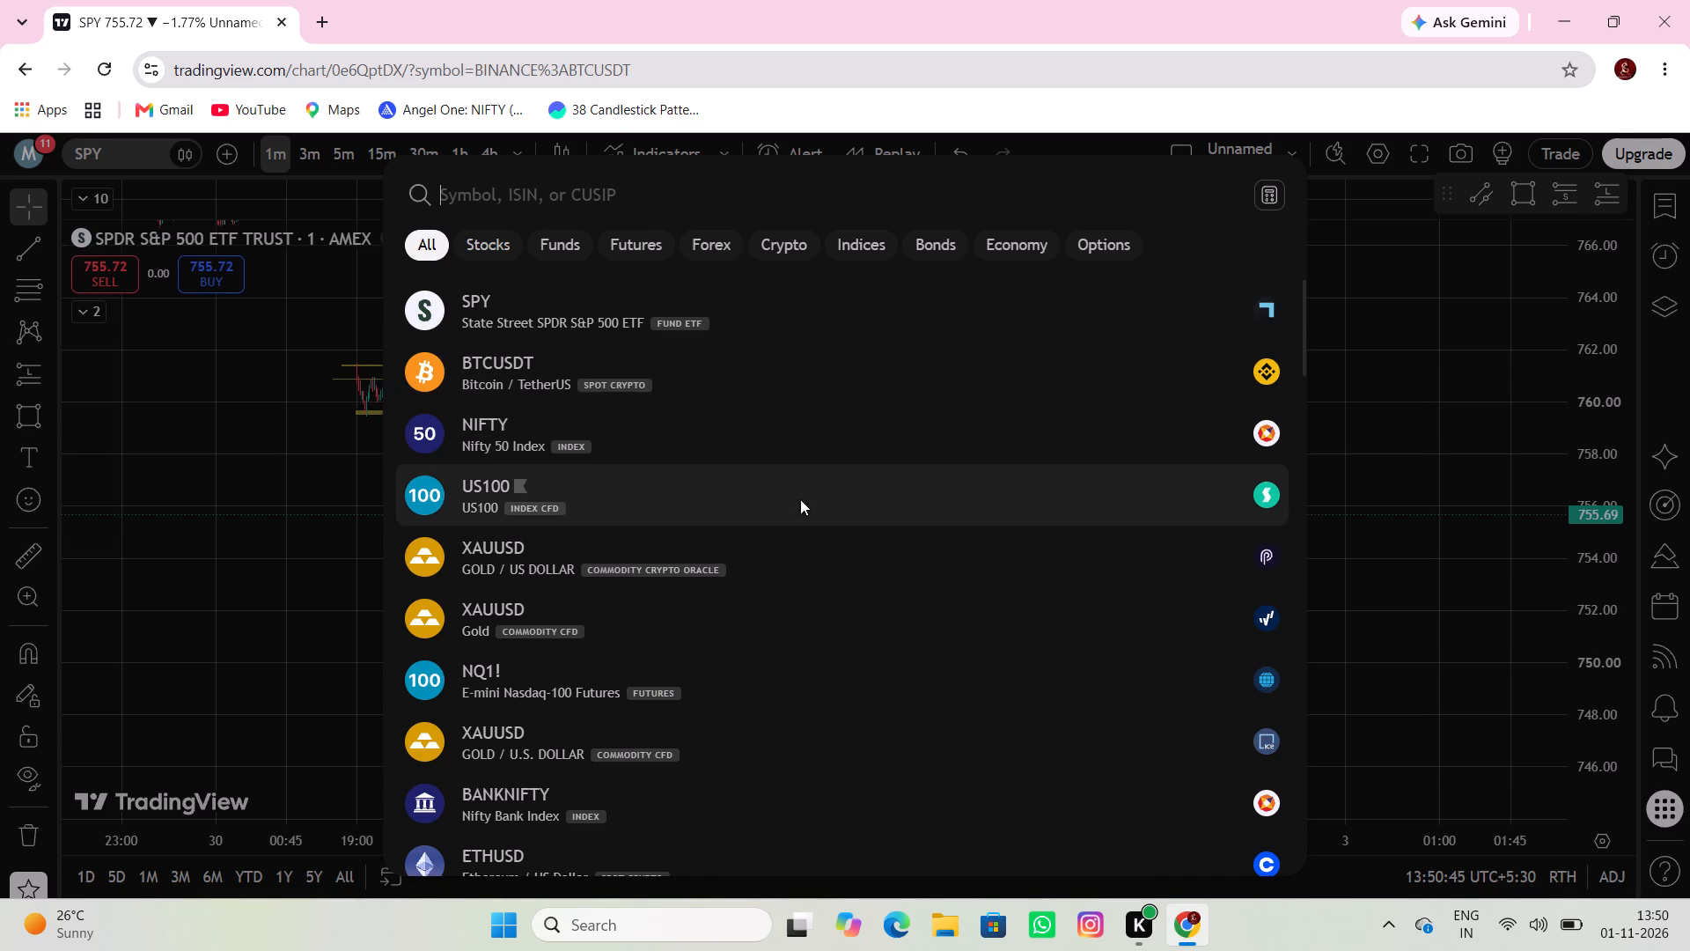
{"action": "left_click", "coordinate": [788, 542]}
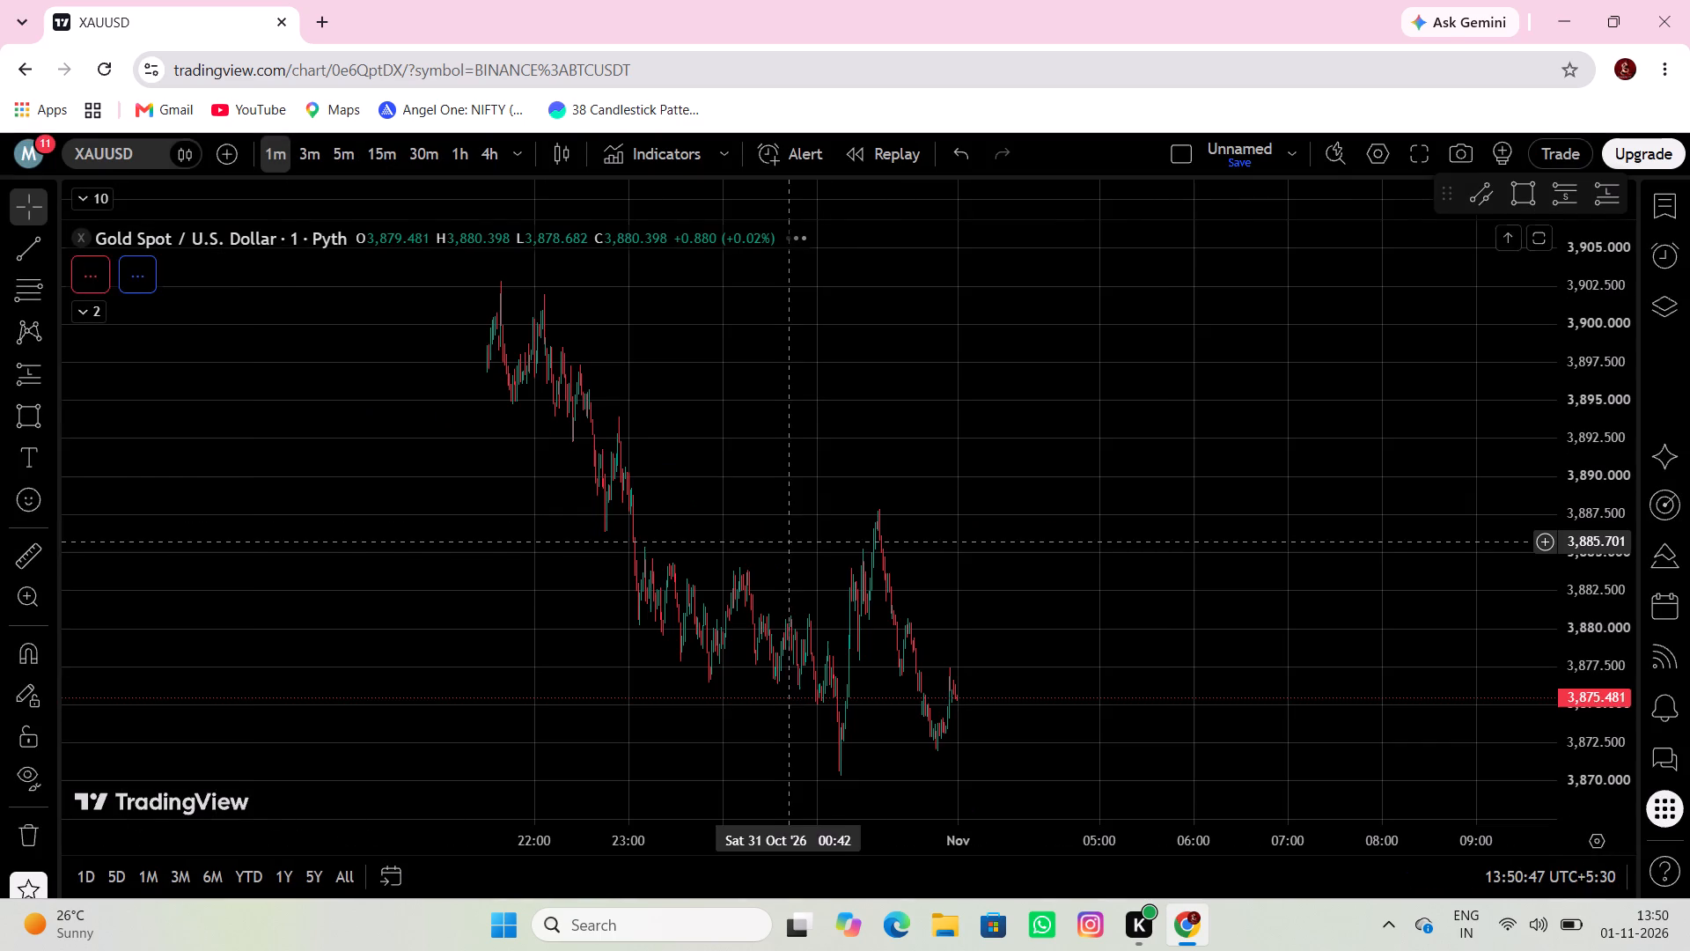
Remove all existing drawings, including the old zone rectangles, from the one-minute XAUUSD chart.
{"action": "scroll", "coordinate": [743, 535], "scroll_direction": "up", "scroll_amount": 5}
{"action": "left_click_drag", "start_coordinate": [752, 566], "coordinate": [1132, 441]}
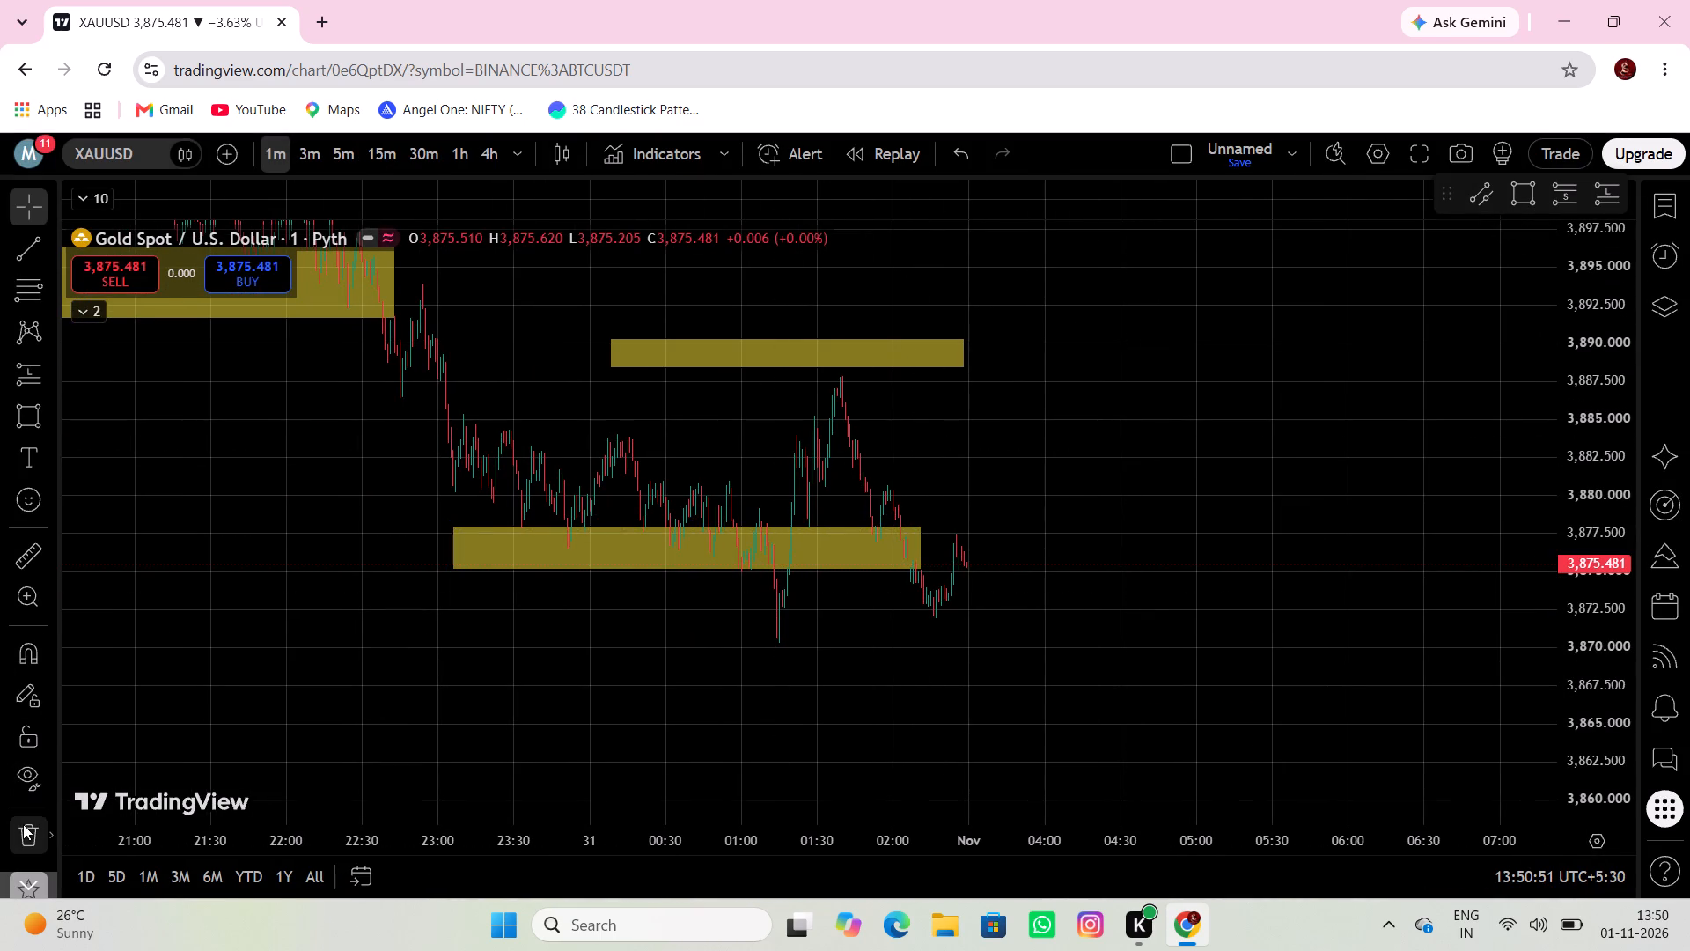
{"action": "left_click", "coordinate": [23, 824]}
{"action": "left_click", "coordinate": [130, 744]}
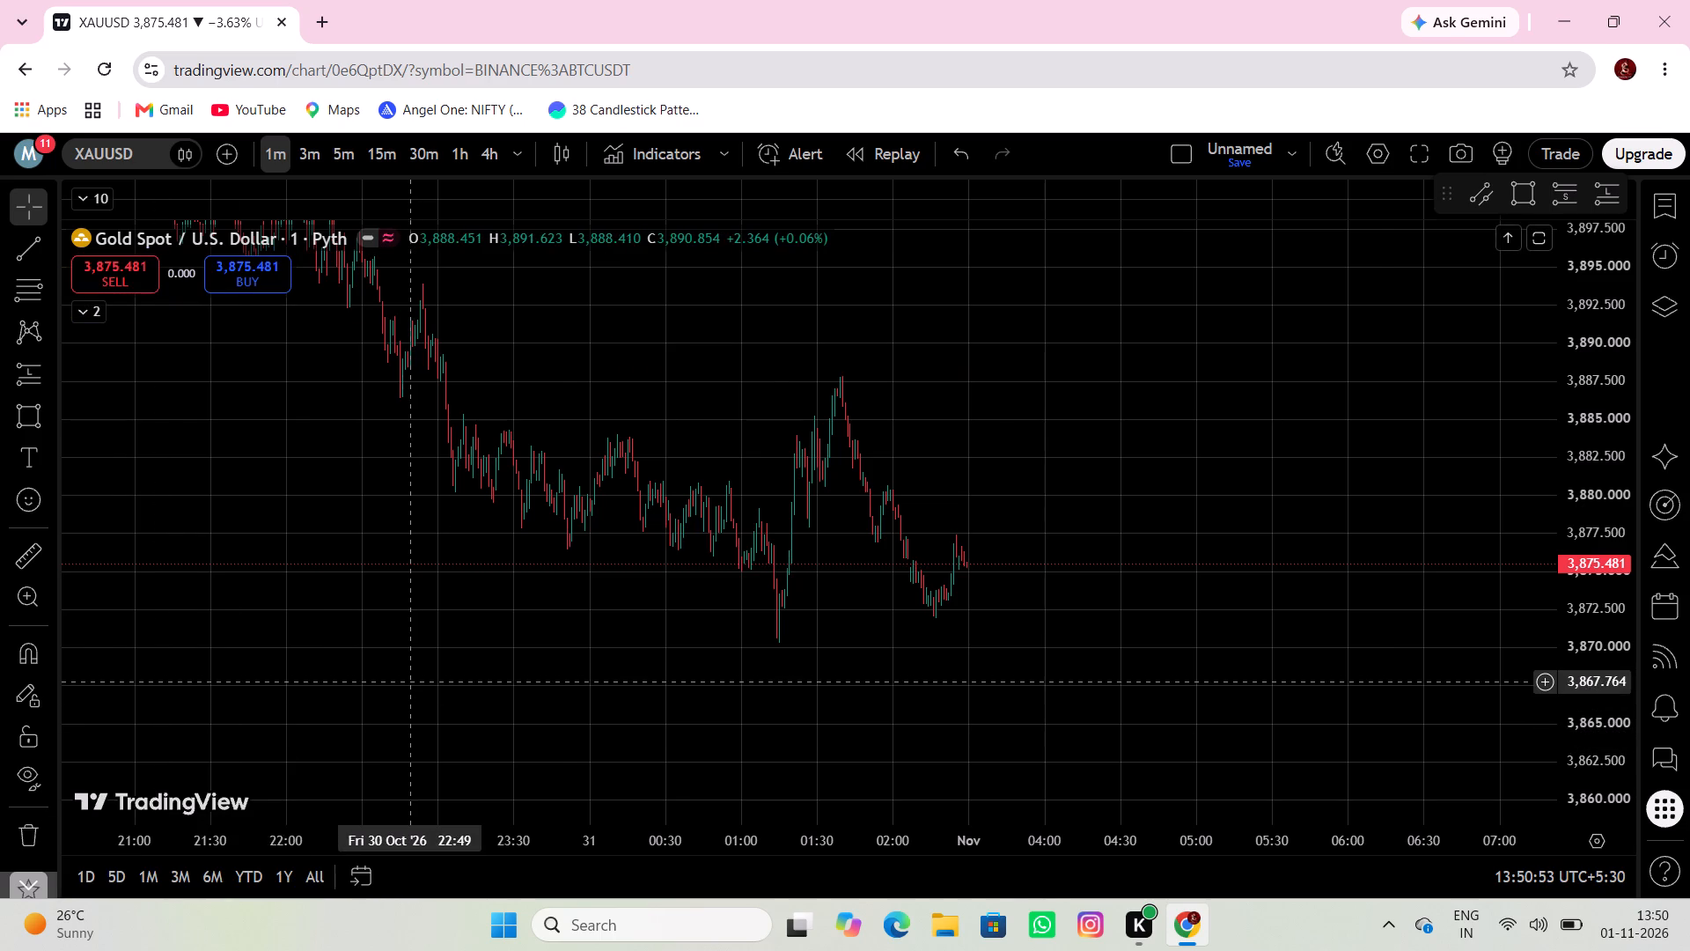
Examine XAUUSD's most recent one-minute price swings on 31 Oct at a closer zoom.
{"action": "scroll", "coordinate": [411, 679], "scroll_direction": "up", "scroll_amount": 3}
{"action": "left_click_drag", "start_coordinate": [600, 673], "coordinate": [653, 632]}
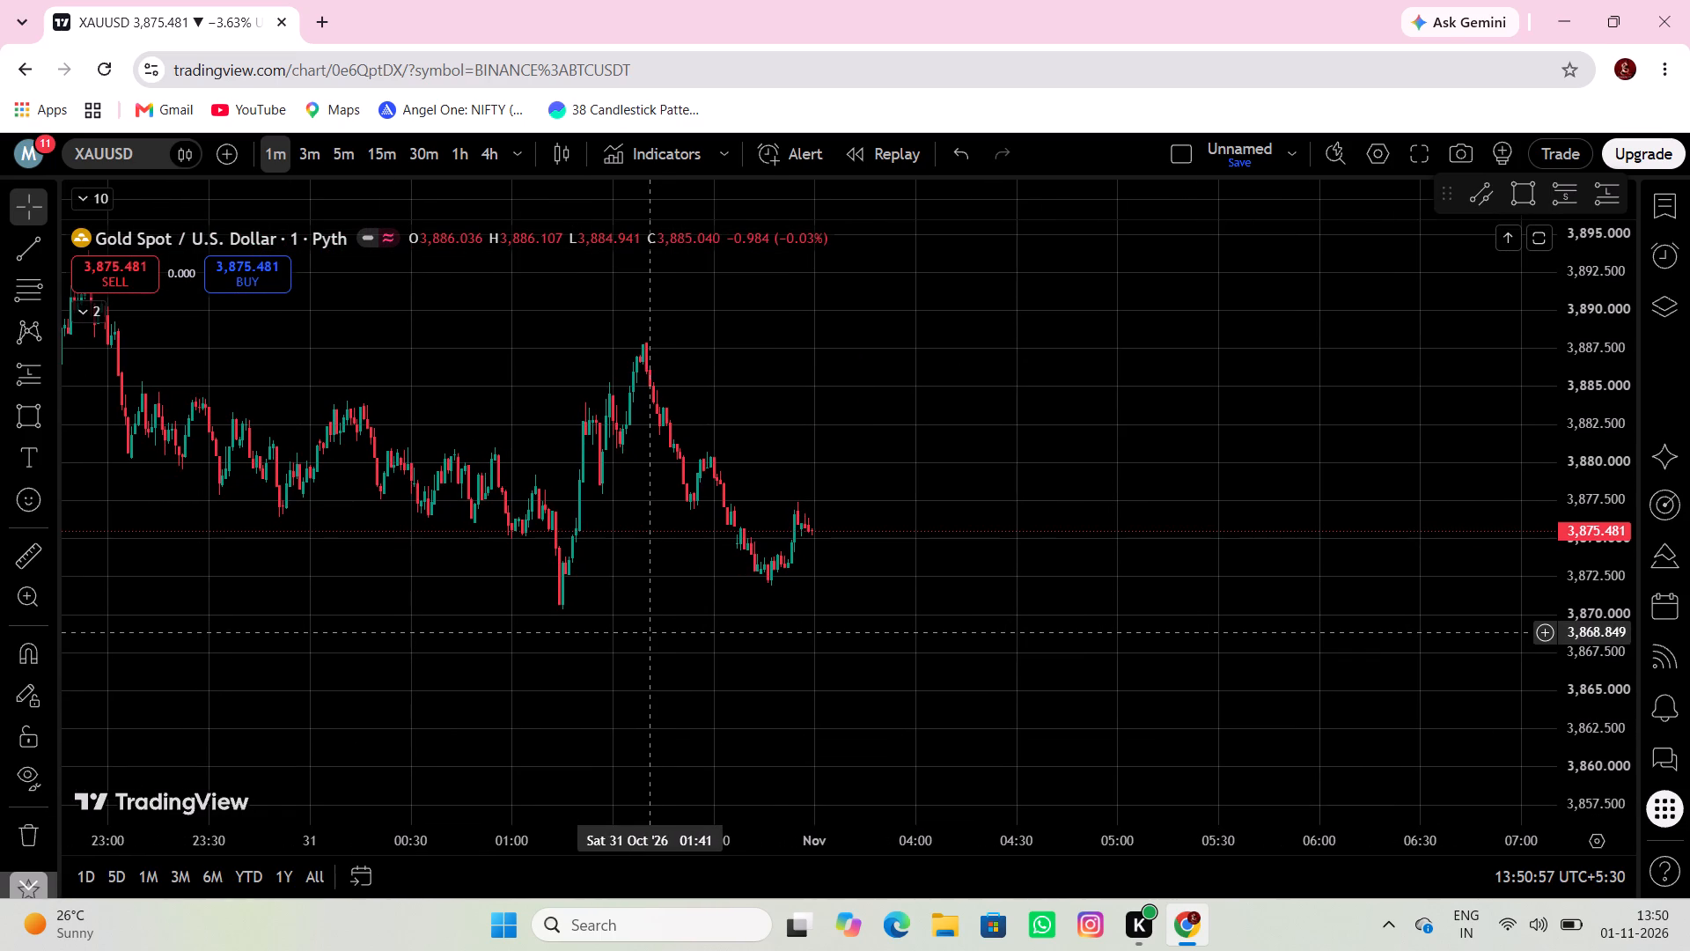
{"action": "scroll", "coordinate": [650, 632], "scroll_direction": "up", "scroll_amount": 3}
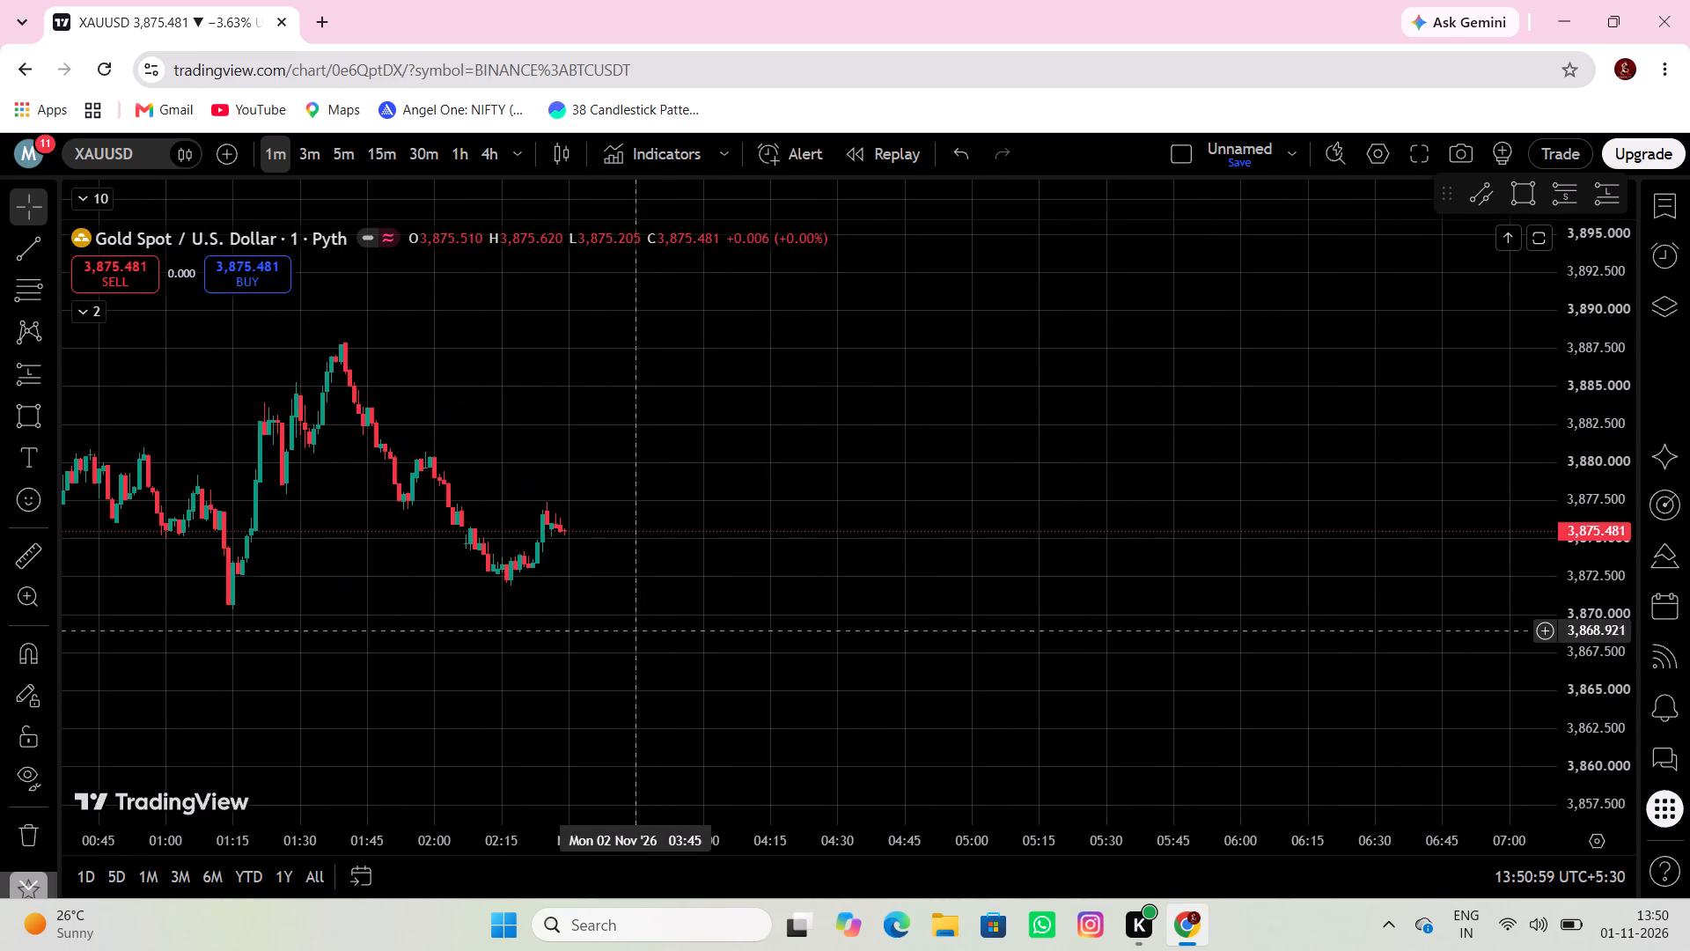
{"action": "left_click_drag", "start_coordinate": [854, 586], "coordinate": [932, 578]}
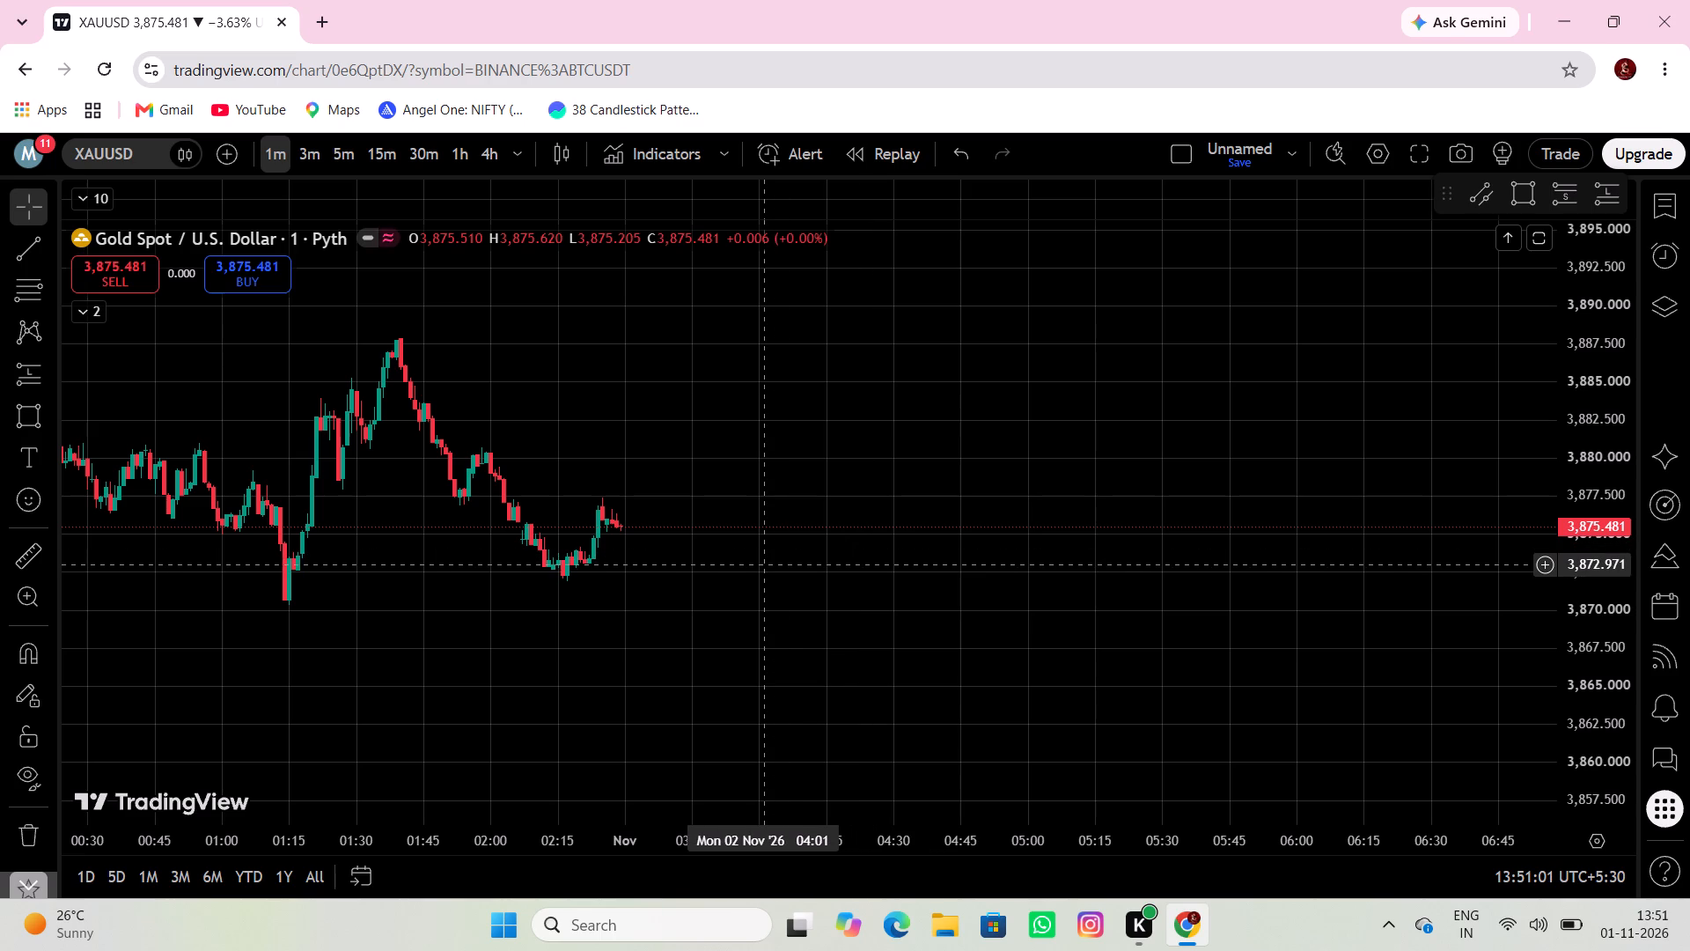
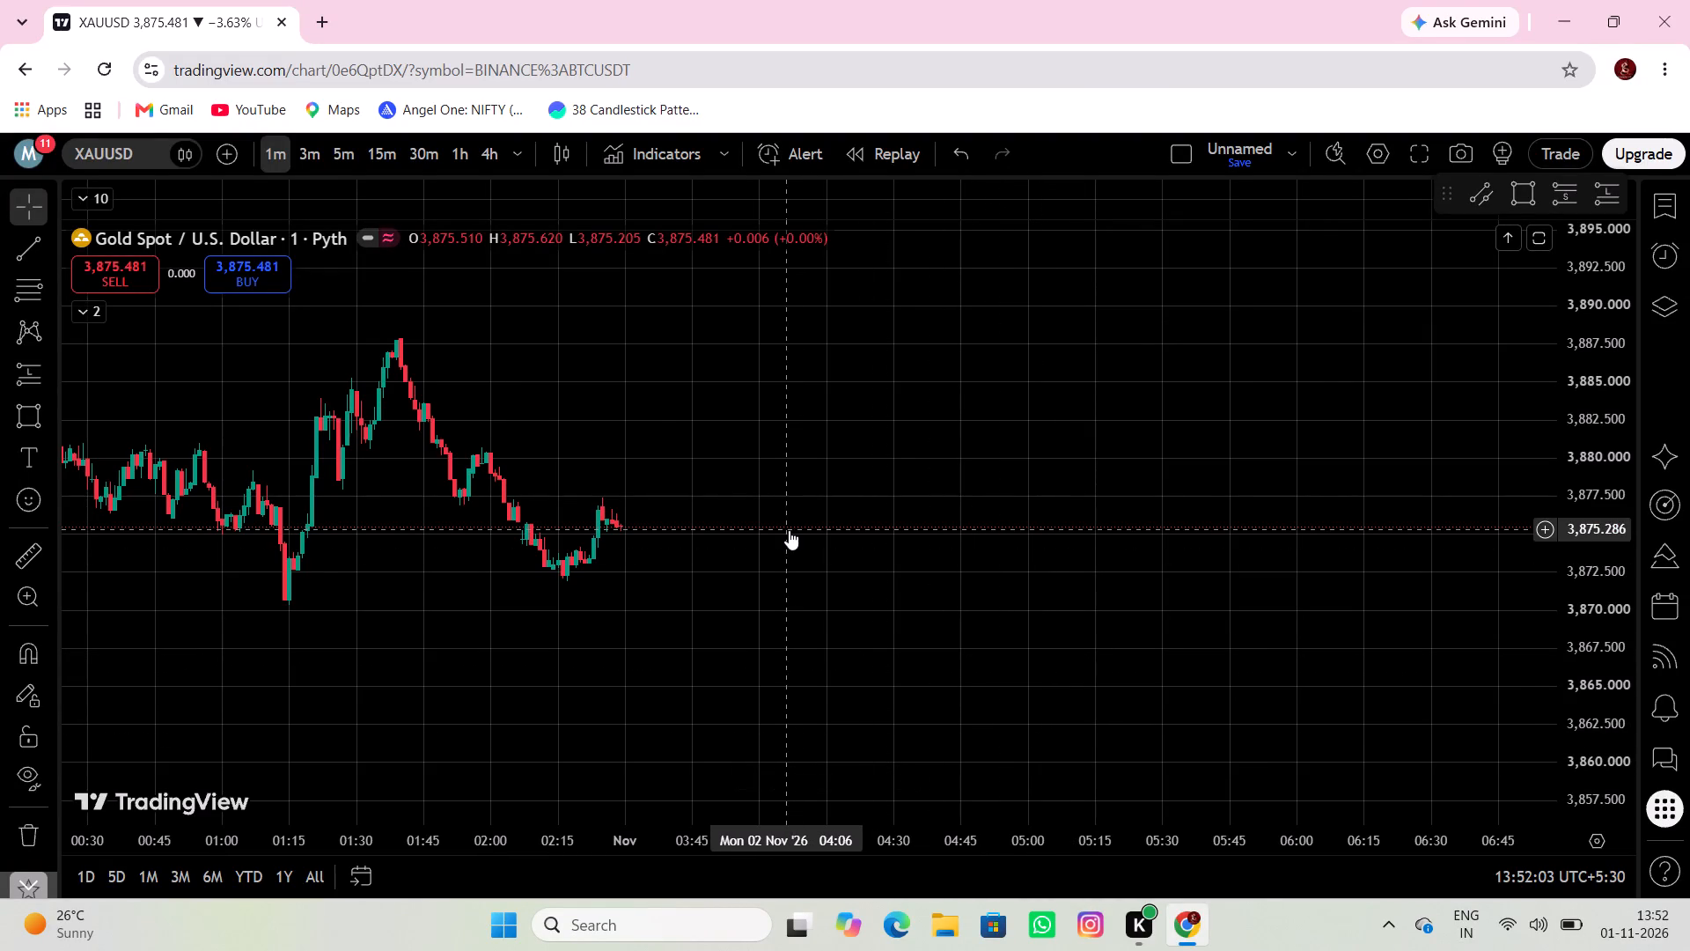
Mark XAUUSD's resistance zone on 31 Oct with a rectangle from about 3,885 to 3,883.7, spanning about 00:00 to 02:14.
{"action": "scroll", "coordinate": [789, 530], "scroll_direction": "down", "scroll_amount": 2}
{"action": "left_click_drag", "start_coordinate": [789, 538], "coordinate": [981, 527]}
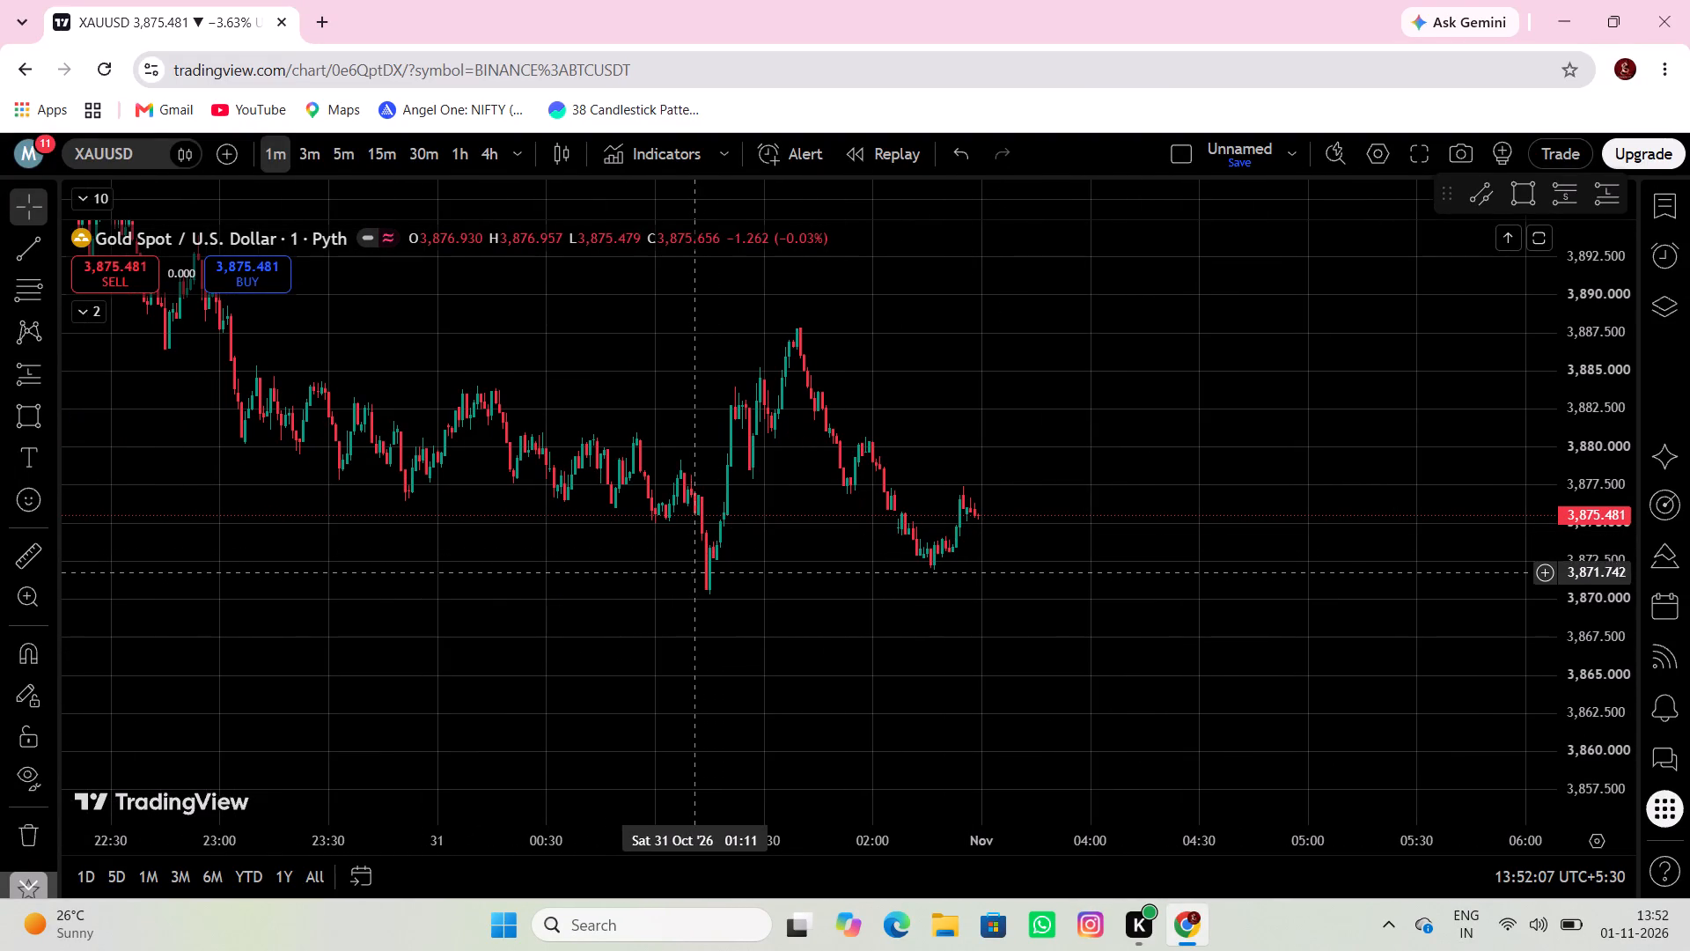
{"action": "scroll", "coordinate": [683, 566], "scroll_direction": "up", "scroll_amount": 4}
{"action": "left_click_drag", "start_coordinate": [650, 553], "coordinate": [1109, 632]}
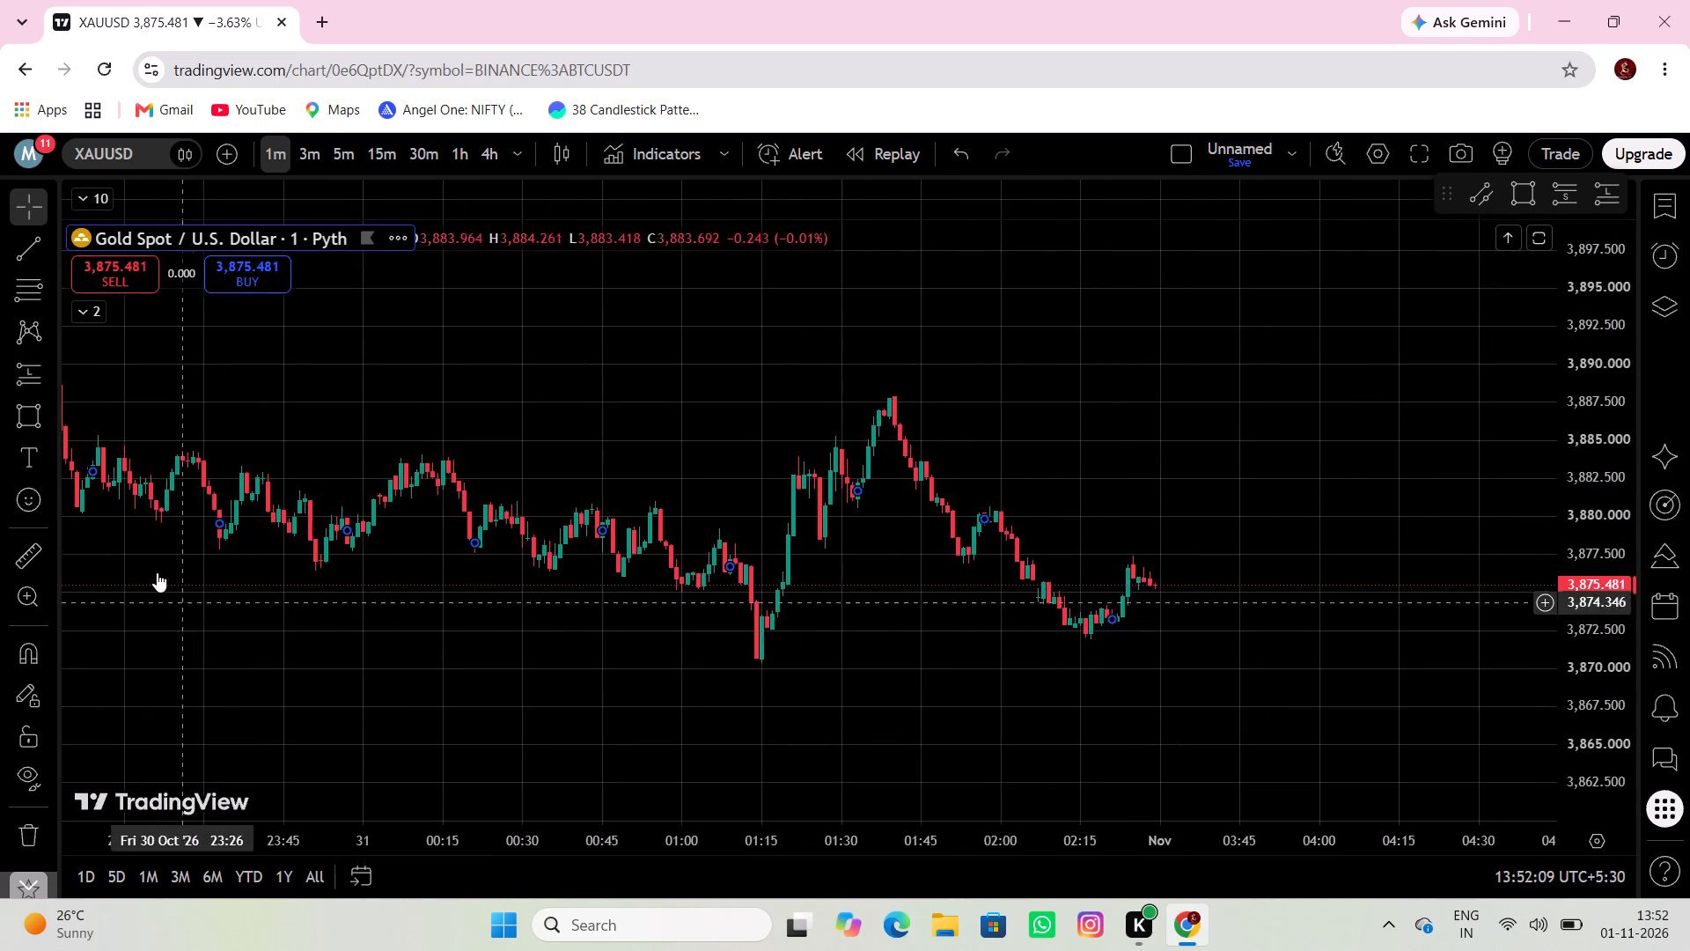
{"action": "left_click", "coordinate": [26, 424]}
{"action": "left_click_drag", "start_coordinate": [359, 439], "coordinate": [368, 439]}
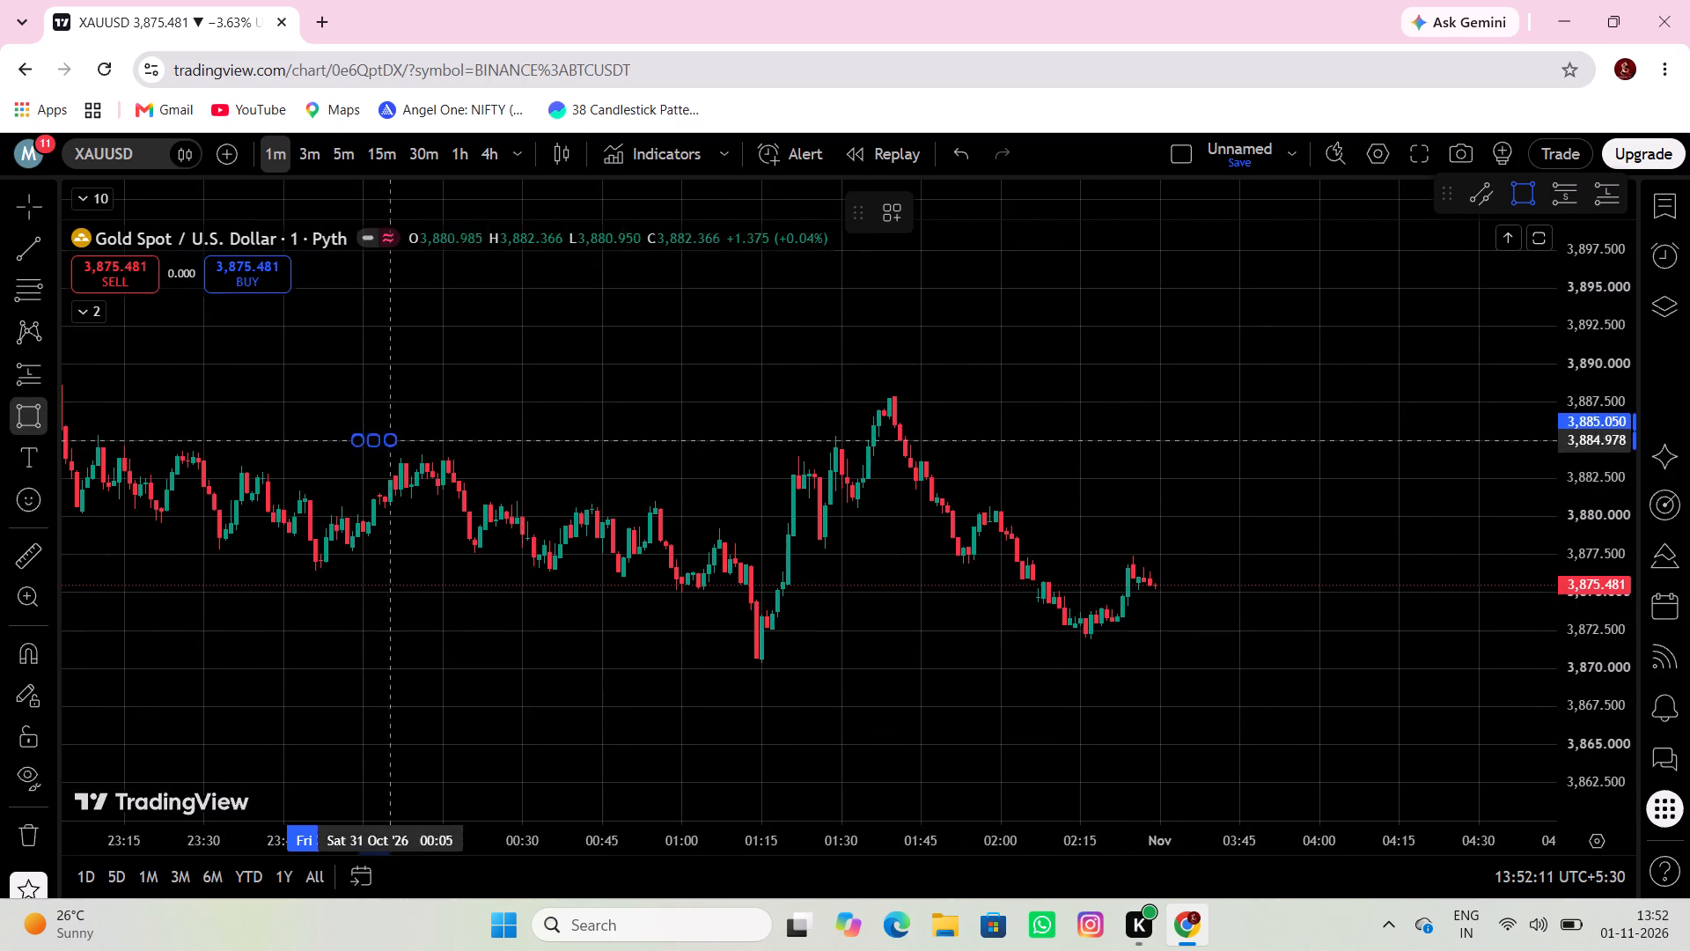
{"action": "left_click", "coordinate": [1076, 461]}
Mark the support zone with a rectangle from about 3,876.9 to 3,875.7, starting at about 23:37 on 30 Oct.
{"action": "left_click_drag", "start_coordinate": [1003, 577], "coordinate": [1084, 534]}
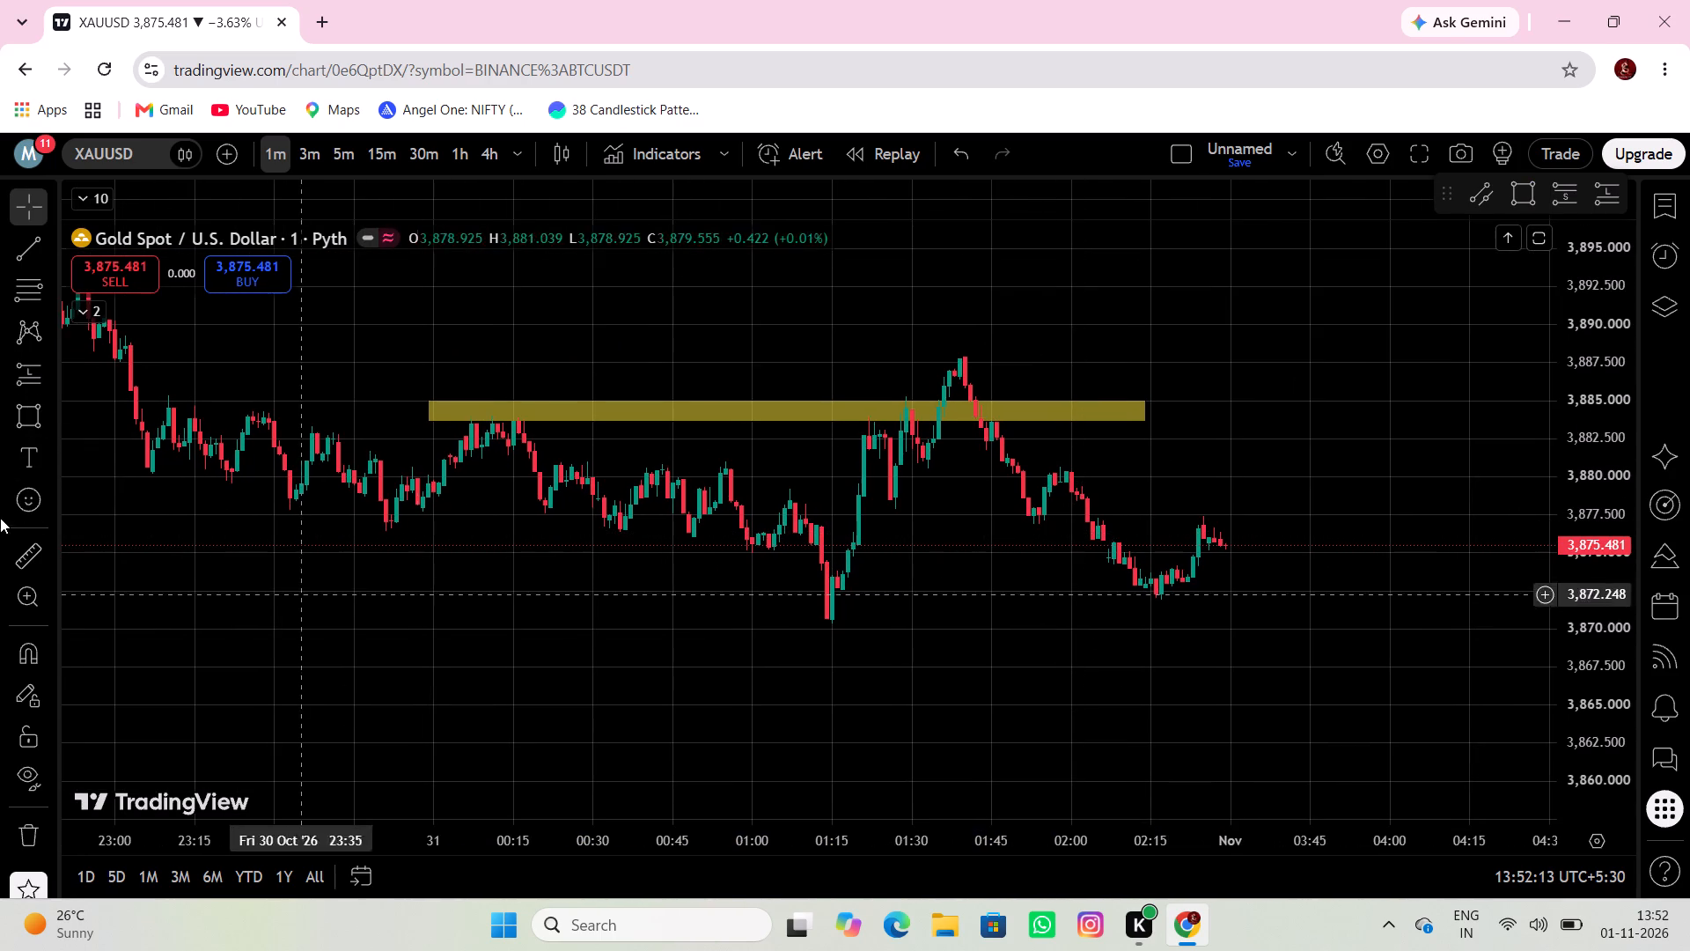
{"action": "left_click", "coordinate": [22, 414]}
{"action": "left_click", "coordinate": [313, 525]}
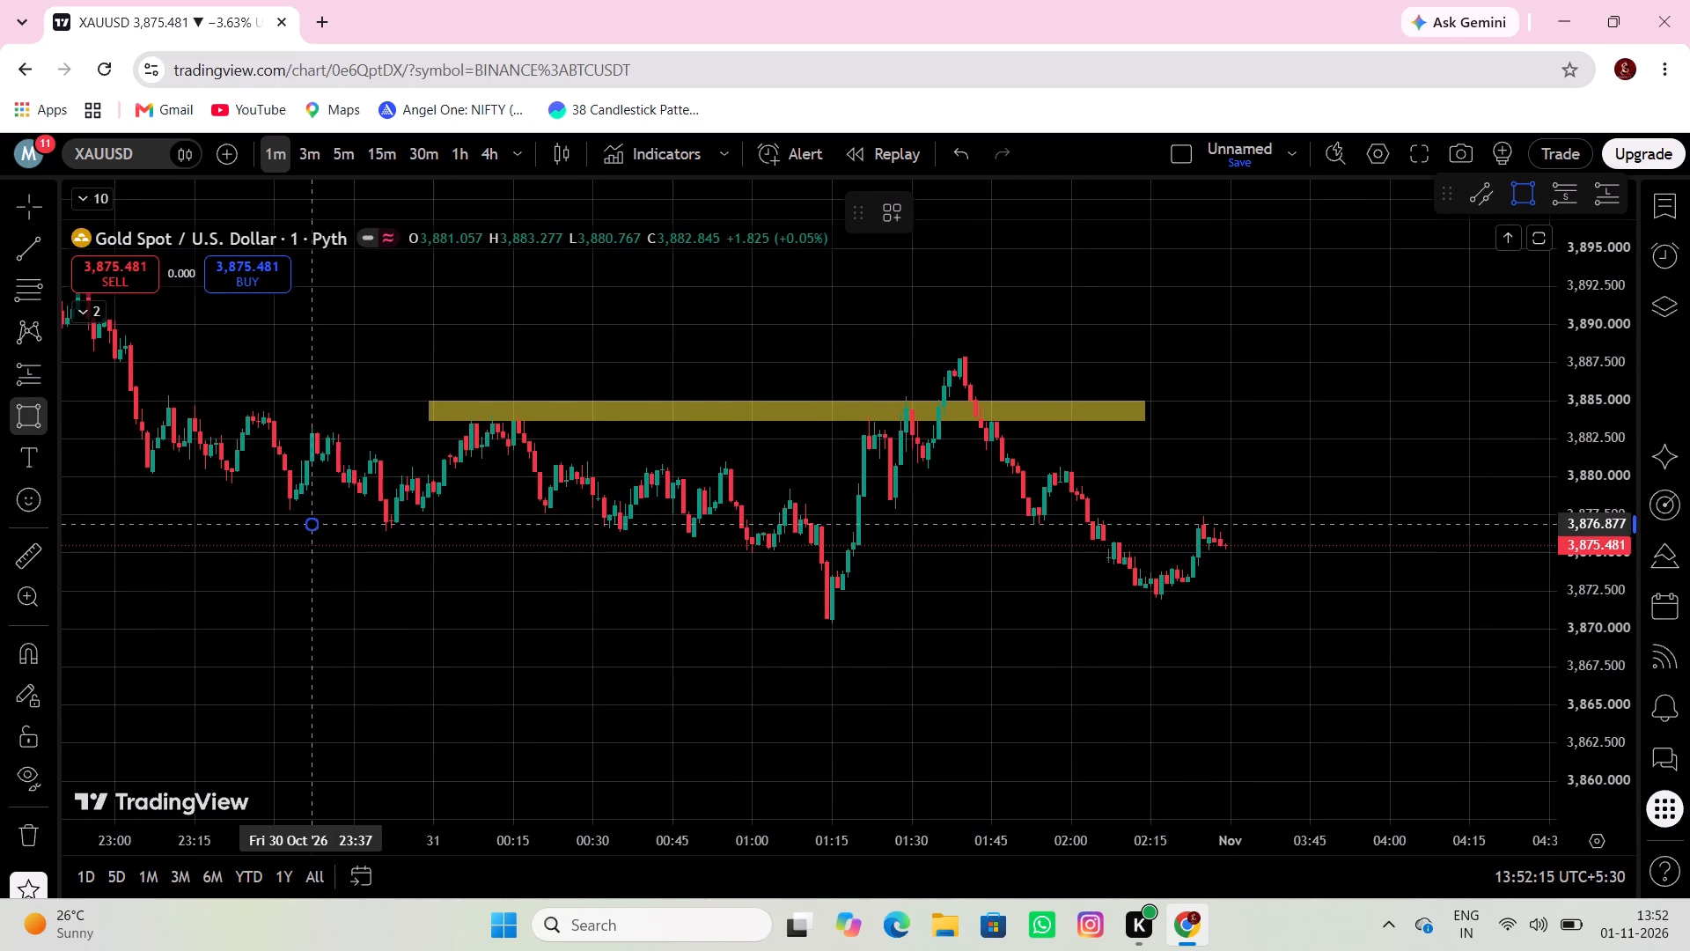
{"action": "left_click", "coordinate": [998, 543]}
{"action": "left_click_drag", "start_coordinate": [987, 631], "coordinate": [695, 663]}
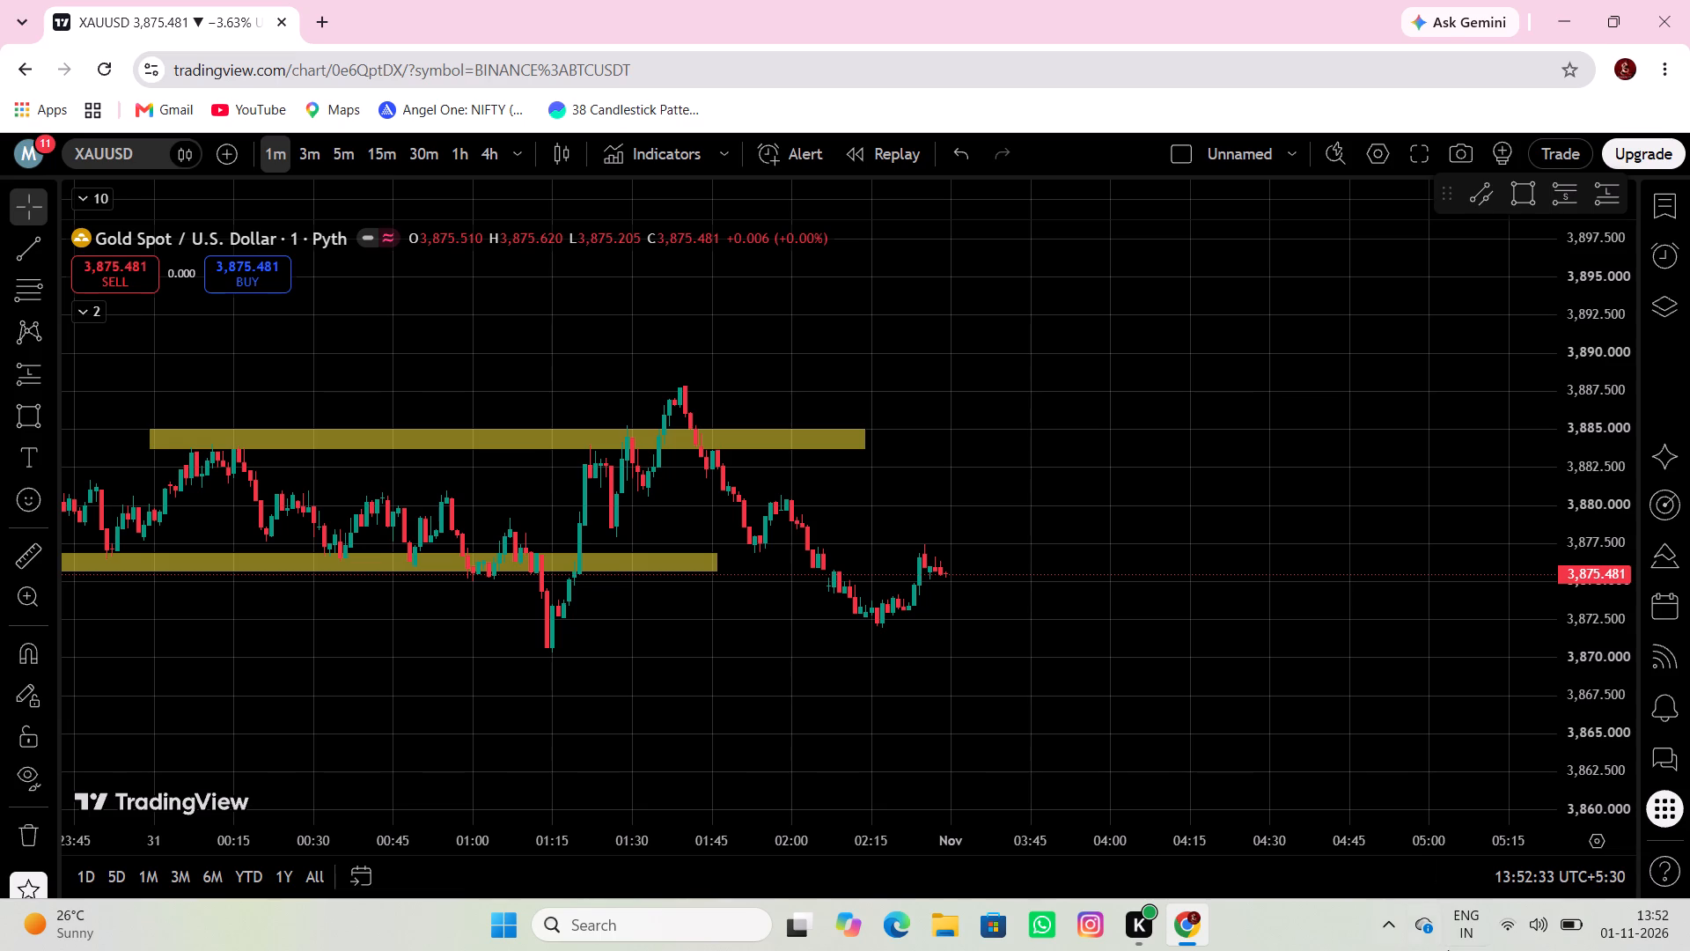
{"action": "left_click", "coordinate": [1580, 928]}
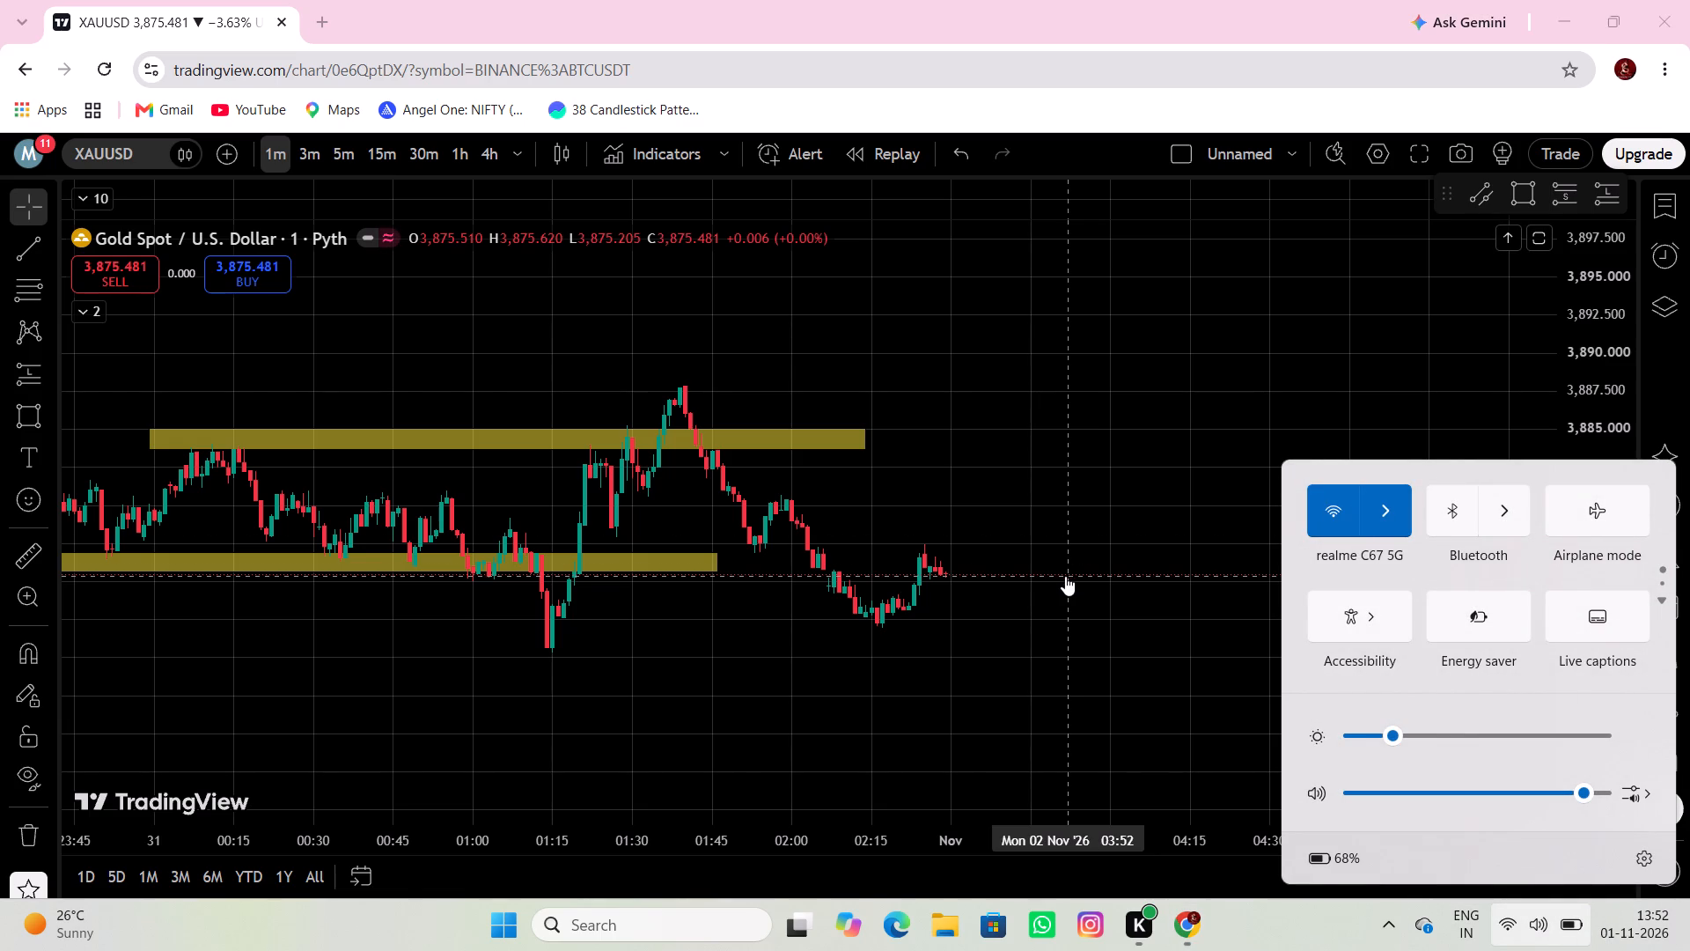
Mark the zone at the lower swing high with a rectangle from about 3,880.9 to 3,879.6, spanning 02:00 on 31 Oct to 03:40 on 2 Nov.
{"action": "left_click_drag", "start_coordinate": [913, 527], "coordinate": [1132, 442]}
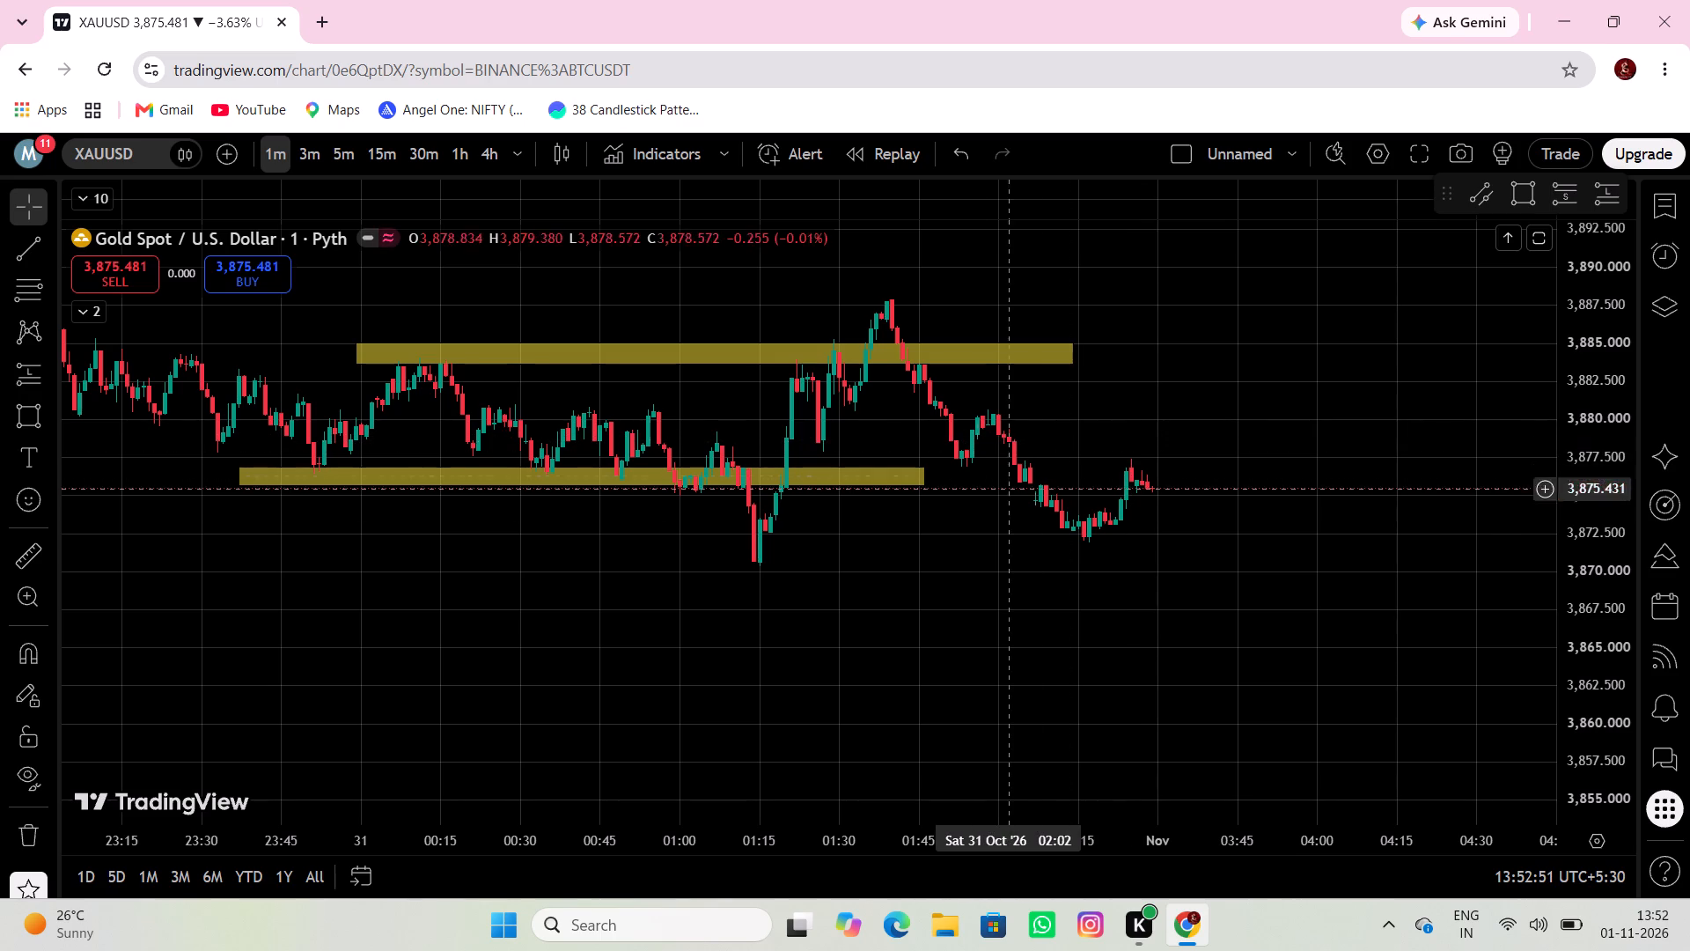
{"action": "left_click_drag", "start_coordinate": [964, 524], "coordinate": [1224, 523]}
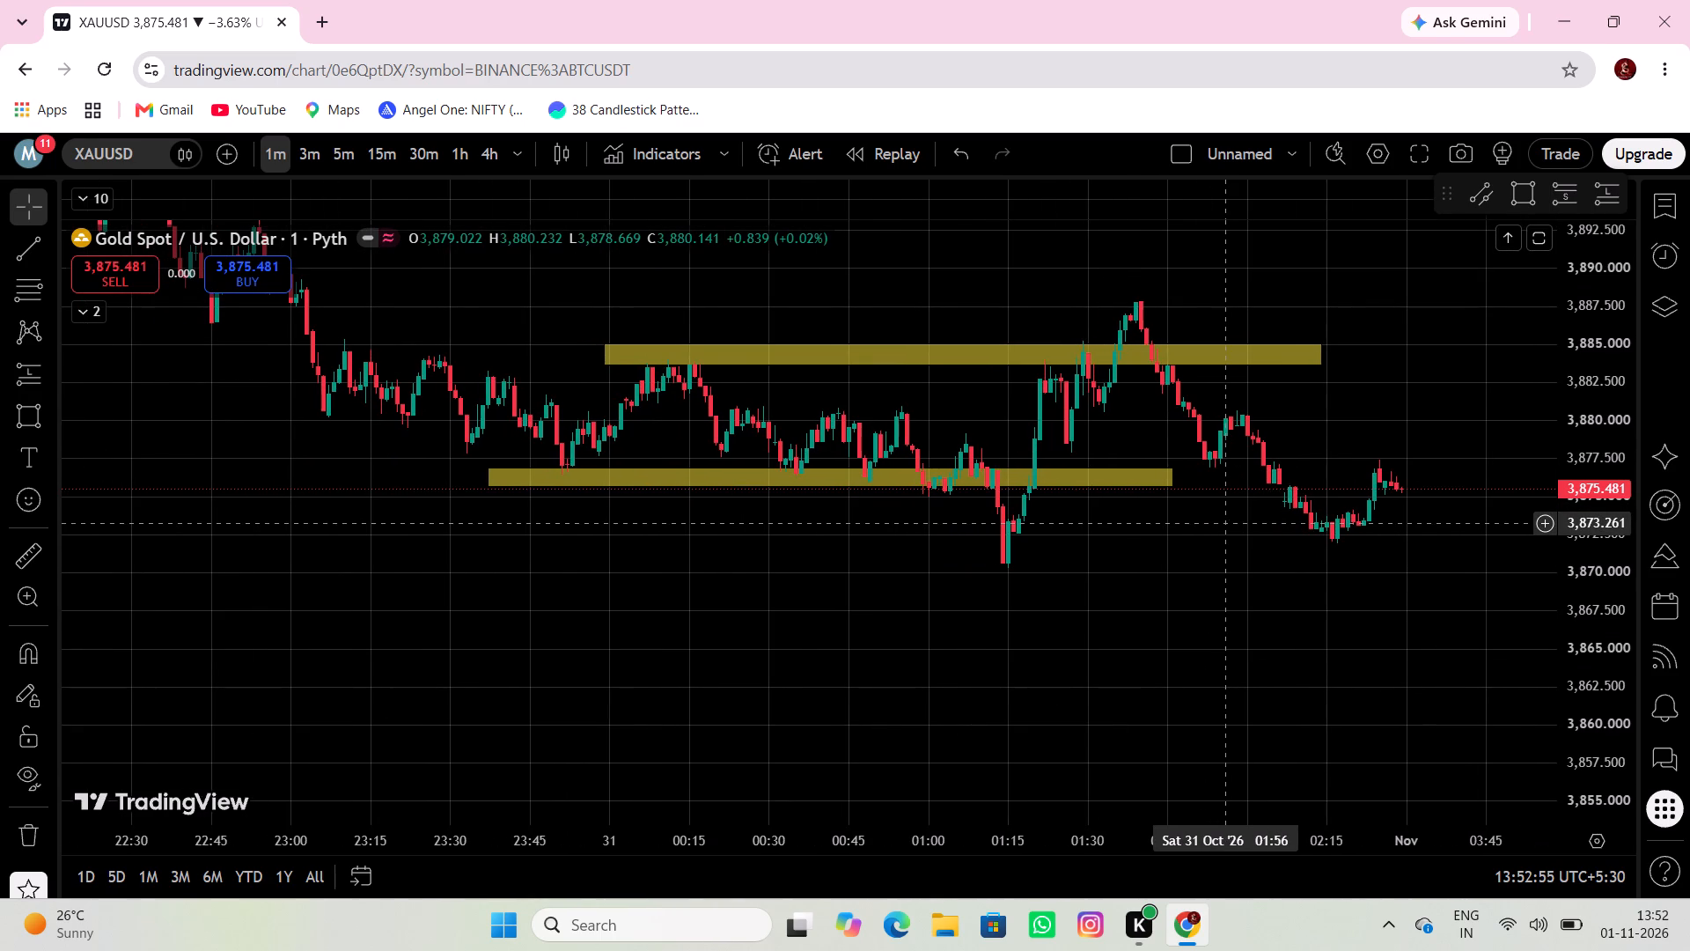
{"action": "left_click", "coordinate": [37, 410]}
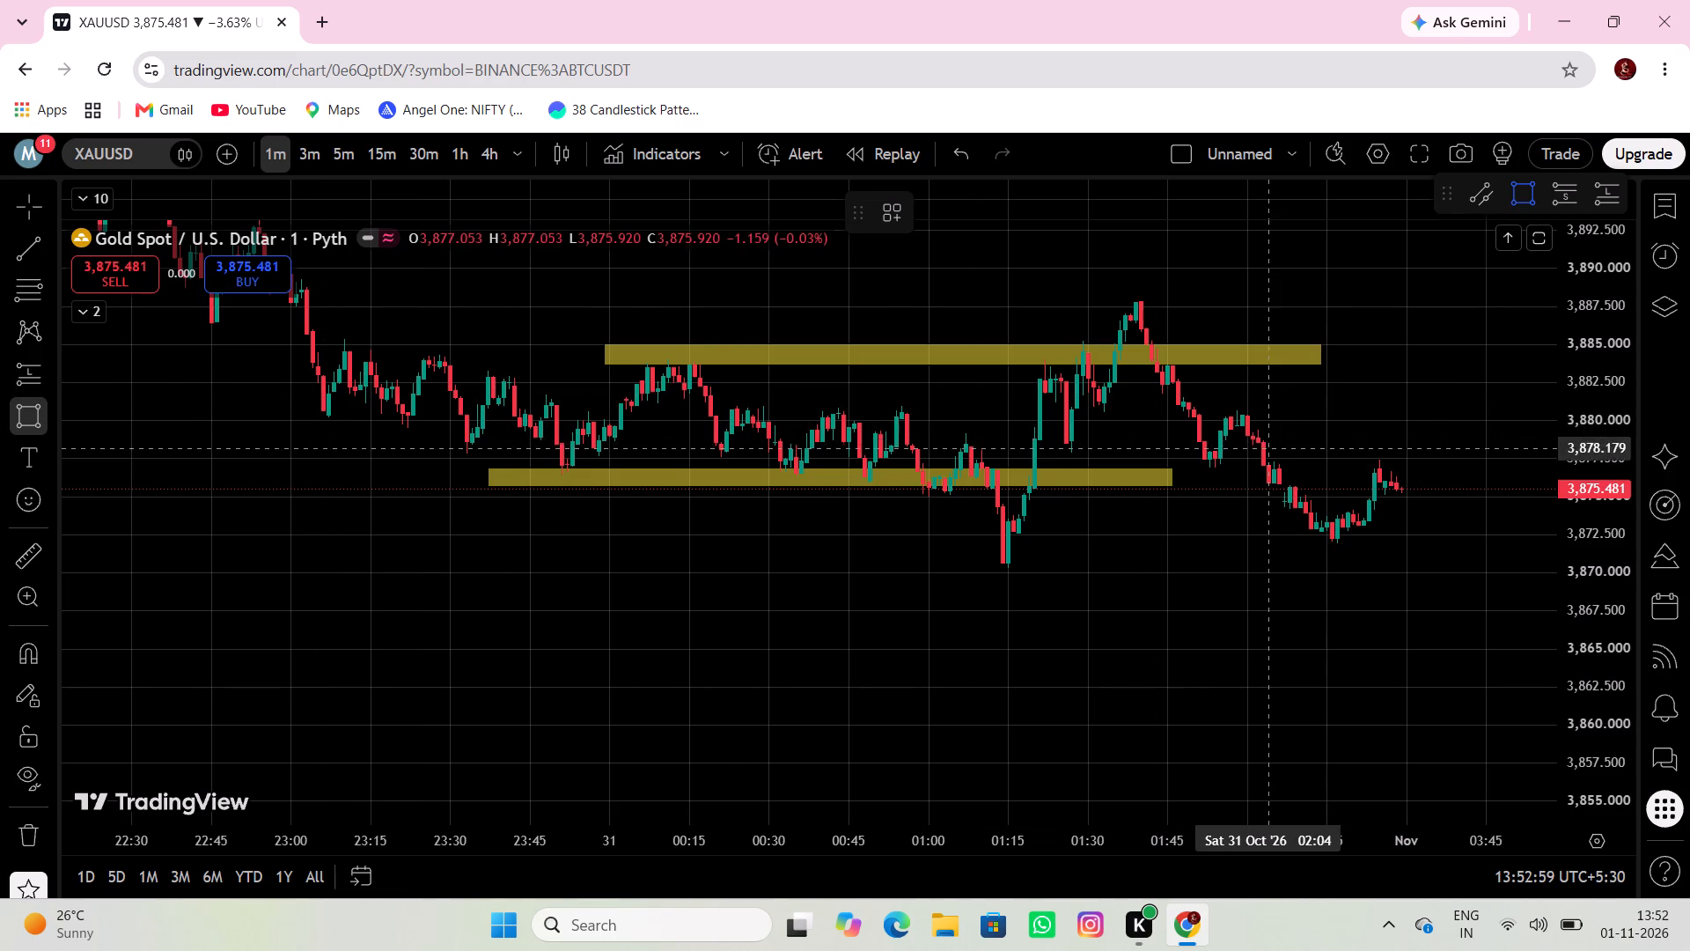
{"action": "left_click", "coordinate": [1247, 408]}
{"action": "left_click", "coordinate": [1458, 428]}
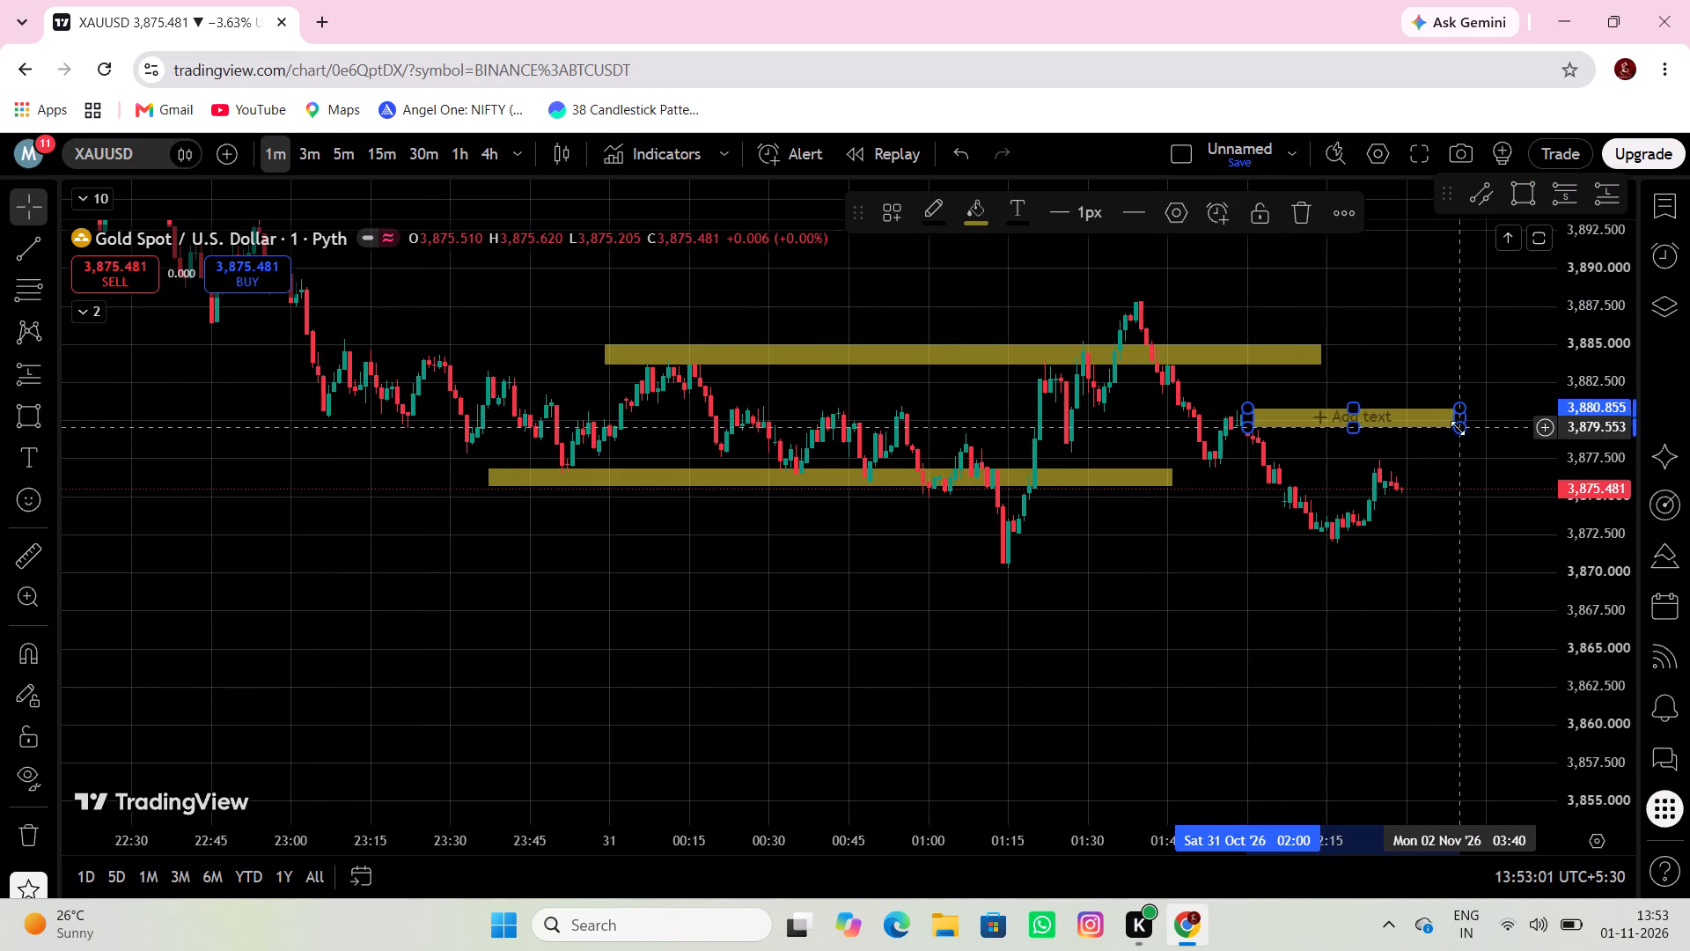
Place a short position at the last candle with entry about 3,875.5, stop about 3,879.6 and target about 3,865.2.
{"action": "left_click_drag", "start_coordinate": [1378, 566], "coordinate": [849, 607]}
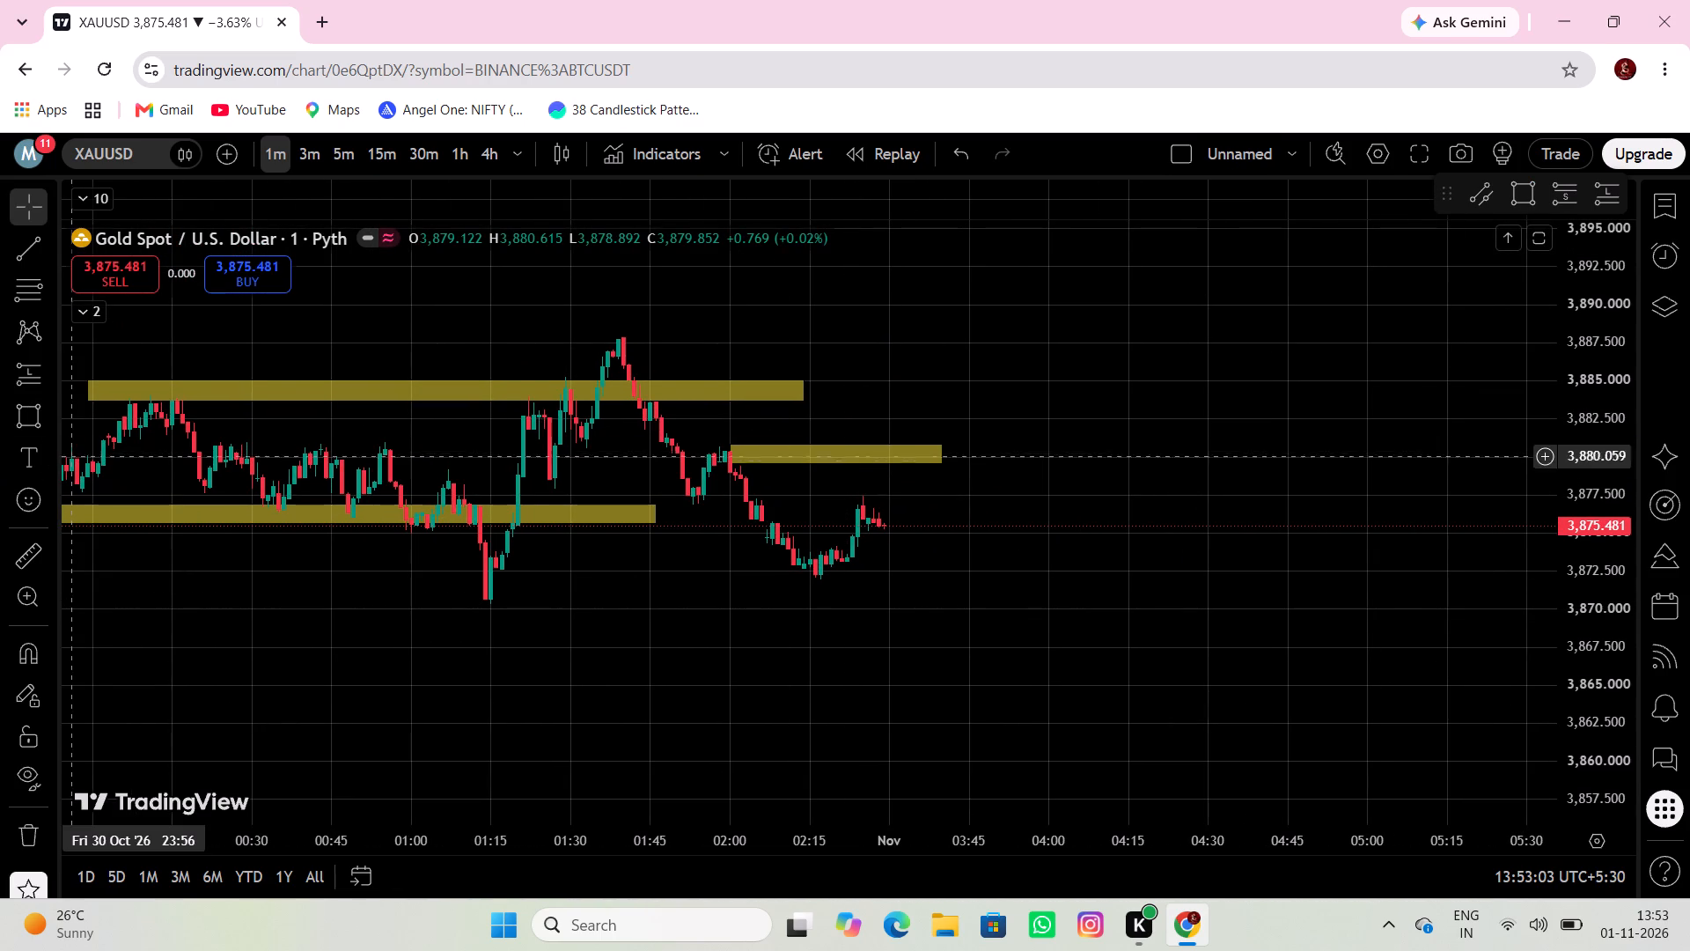
{"action": "left_click", "coordinate": [55, 382]}
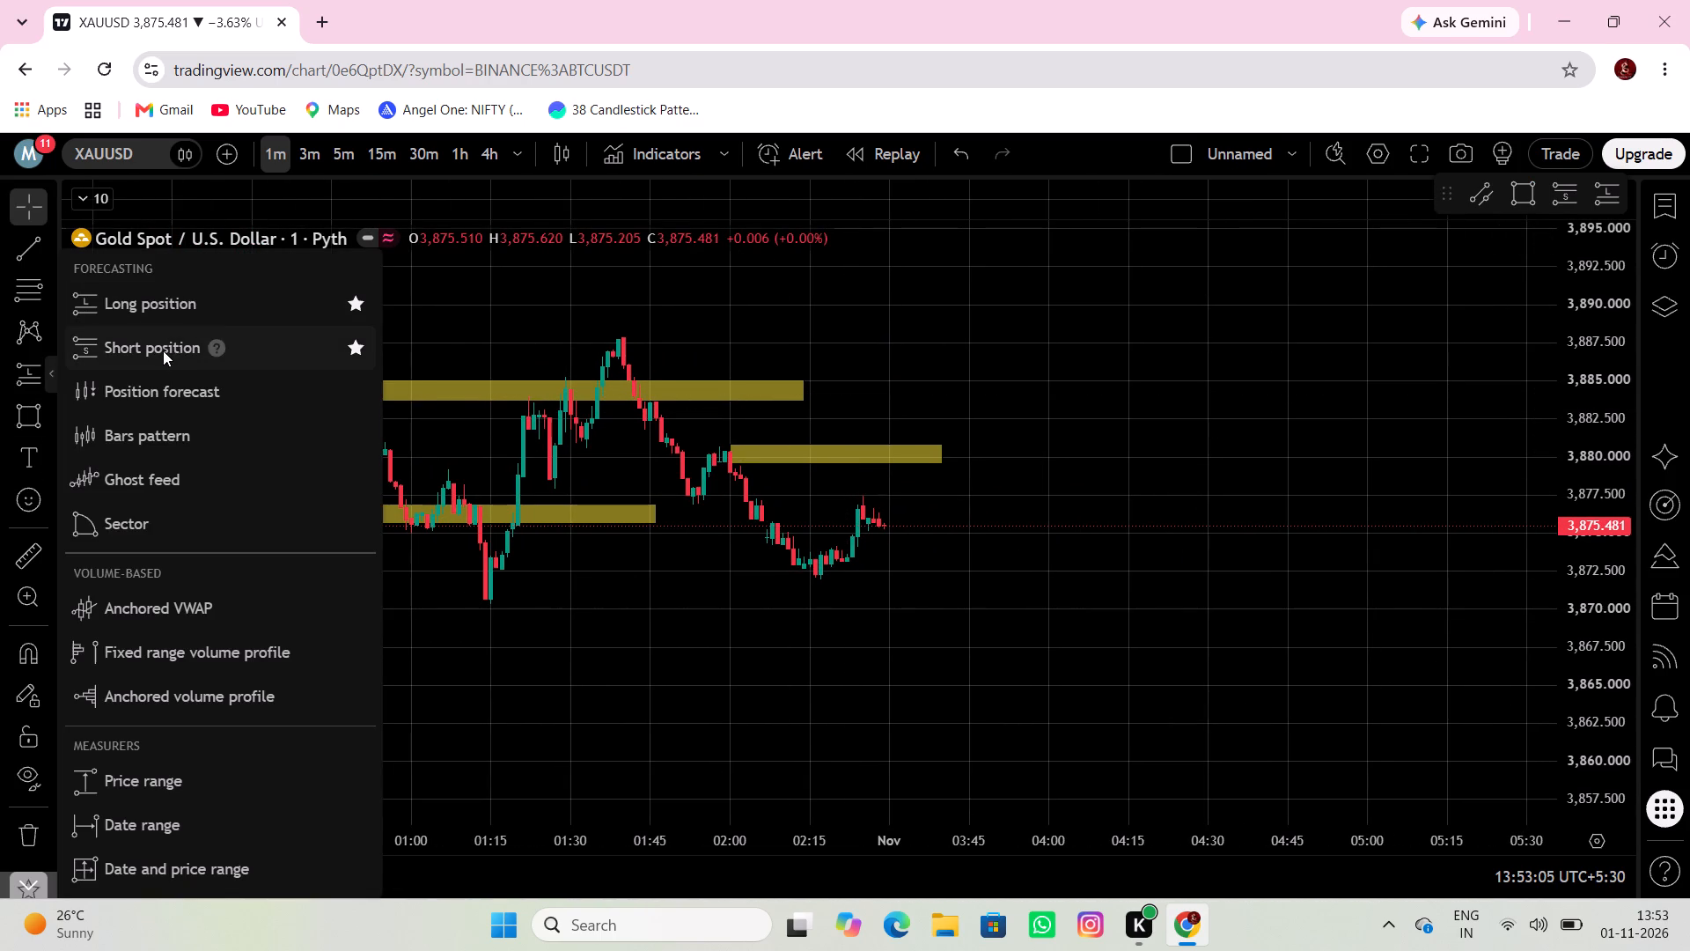
{"action": "left_click", "coordinate": [163, 350]}
{"action": "left_click", "coordinate": [890, 526]}
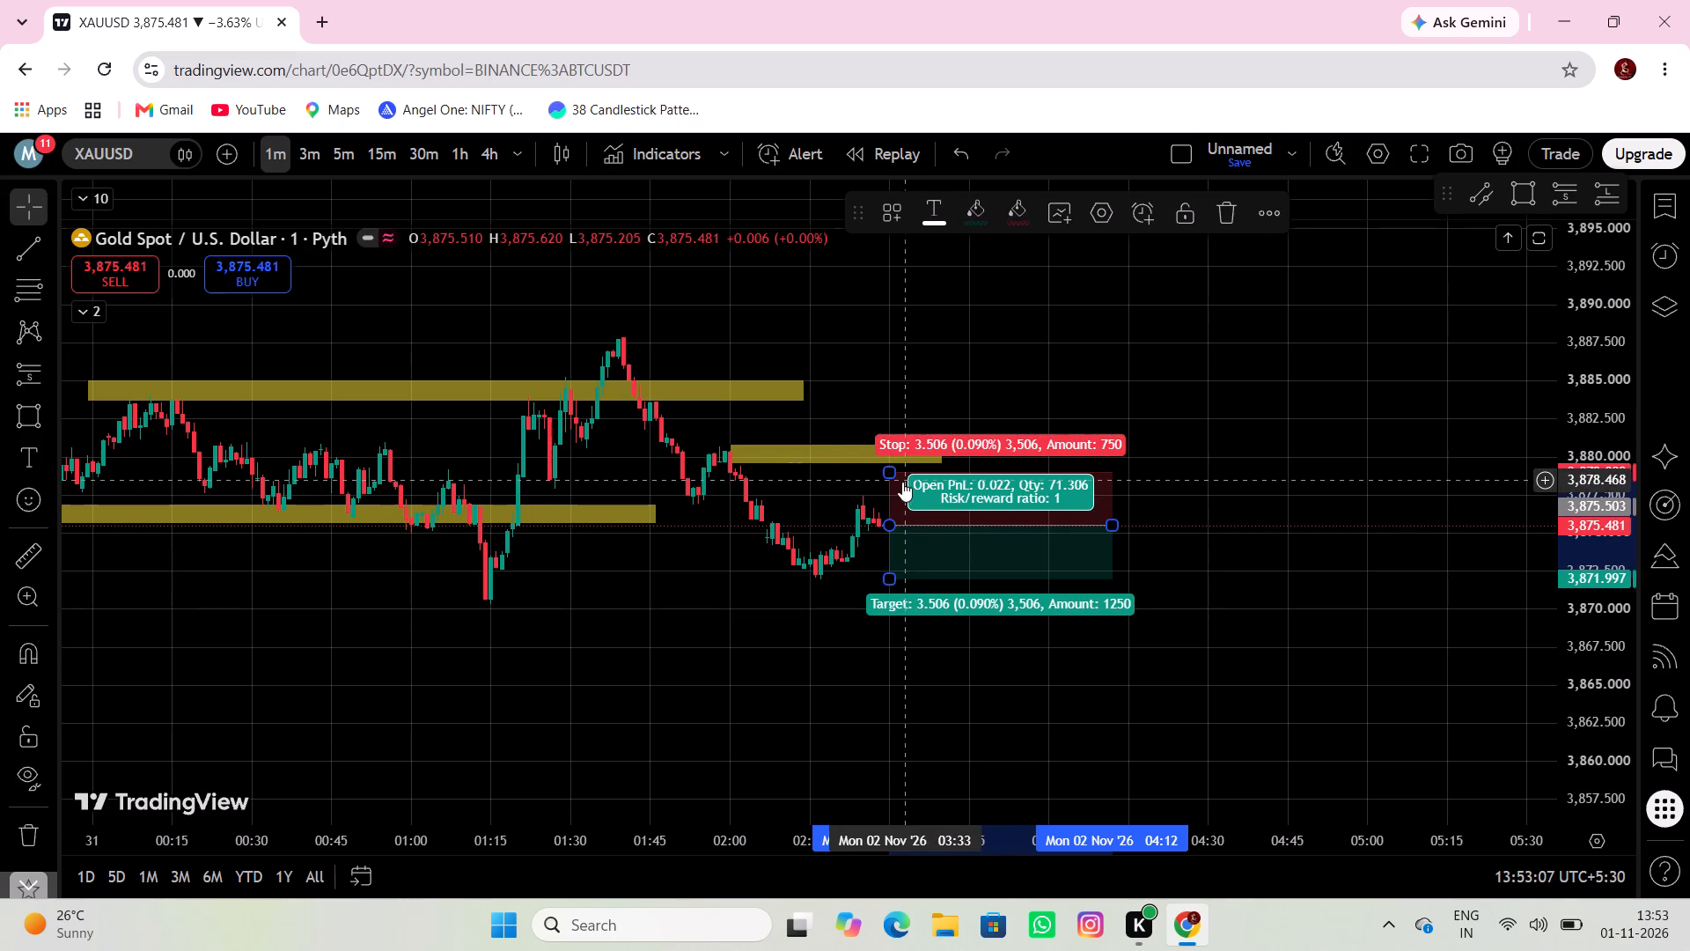
{"action": "left_click_drag", "start_coordinate": [894, 475], "coordinate": [907, 463]}
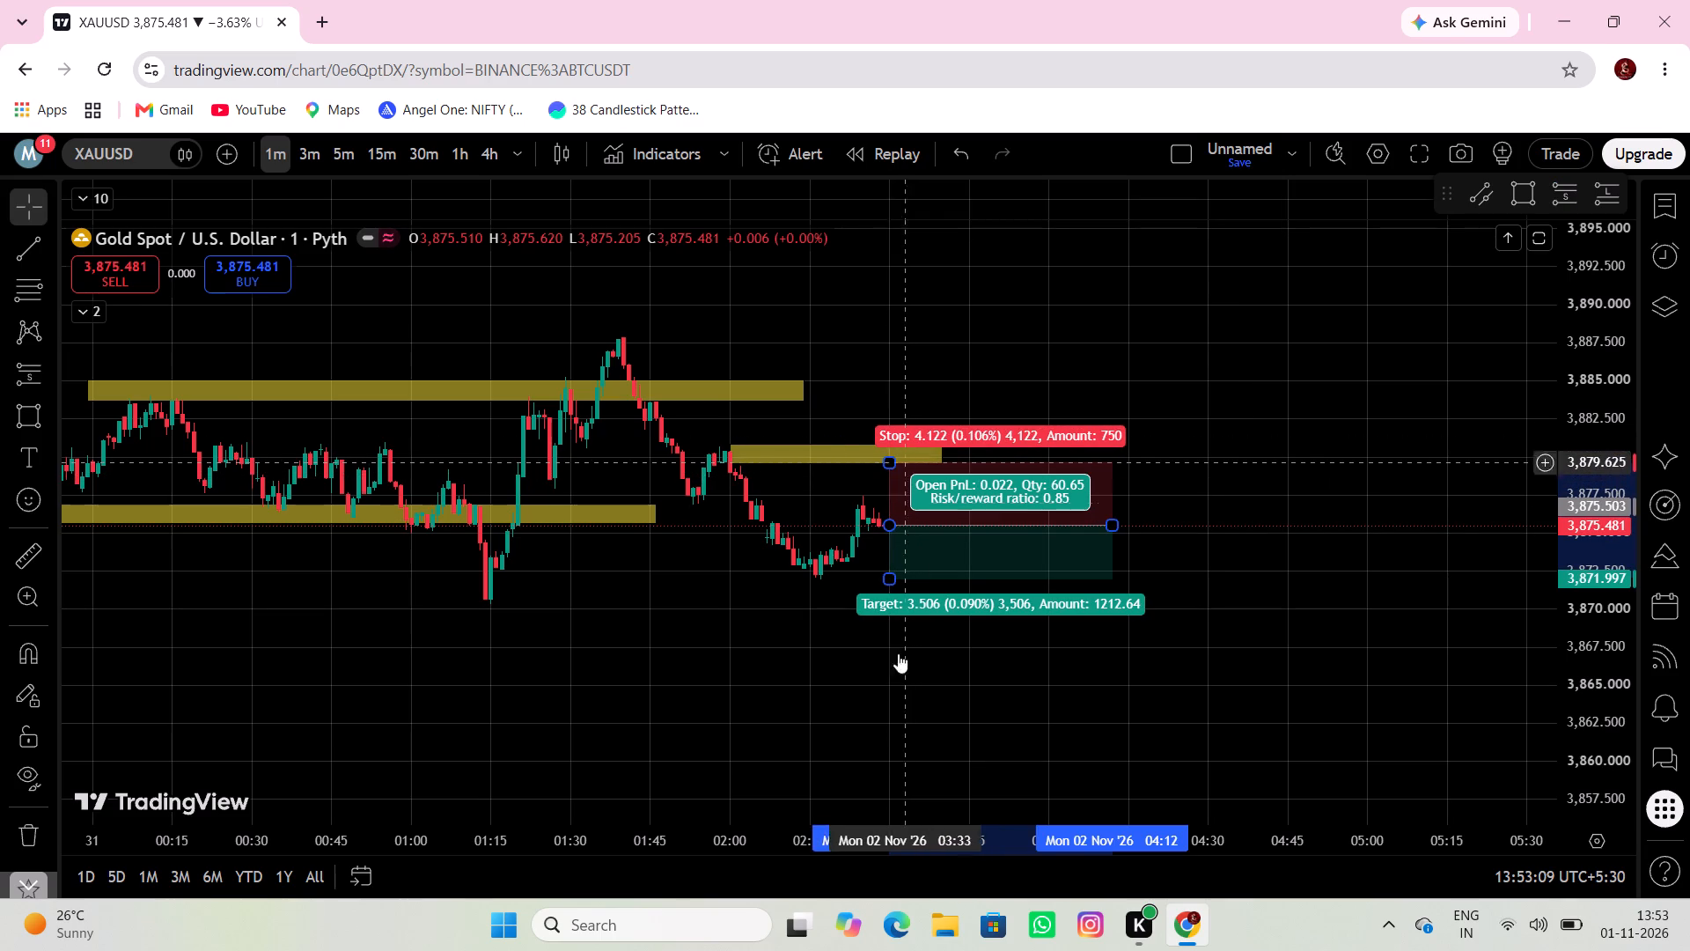
{"action": "left_click_drag", "start_coordinate": [894, 578], "coordinate": [908, 682]}
Mark the 30 Oct resistance zone with a rectangle from about 3,925.4 to 3,923.6, spanning about 19:13 to 22:14.
{"action": "left_click_drag", "start_coordinate": [625, 684], "coordinate": [860, 646]}
{"action": "scroll", "coordinate": [868, 640], "scroll_direction": "down", "scroll_amount": 4}
{"action": "left_click_drag", "start_coordinate": [648, 535], "coordinate": [1105, 757]}
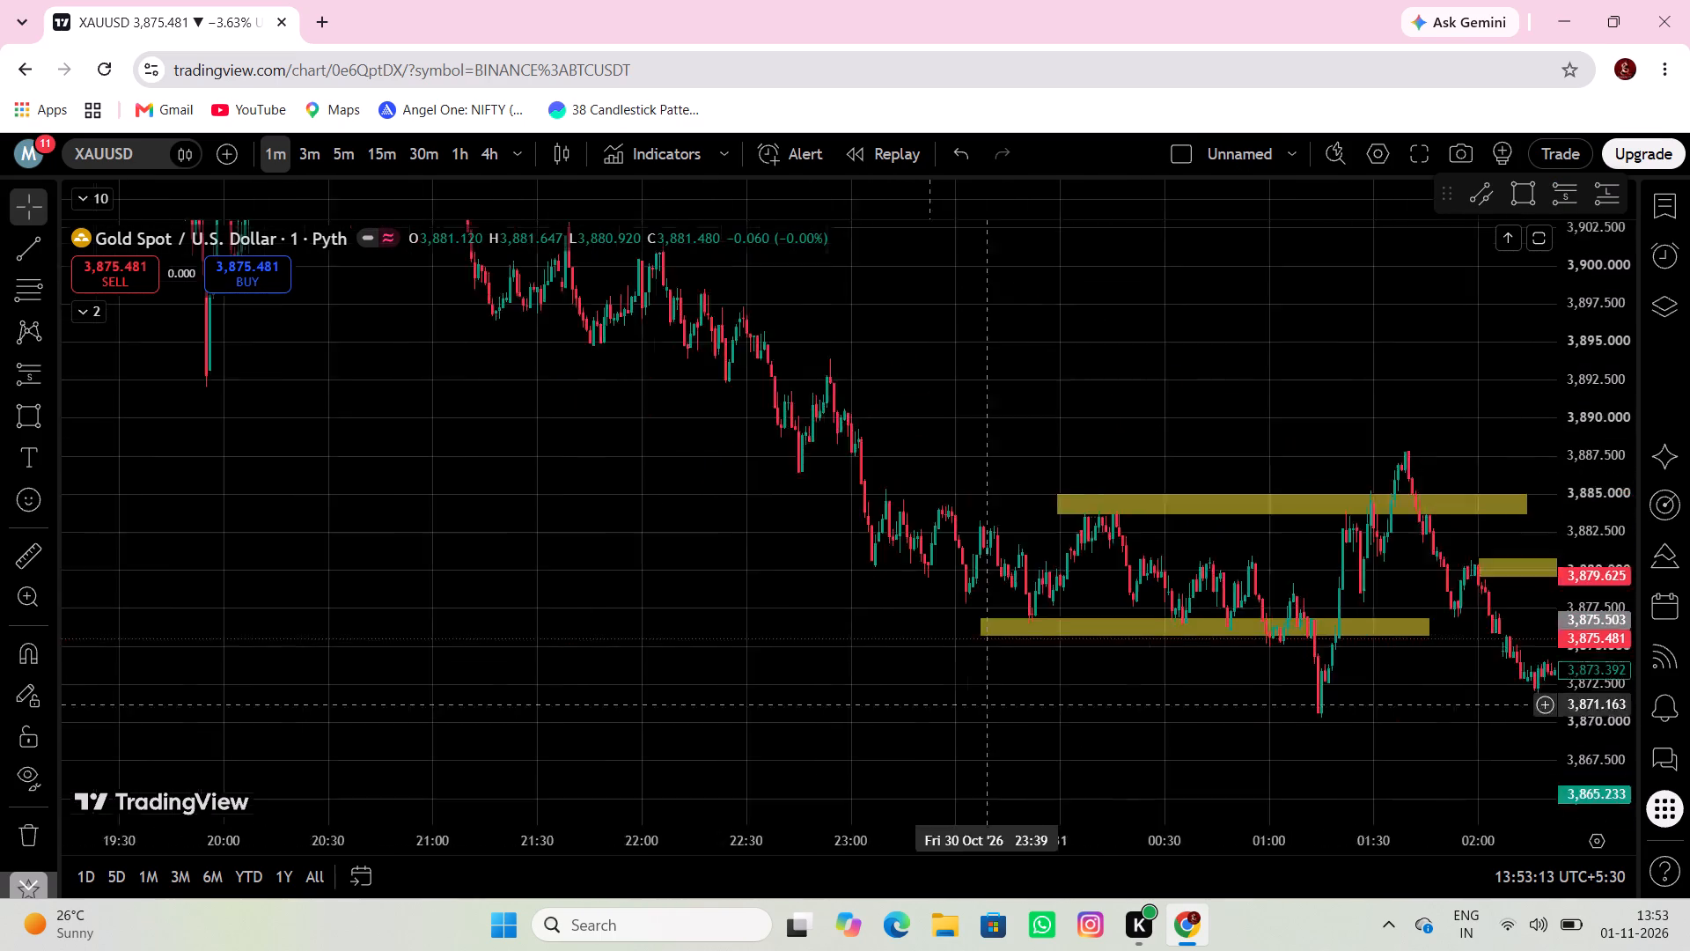
{"action": "left_click_drag", "start_coordinate": [1105, 757], "coordinate": [1115, 764]}
{"action": "scroll", "coordinate": [1605, 440], "scroll_direction": "down", "scroll_amount": 18}
{"action": "scroll", "coordinate": [668, 616], "scroll_direction": "down", "scroll_amount": 7}
{"action": "left_click_drag", "start_coordinate": [664, 542], "coordinate": [568, 791]}
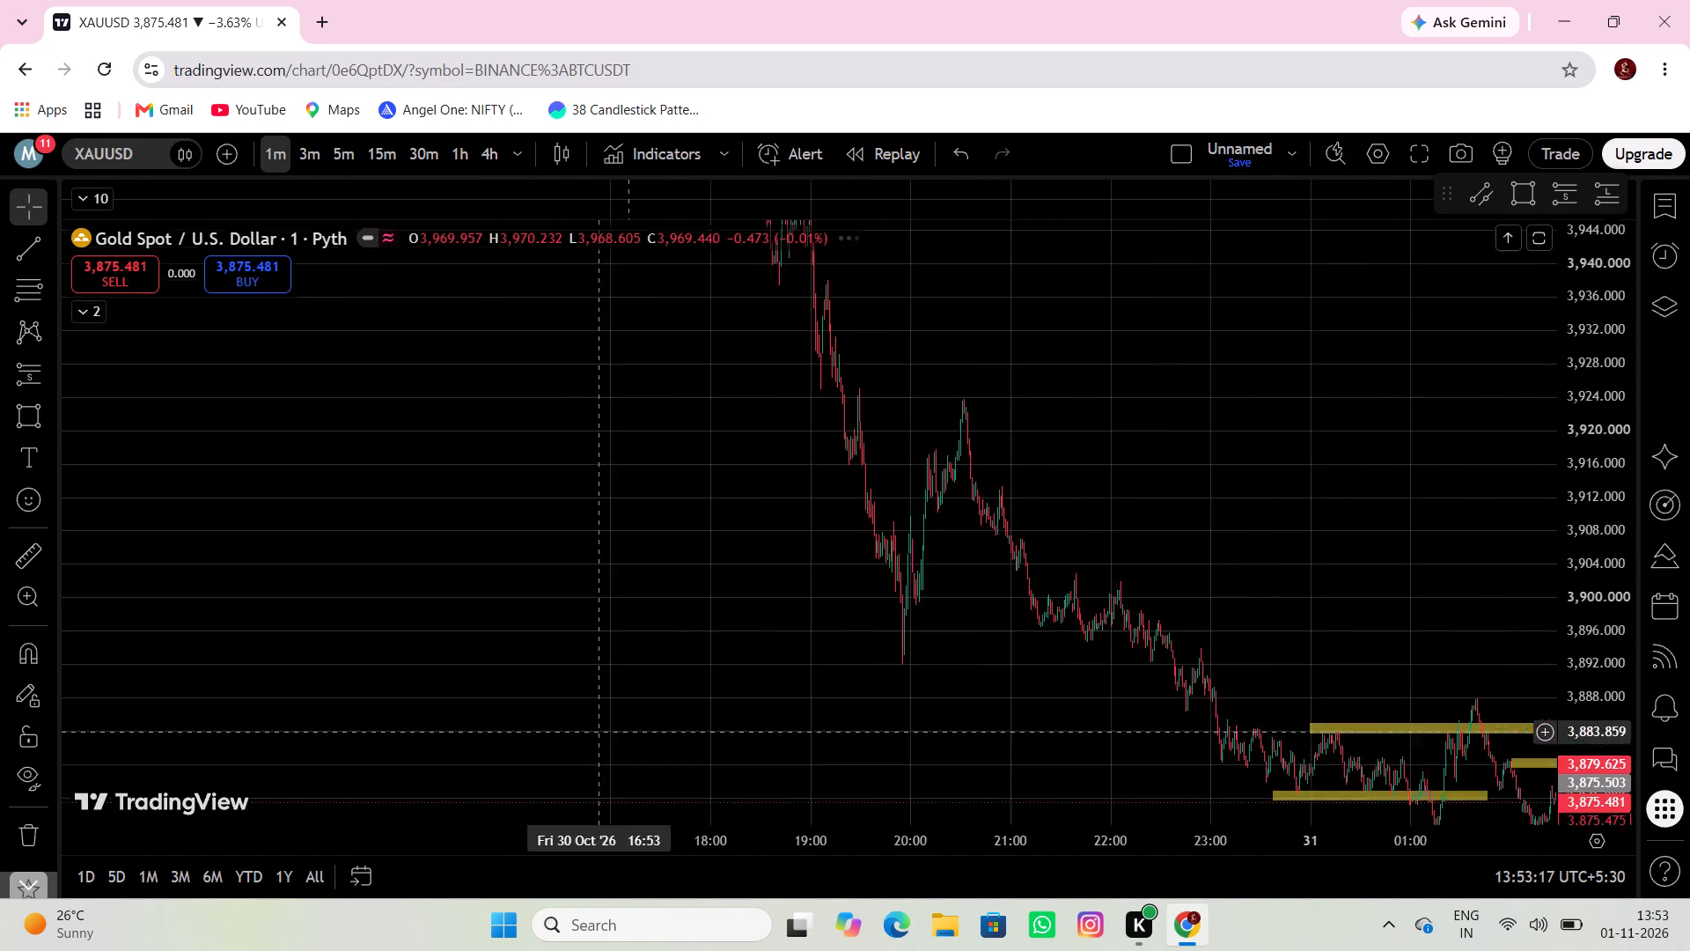
{"action": "left_click_drag", "start_coordinate": [568, 791], "coordinate": [565, 794]}
{"action": "scroll", "coordinate": [567, 566], "scroll_direction": "up", "scroll_amount": 7}
{"action": "left_click_drag", "start_coordinate": [709, 551], "coordinate": [1028, 519]}
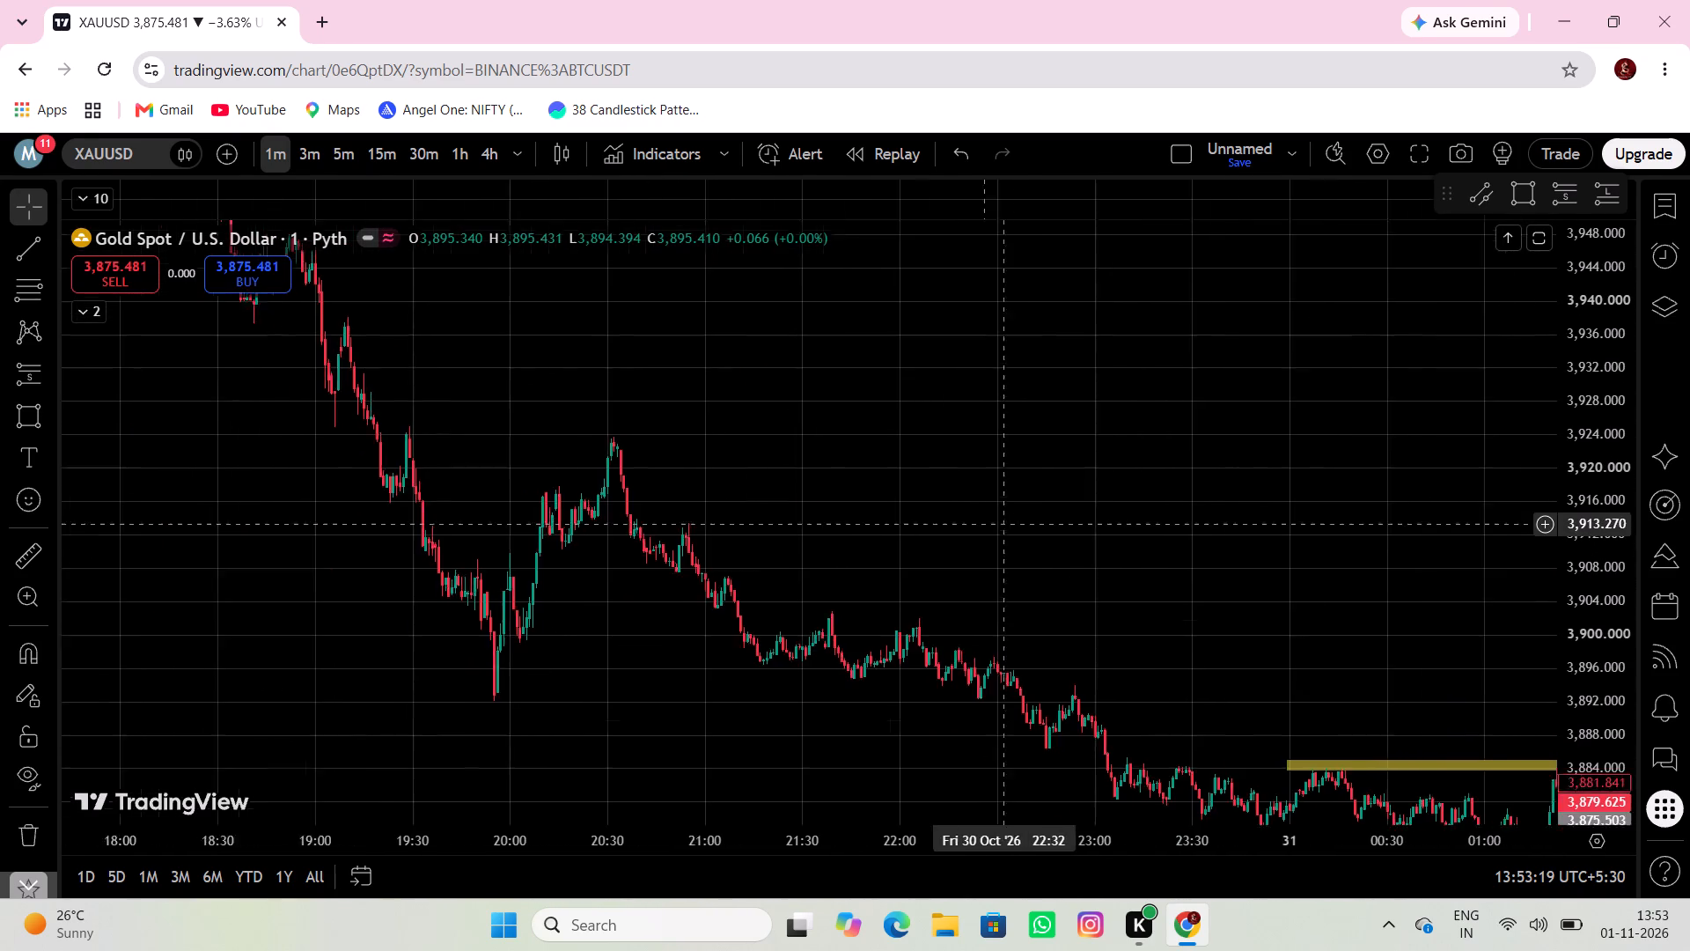
{"action": "left_click_drag", "start_coordinate": [1028, 519], "coordinate": [1008, 520]}
{"action": "left_click", "coordinate": [4, 417]}
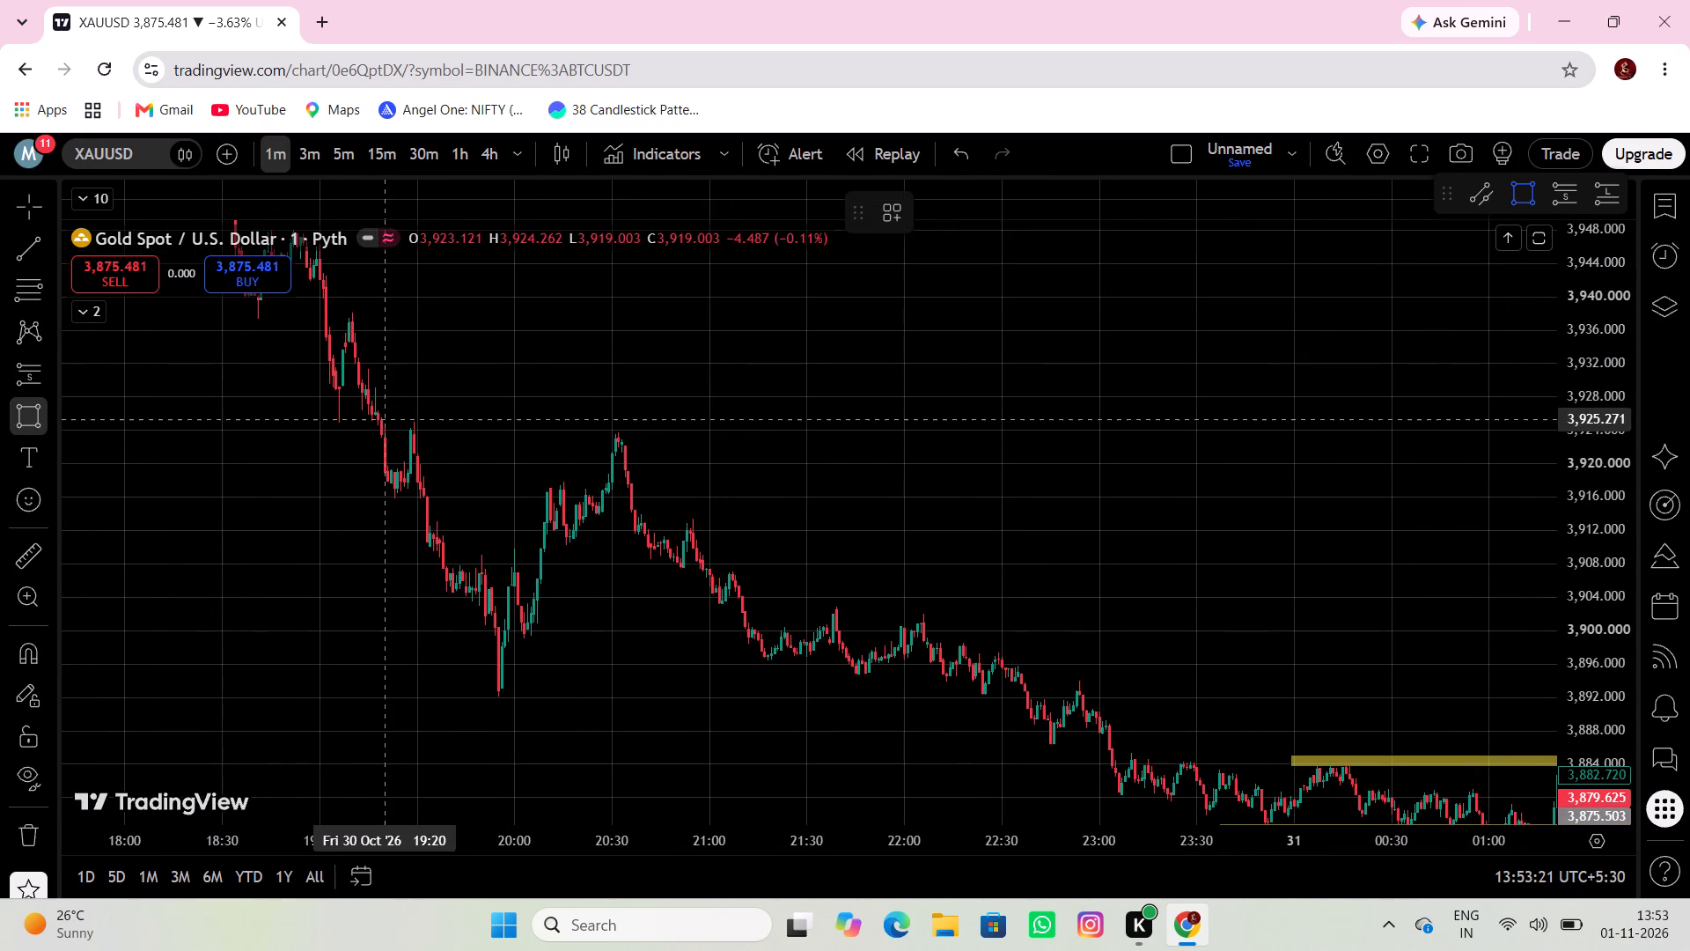
{"action": "left_click", "coordinate": [386, 420]}
{"action": "left_click", "coordinate": [951, 434]}
Extend the 30 Oct resistance rectangle's start back to about 19:13, with its upper edge at about 3,925.4.
{"action": "left_click_drag", "start_coordinate": [720, 543], "coordinate": [721, 543]}
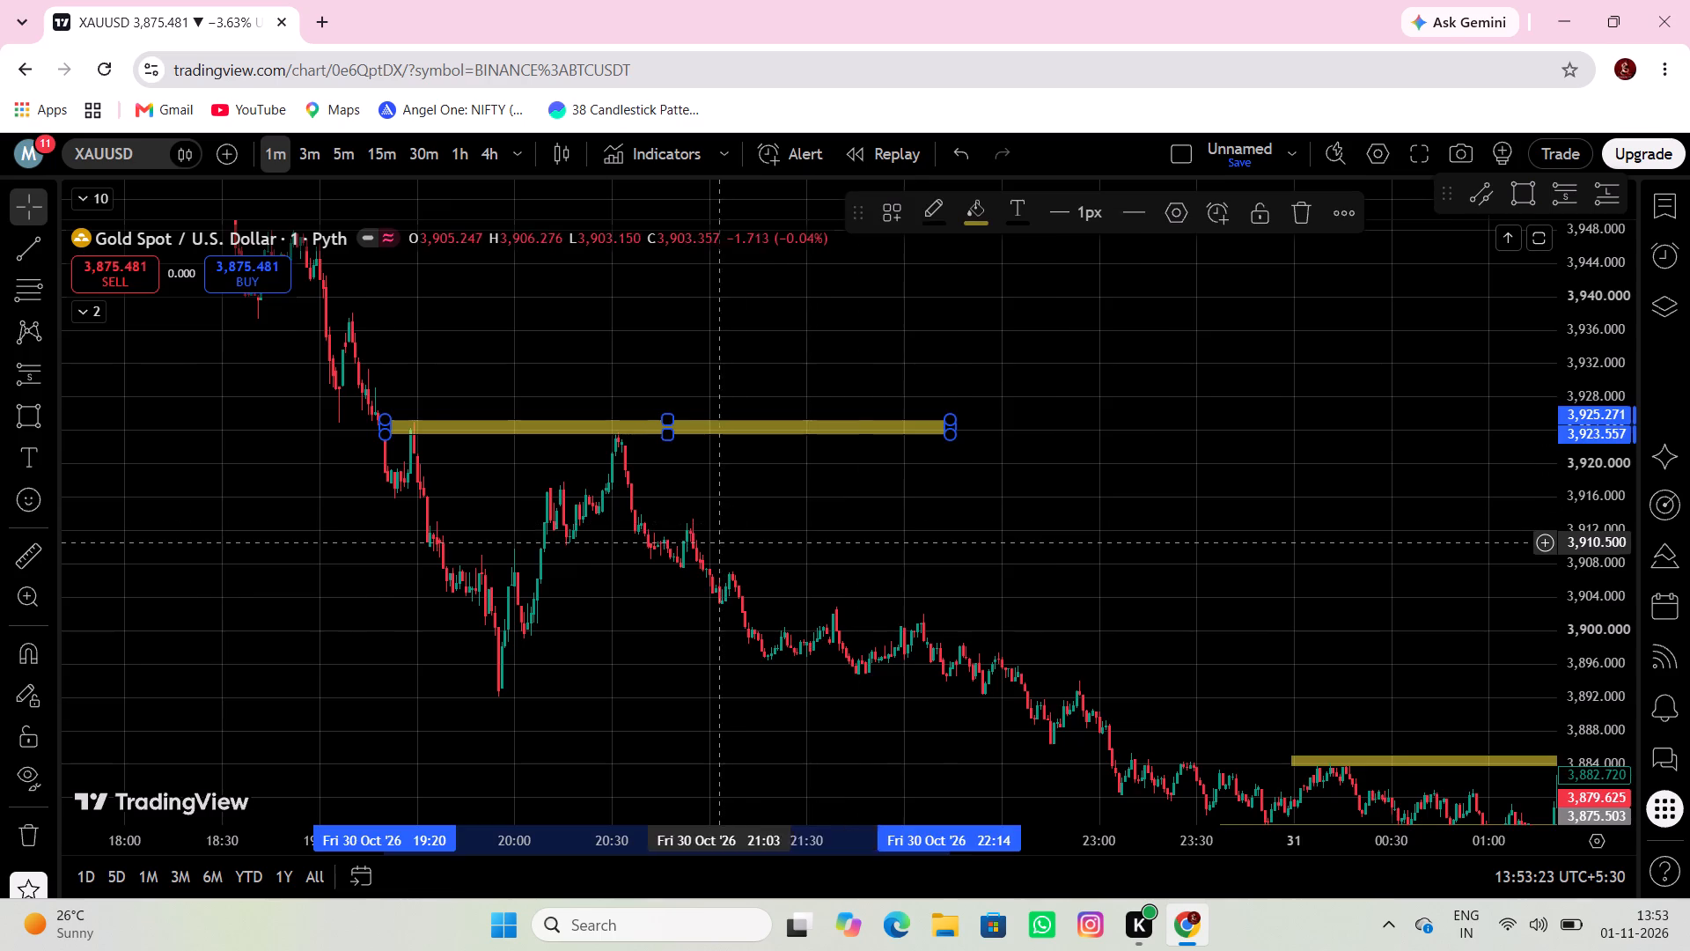
{"action": "left_click_drag", "start_coordinate": [721, 543], "coordinate": [785, 533]}
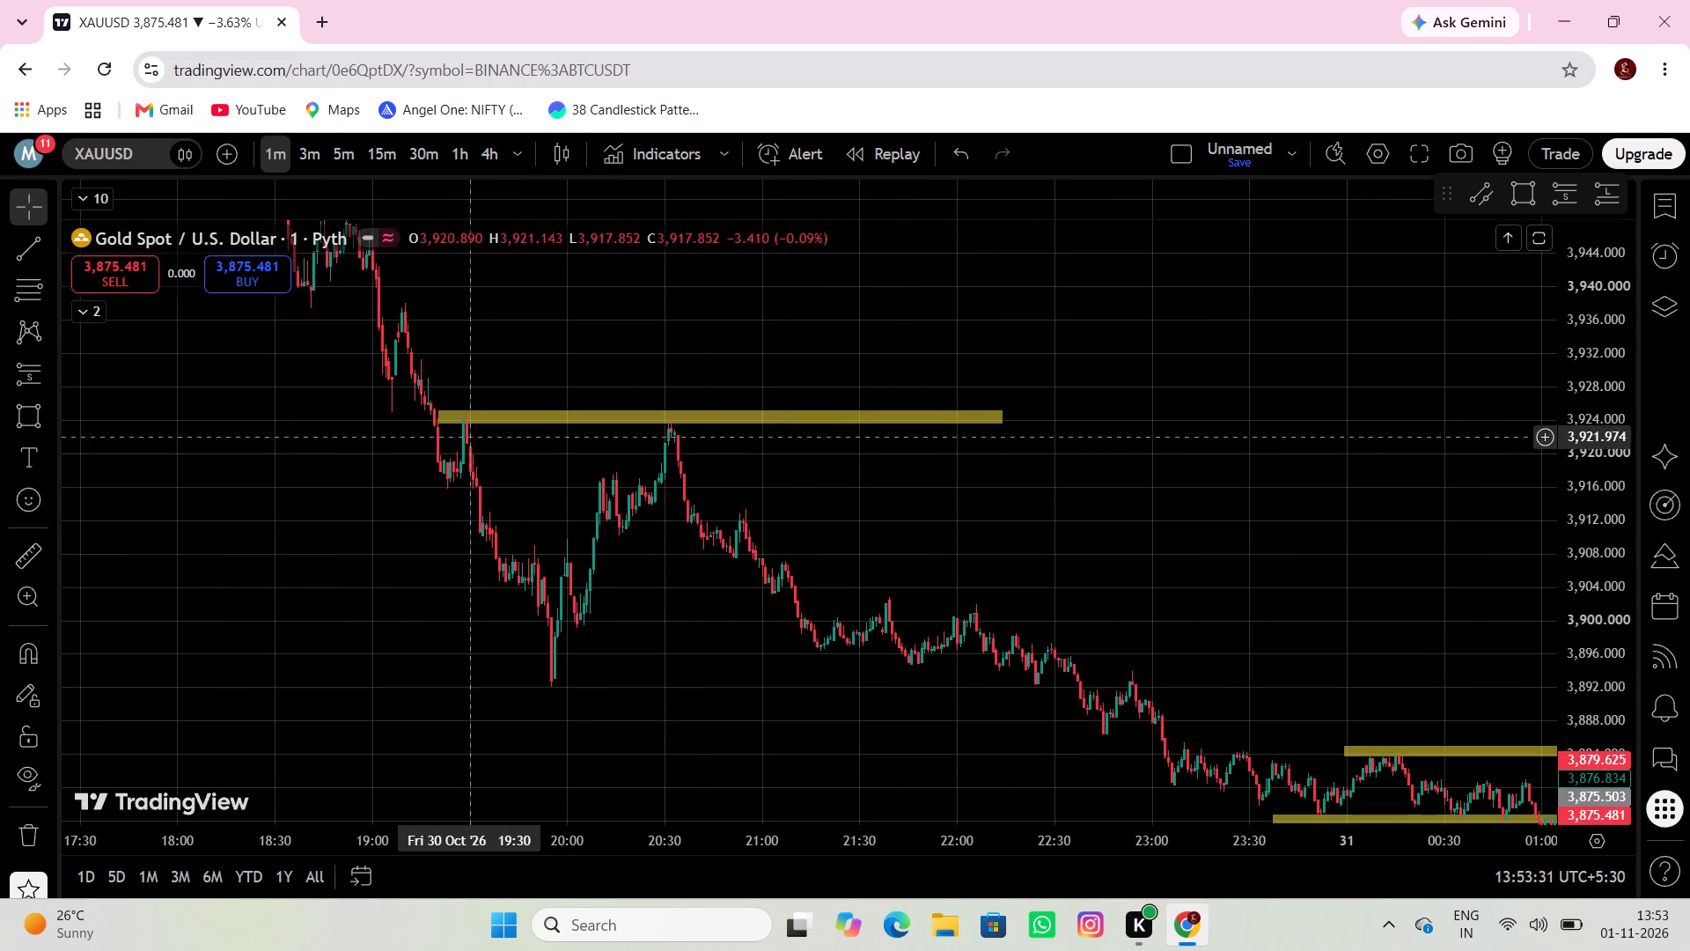
{"action": "left_click_drag", "start_coordinate": [445, 414], "coordinate": [416, 409]}
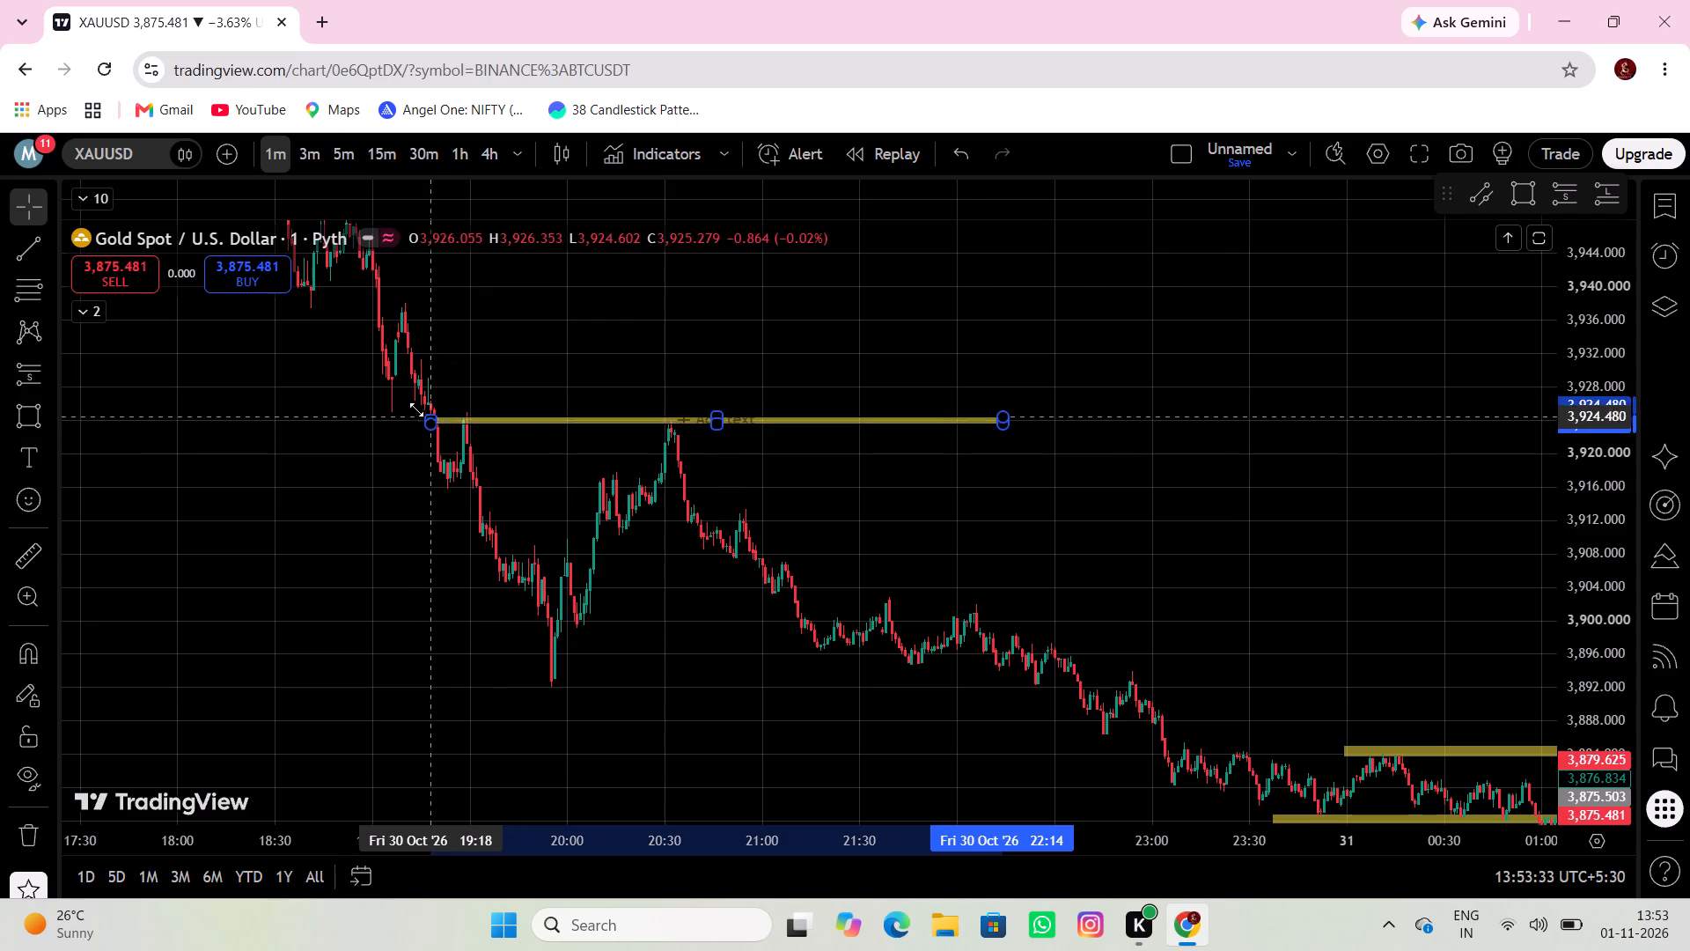
{"action": "left_click_drag", "start_coordinate": [416, 409], "coordinate": [414, 409]}
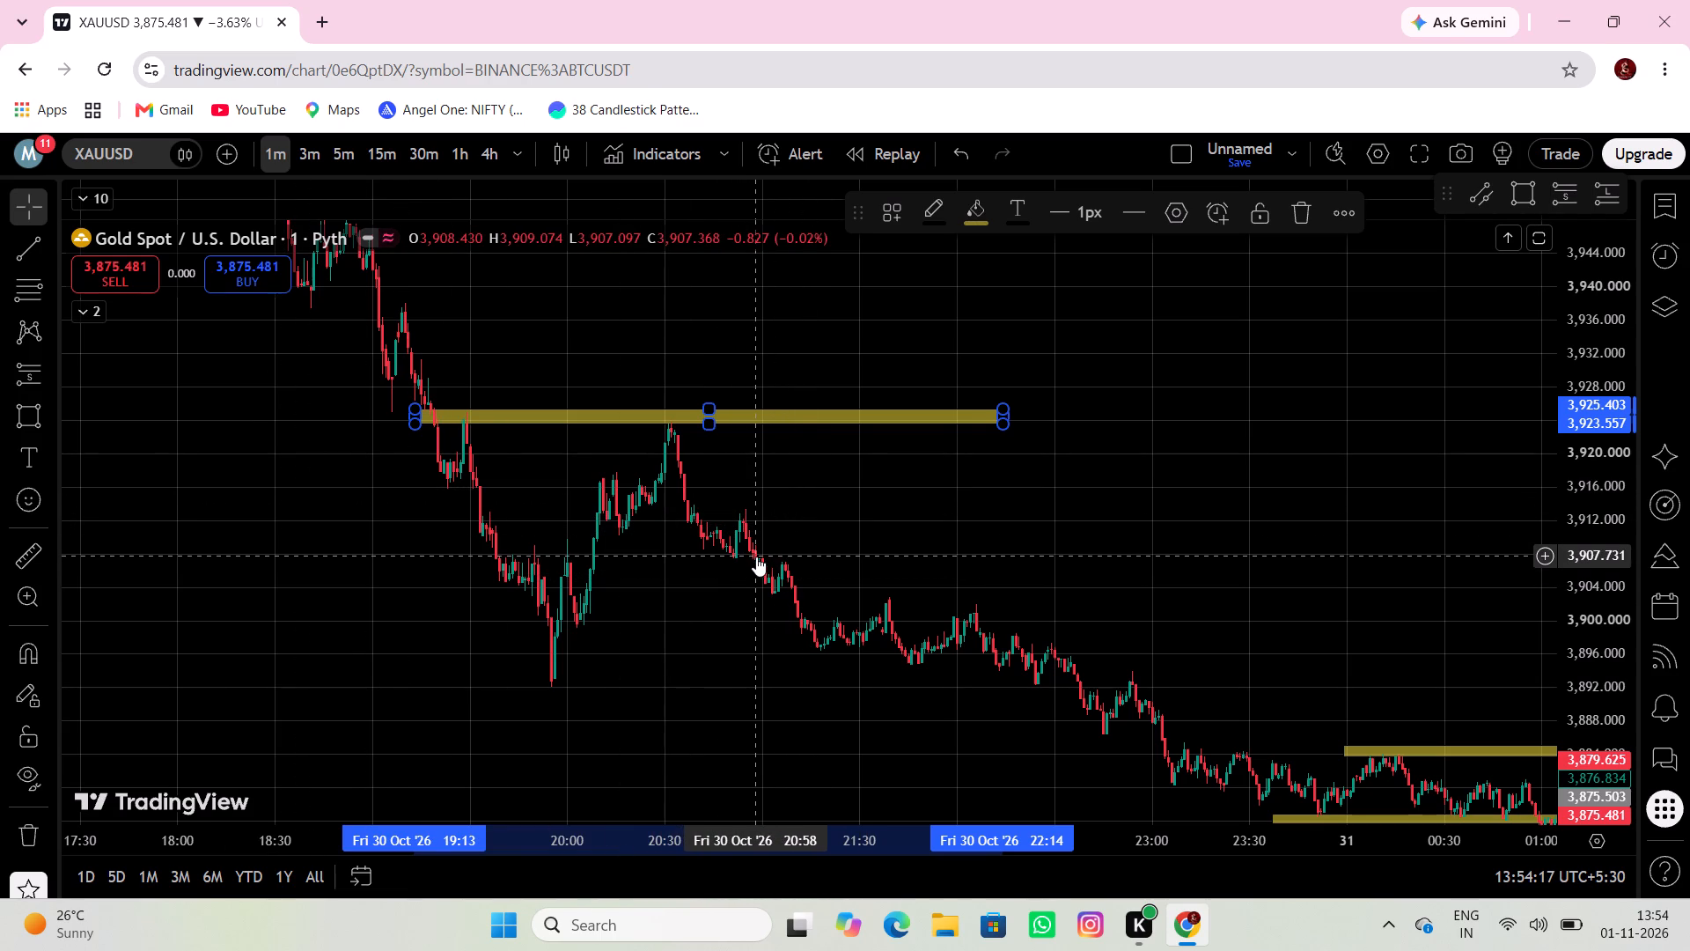
Mark the support zone at the 30 Oct swing low with a rectangle from about 3,893.9 to 3,892.8, spanning about 19:31 to 22:25.
{"action": "scroll", "coordinate": [802, 542], "scroll_direction": "down", "scroll_amount": 3}
{"action": "scroll", "coordinate": [786, 515], "scroll_direction": "up", "scroll_amount": 4}
{"action": "left_click_drag", "start_coordinate": [789, 527], "coordinate": [807, 525]}
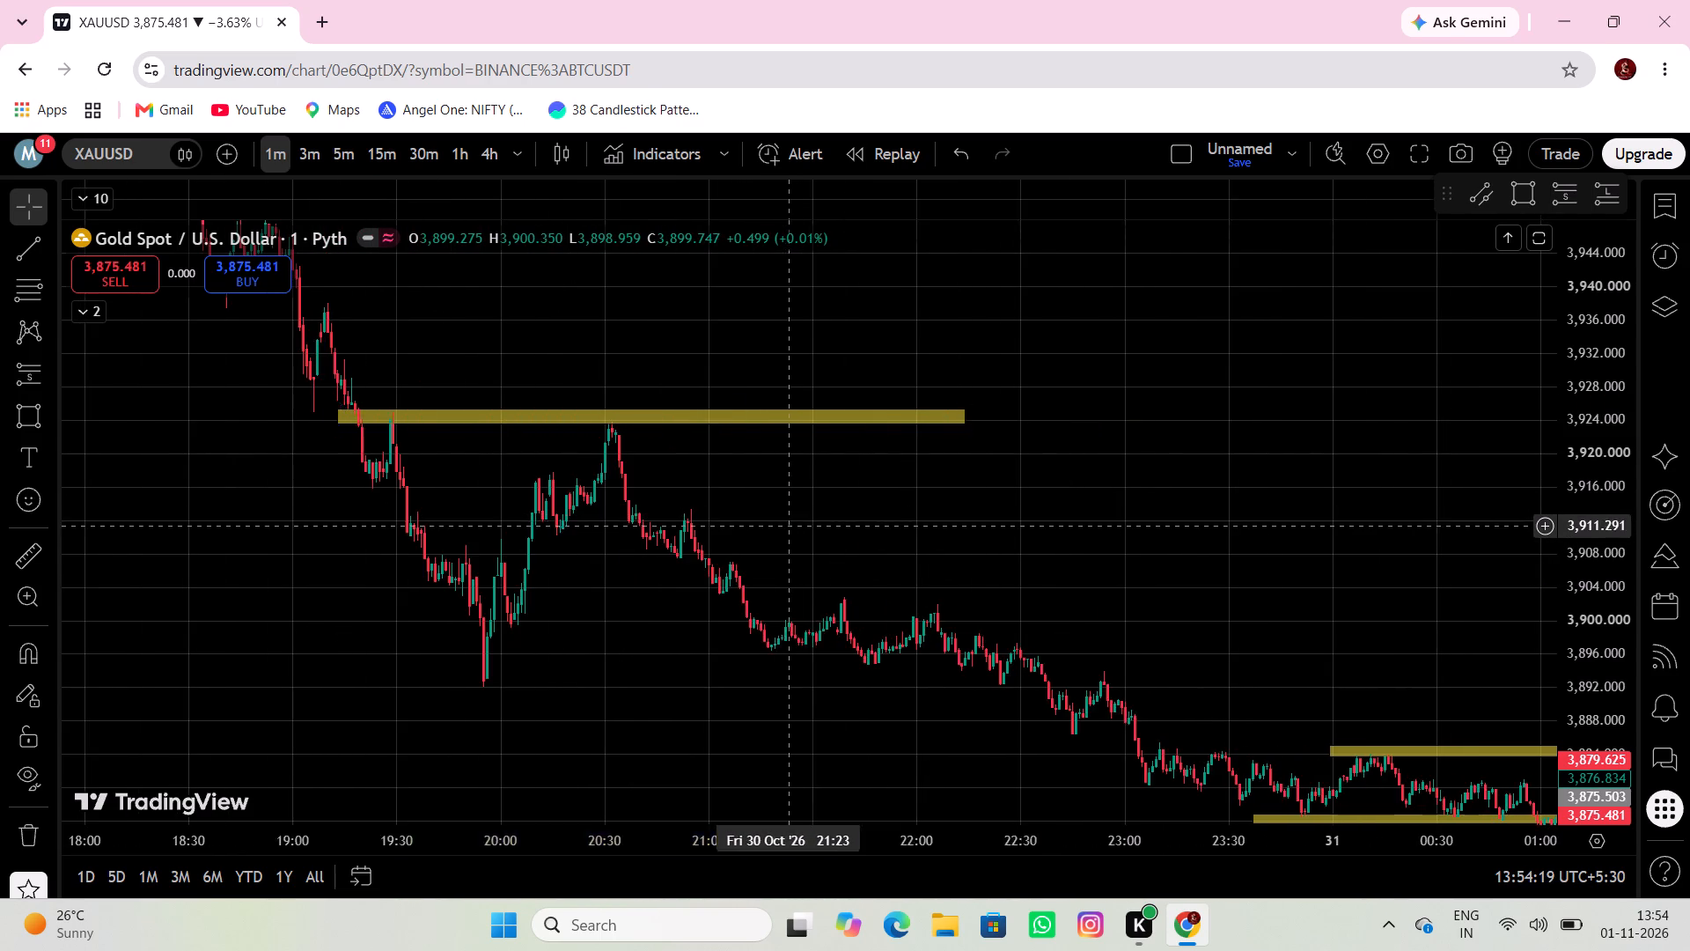
{"action": "left_click_drag", "start_coordinate": [807, 525], "coordinate": [1106, 448]}
{"action": "left_click", "coordinate": [29, 406]}
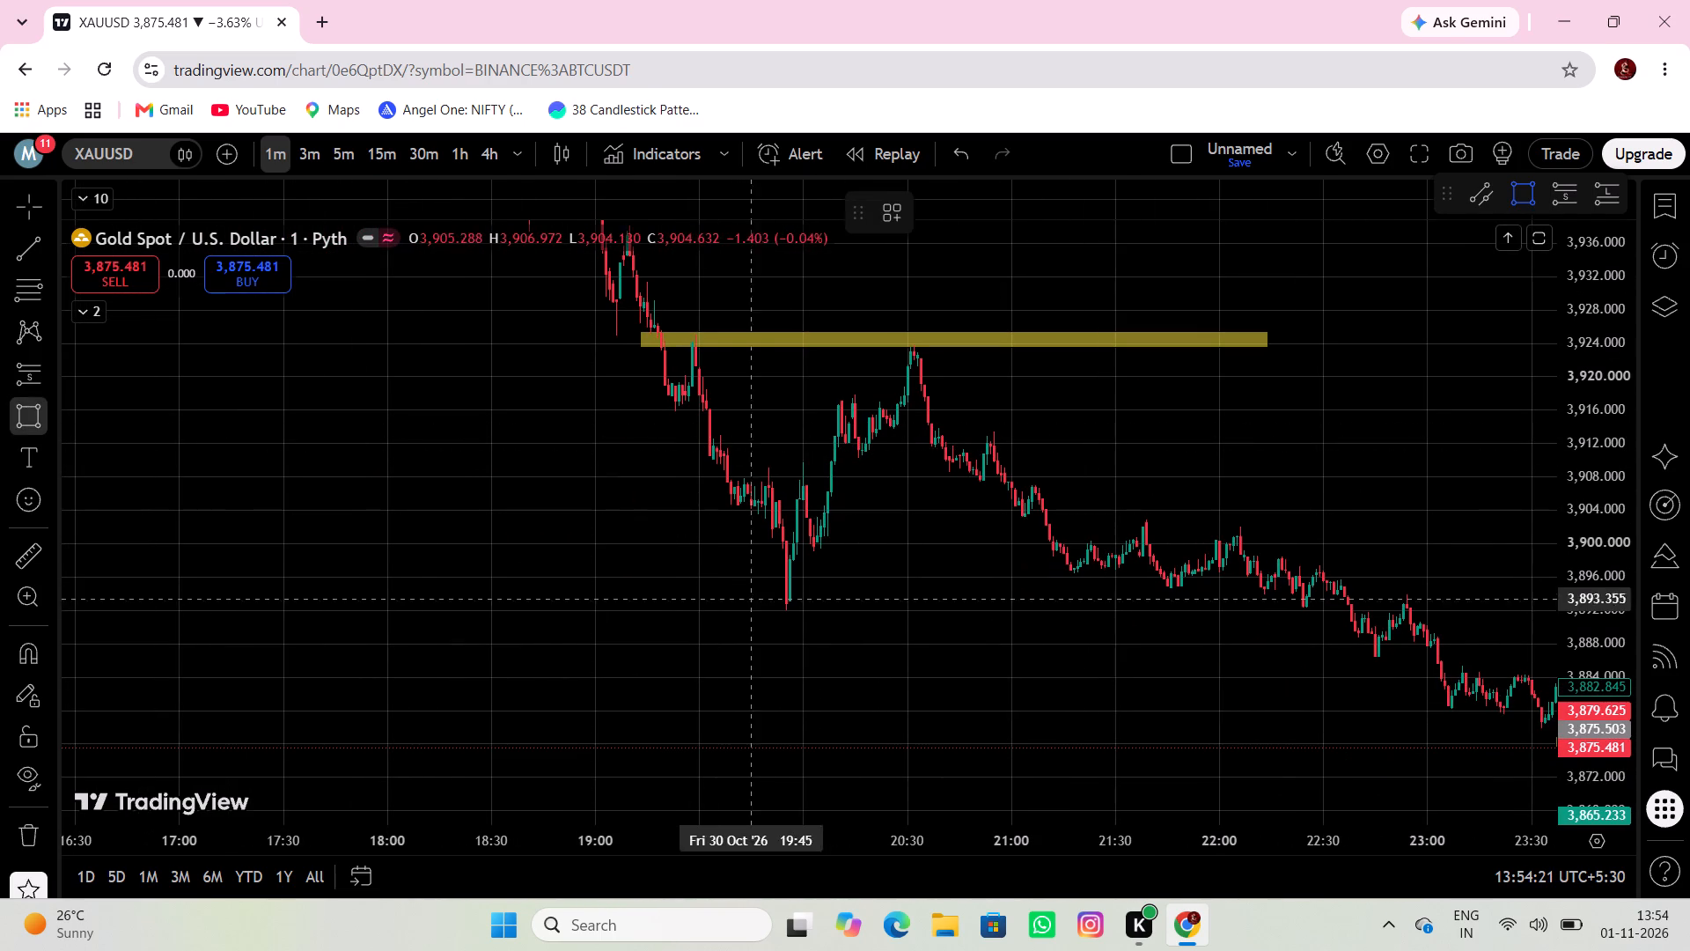
{"action": "left_click", "coordinate": [704, 594]}
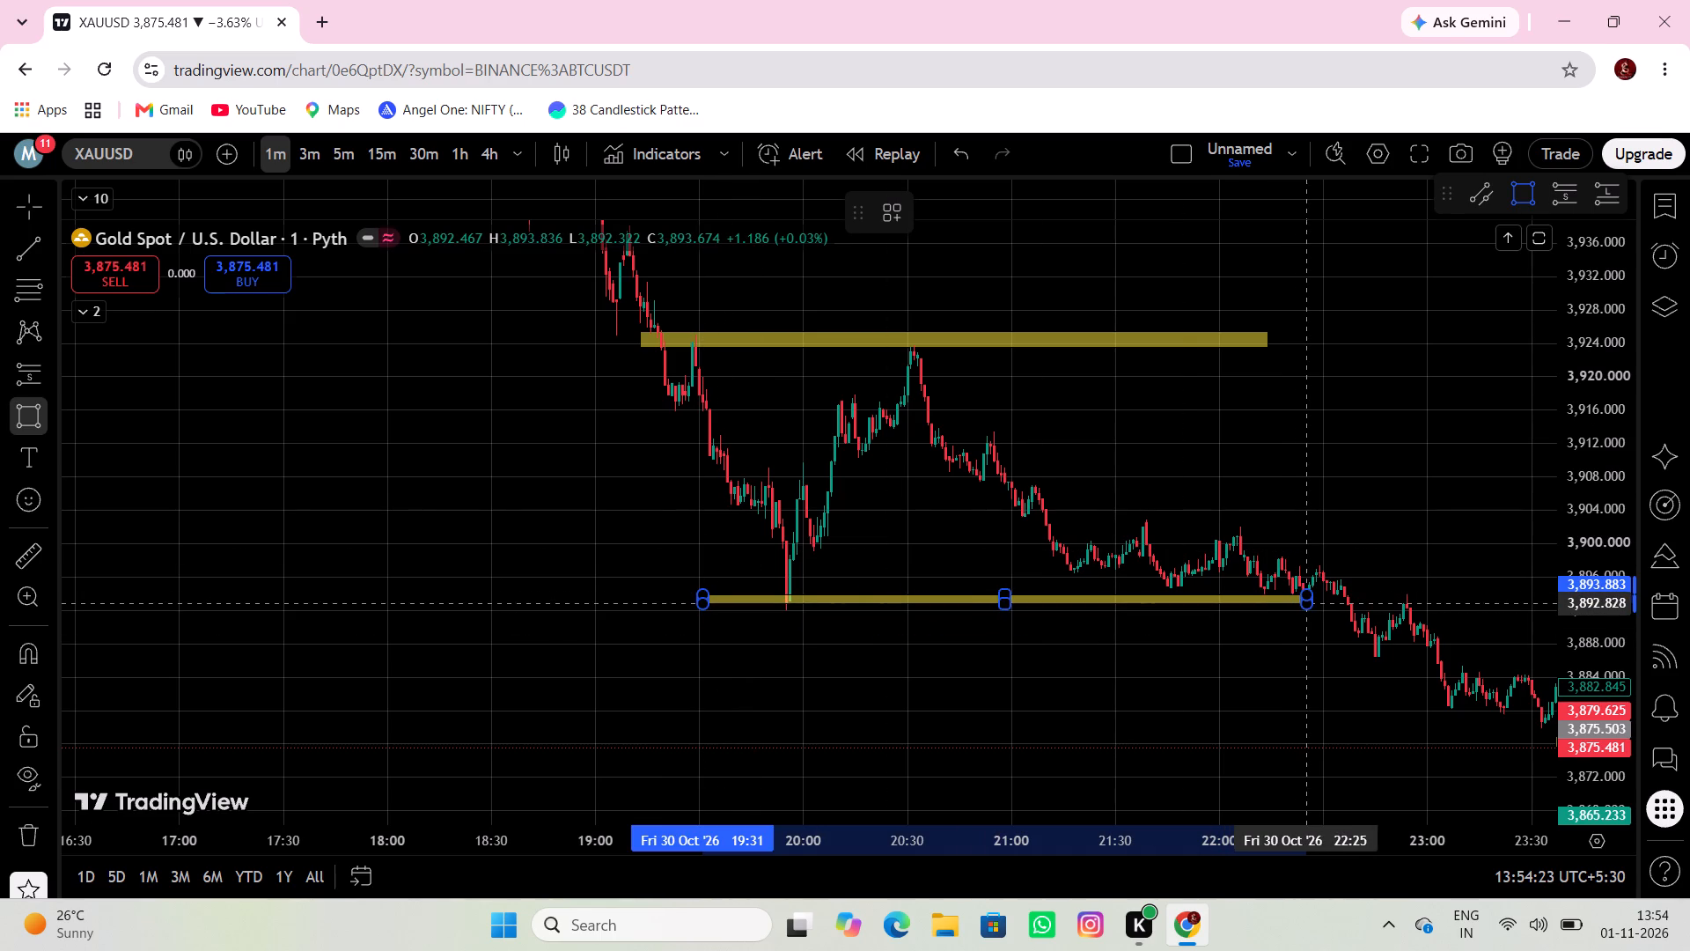
{"action": "left_click", "coordinate": [1306, 604]}
Enlarge the 30 Oct support rectangle down to about 3,891.3 and extend its end to 22:38.
{"action": "left_click_drag", "start_coordinate": [1209, 691], "coordinate": [1091, 599]}
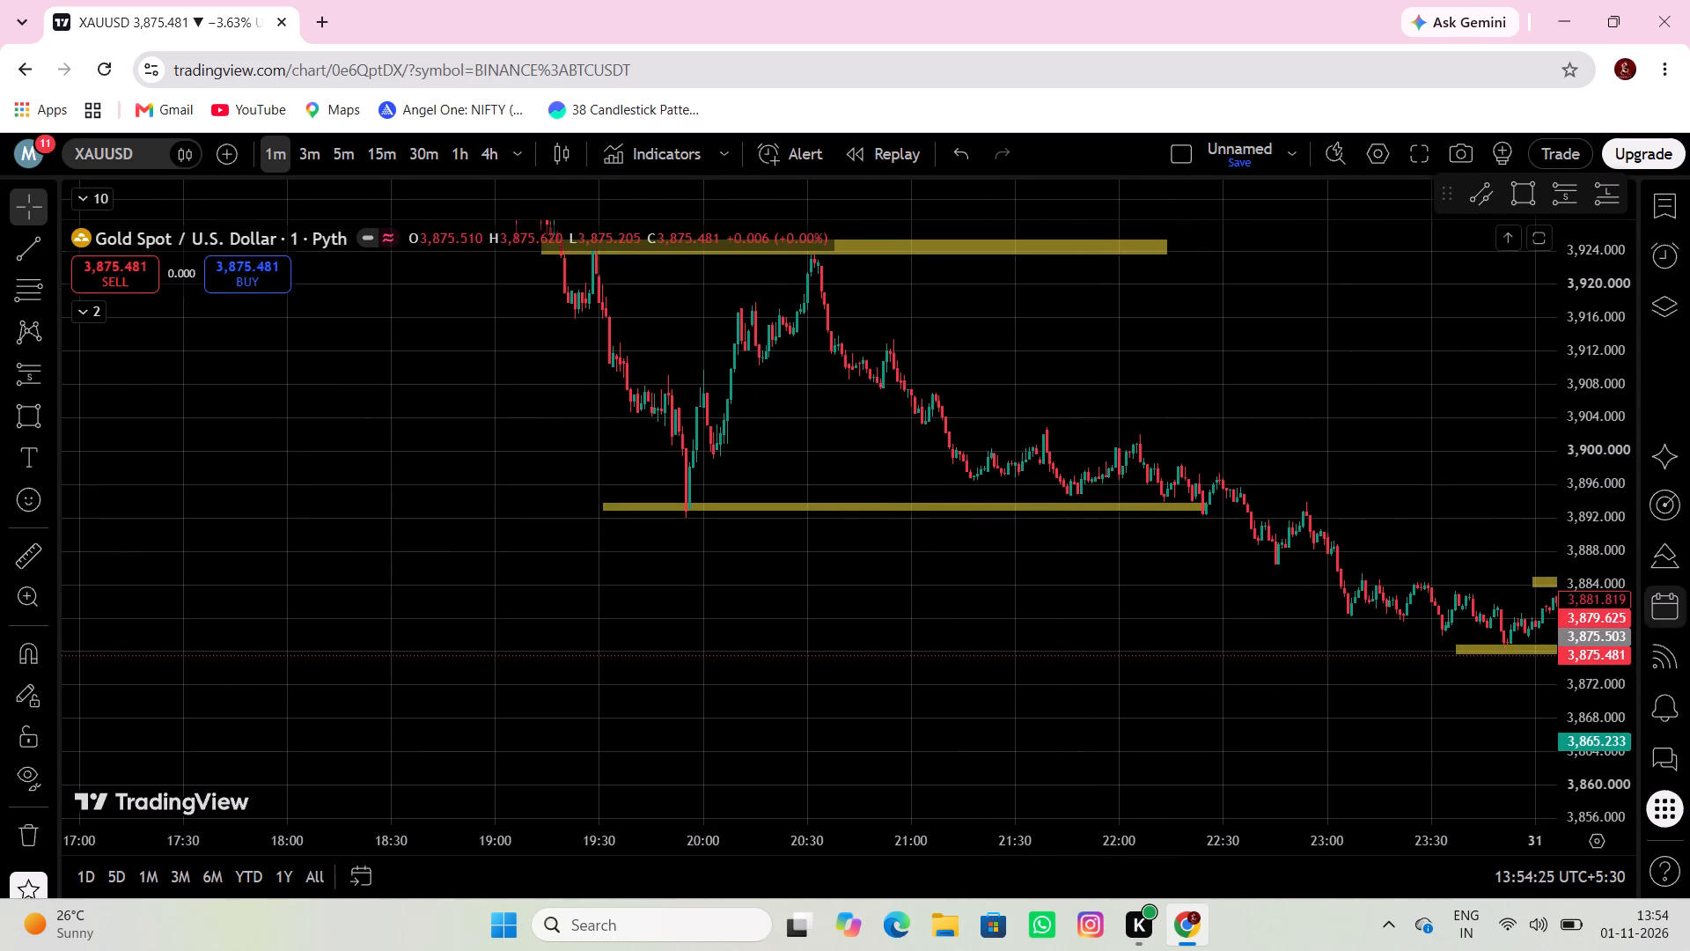
{"action": "scroll", "coordinate": [1615, 487], "scroll_direction": "down", "scroll_amount": 9}
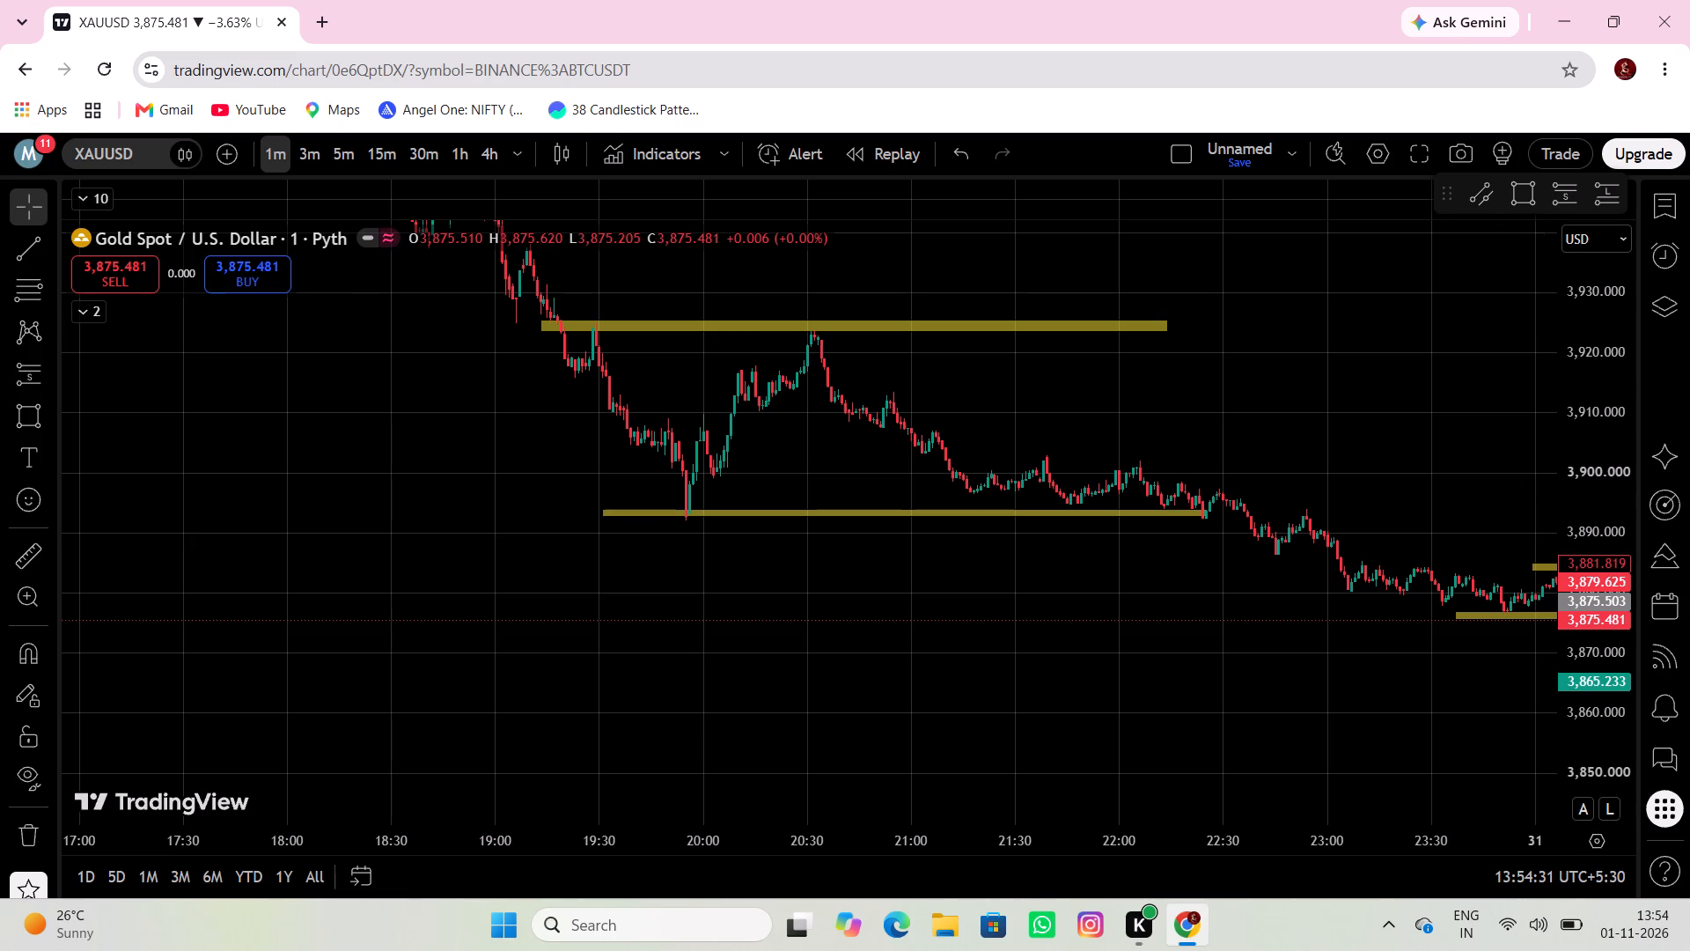
{"action": "left_click_drag", "start_coordinate": [1206, 522], "coordinate": [1211, 526]}
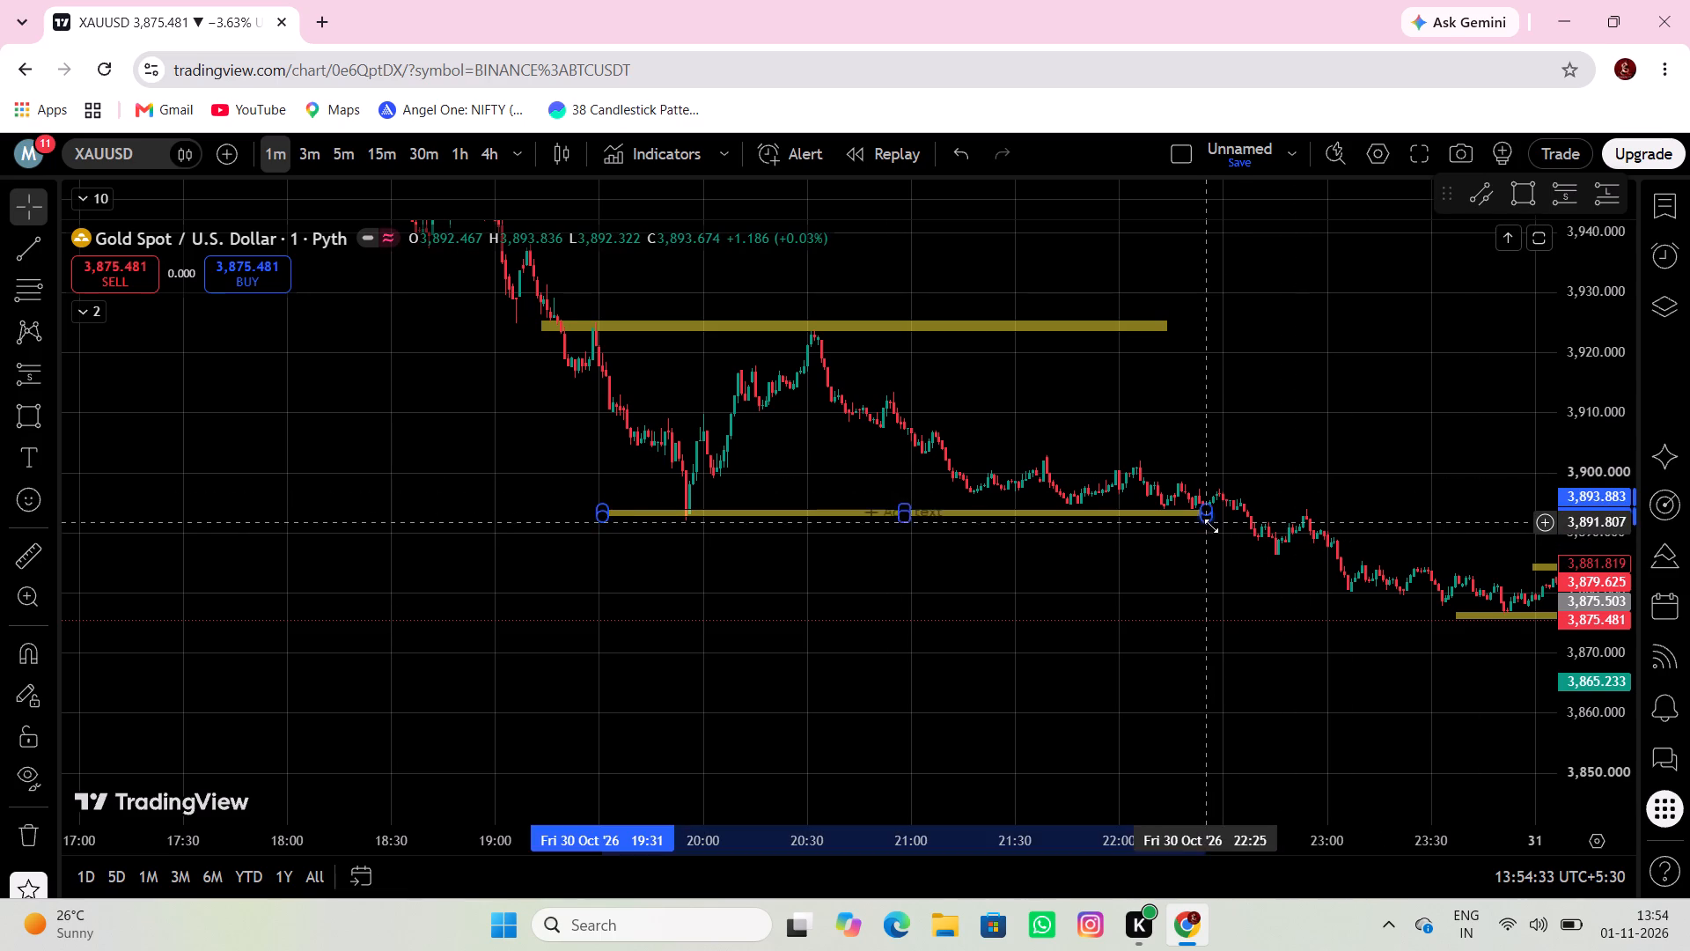
{"action": "left_click_drag", "start_coordinate": [1211, 526], "coordinate": [1250, 526]}
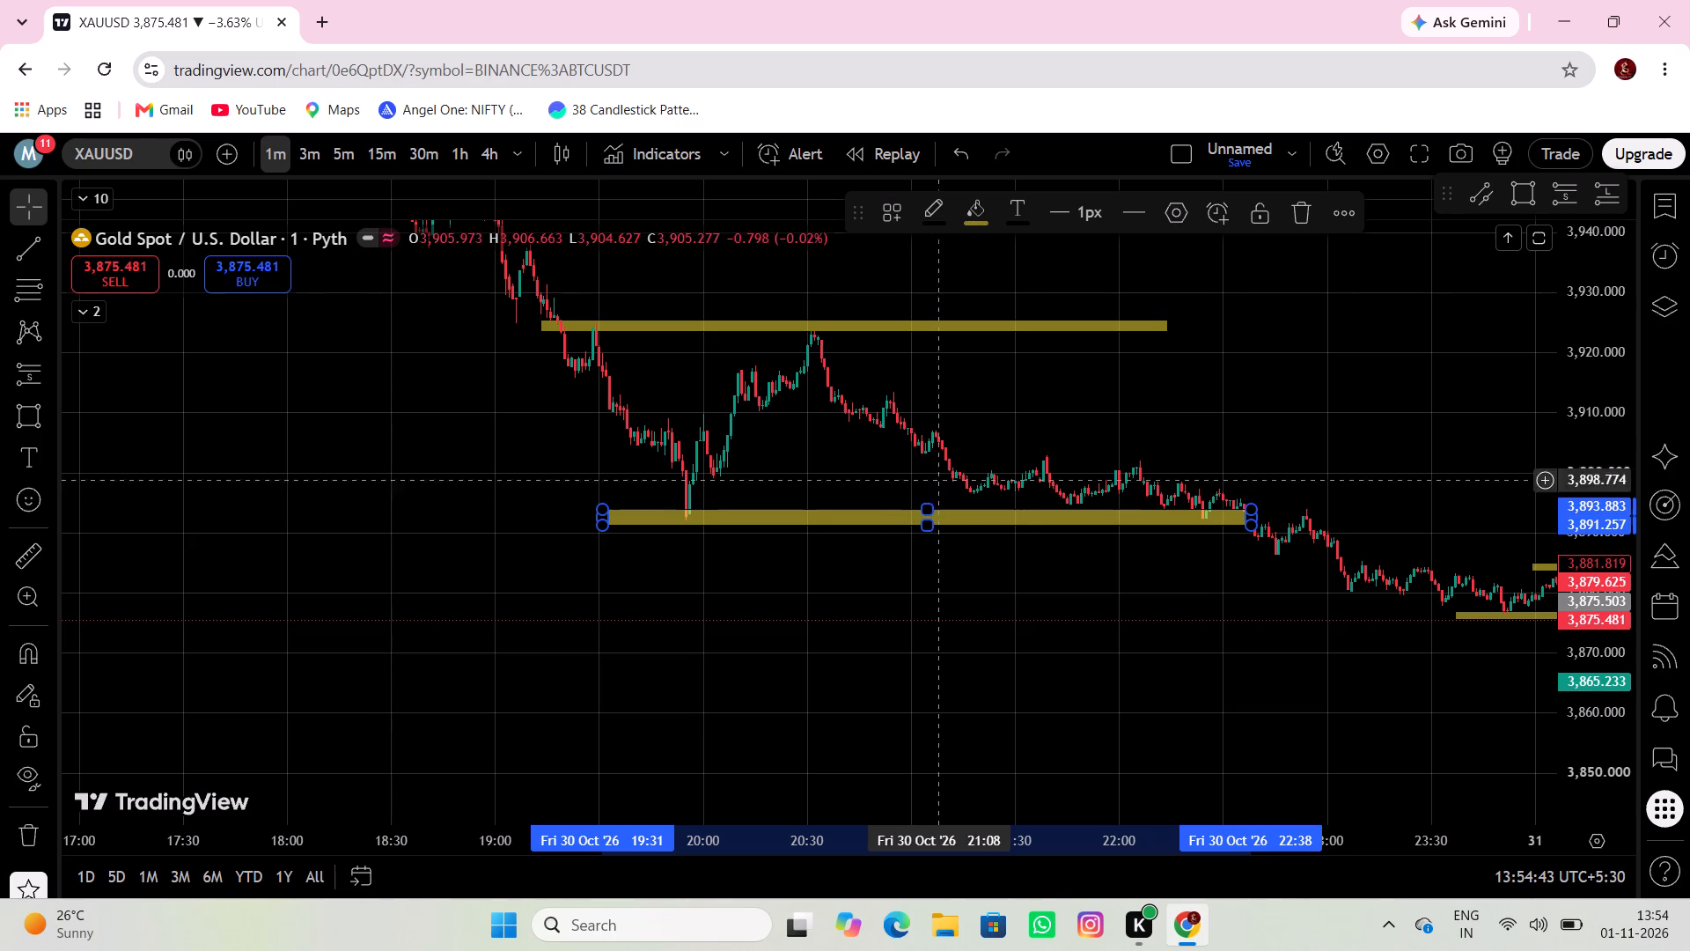
Mark the resistance zone near 4,001 on the morning of 30 Oct with a rectangle starting at about 08:50.
{"action": "left_click_drag", "start_coordinate": [996, 437], "coordinate": [1165, 367]}
{"action": "scroll", "coordinate": [1585, 405], "scroll_direction": "down", "scroll_amount": 6}
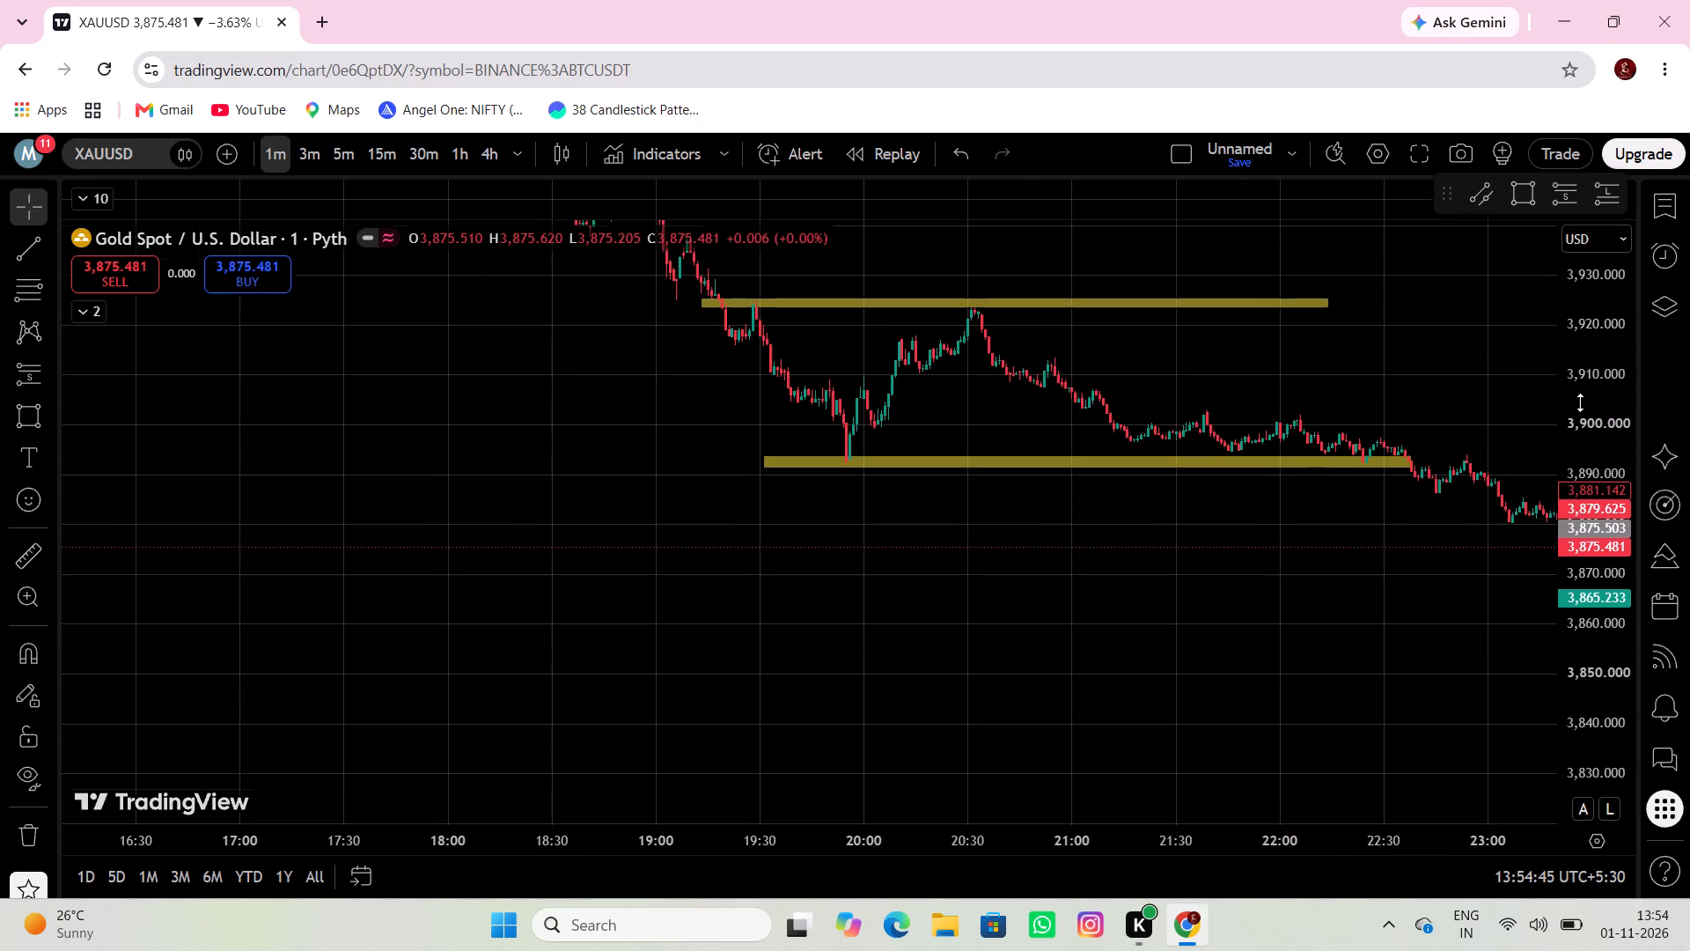
{"action": "scroll", "coordinate": [1334, 373], "scroll_direction": "down", "scroll_amount": 5}
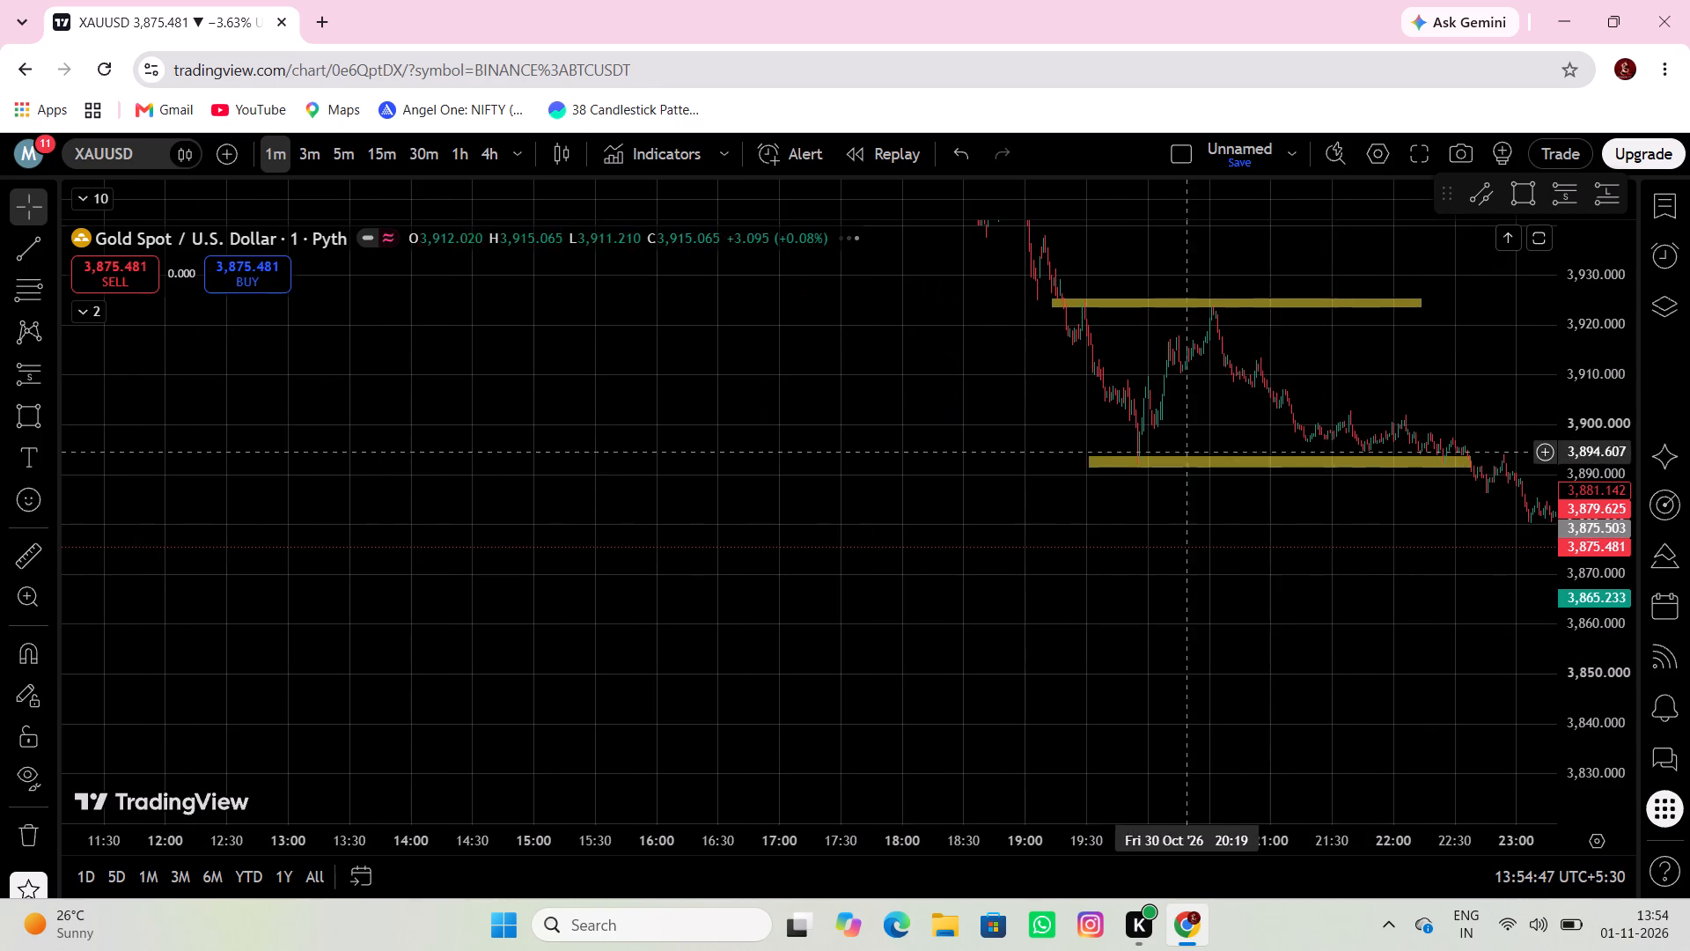
{"action": "left_click_drag", "start_coordinate": [894, 463], "coordinate": [1165, 726]}
{"action": "left_click_drag", "start_coordinate": [814, 386], "coordinate": [848, 449]}
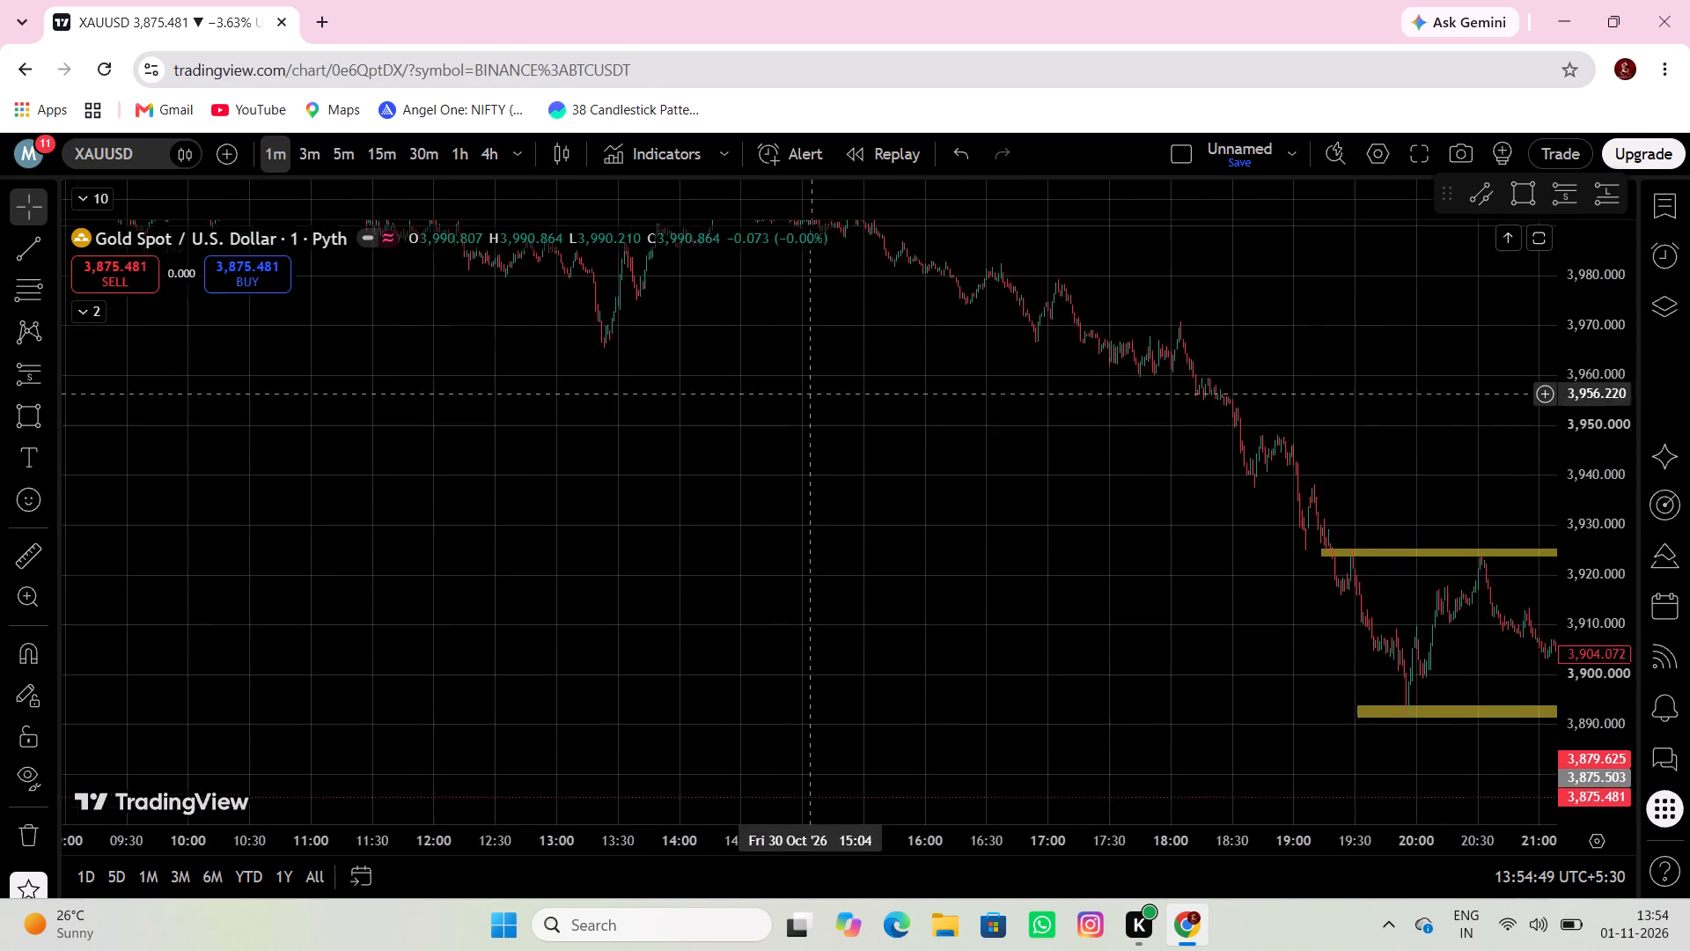
{"action": "left_click_drag", "start_coordinate": [848, 449], "coordinate": [1231, 574]}
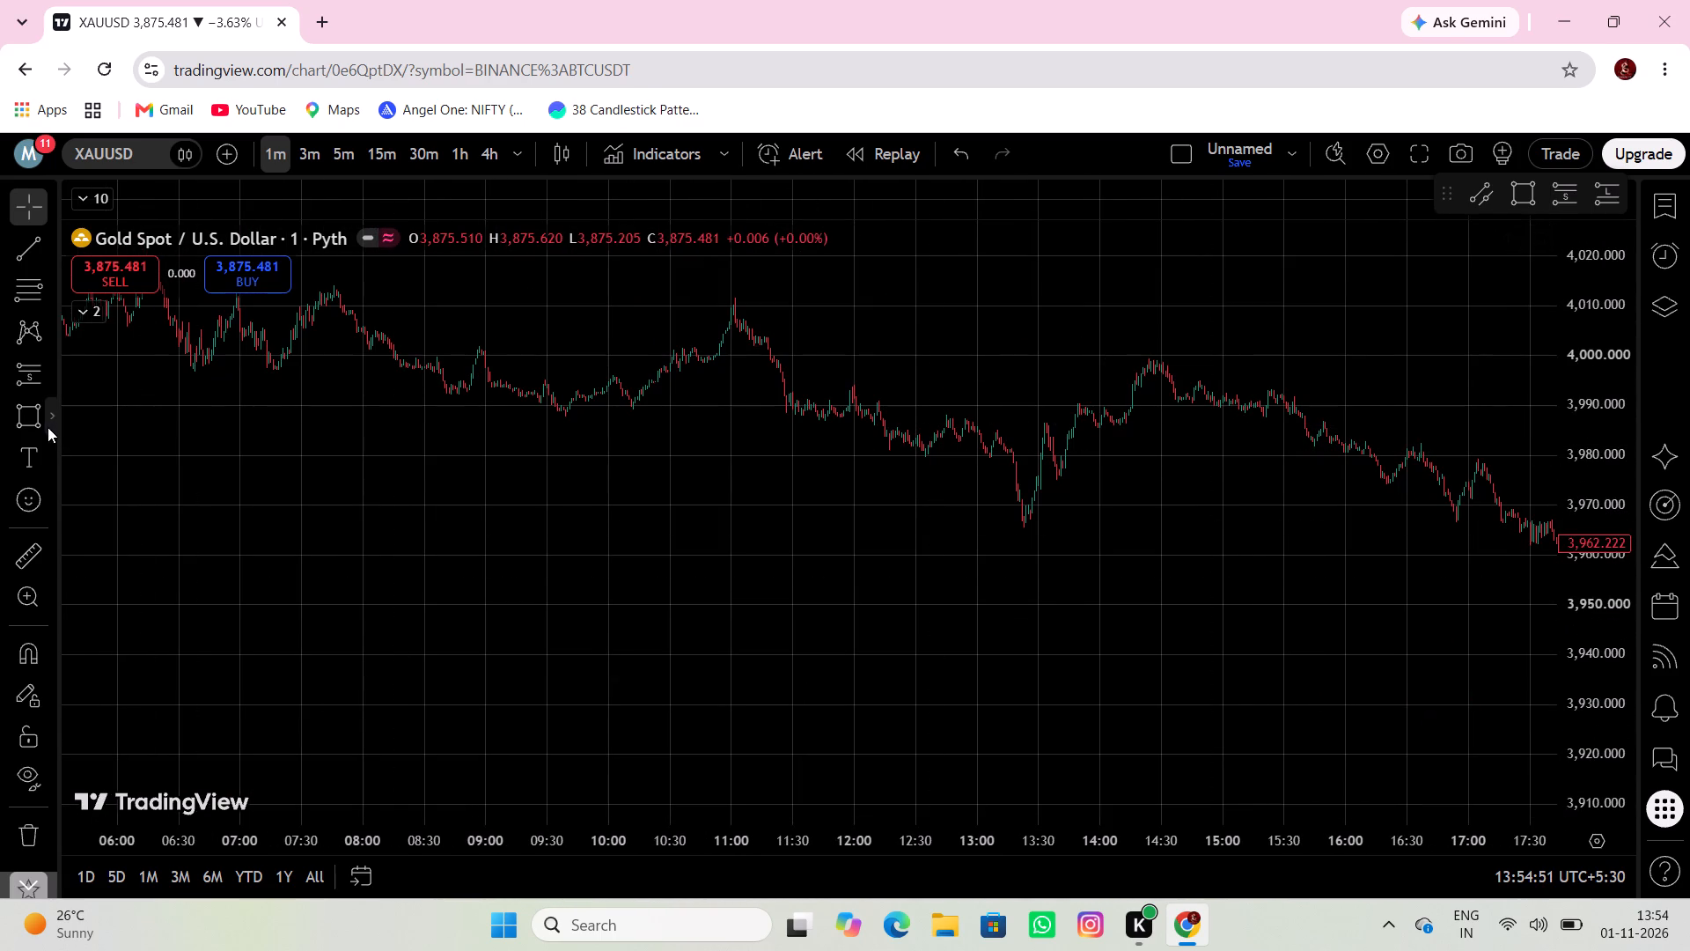
{"action": "left_click", "coordinate": [42, 426]}
{"action": "left_click", "coordinate": [461, 344]}
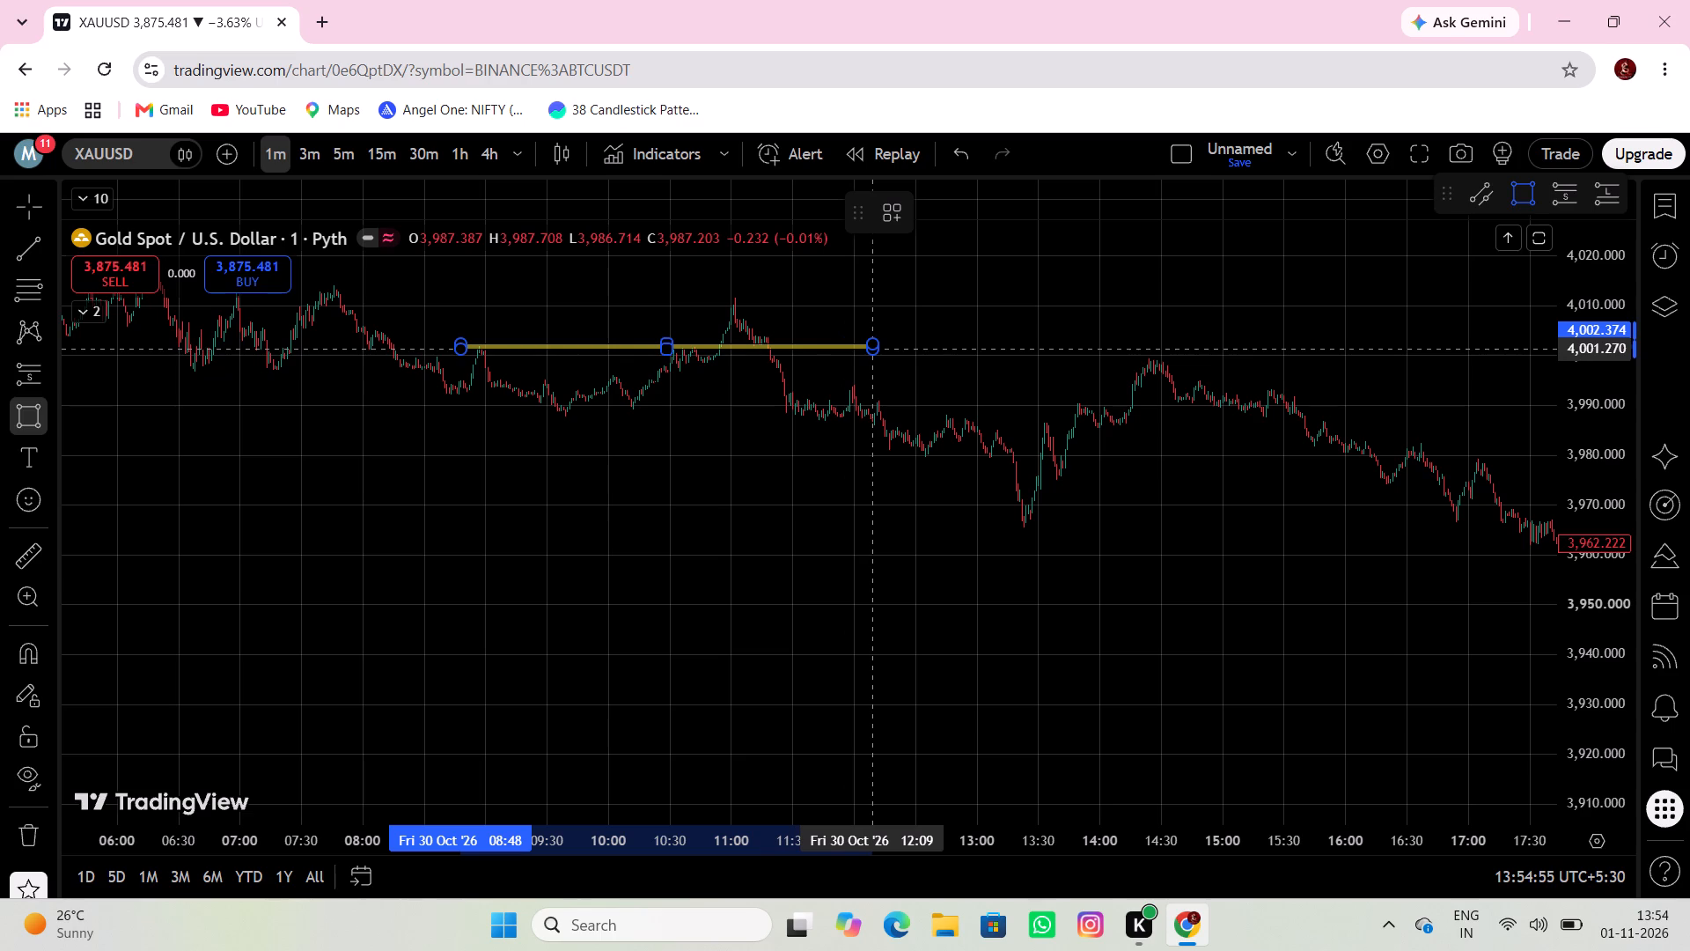
Complete the 30 Oct morning resistance rectangle near 4,001, ending it at about 12:09.
{"action": "left_click", "coordinate": [875, 352]}
Mark the 30 Oct morning support zone near 3,987 with a thin rectangle spanning about 08:54 to 13:27.
{"action": "left_click_drag", "start_coordinate": [934, 430], "coordinate": [1049, 414]}
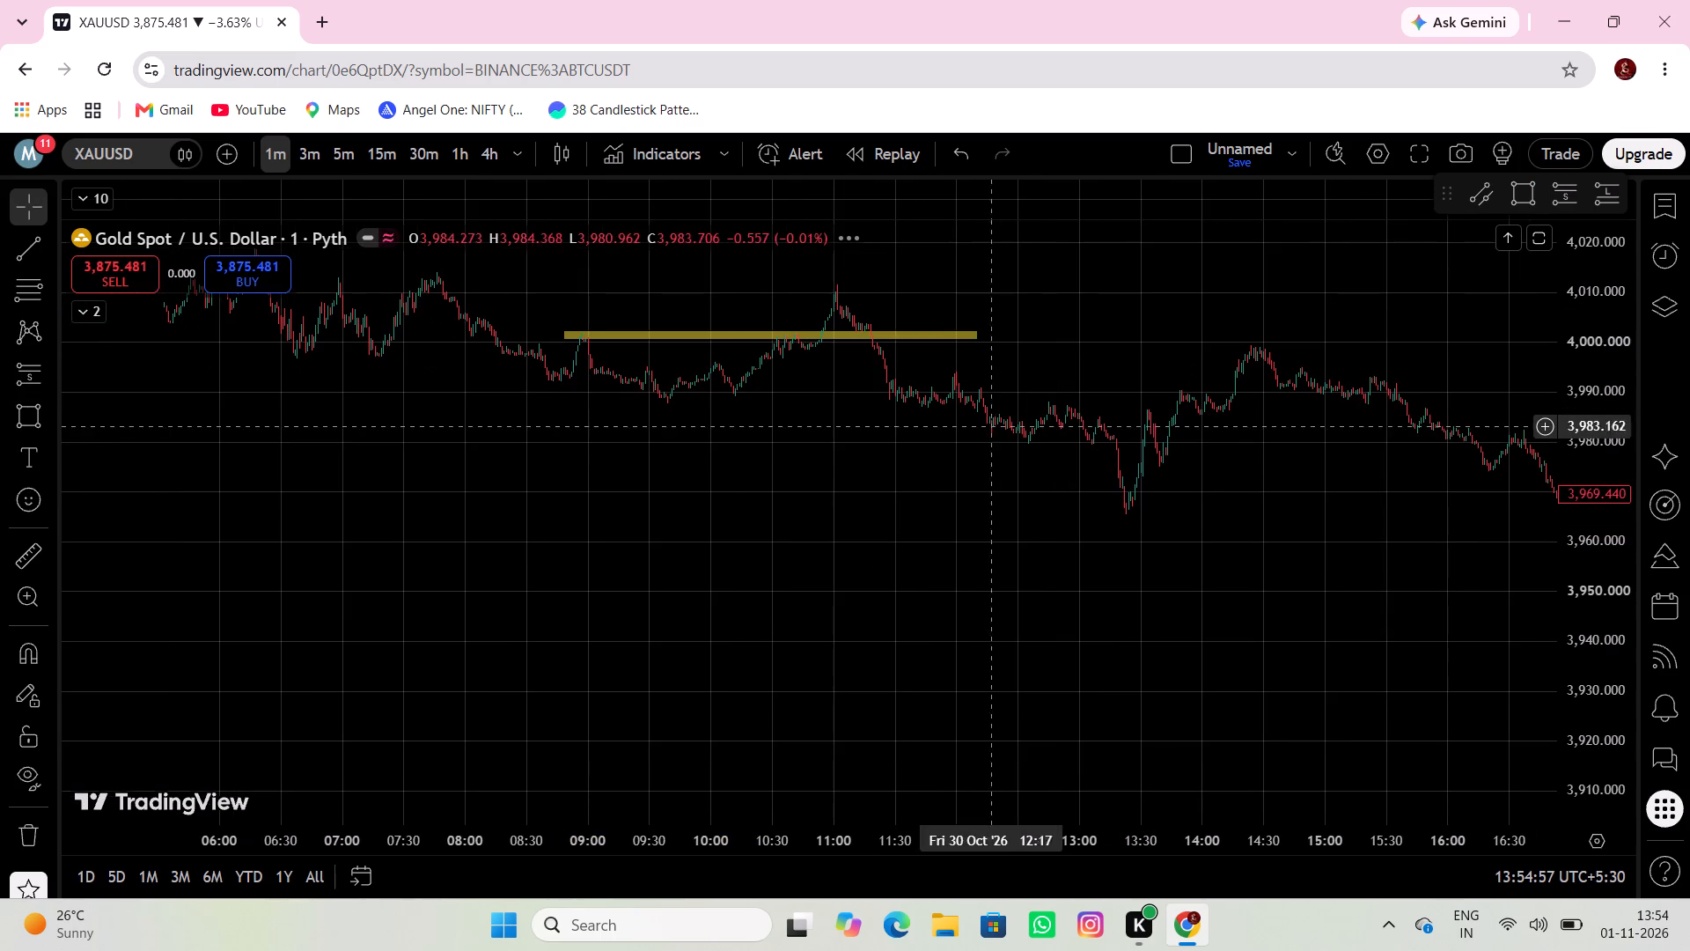
{"action": "left_click", "coordinate": [31, 413]}
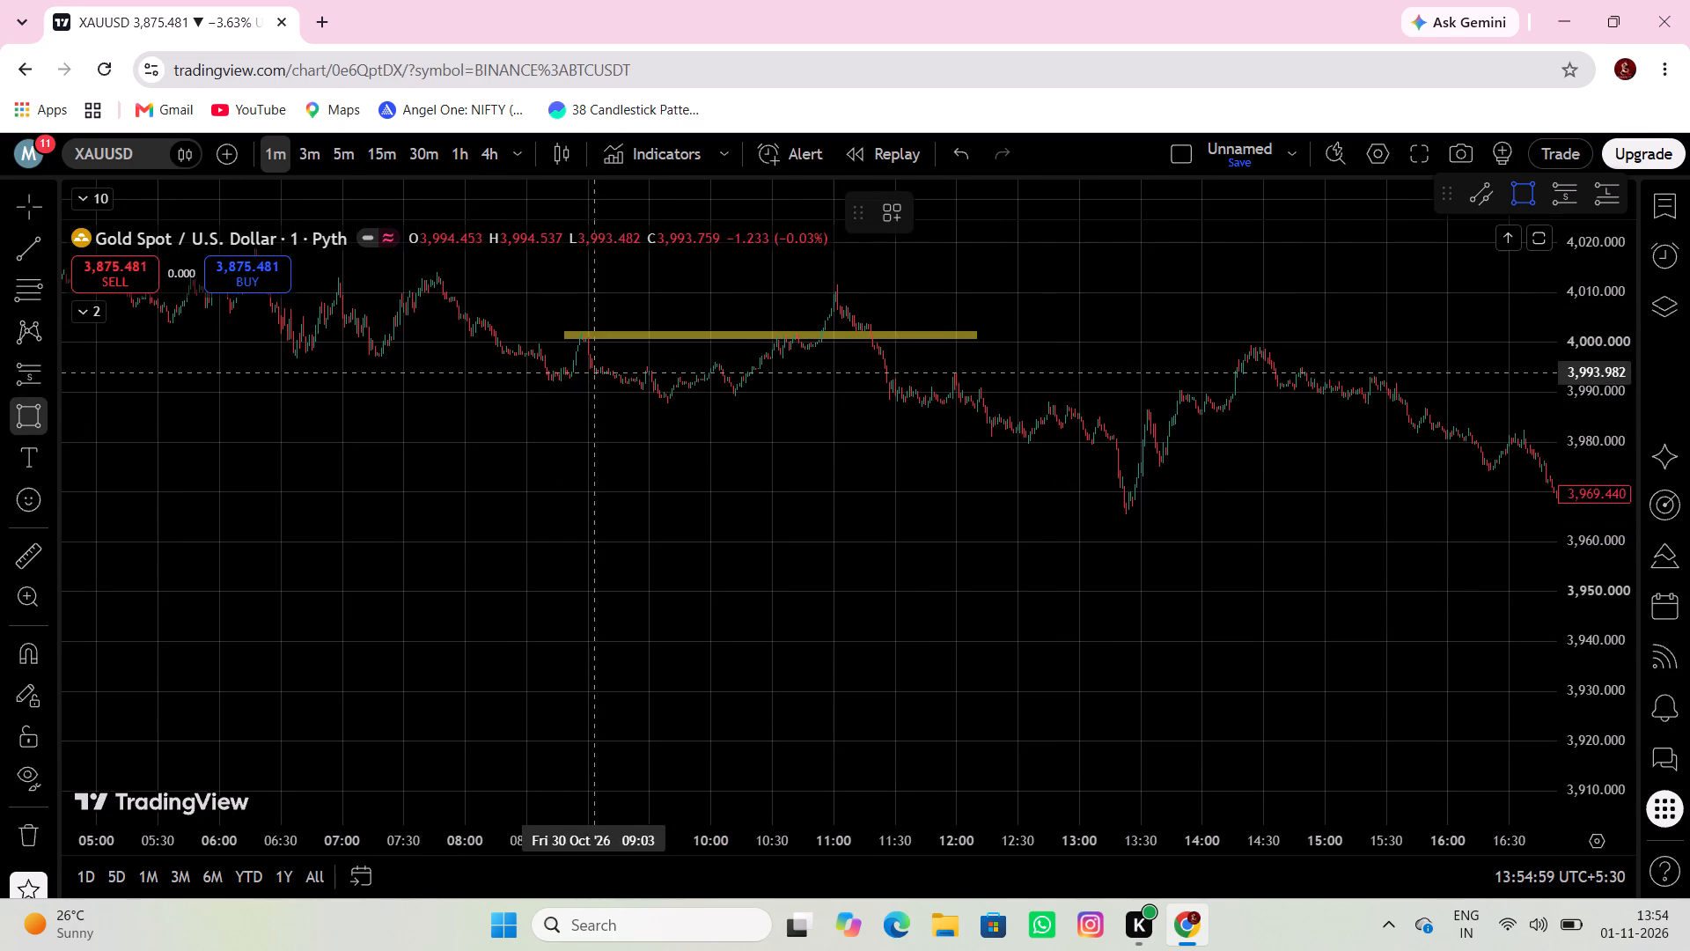
{"action": "left_click", "coordinate": [575, 408]}
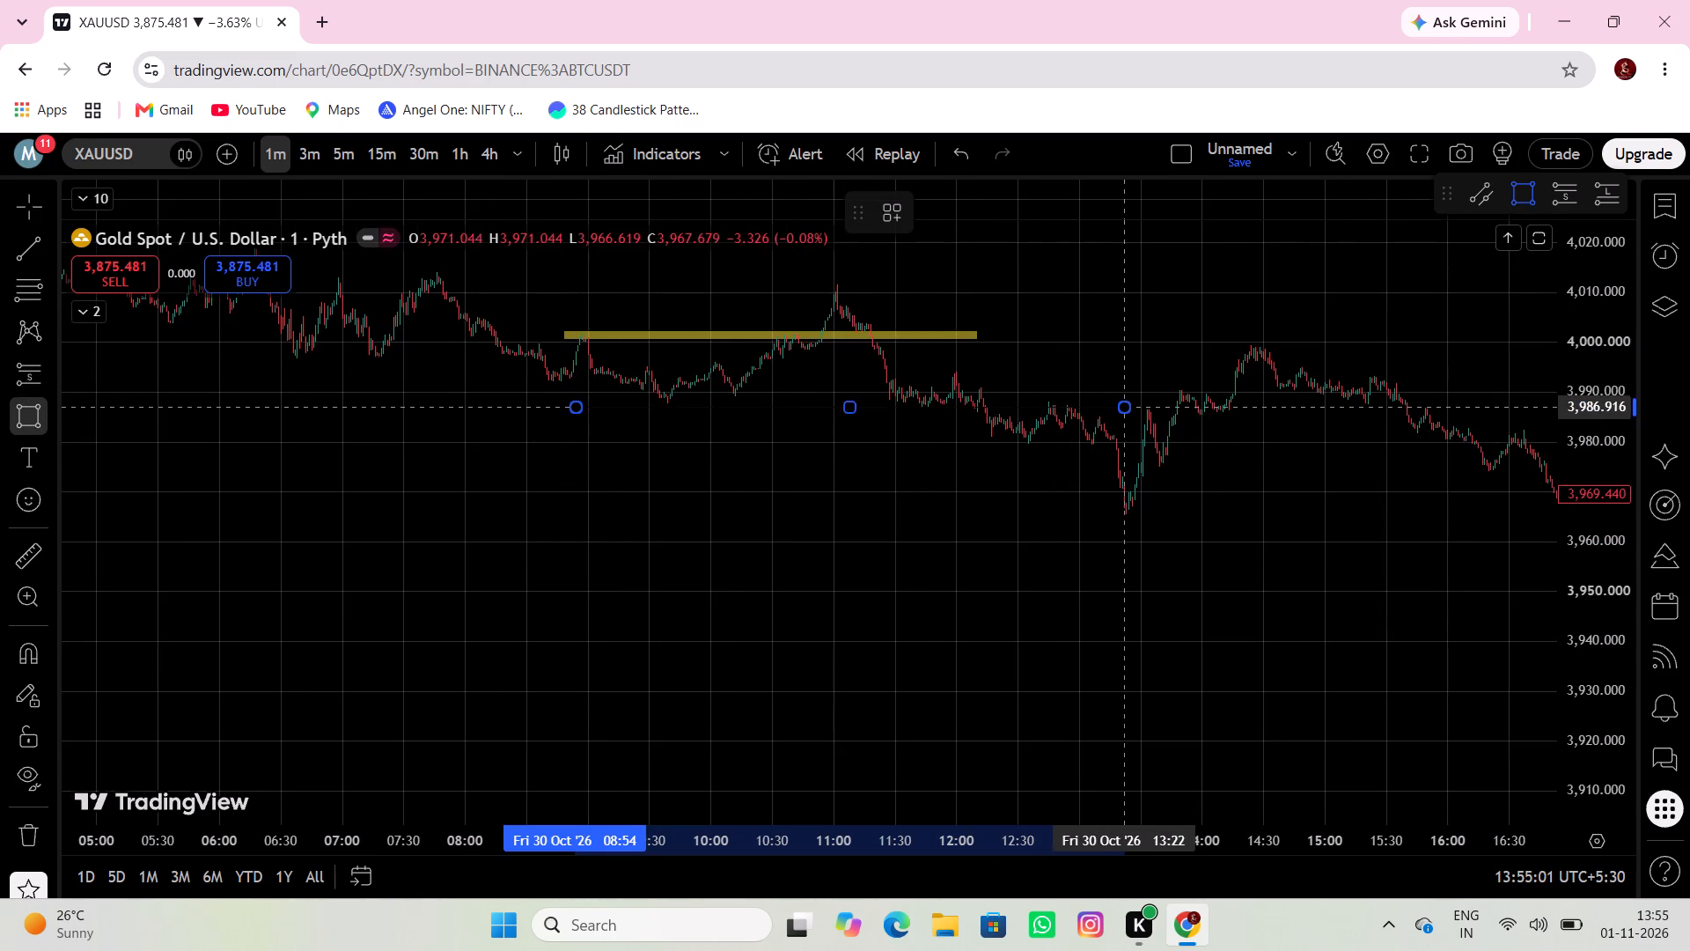
{"action": "left_click", "coordinate": [1135, 402]}
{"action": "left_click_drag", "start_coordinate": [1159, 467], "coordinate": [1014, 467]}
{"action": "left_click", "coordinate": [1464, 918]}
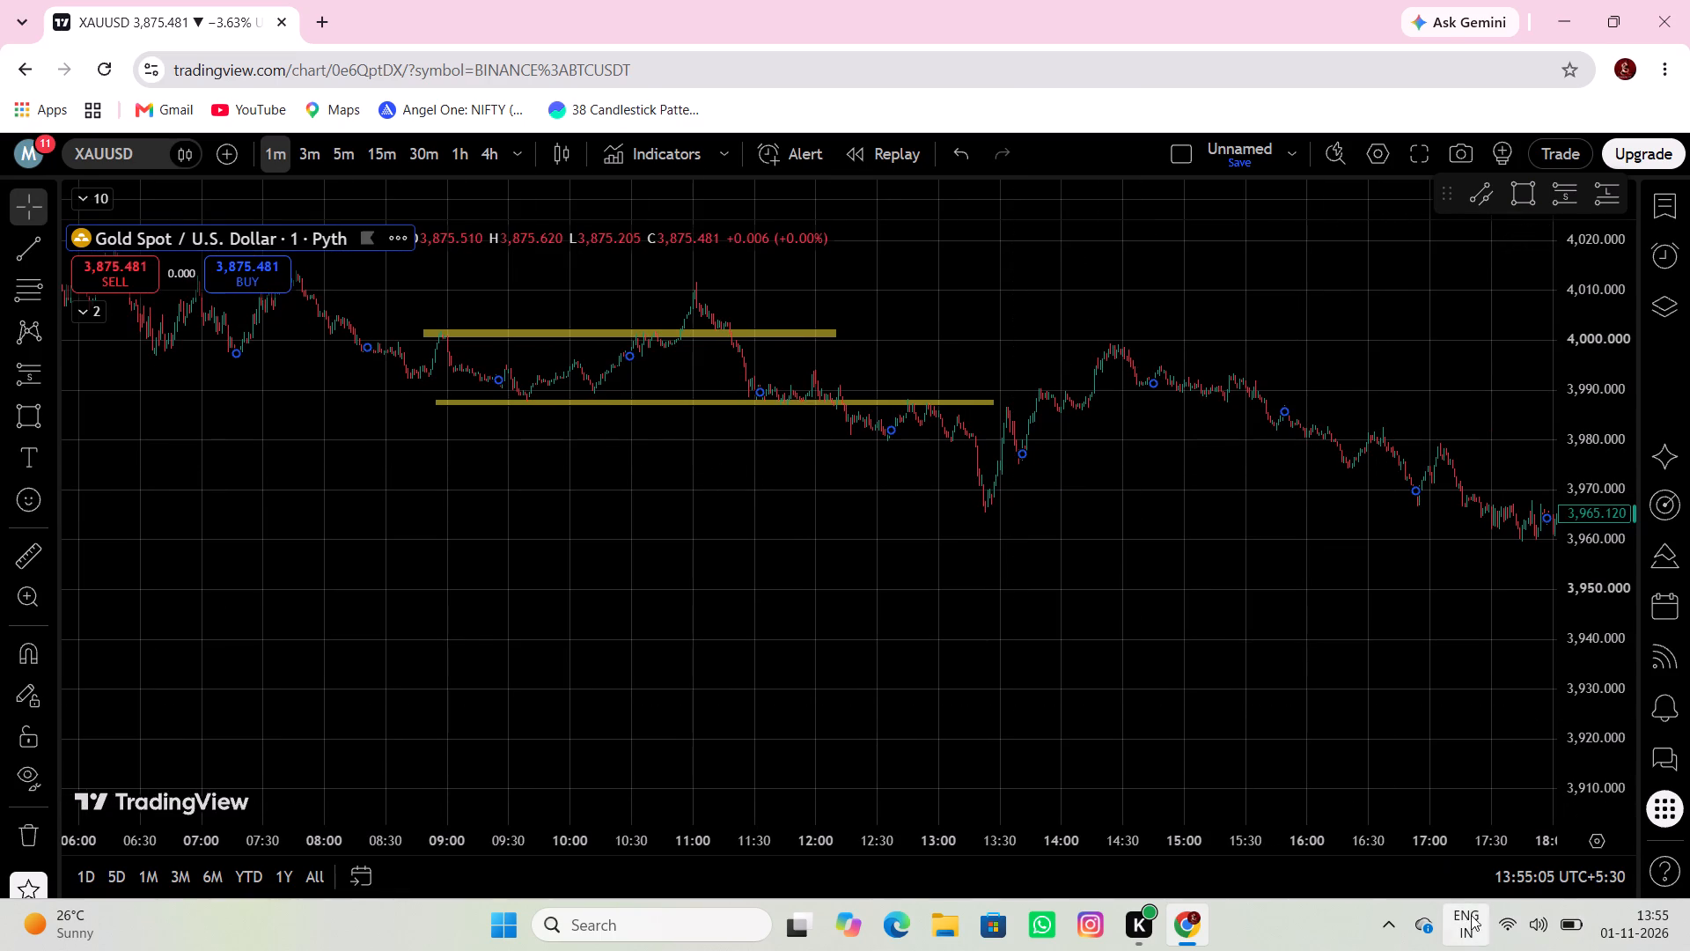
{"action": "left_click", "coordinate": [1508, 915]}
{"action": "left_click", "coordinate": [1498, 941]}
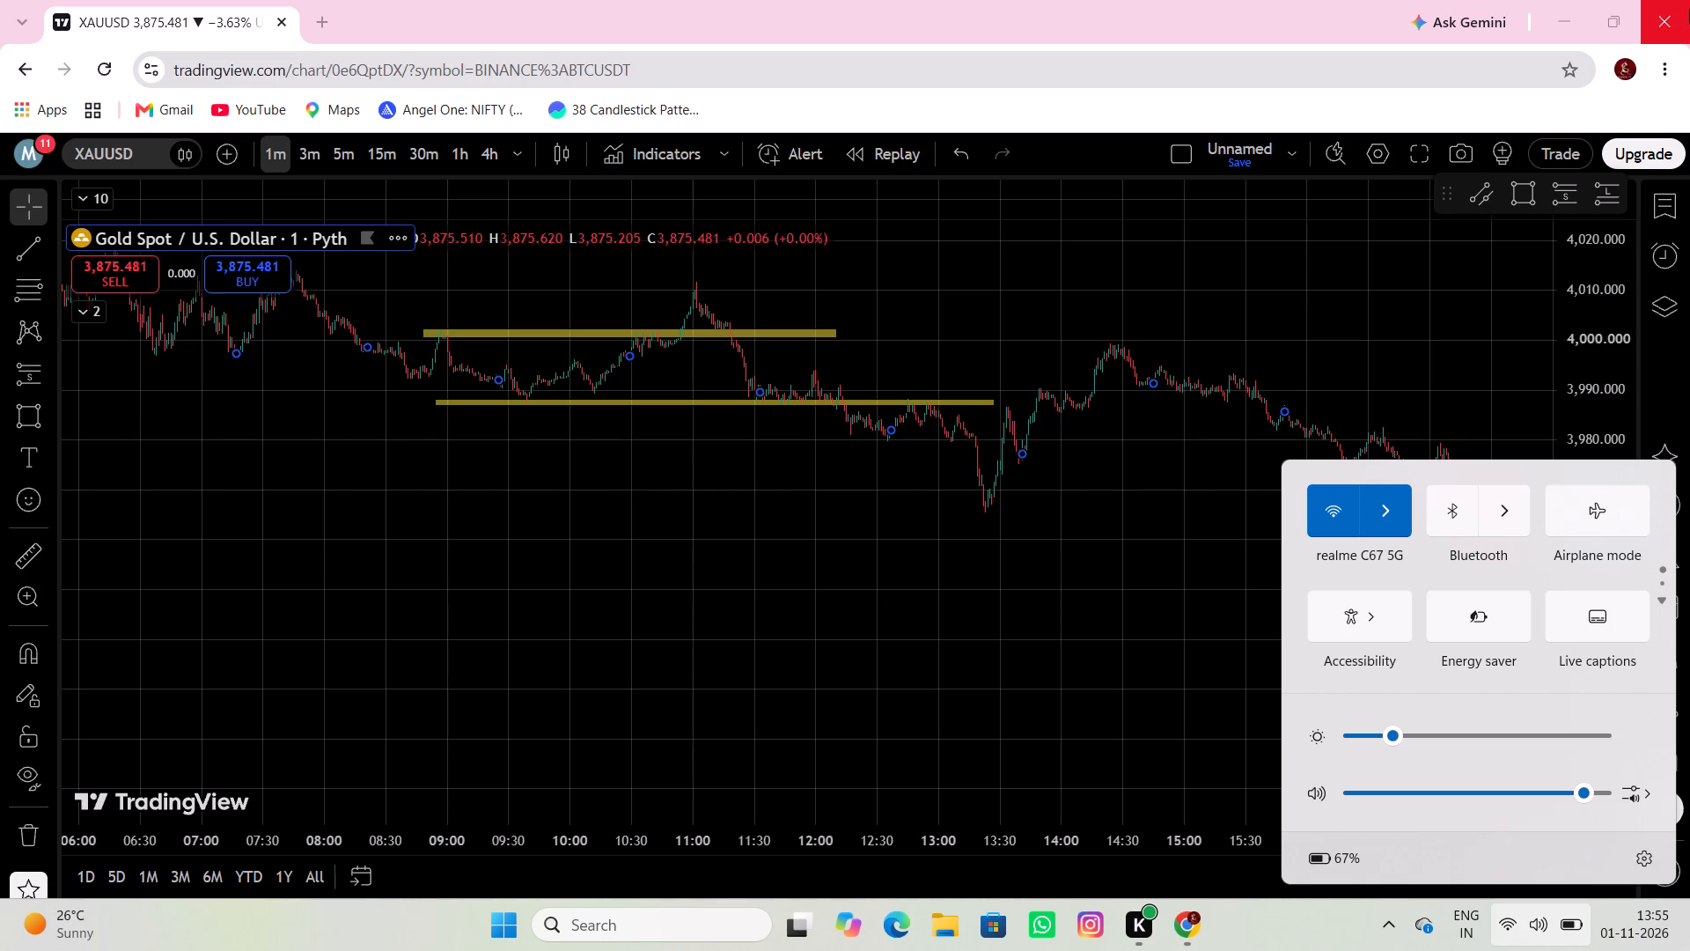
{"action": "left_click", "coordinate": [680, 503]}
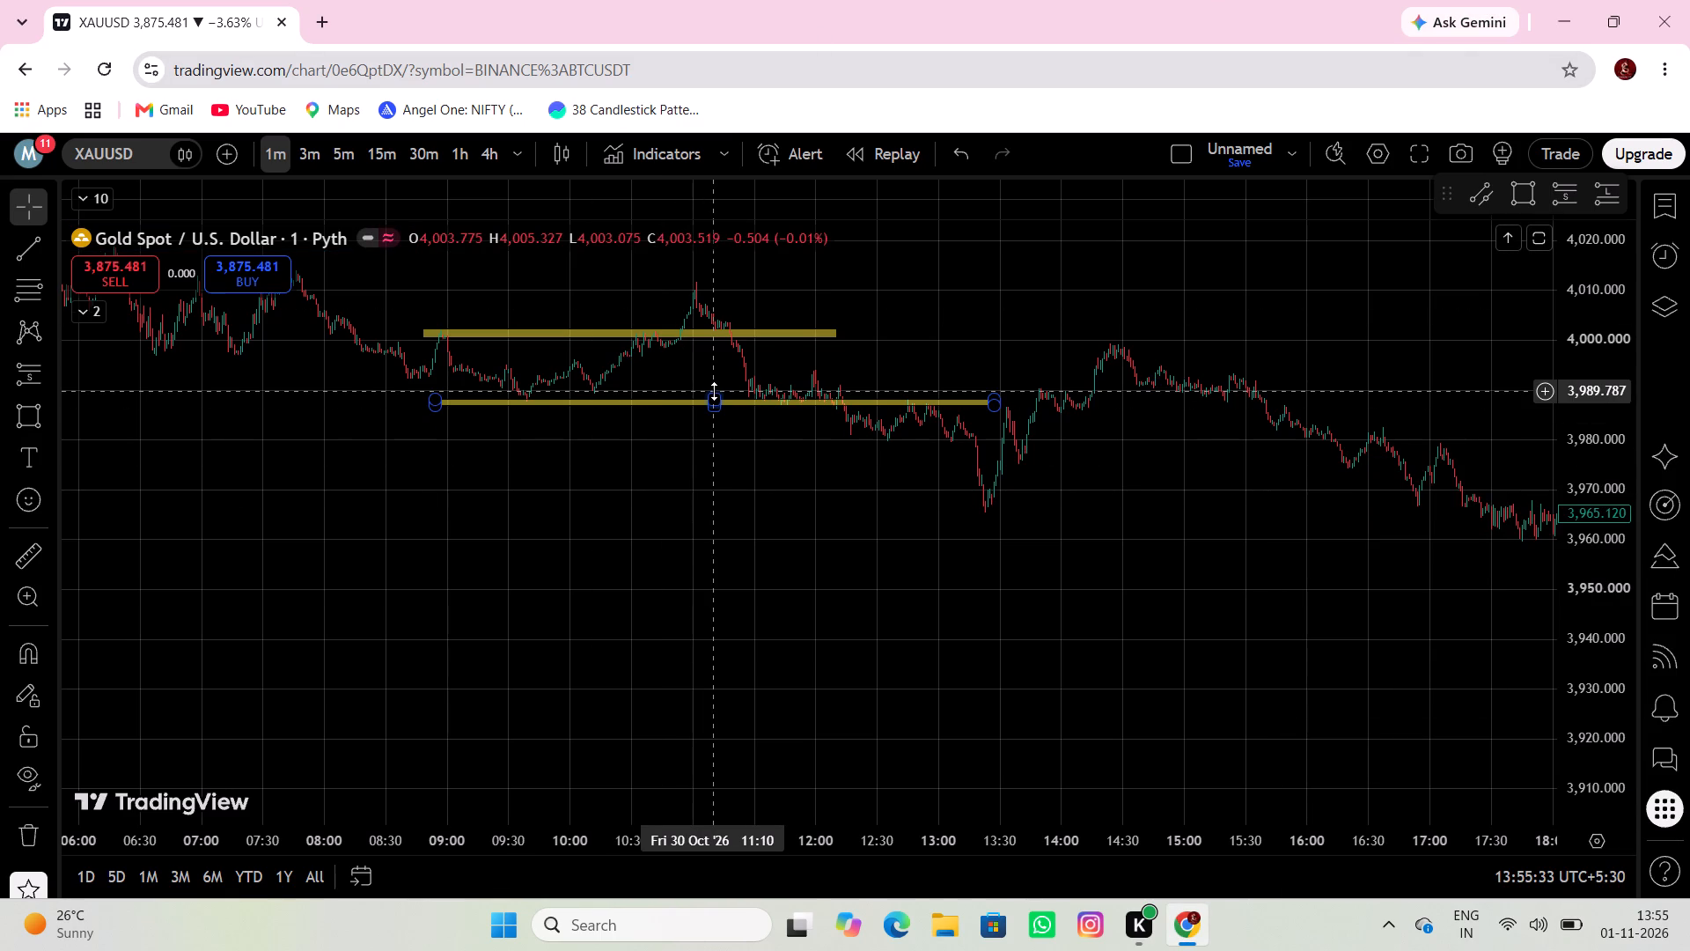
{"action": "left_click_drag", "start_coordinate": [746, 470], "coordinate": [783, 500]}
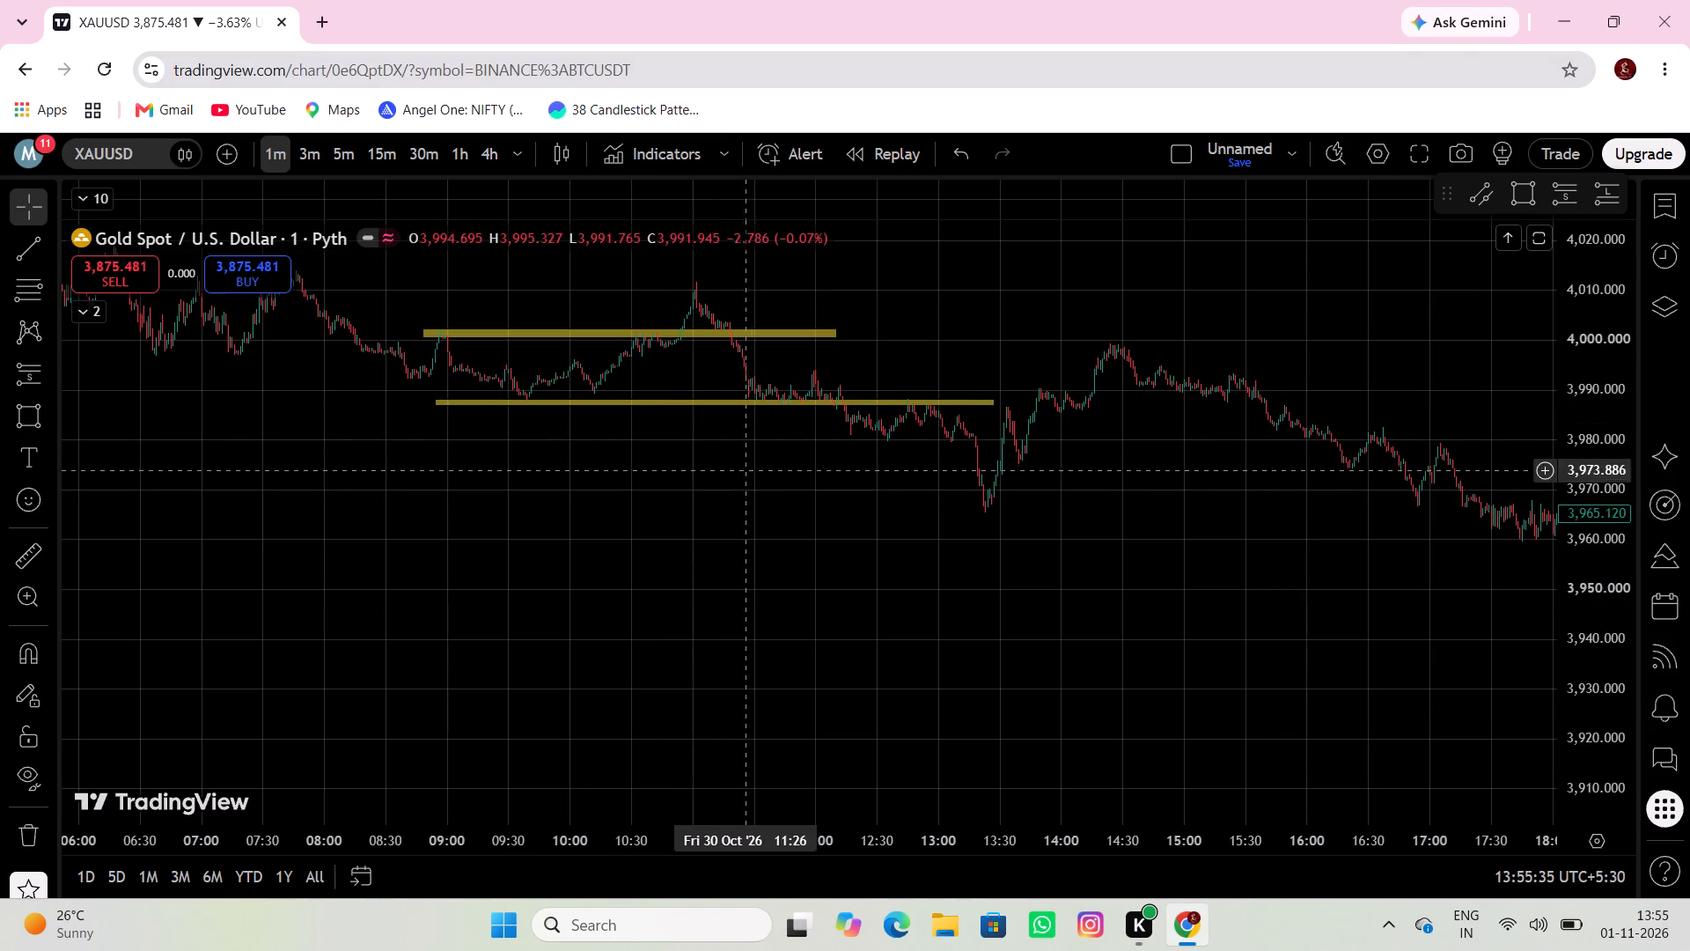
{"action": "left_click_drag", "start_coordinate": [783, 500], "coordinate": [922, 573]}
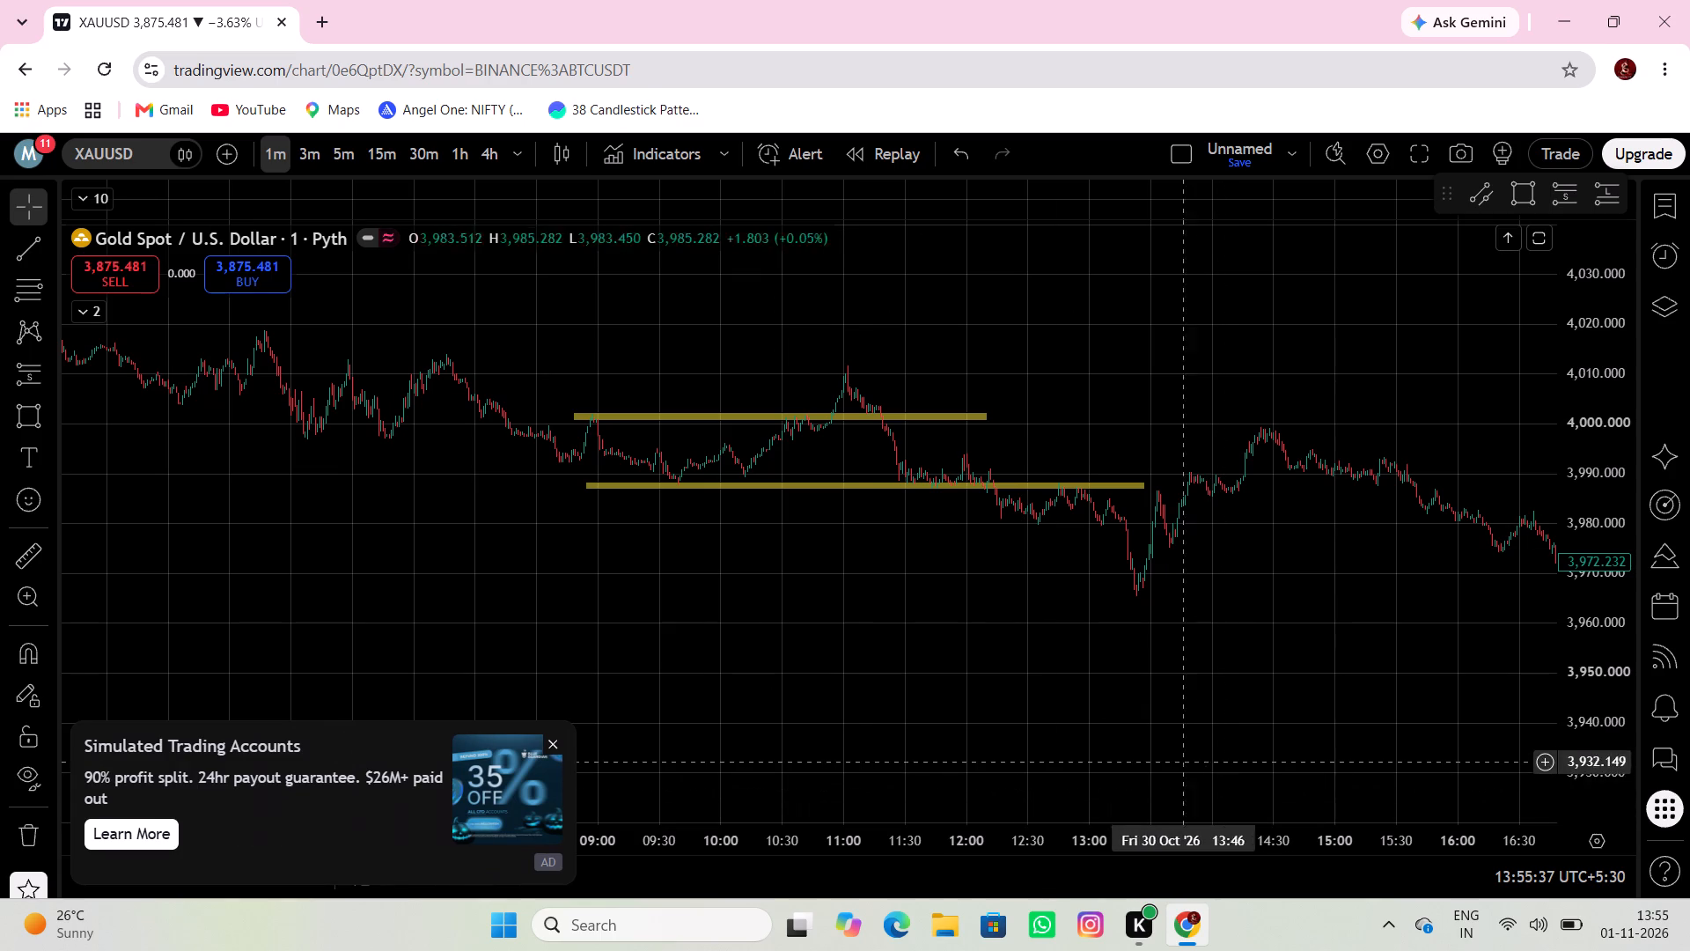
Mark the 30 Oct morning resistance zone with a rectangle from about 4,018.8 to 4,017.2, spanning about 06:11 to 08:34.
{"action": "left_click_drag", "start_coordinate": [879, 694], "coordinate": [1068, 641]}
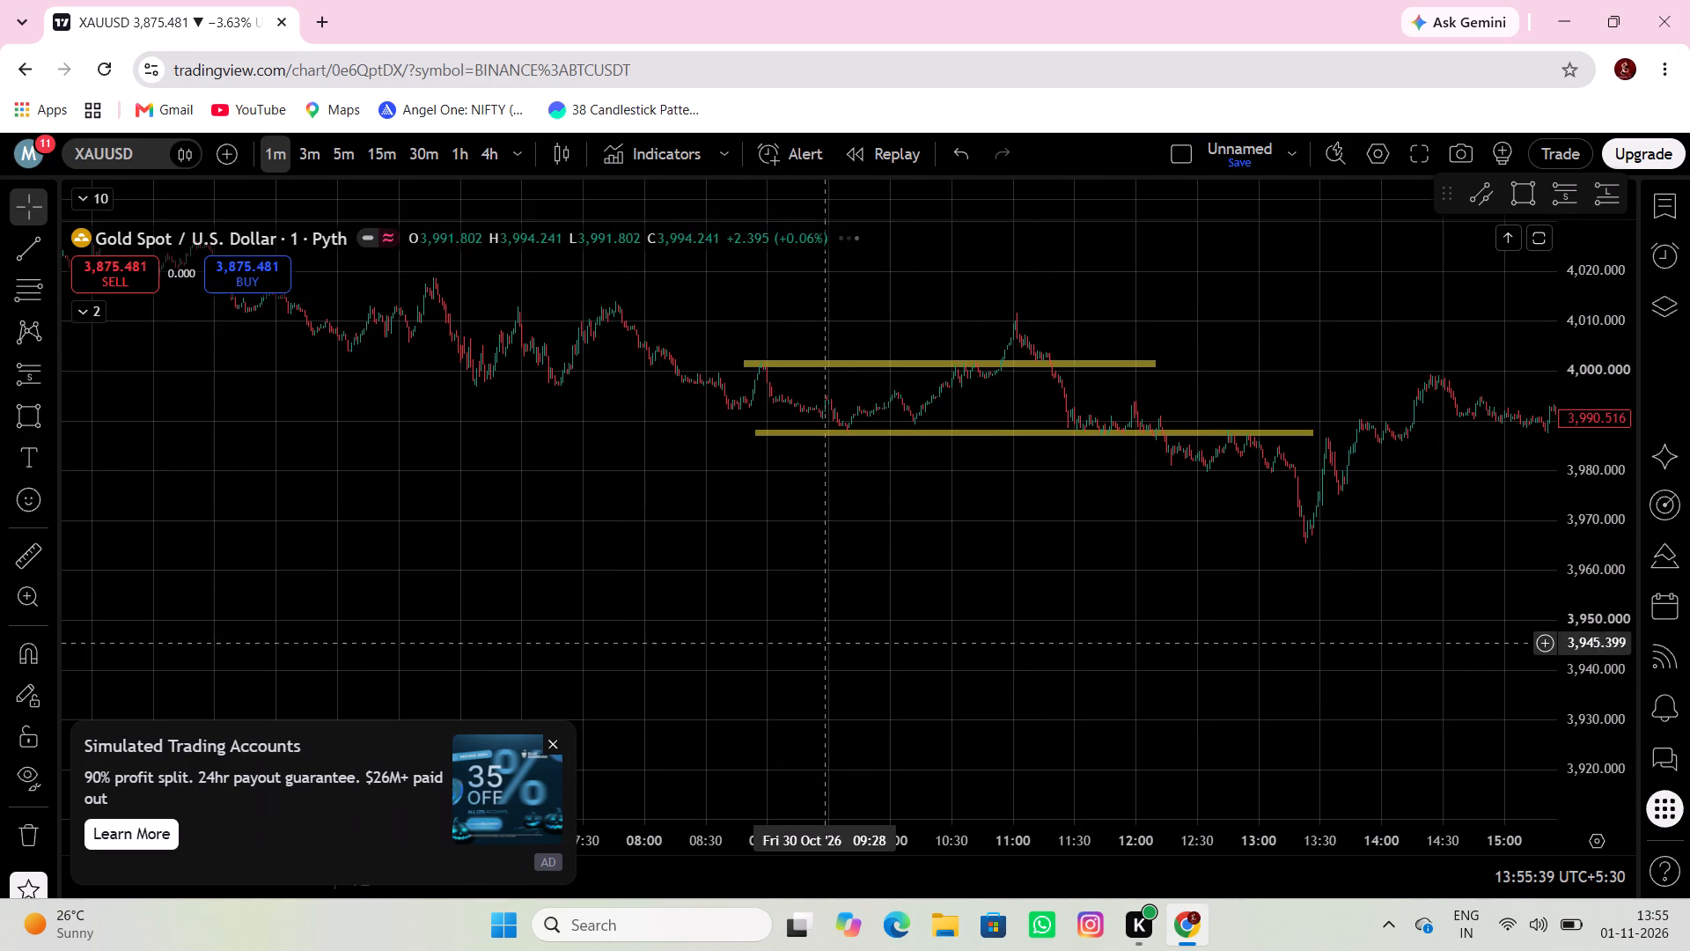
{"action": "left_click_drag", "start_coordinate": [840, 610], "coordinate": [1128, 729]}
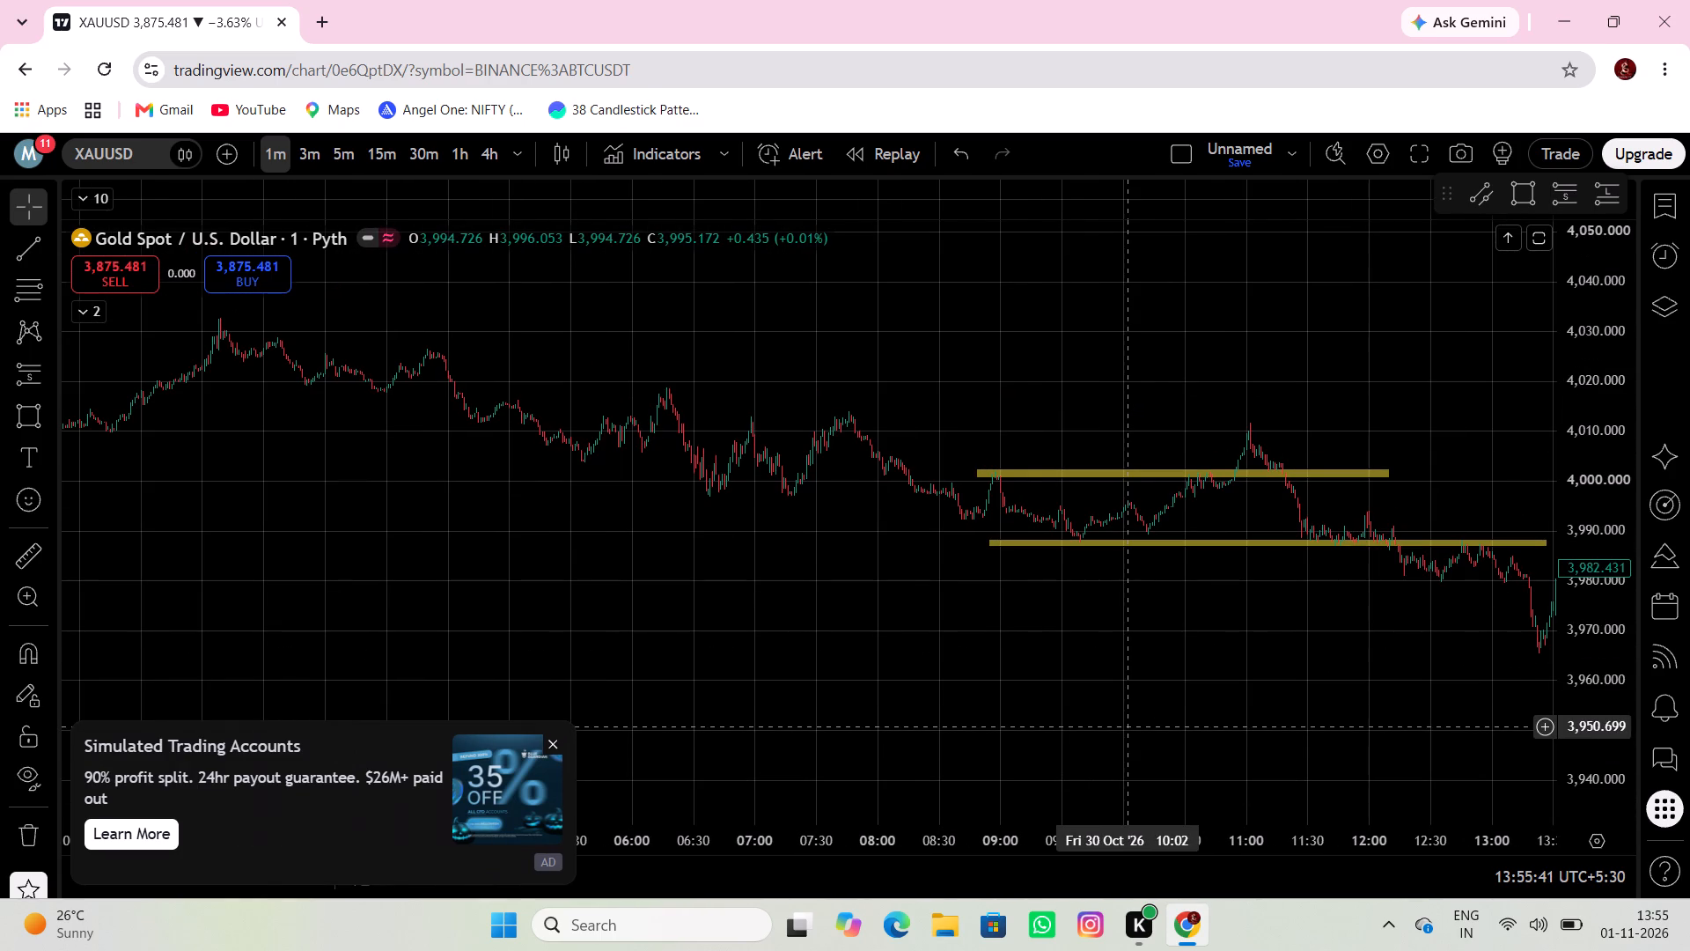
{"action": "left_click_drag", "start_coordinate": [743, 599], "coordinate": [1015, 561]}
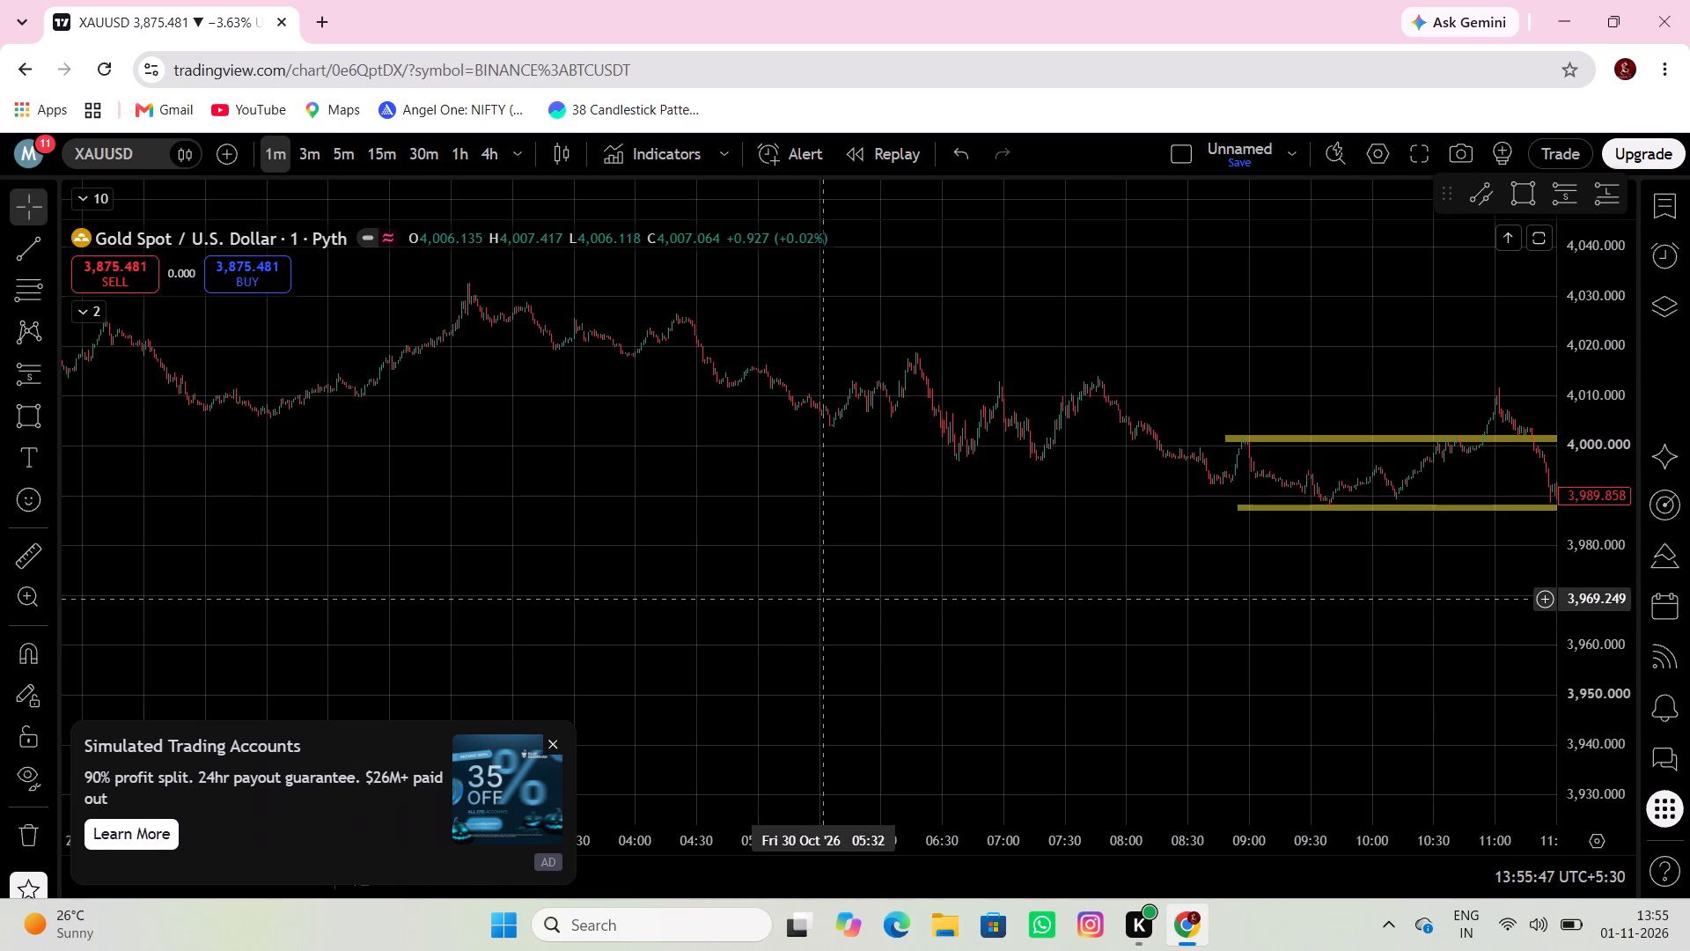
{"action": "left_click", "coordinate": [863, 592]}
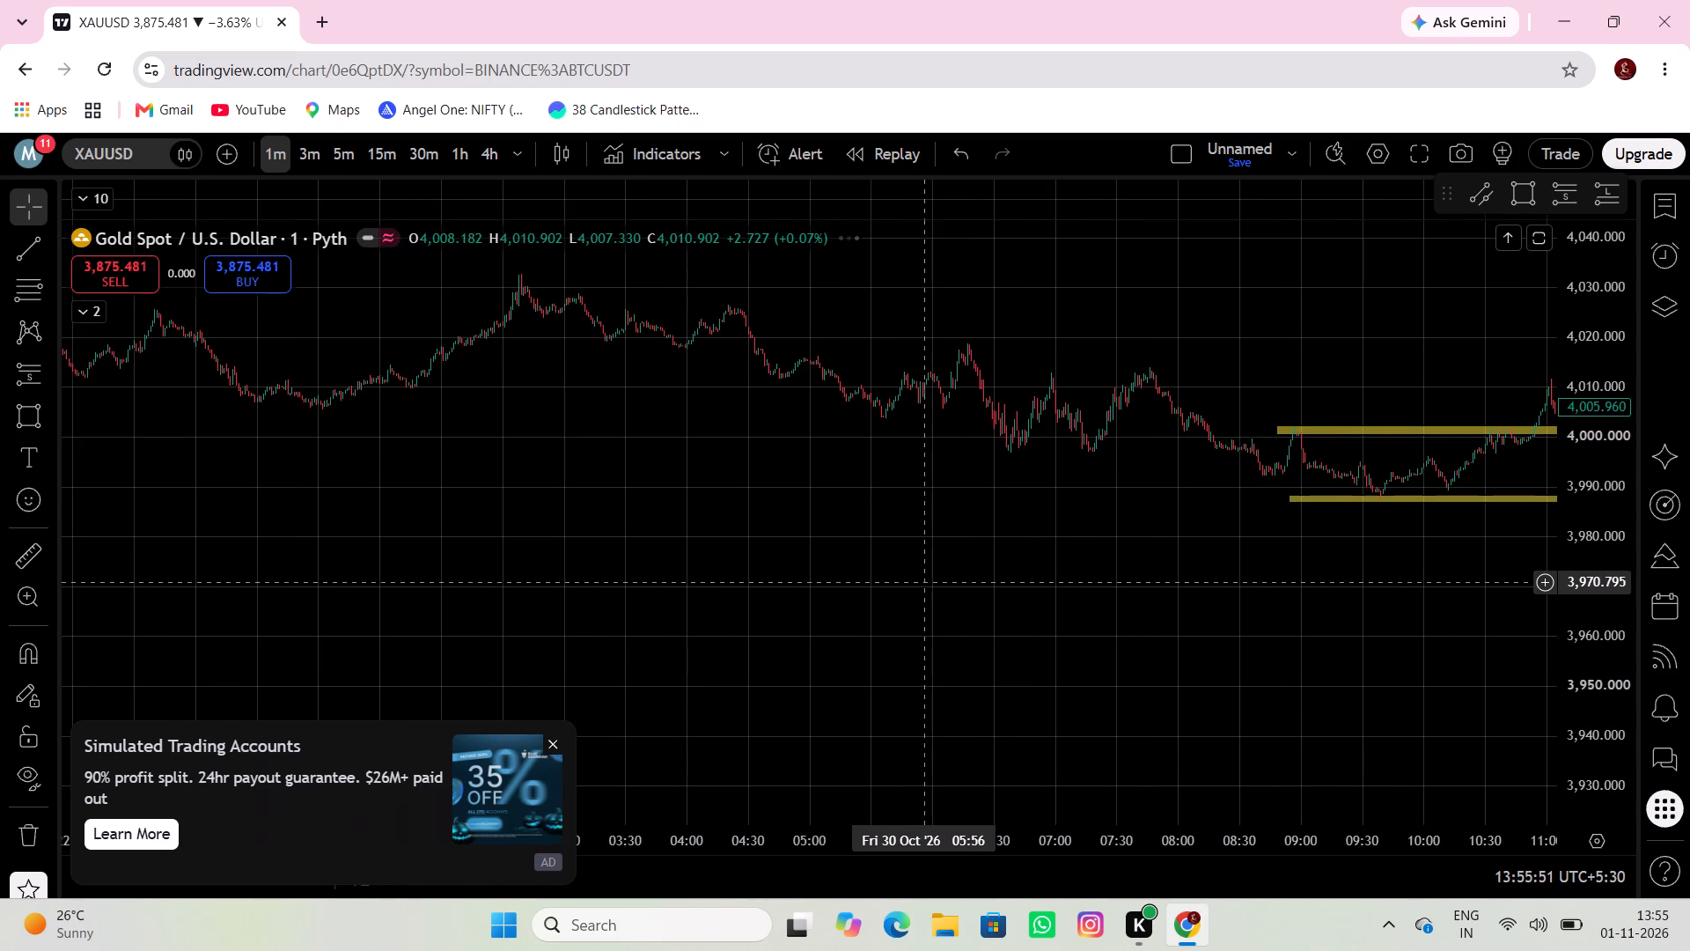
{"action": "left_click_drag", "start_coordinate": [939, 583], "coordinate": [1010, 585]}
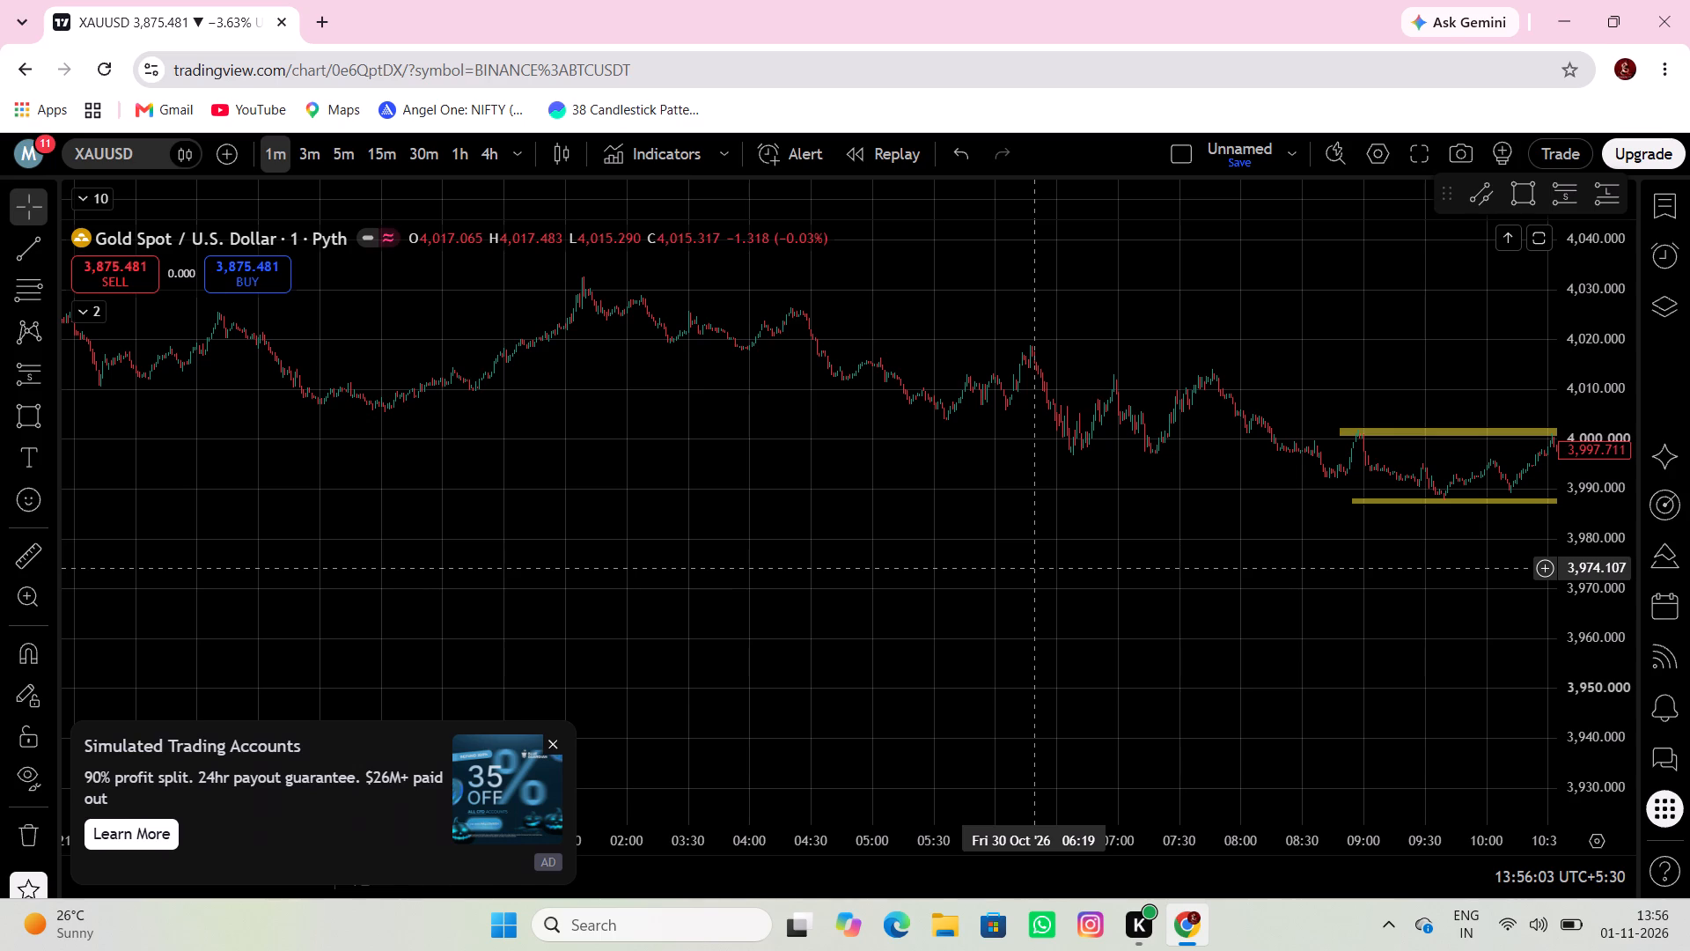
{"action": "left_click_drag", "start_coordinate": [908, 561], "coordinate": [977, 660]}
{"action": "scroll", "coordinate": [807, 444], "scroll_direction": "up", "scroll_amount": 5}
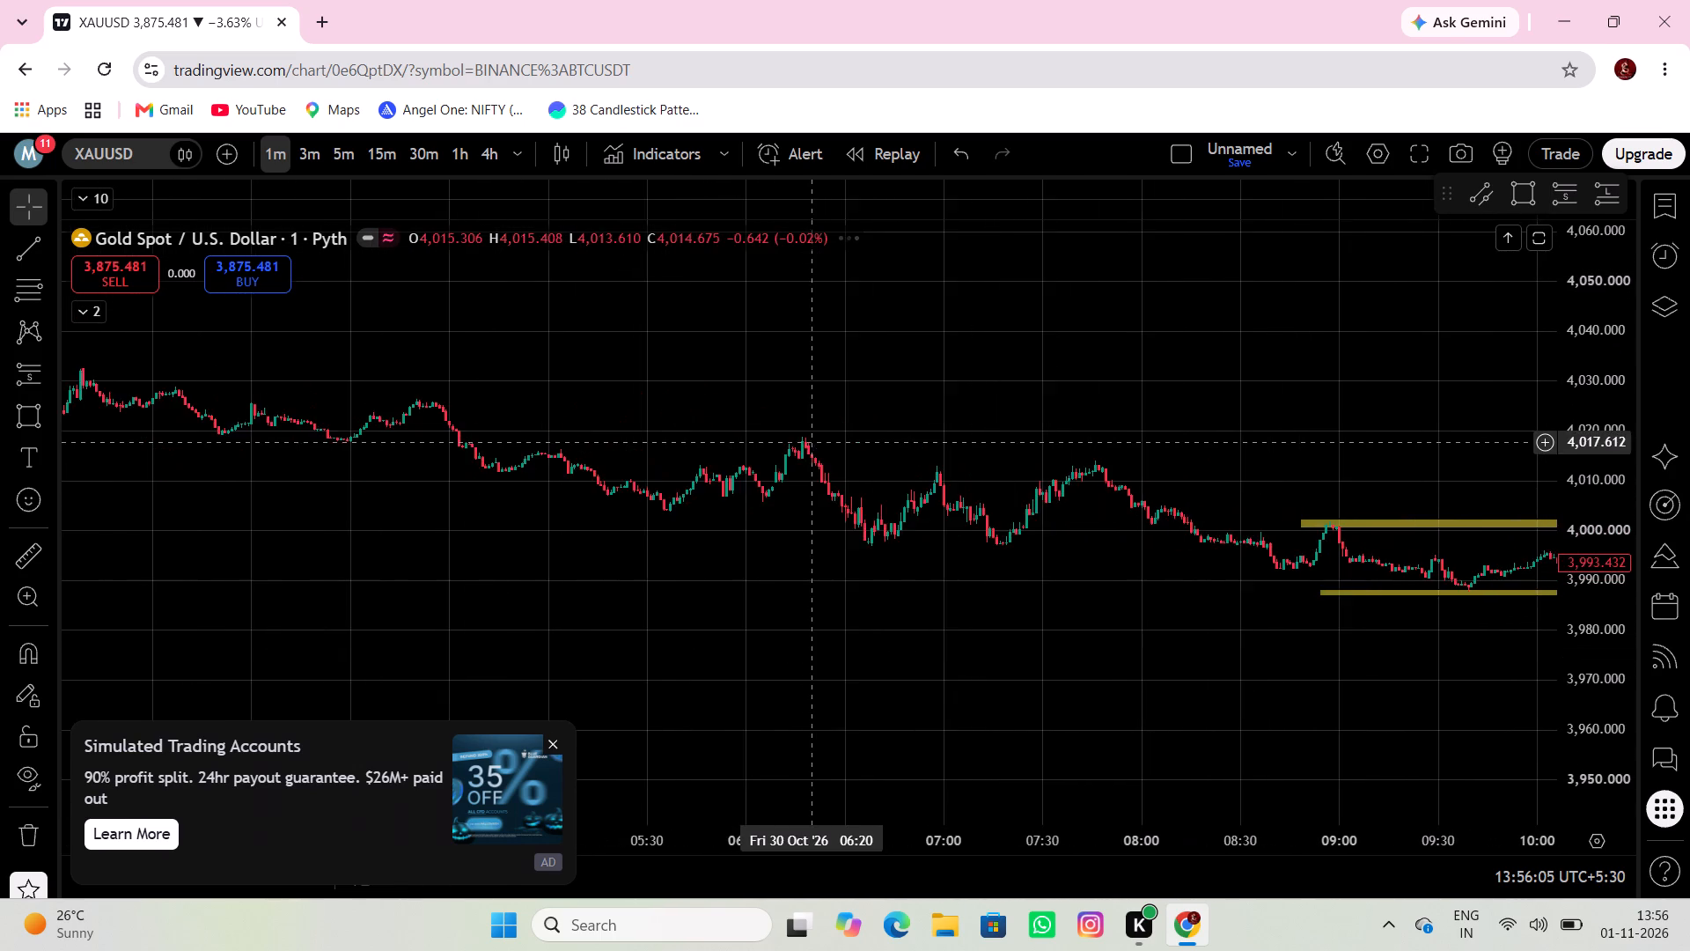
{"action": "scroll", "coordinate": [813, 443], "scroll_direction": "up", "scroll_amount": 4}
{"action": "left_click_drag", "start_coordinate": [827, 393], "coordinate": [1044, 516]}
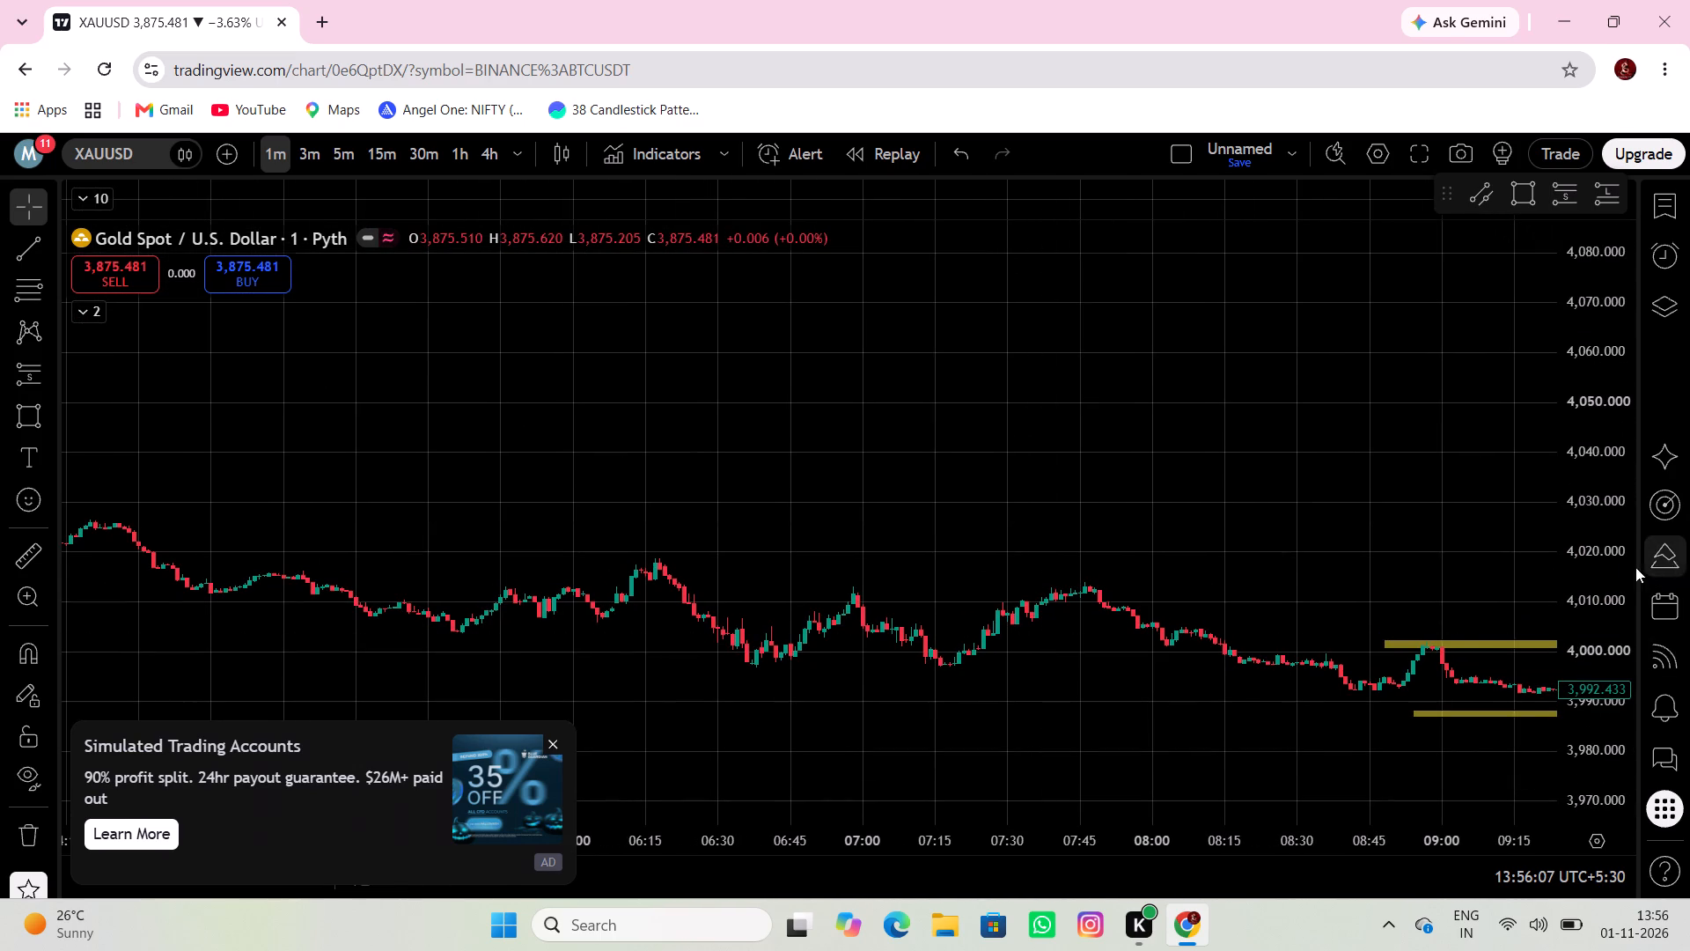
{"action": "scroll", "coordinate": [1617, 574], "scroll_direction": "up", "scroll_amount": 19}
{"action": "left_click_drag", "start_coordinate": [1419, 582], "coordinate": [1265, 402]}
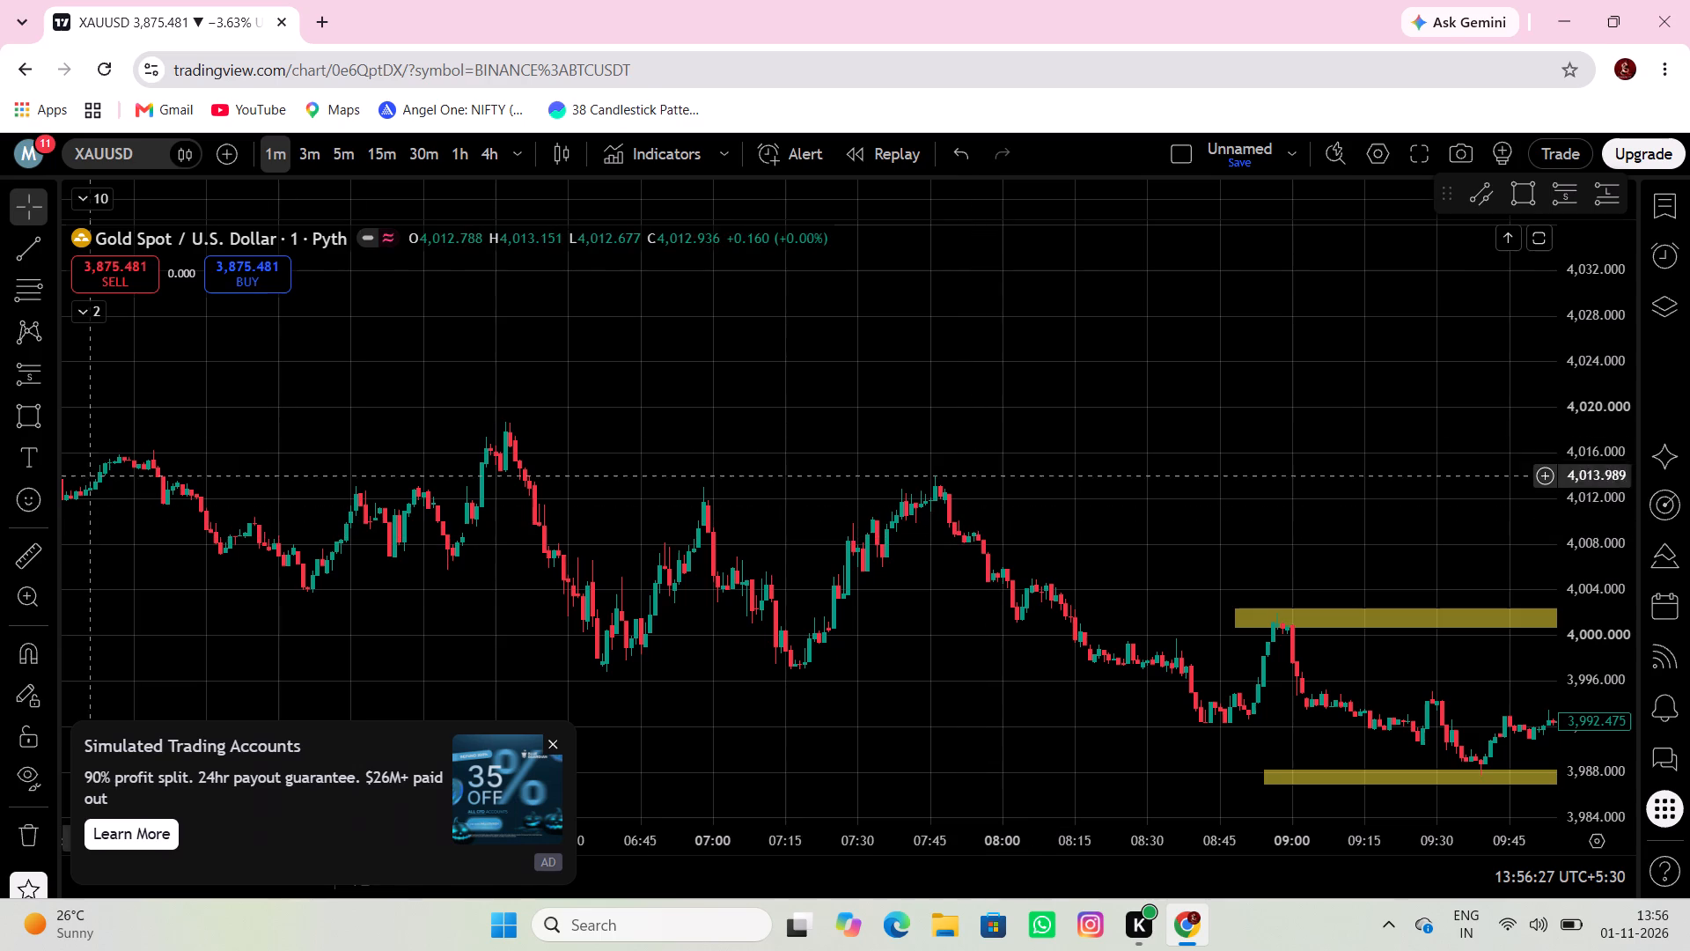
{"action": "left_click", "coordinate": [18, 426]}
{"action": "left_click_drag", "start_coordinate": [477, 421], "coordinate": [489, 421]}
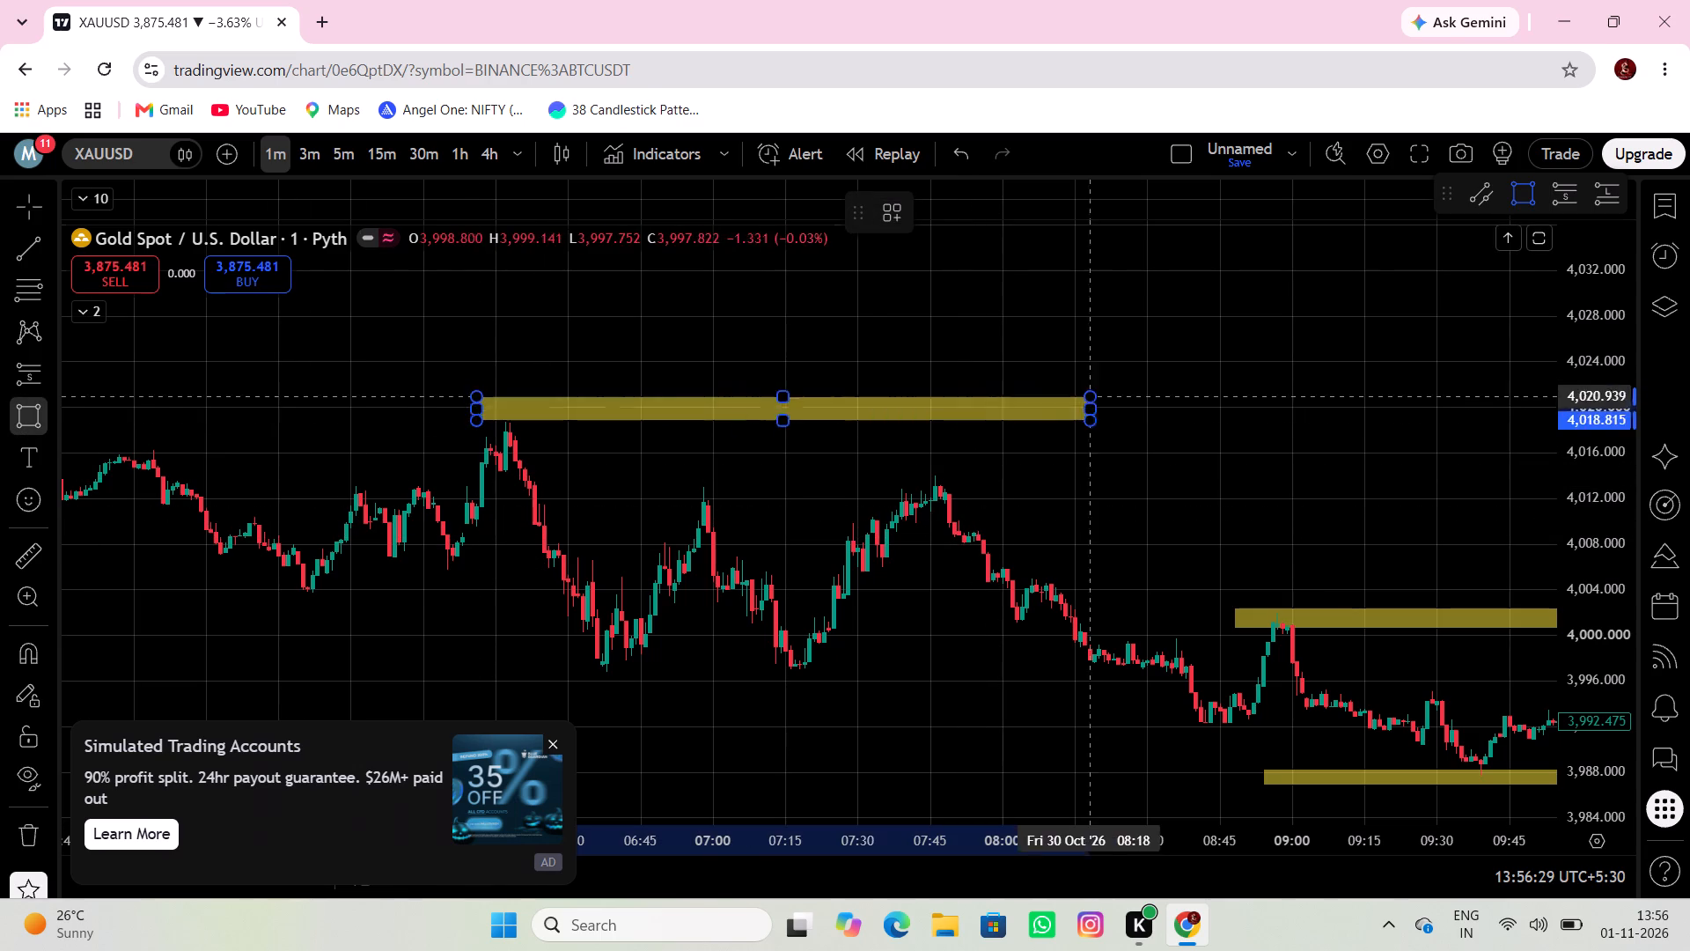
{"action": "left_click", "coordinate": [1168, 439]}
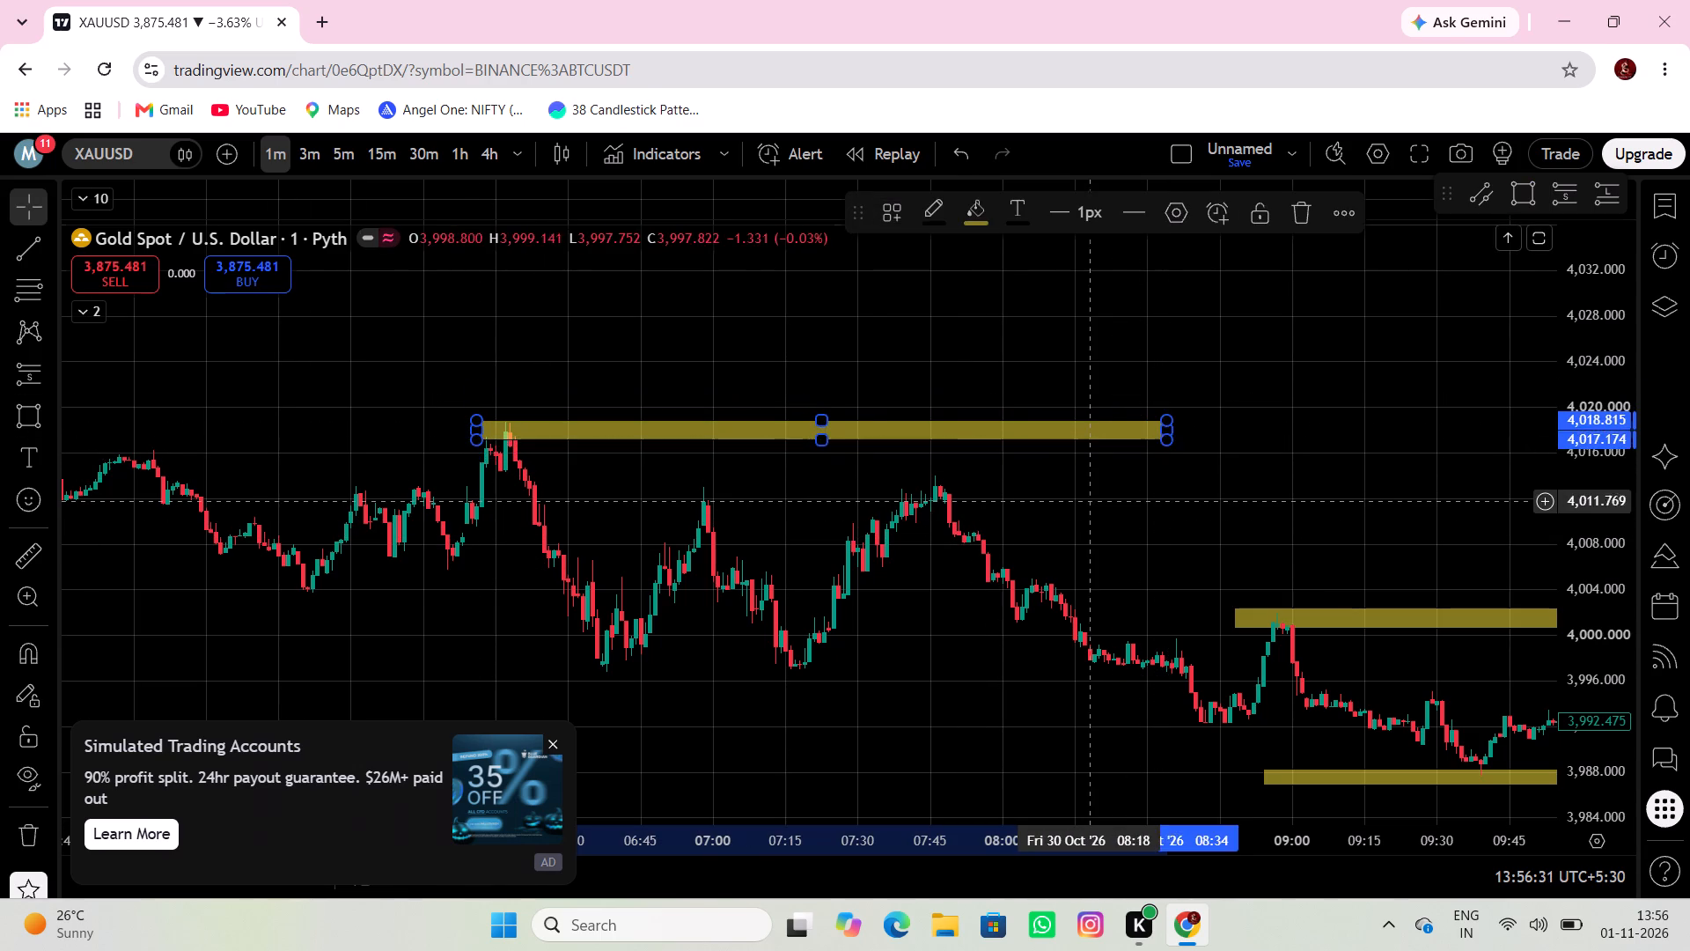
Mark the 30 Oct early-morning support zone with a rectangle from about 4,004.1 to 4,002.3, spanning about 05:17 to 06:54.
{"action": "left_click_drag", "start_coordinate": [1085, 503], "coordinate": [1055, 480]}
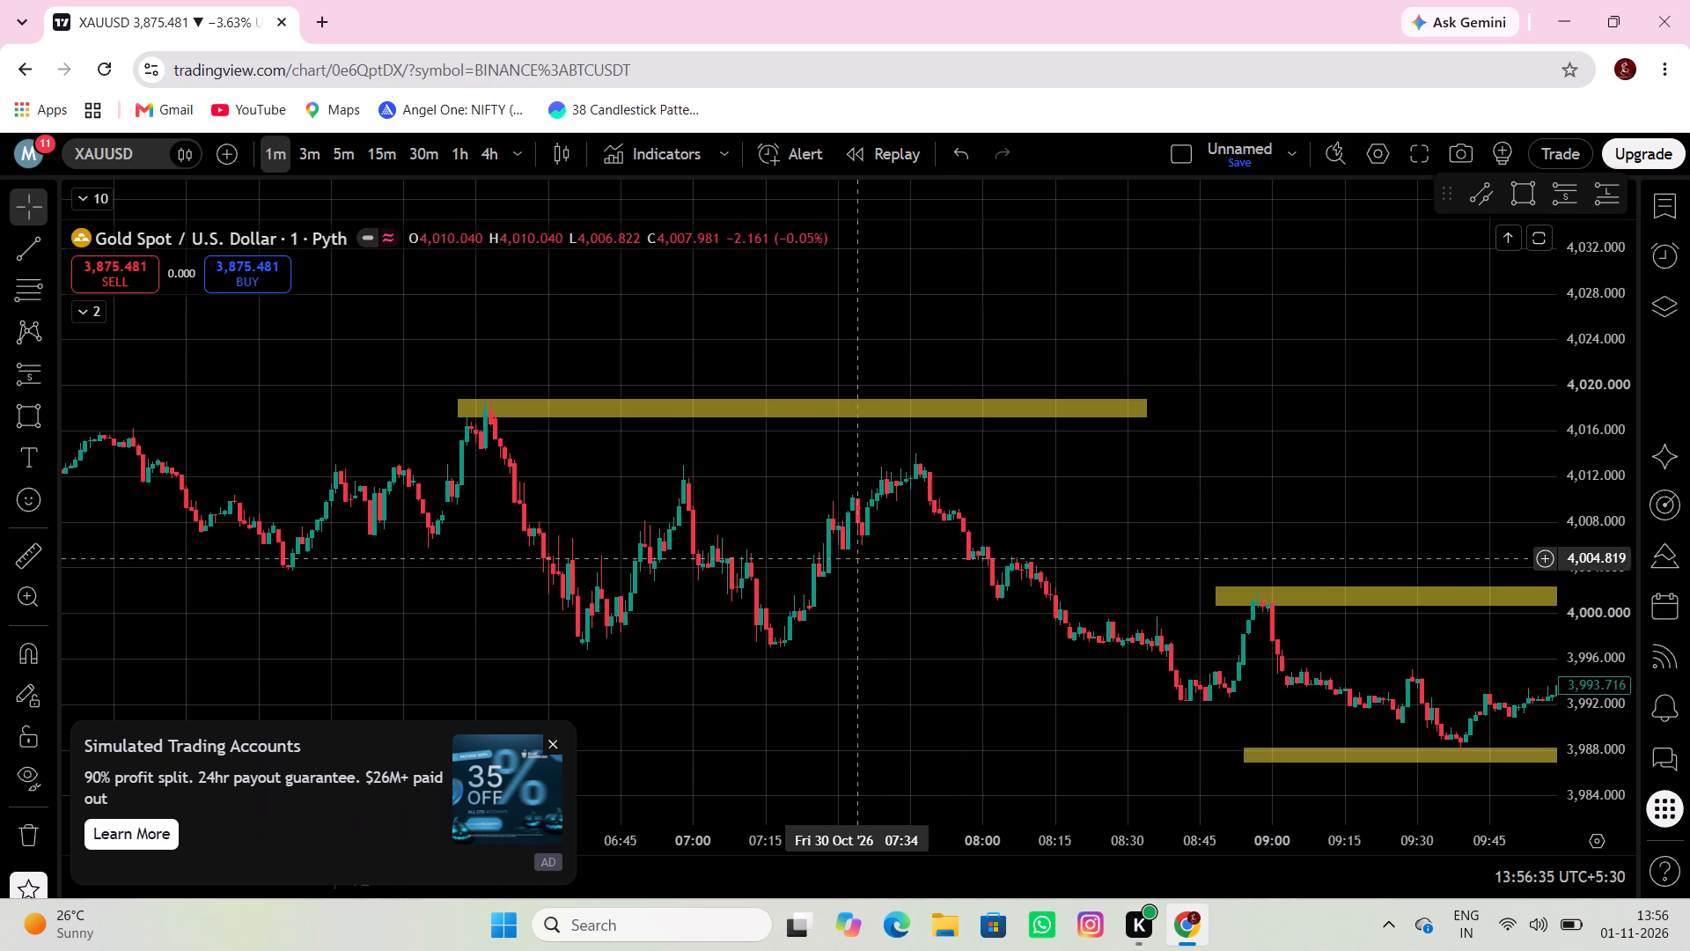
{"action": "left_click_drag", "start_coordinate": [961, 510], "coordinate": [1239, 425]}
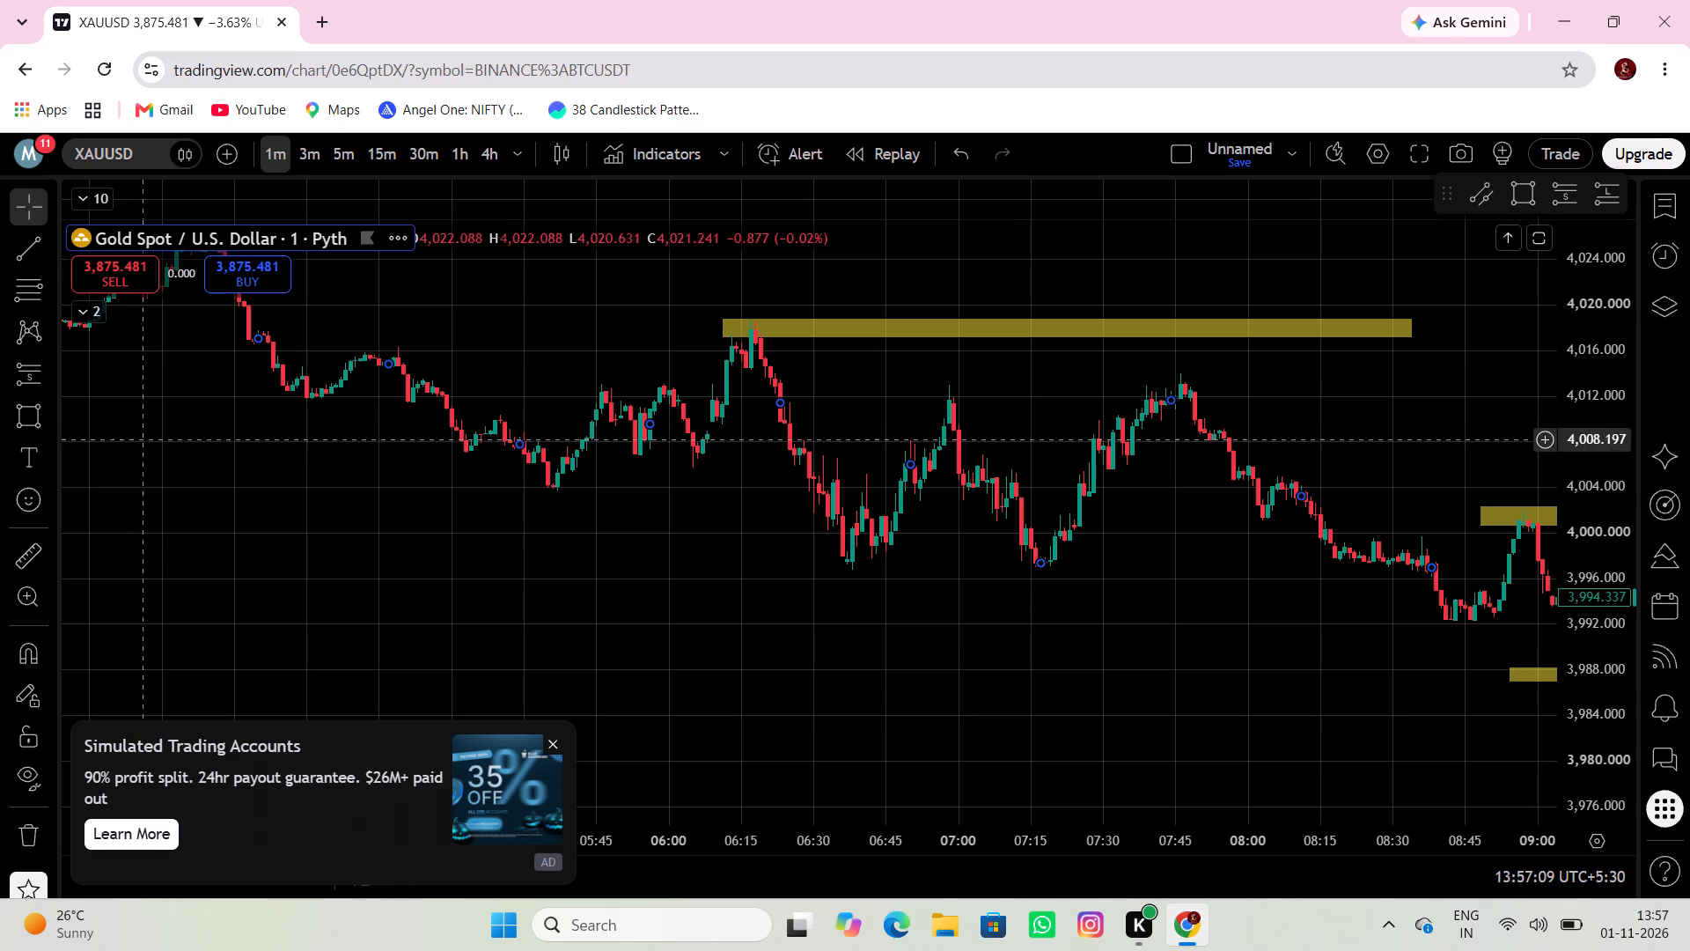
{"action": "left_click_drag", "start_coordinate": [331, 446], "coordinate": [290, 453]}
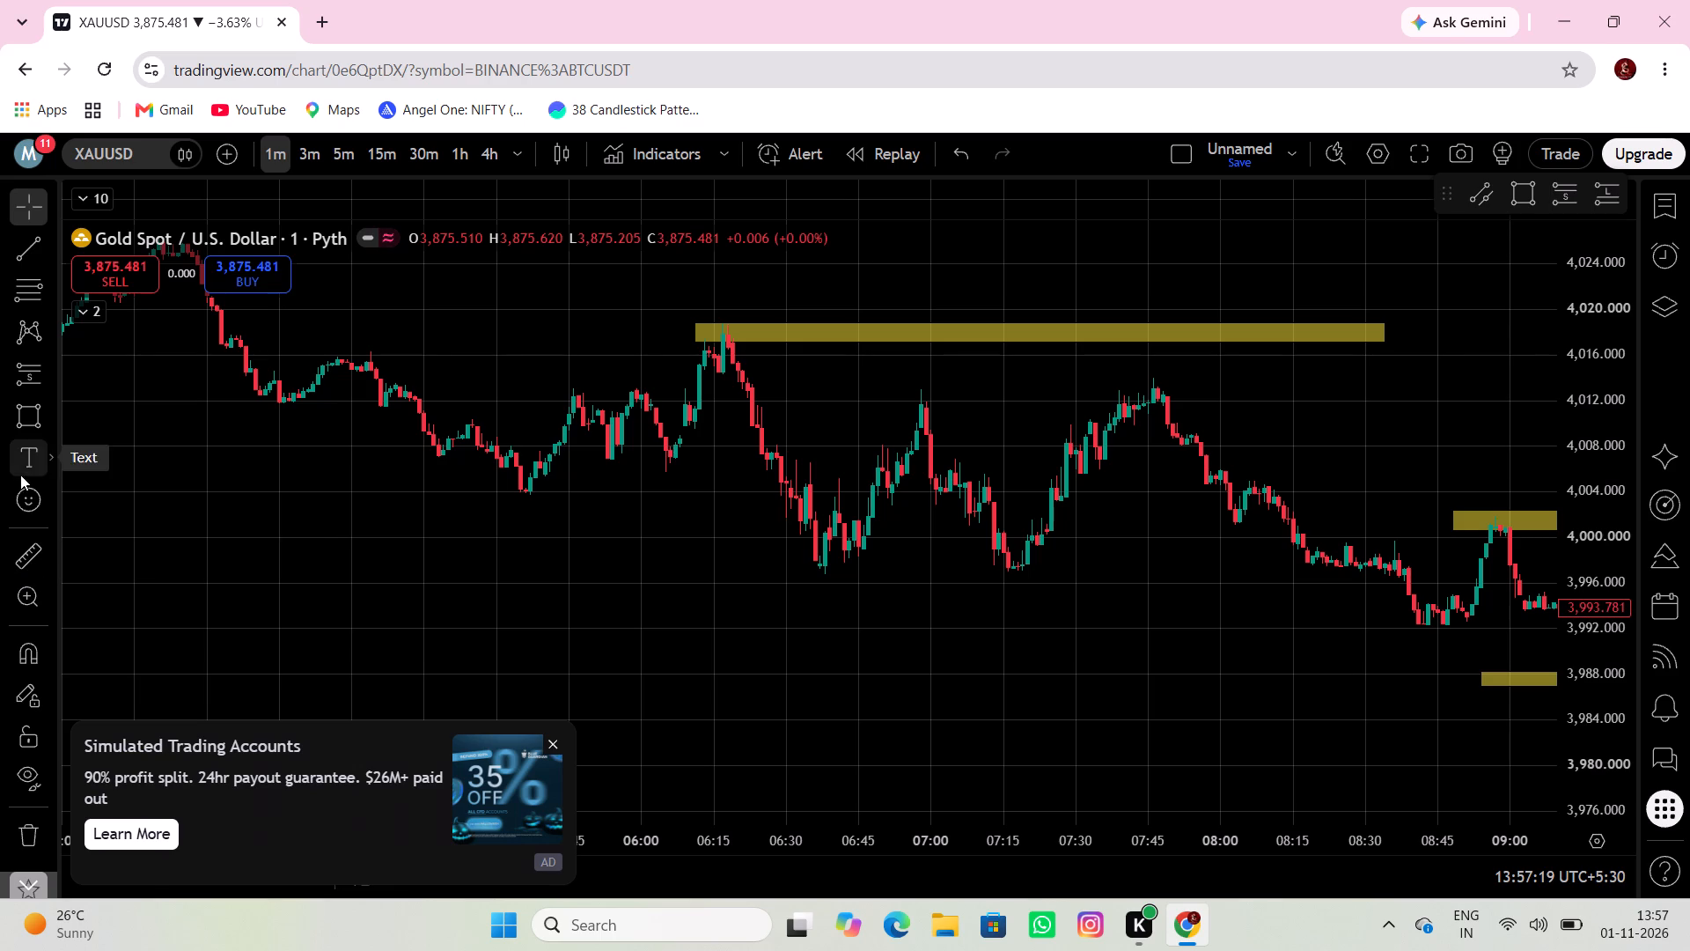
{"action": "left_click", "coordinate": [33, 422]}
{"action": "left_click", "coordinate": [433, 490]}
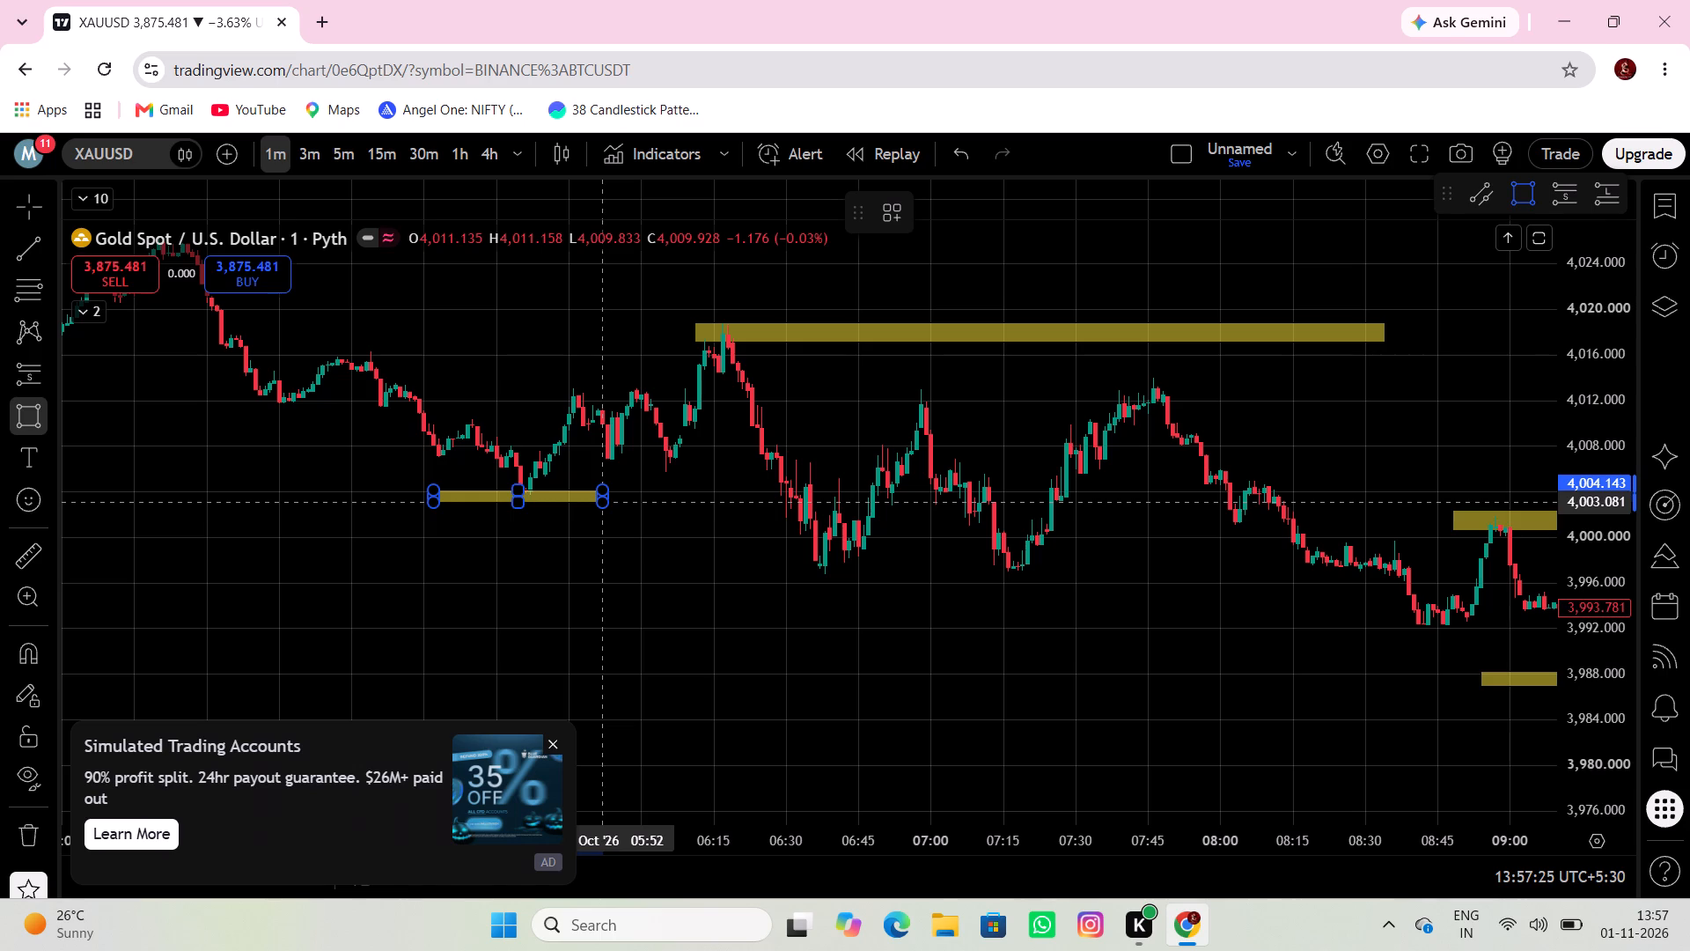
{"action": "left_click", "coordinate": [901, 511]}
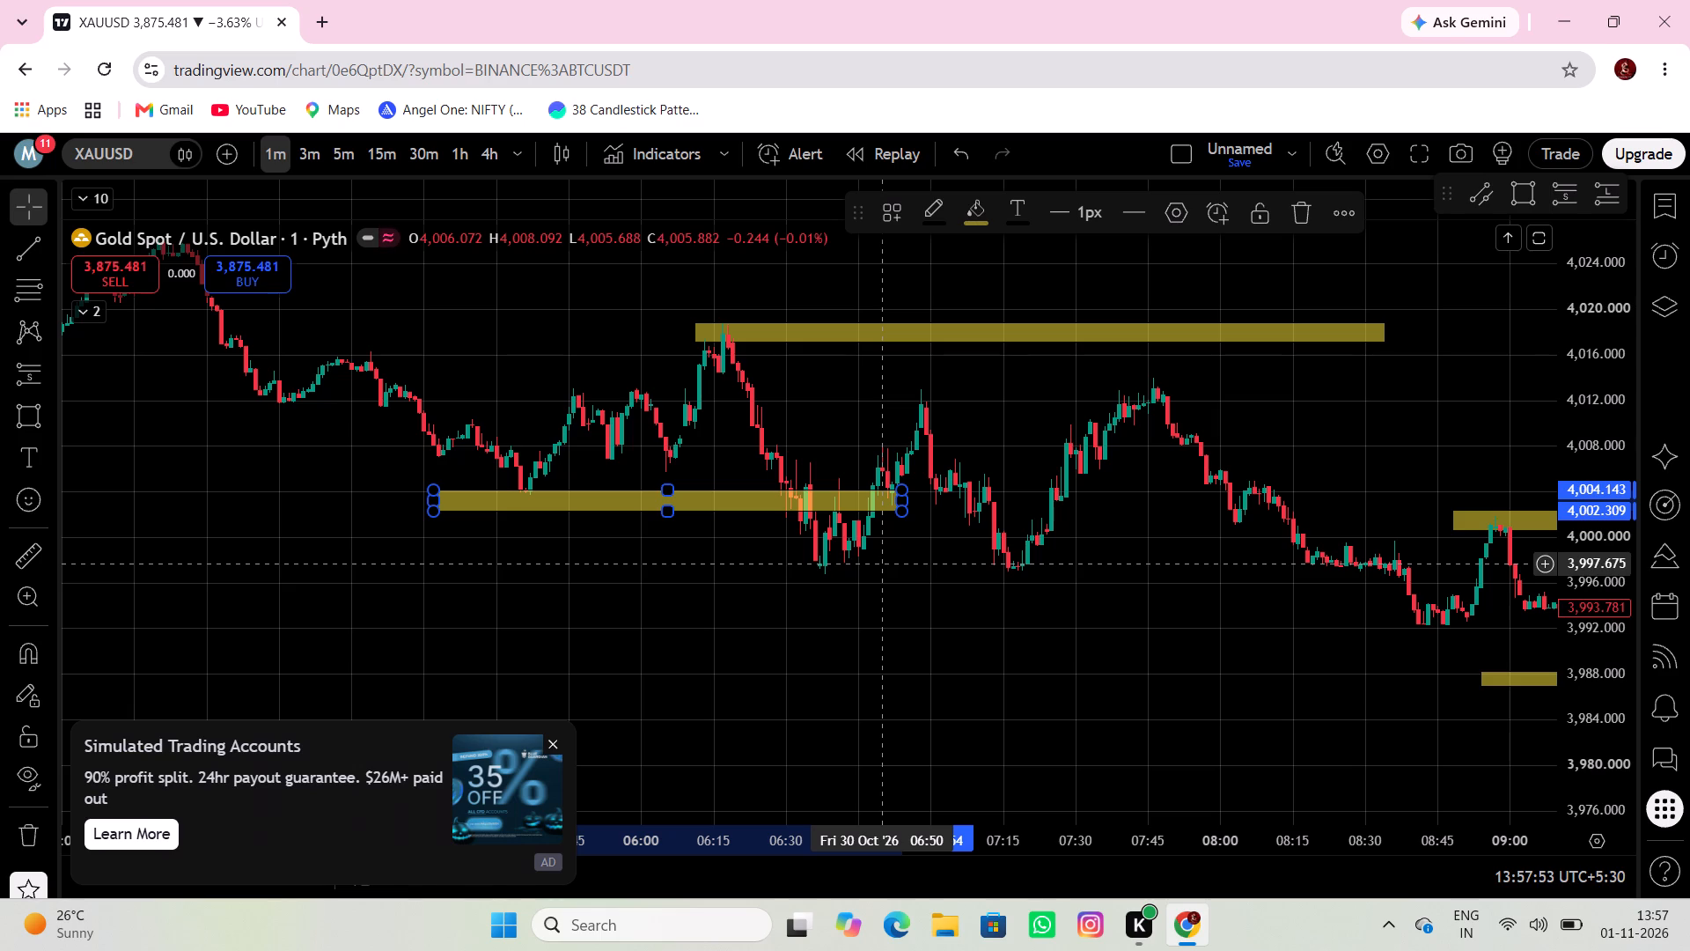
Mark the 30 Oct morning resistance zone with a rectangle from about 4,013.3 to 4,012.0, spanning about 06:53 to 08:07.
{"action": "left_click", "coordinate": [30, 419]}
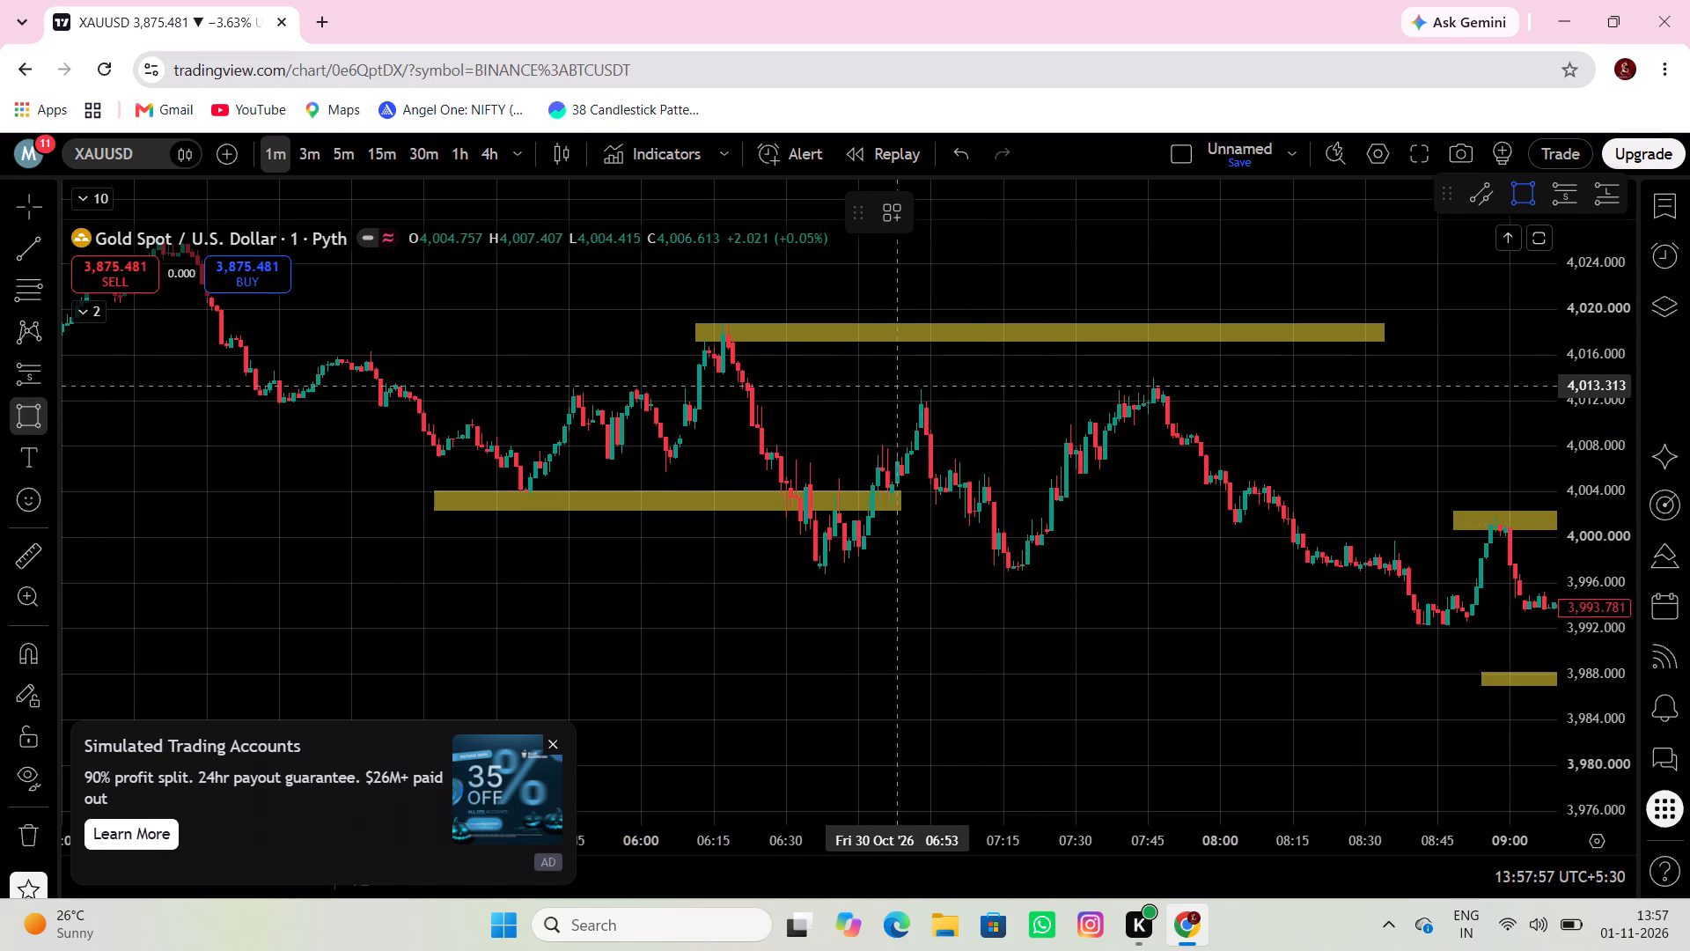
{"action": "left_click", "coordinate": [897, 386]}
{"action": "left_click", "coordinate": [1253, 402]}
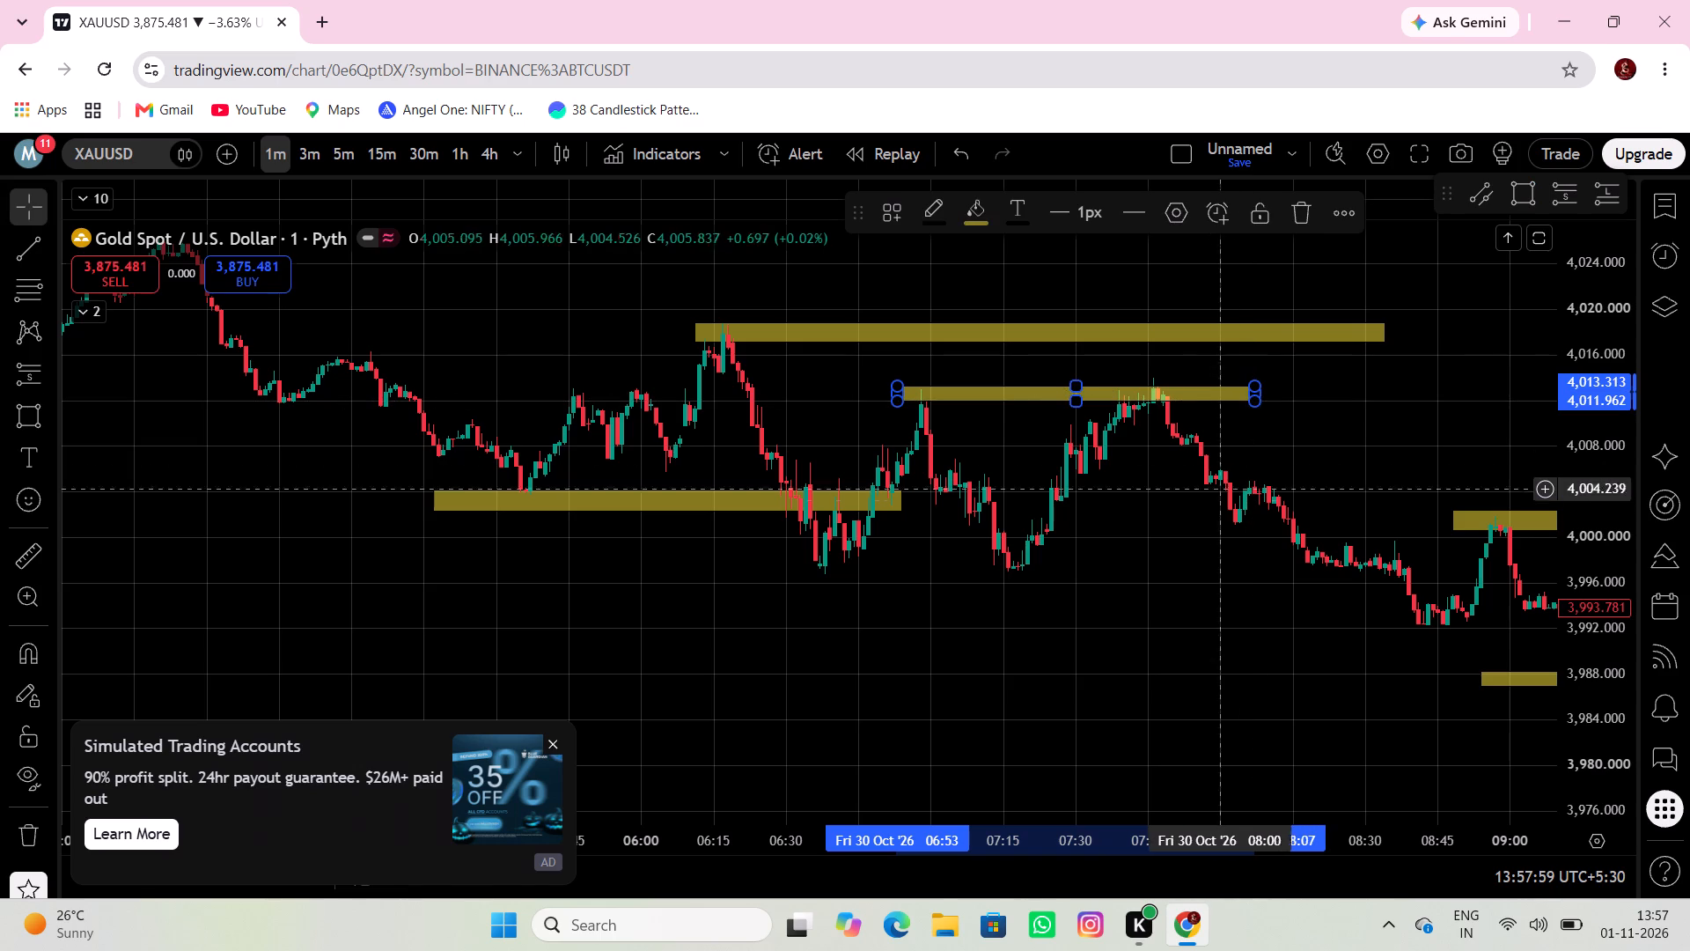
Mark a zone at the earlier price swings, before about 05:00 on 30 Oct, with another rectangle.
{"action": "left_click_drag", "start_coordinate": [1213, 500], "coordinate": [991, 506]}
{"action": "scroll", "coordinate": [990, 502], "scroll_direction": "down", "scroll_amount": 2}
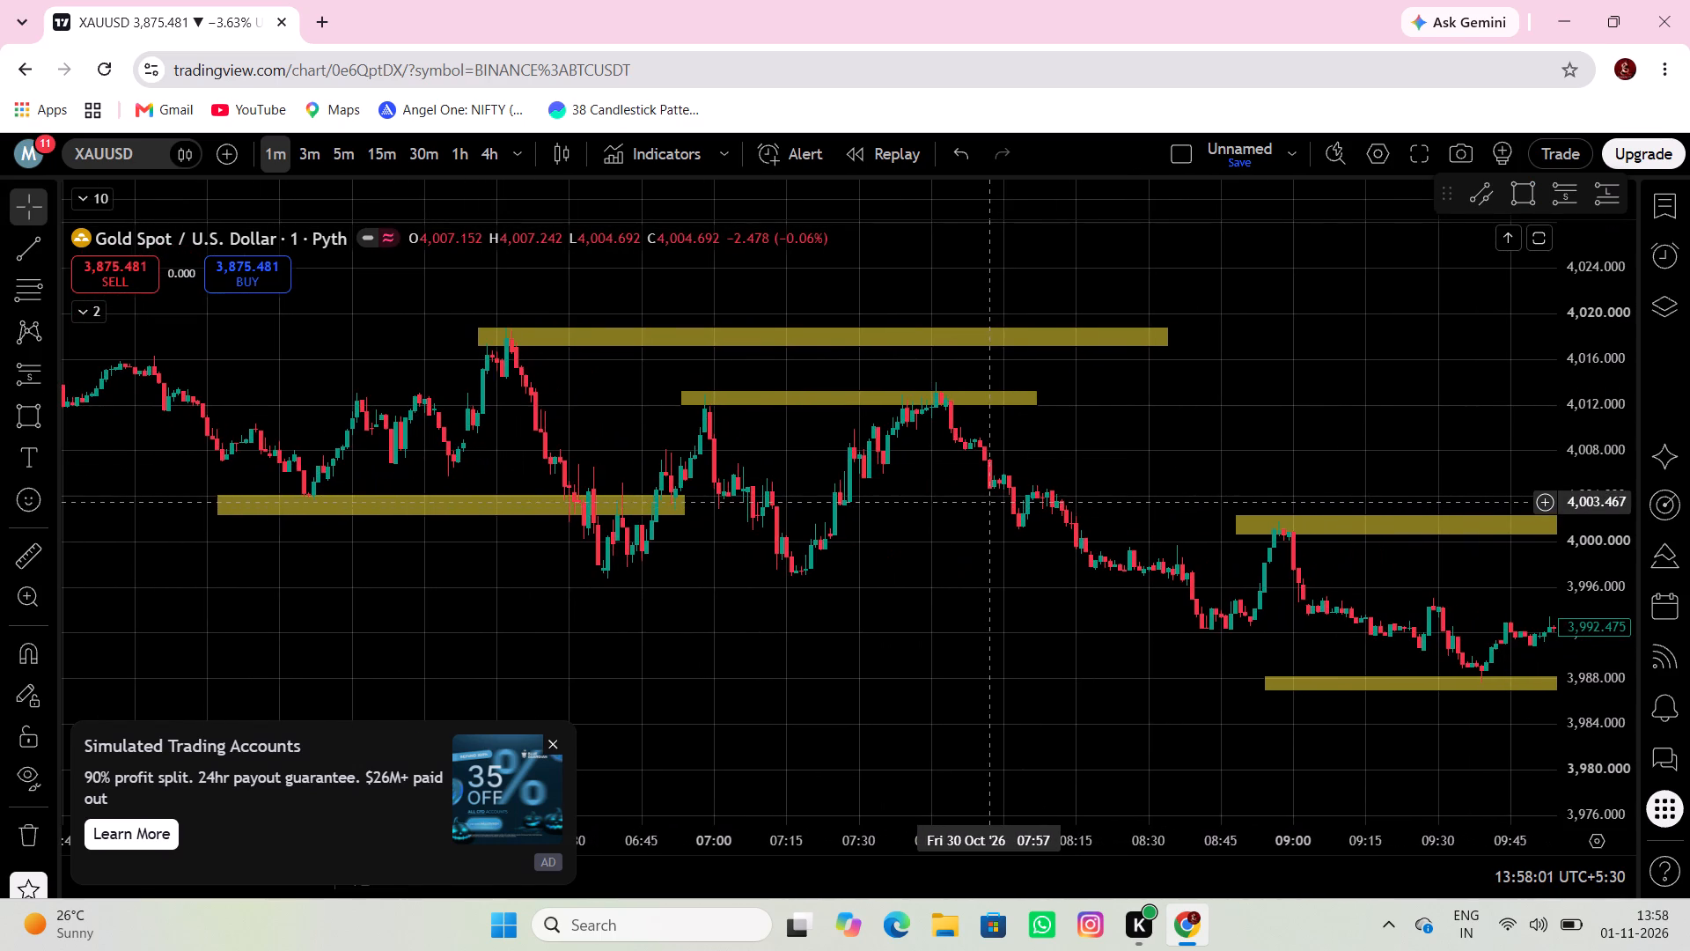
{"action": "scroll", "coordinate": [990, 502], "scroll_direction": "down", "scroll_amount": 2}
{"action": "left_click_drag", "start_coordinate": [848, 526], "coordinate": [1015, 586]}
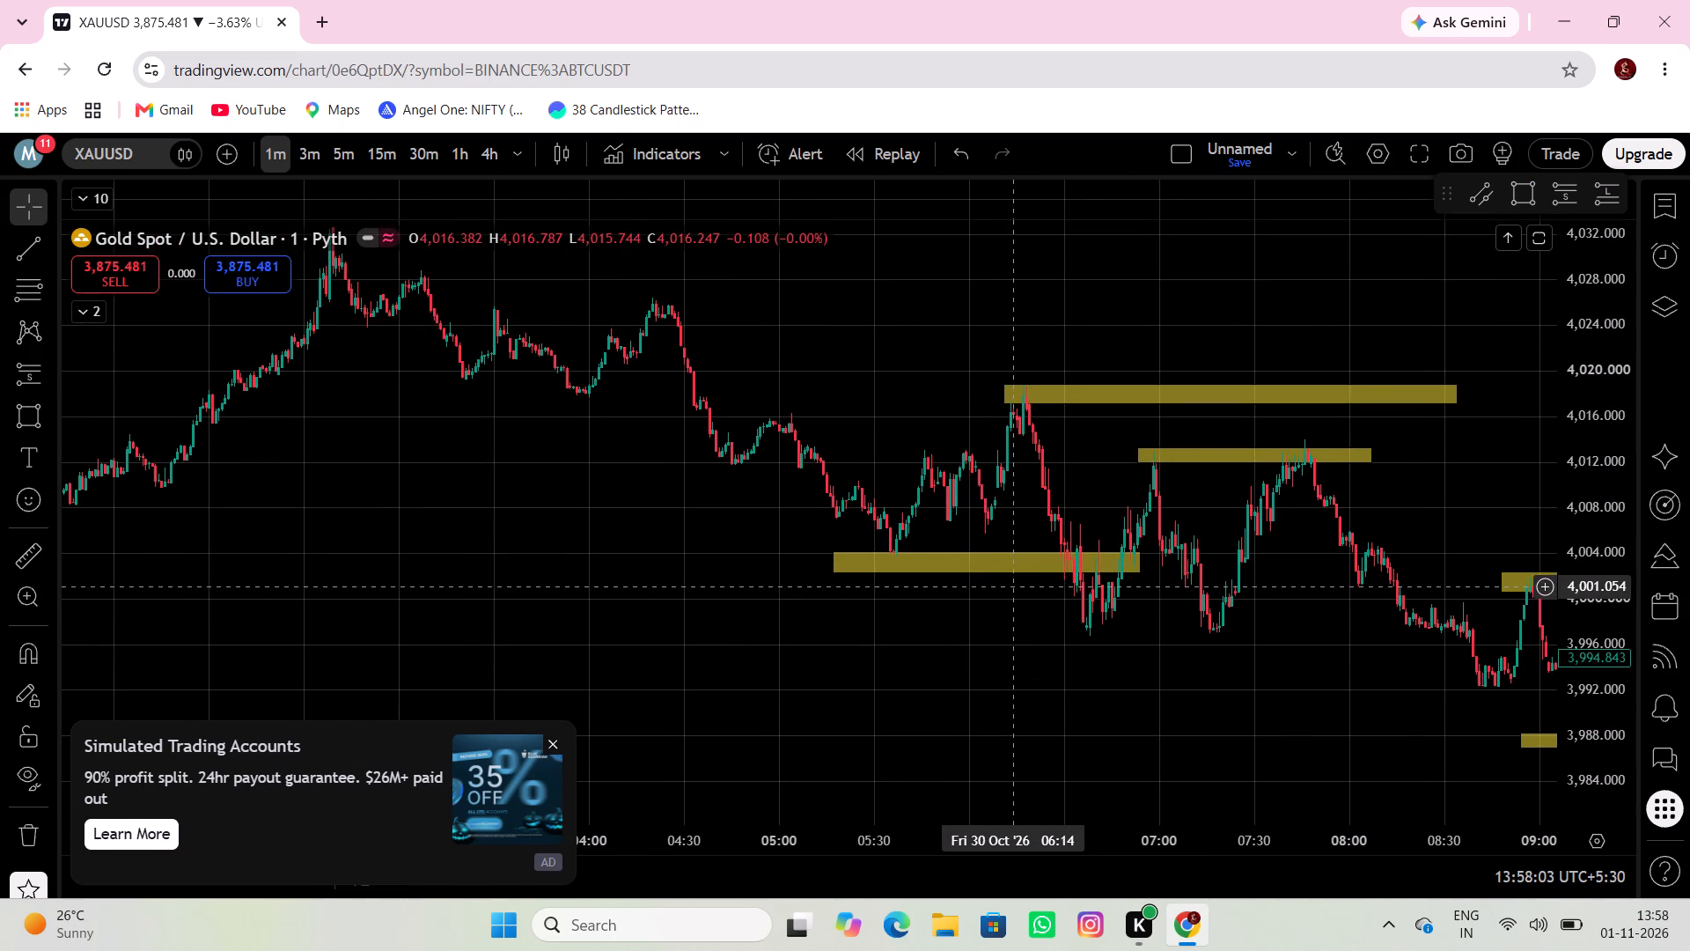
{"action": "left_click_drag", "start_coordinate": [720, 516], "coordinate": [847, 533]}
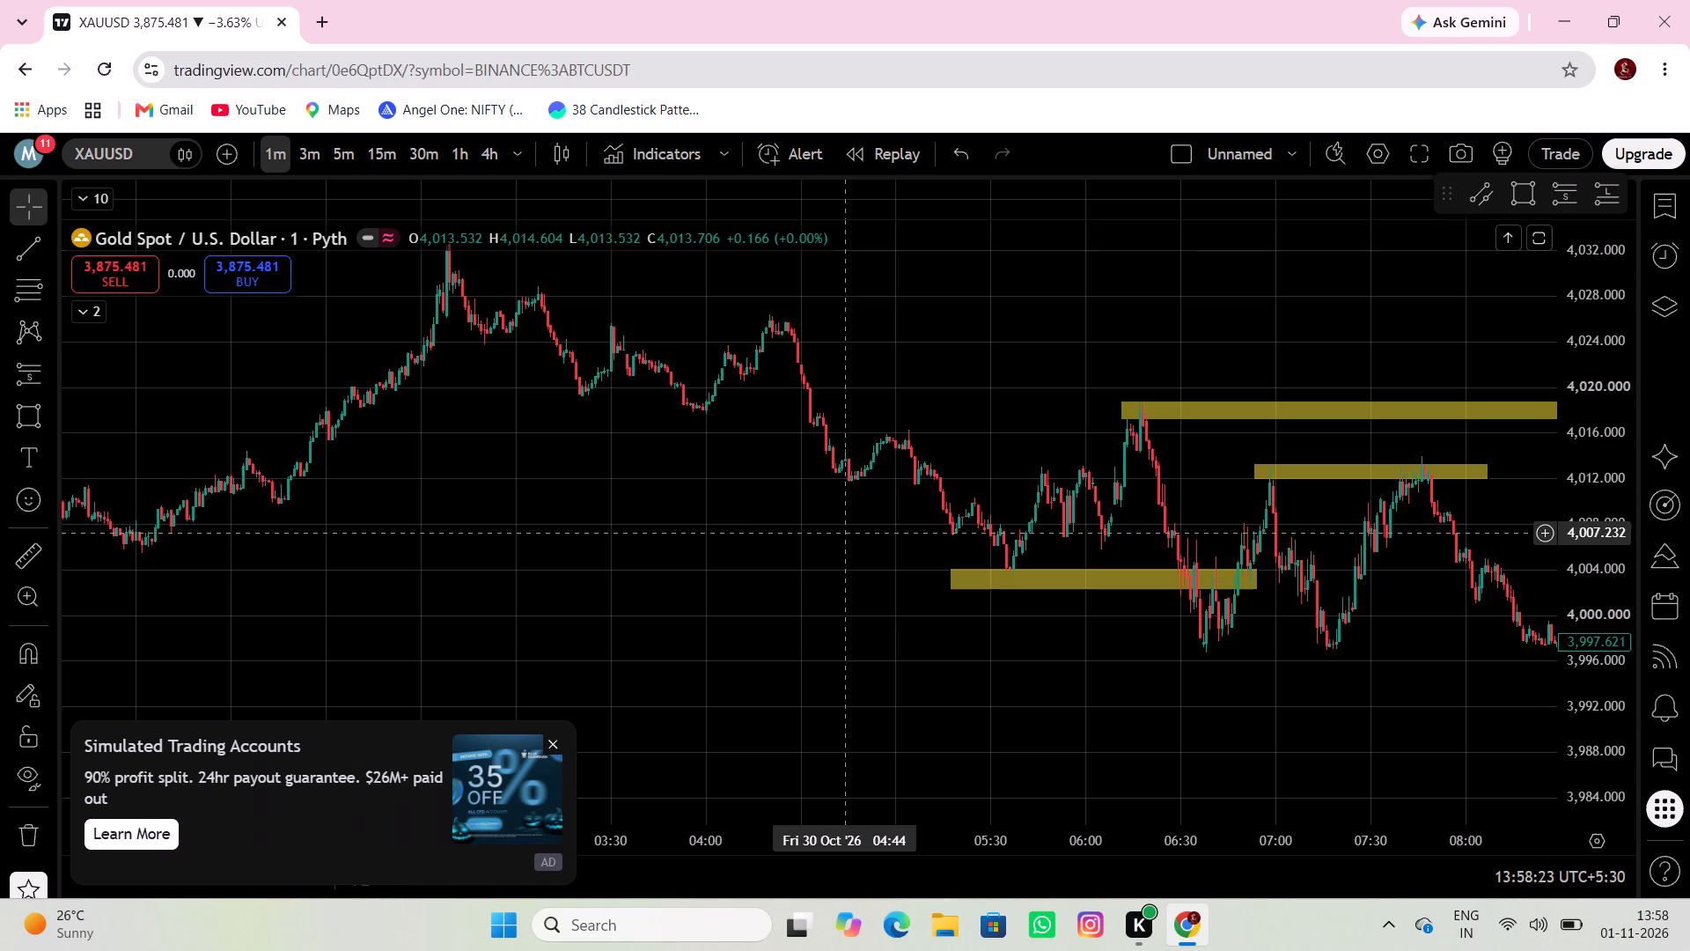
{"action": "scroll", "coordinate": [858, 528], "scroll_direction": "down", "scroll_amount": 3}
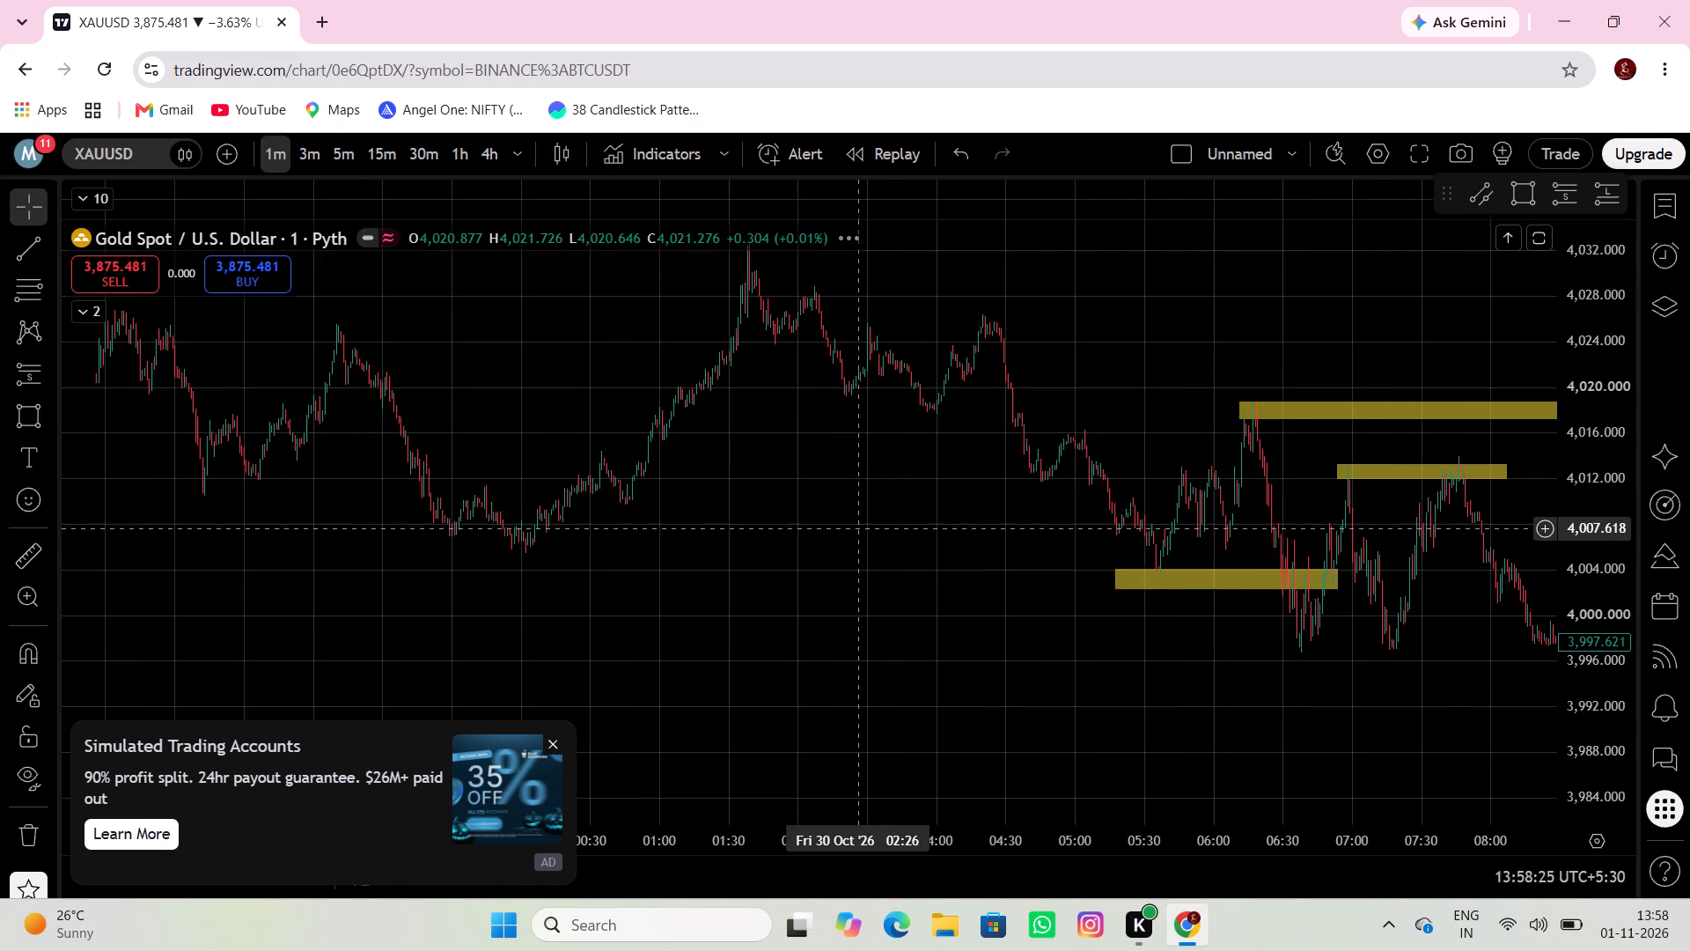
{"action": "left_click_drag", "start_coordinate": [850, 517], "coordinate": [909, 721]}
{"action": "left_click", "coordinate": [31, 399]}
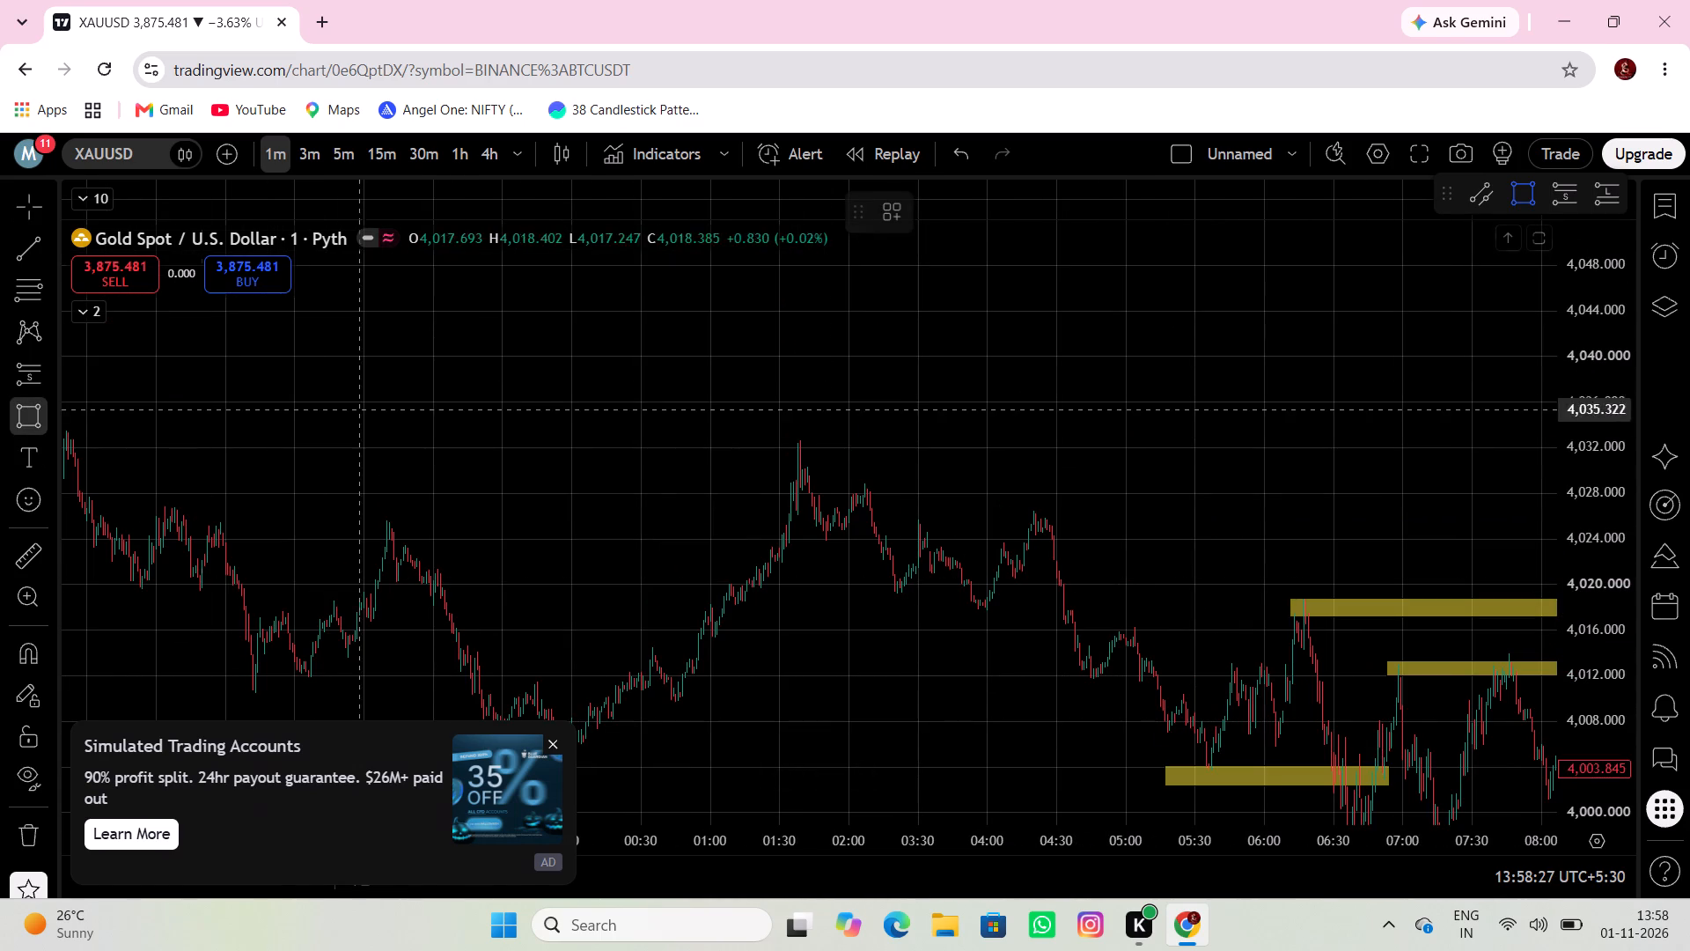
Mark the 30 Oct overnight high as resistance with a rectangle from about 4,032.8 to 4,032.0, spanning 01:21 to 05:31.
{"action": "left_click_drag", "start_coordinate": [759, 439], "coordinate": [767, 439]}
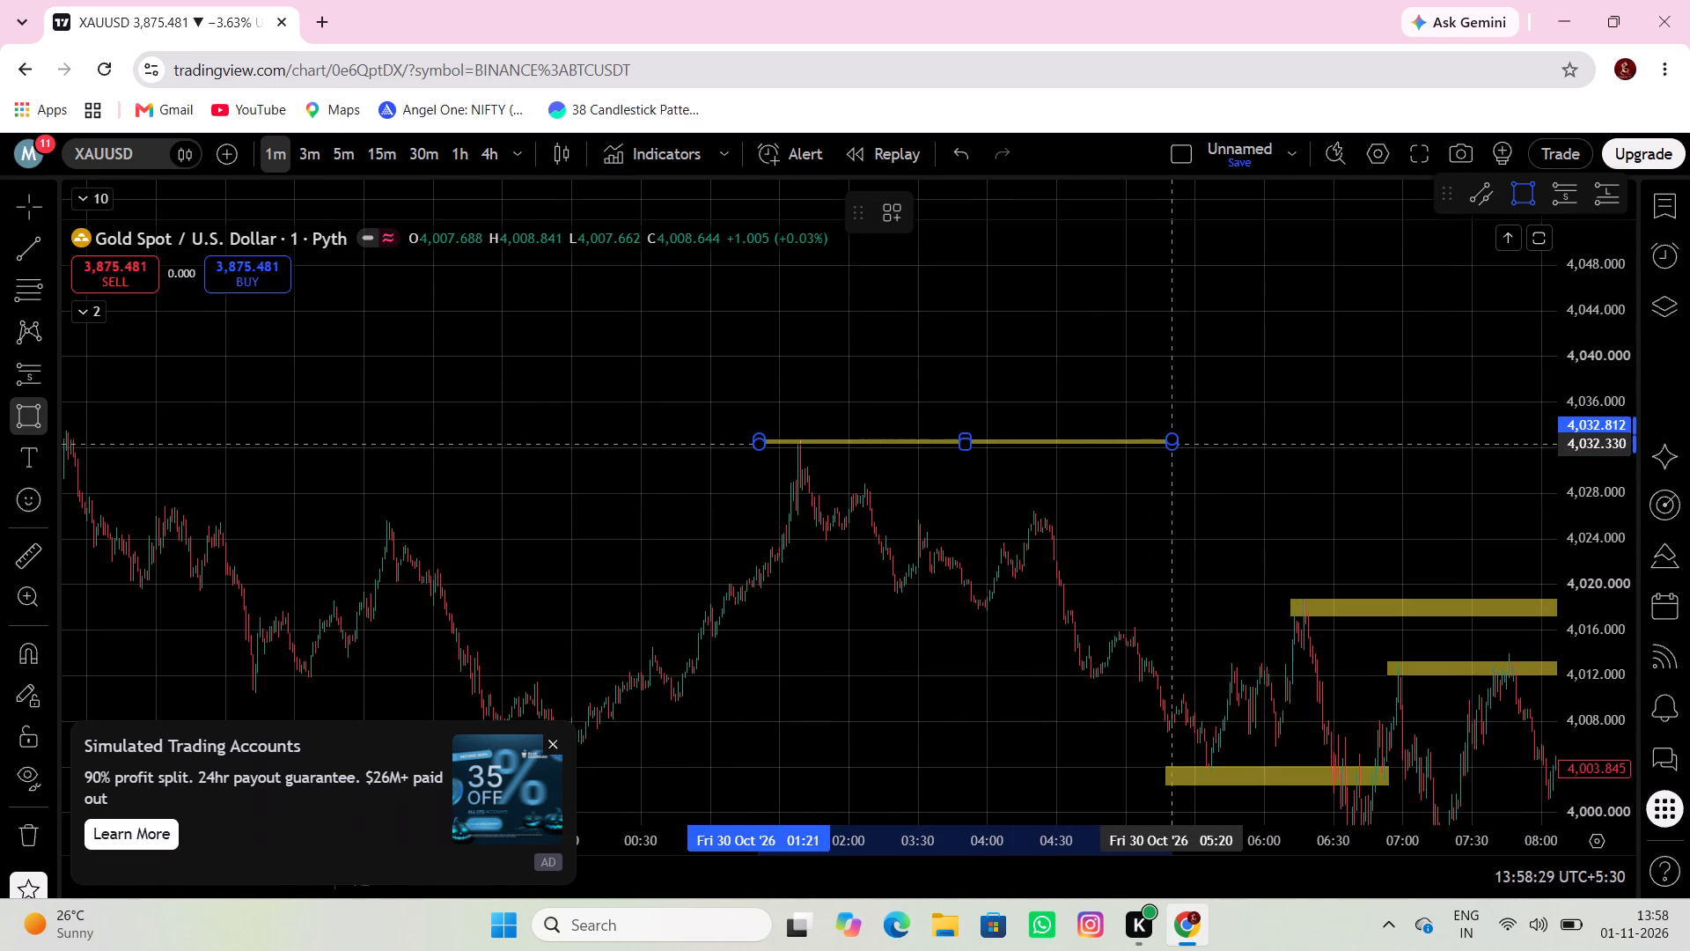
{"action": "left_click", "coordinate": [1198, 447]}
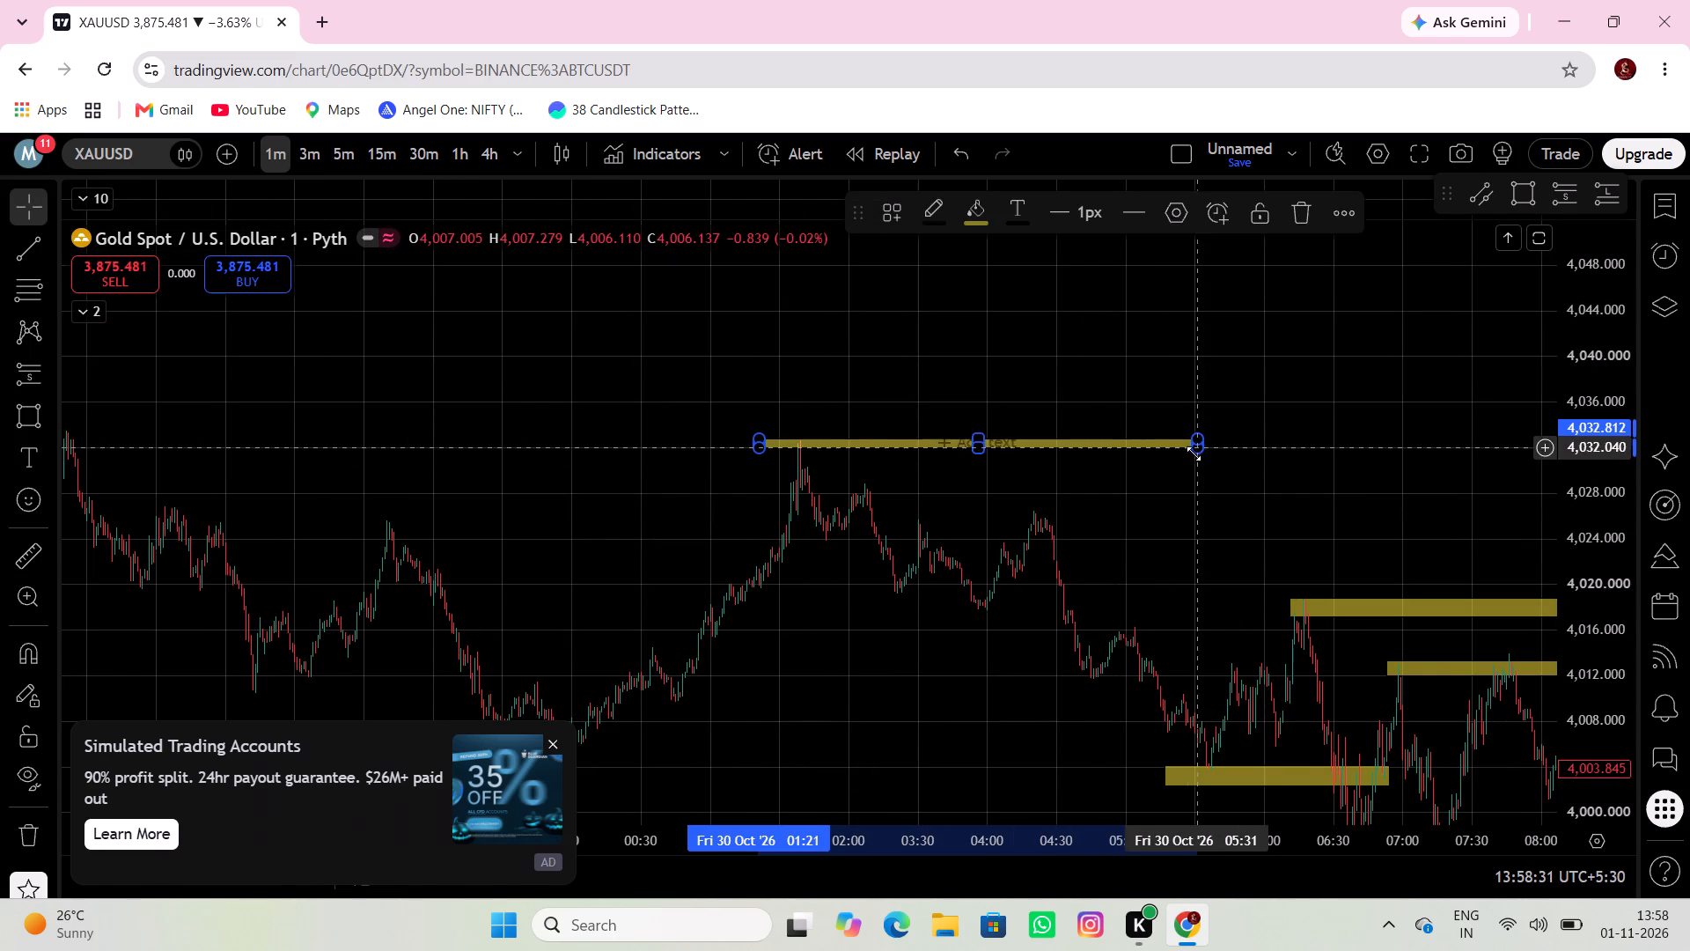
Mark the lower resistance zone beneath the overnight high with a rectangle from about 4,025.6 to 4,024.4, spanning 02:27 to 05:31.
{"action": "left_click_drag", "start_coordinate": [1062, 530], "coordinate": [841, 506]}
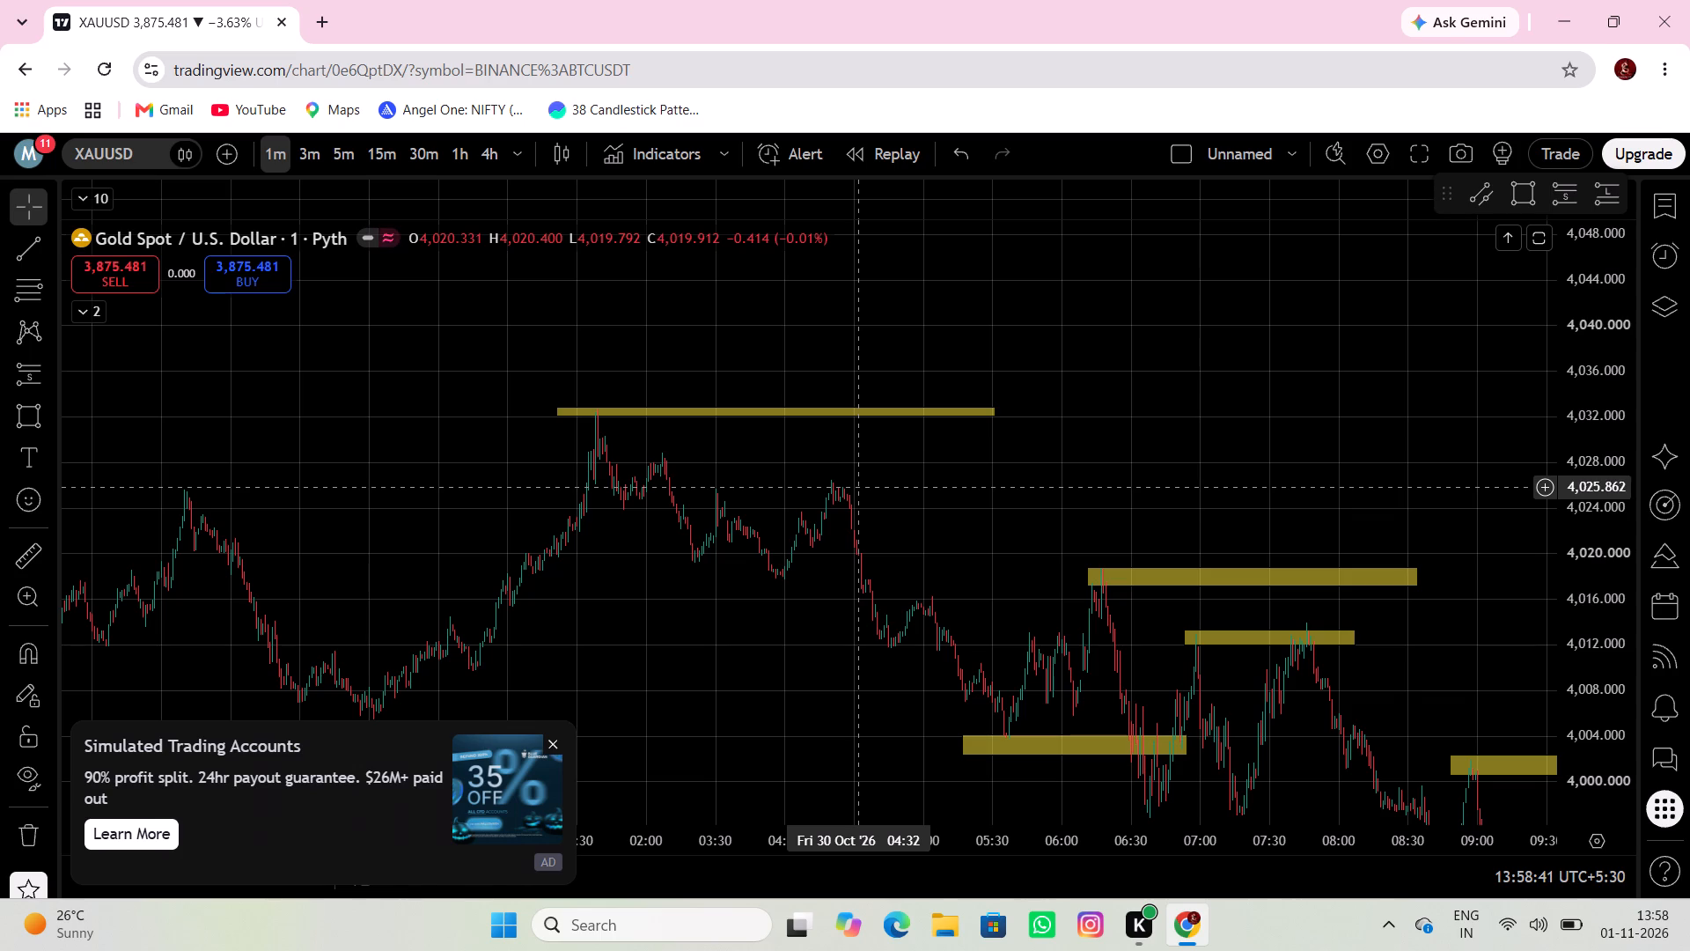
{"action": "left_click_drag", "start_coordinate": [758, 501], "coordinate": [656, 472]}
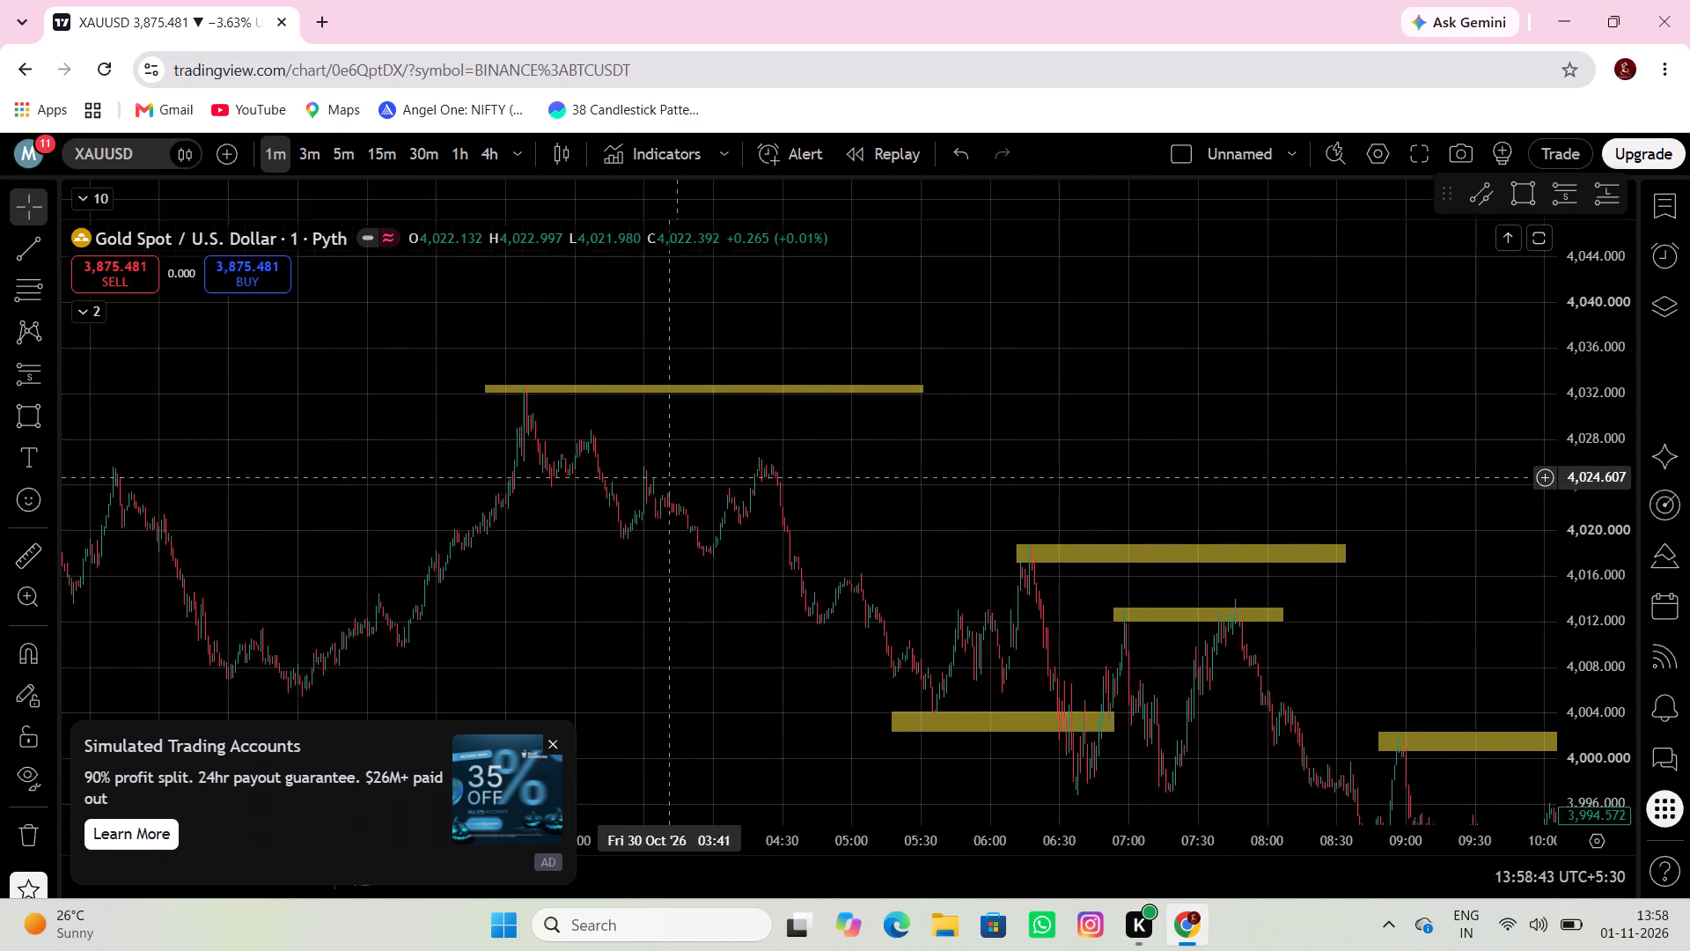
{"action": "left_click_drag", "start_coordinate": [656, 472], "coordinate": [654, 471]}
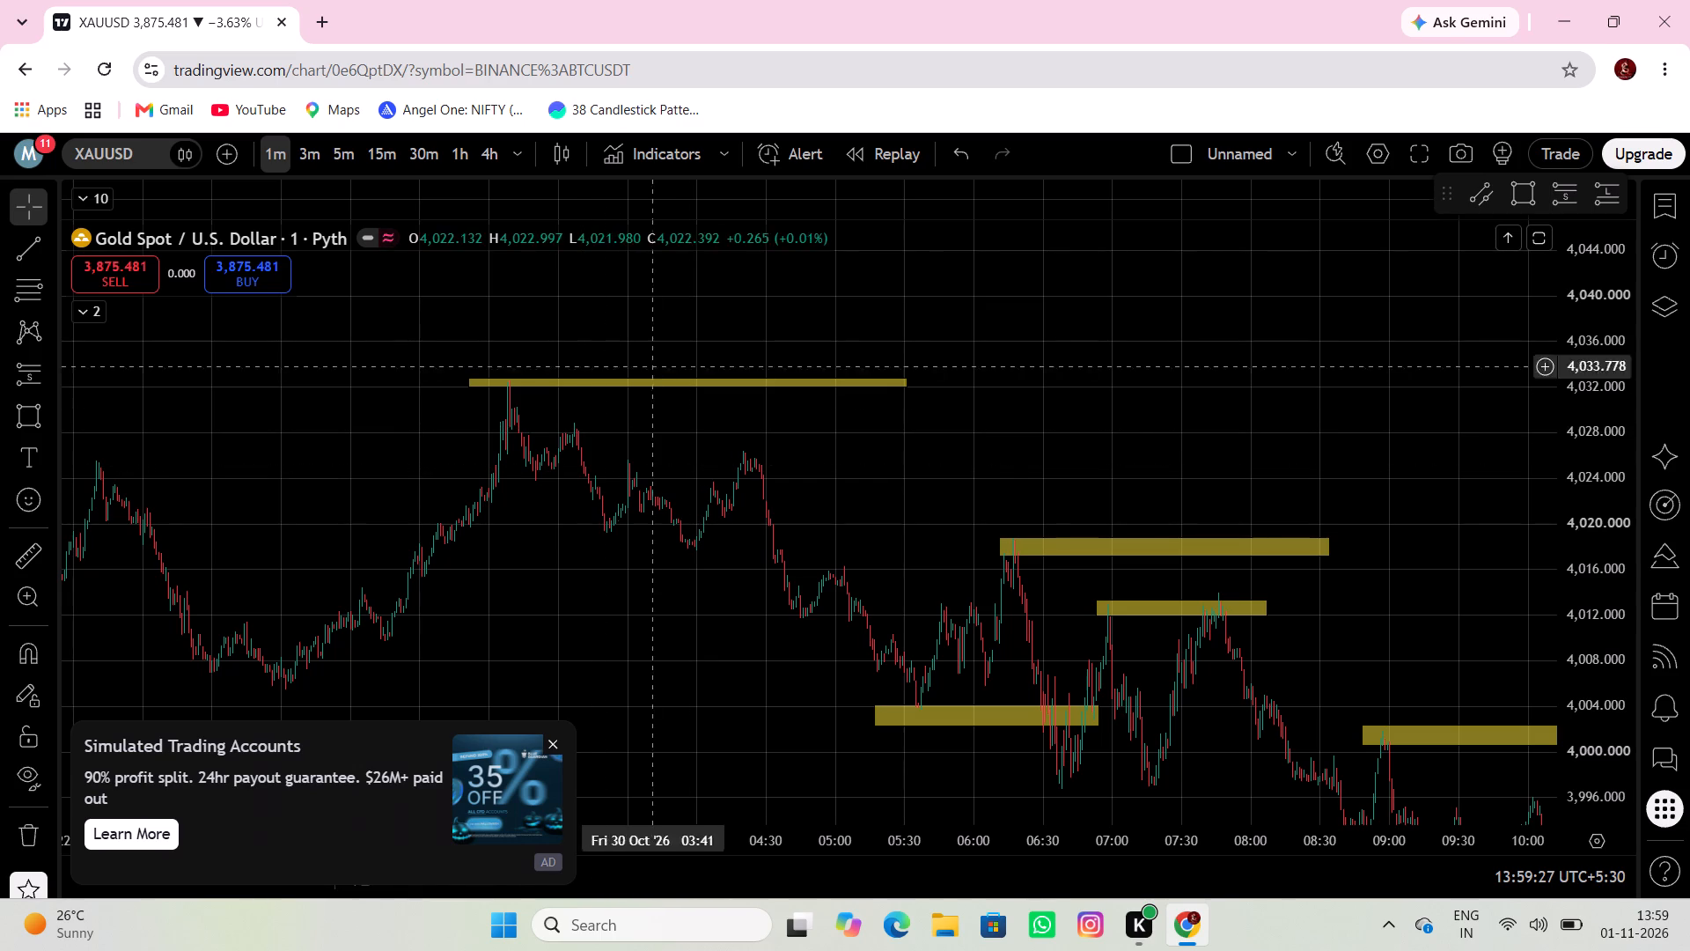
{"action": "left_click", "coordinate": [22, 412]}
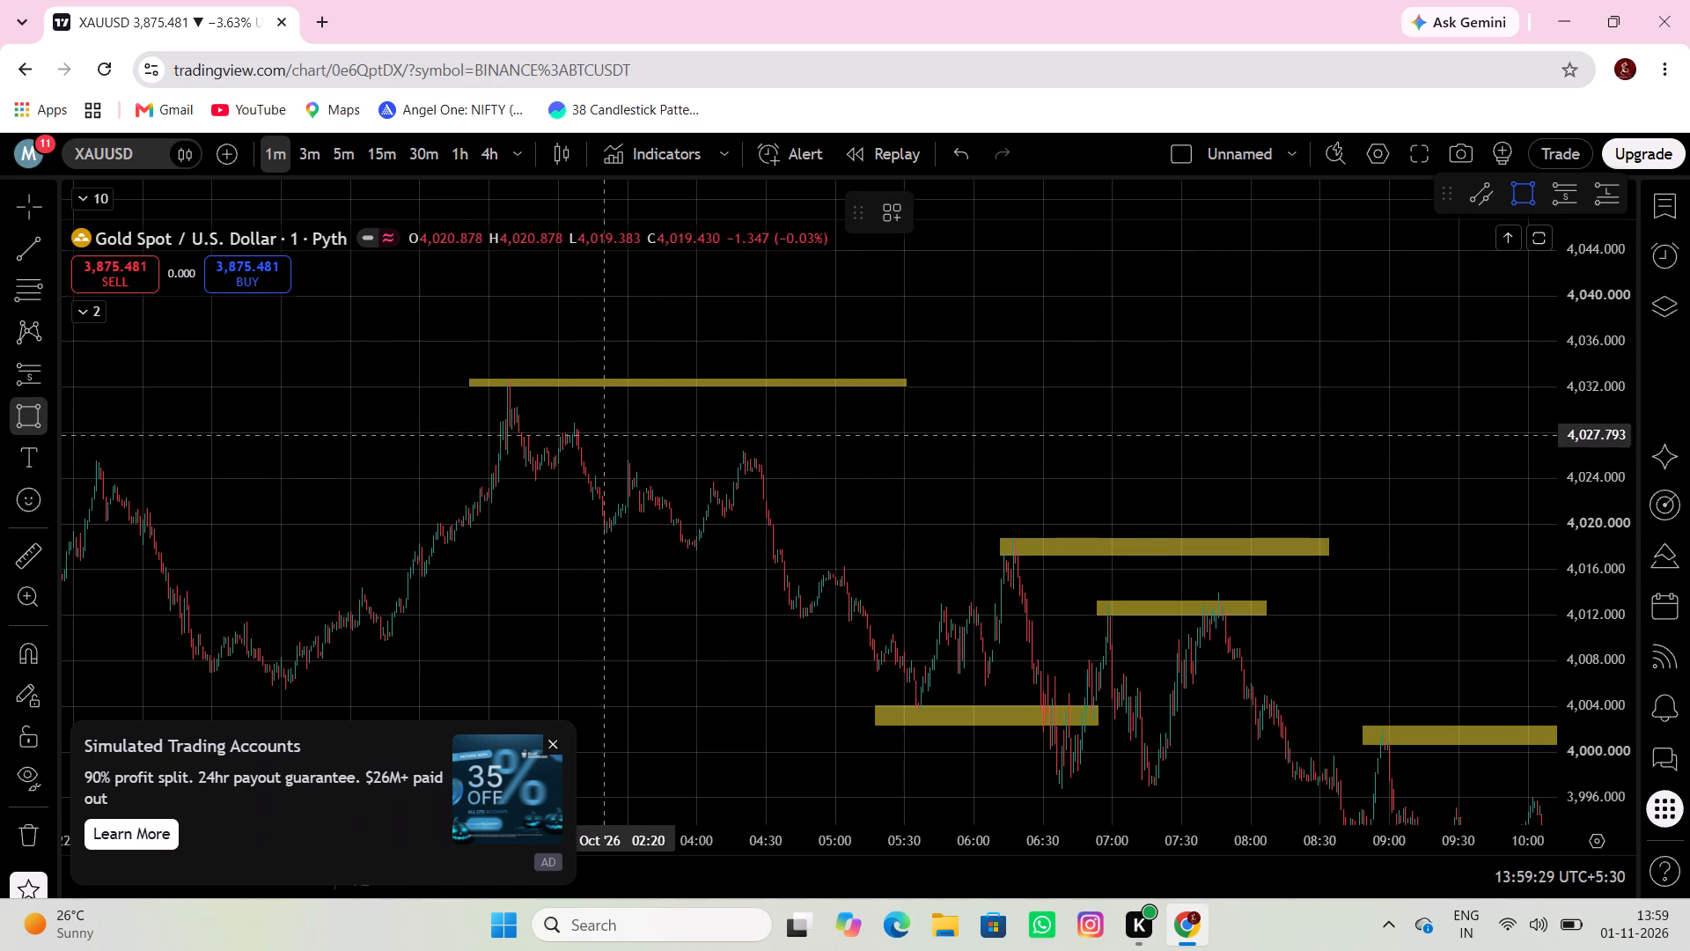
{"action": "left_click", "coordinate": [621, 474]}
{"action": "left_click", "coordinate": [906, 461]}
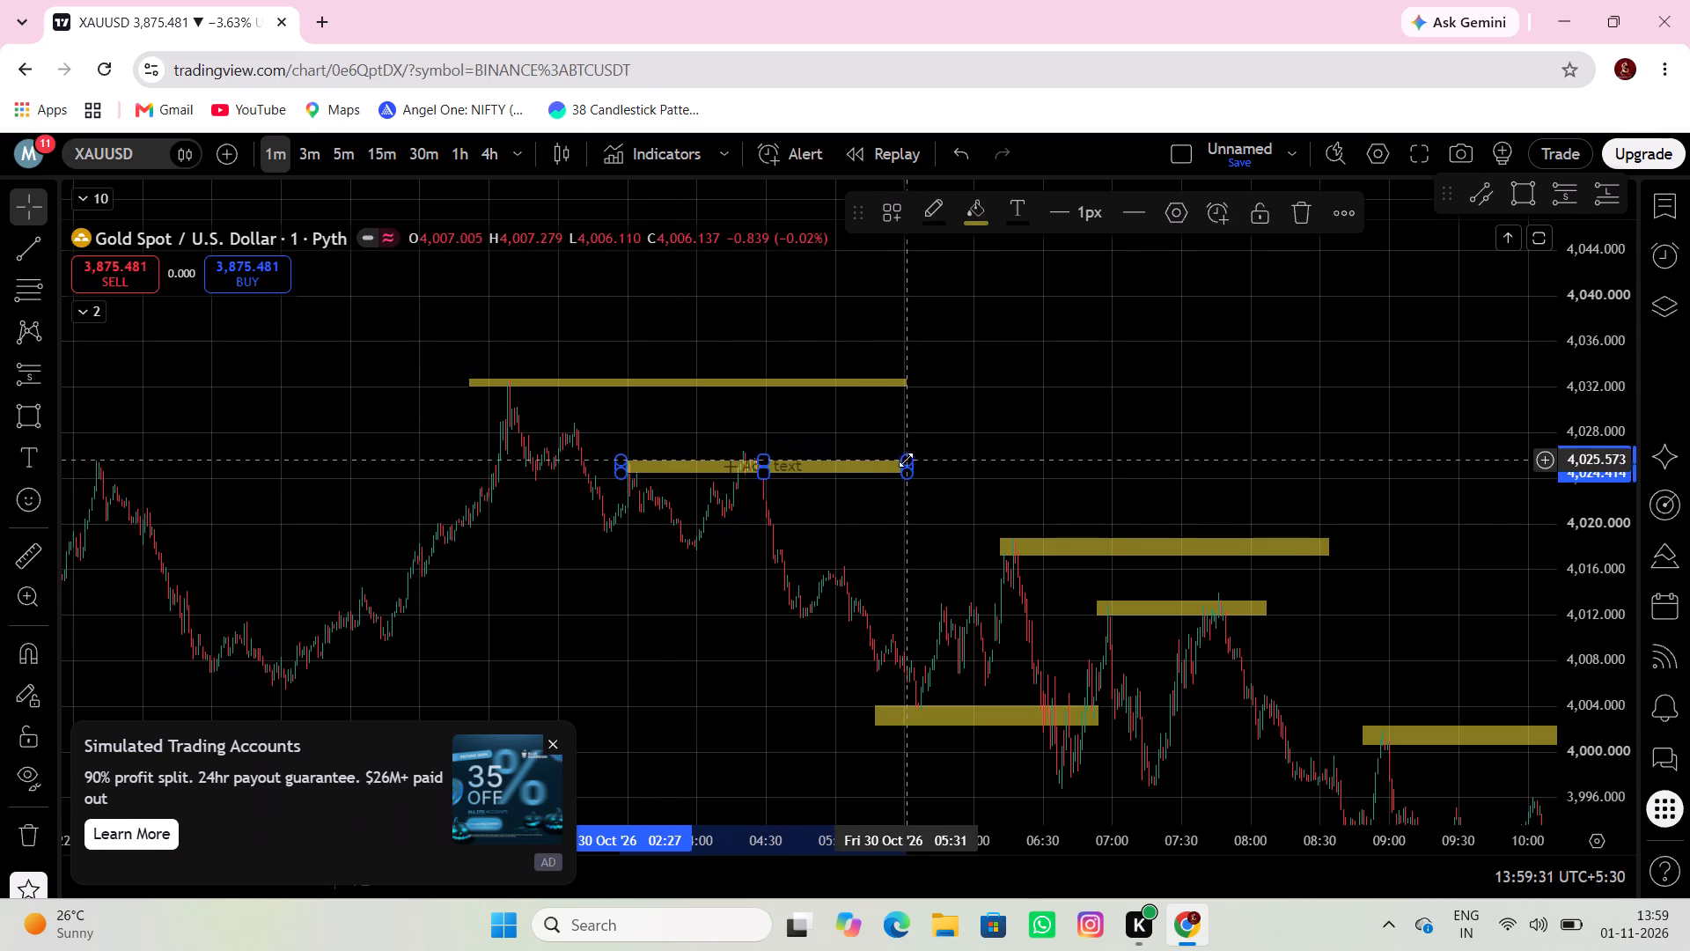
{"action": "left_click_drag", "start_coordinate": [856, 562], "coordinate": [687, 551]}
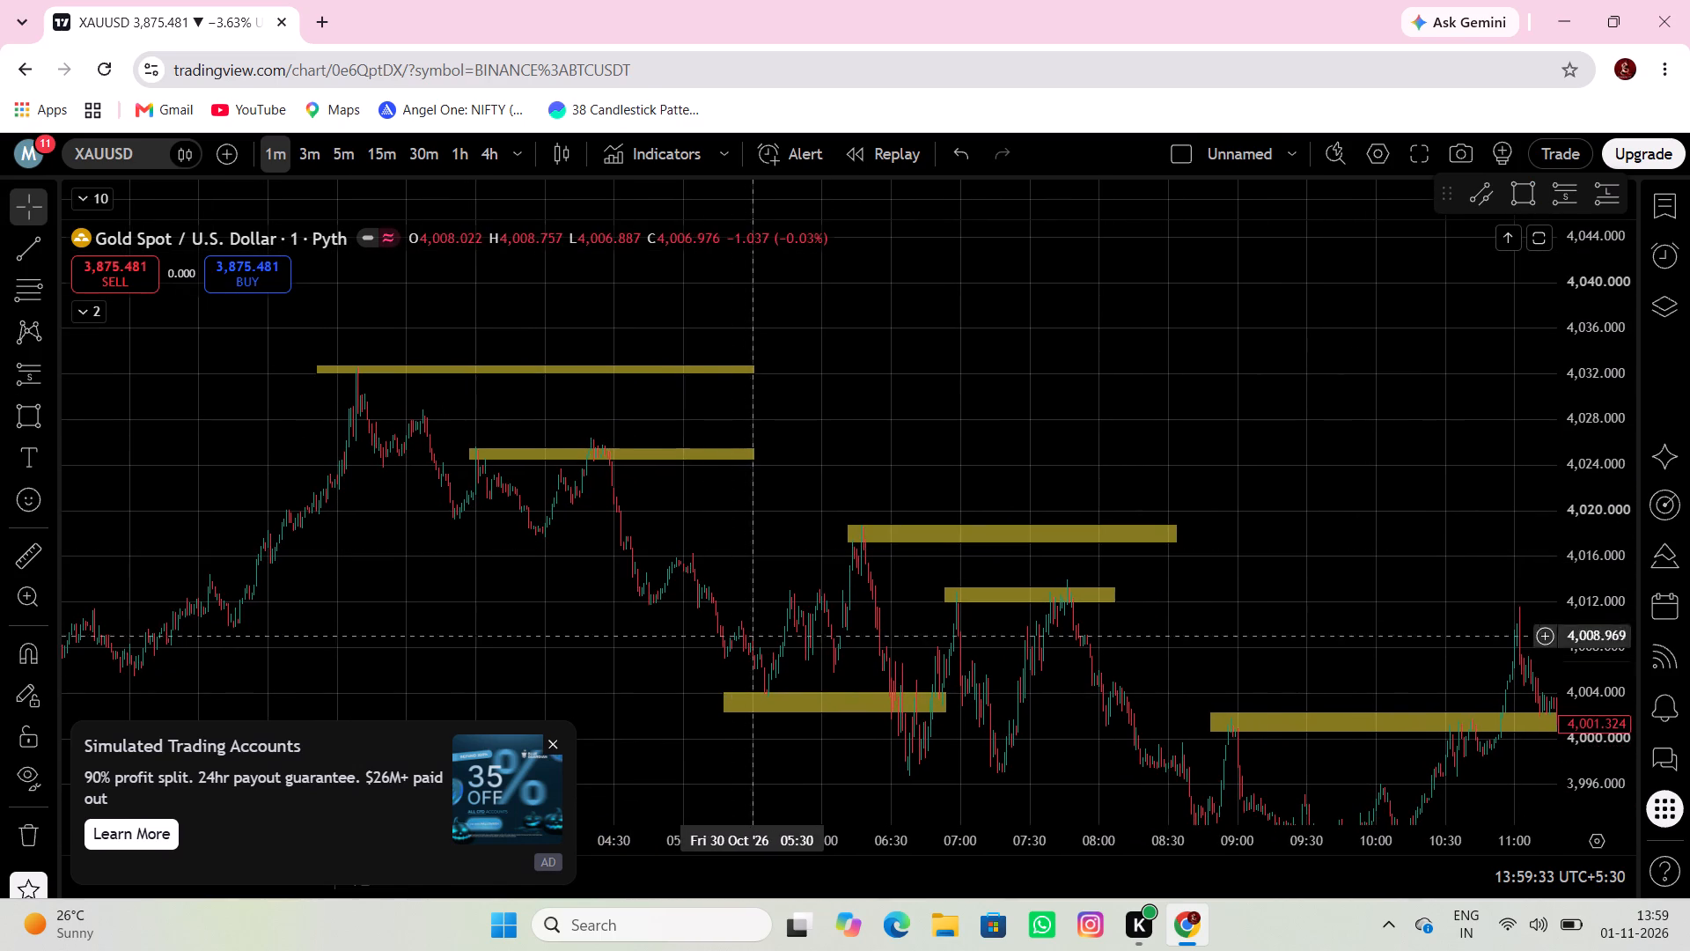
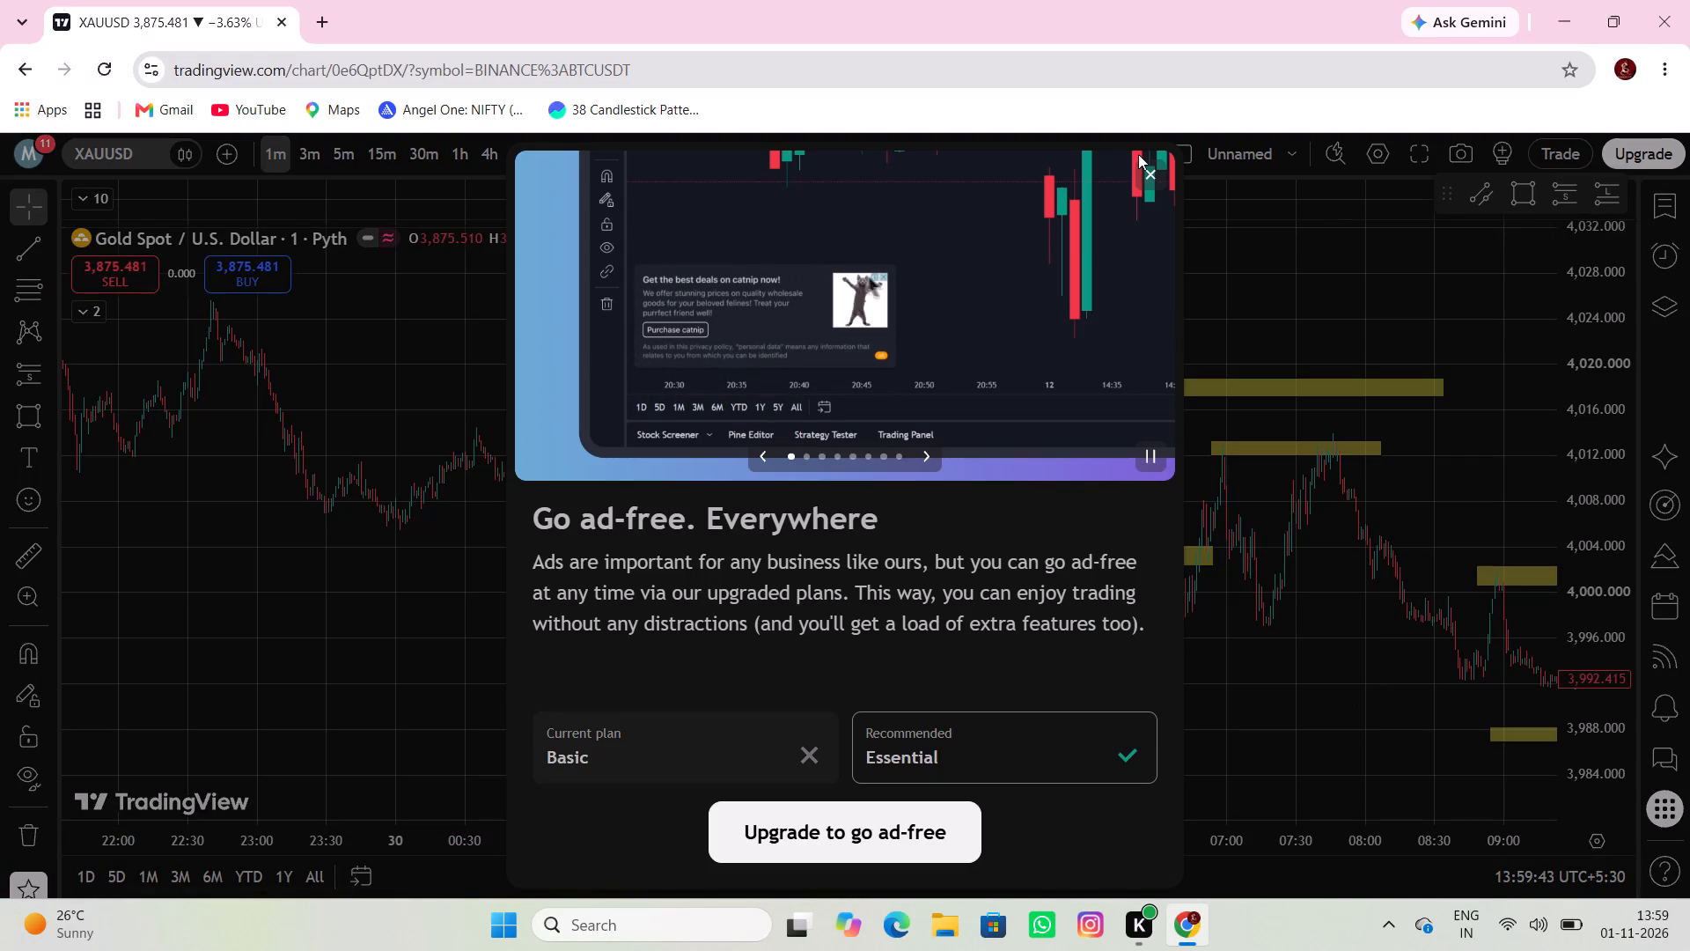
Dismiss the ad-free offer and mark the 29 Oct evening resistance with a rectangle from about 4,027.4 to 4,025.1, spanning 20:57 to 23:35.
{"action": "left_click", "coordinate": [1150, 169]}
{"action": "scroll", "coordinate": [1570, 506], "scroll_direction": "down", "scroll_amount": 4}
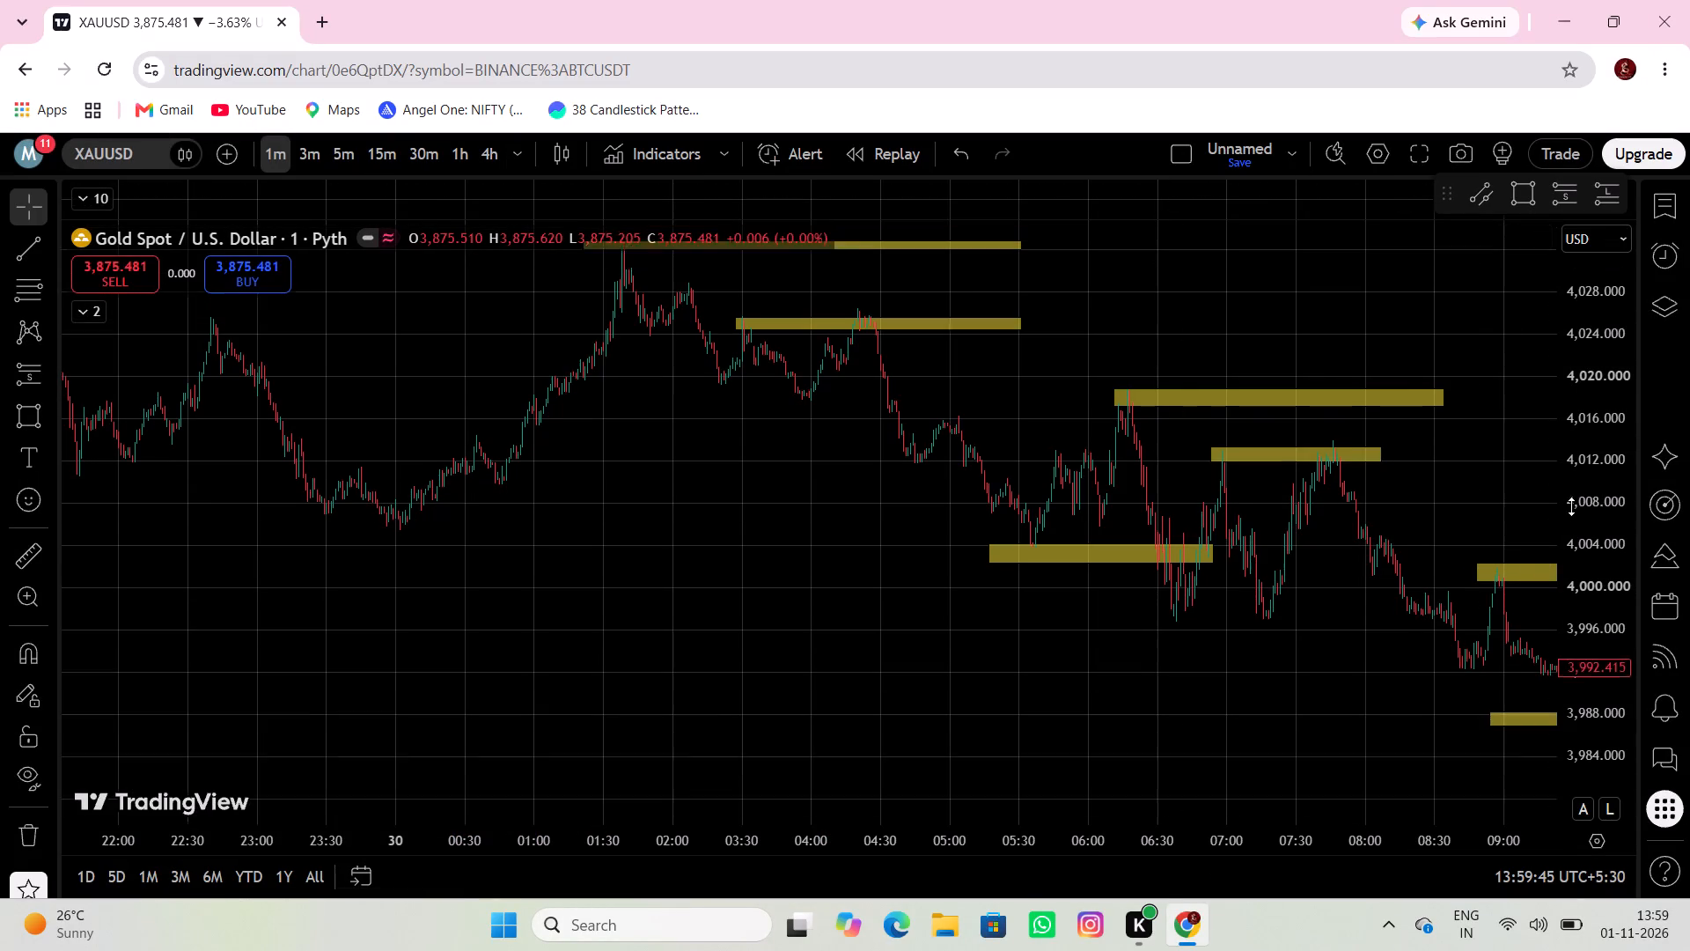
{"action": "scroll", "coordinate": [1571, 506], "scroll_direction": "down", "scroll_amount": 6}
{"action": "left_click_drag", "start_coordinate": [584, 556], "coordinate": [1003, 644]}
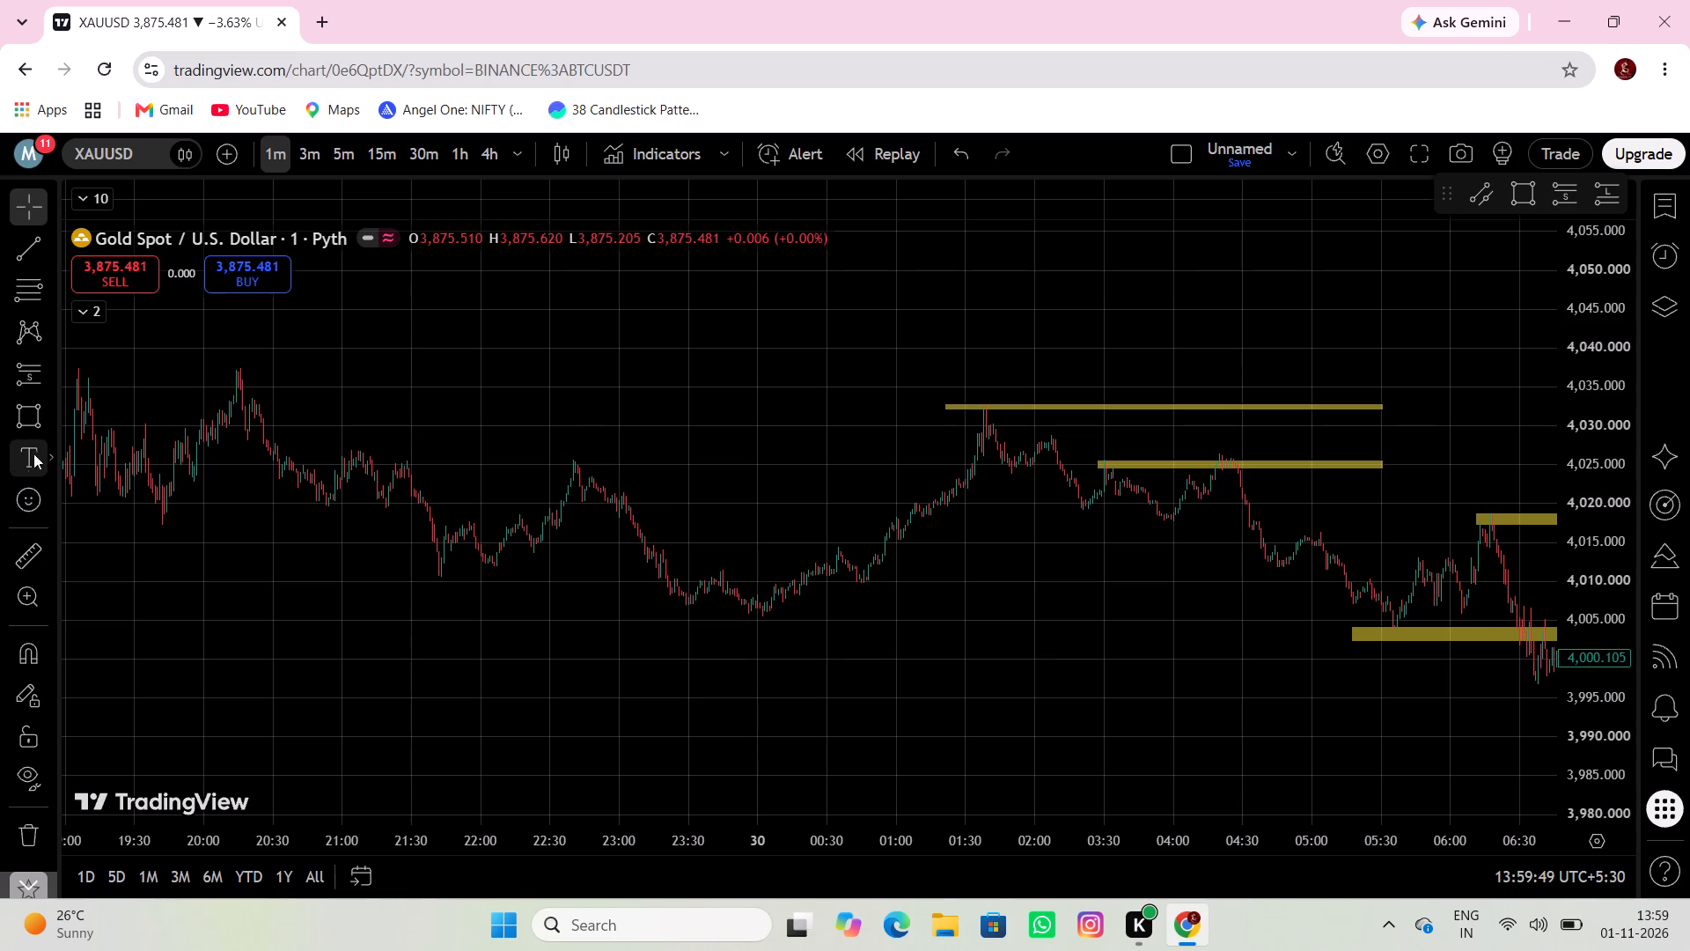
{"action": "left_click", "coordinate": [40, 422]}
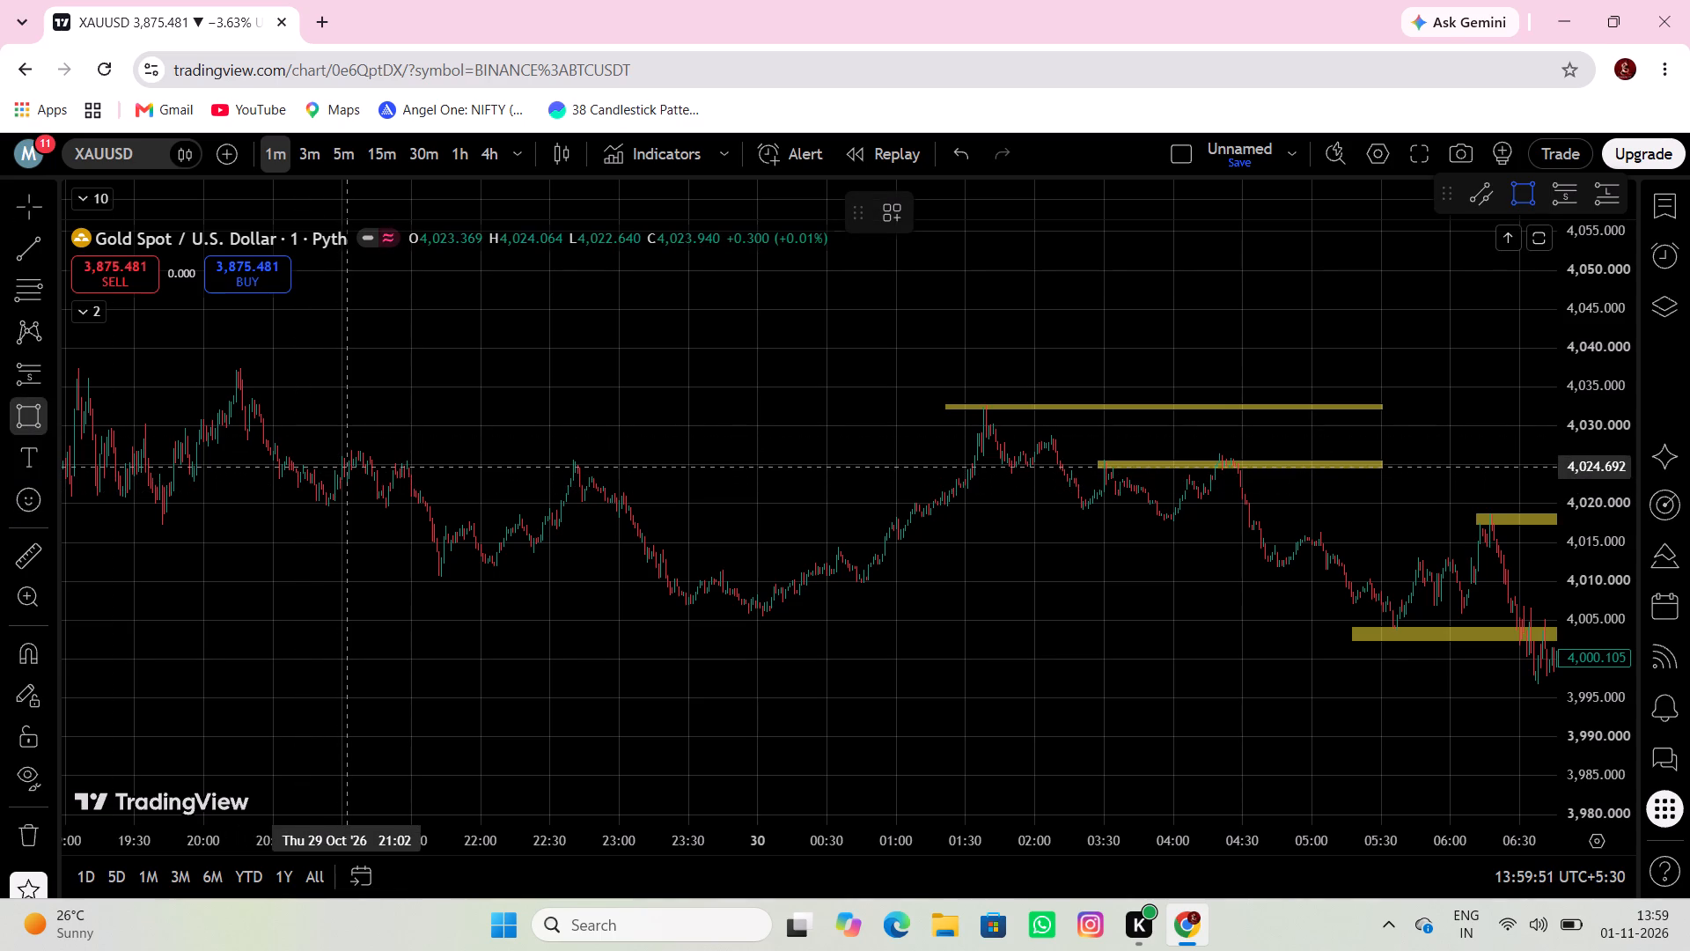
{"action": "left_click", "coordinate": [335, 446]}
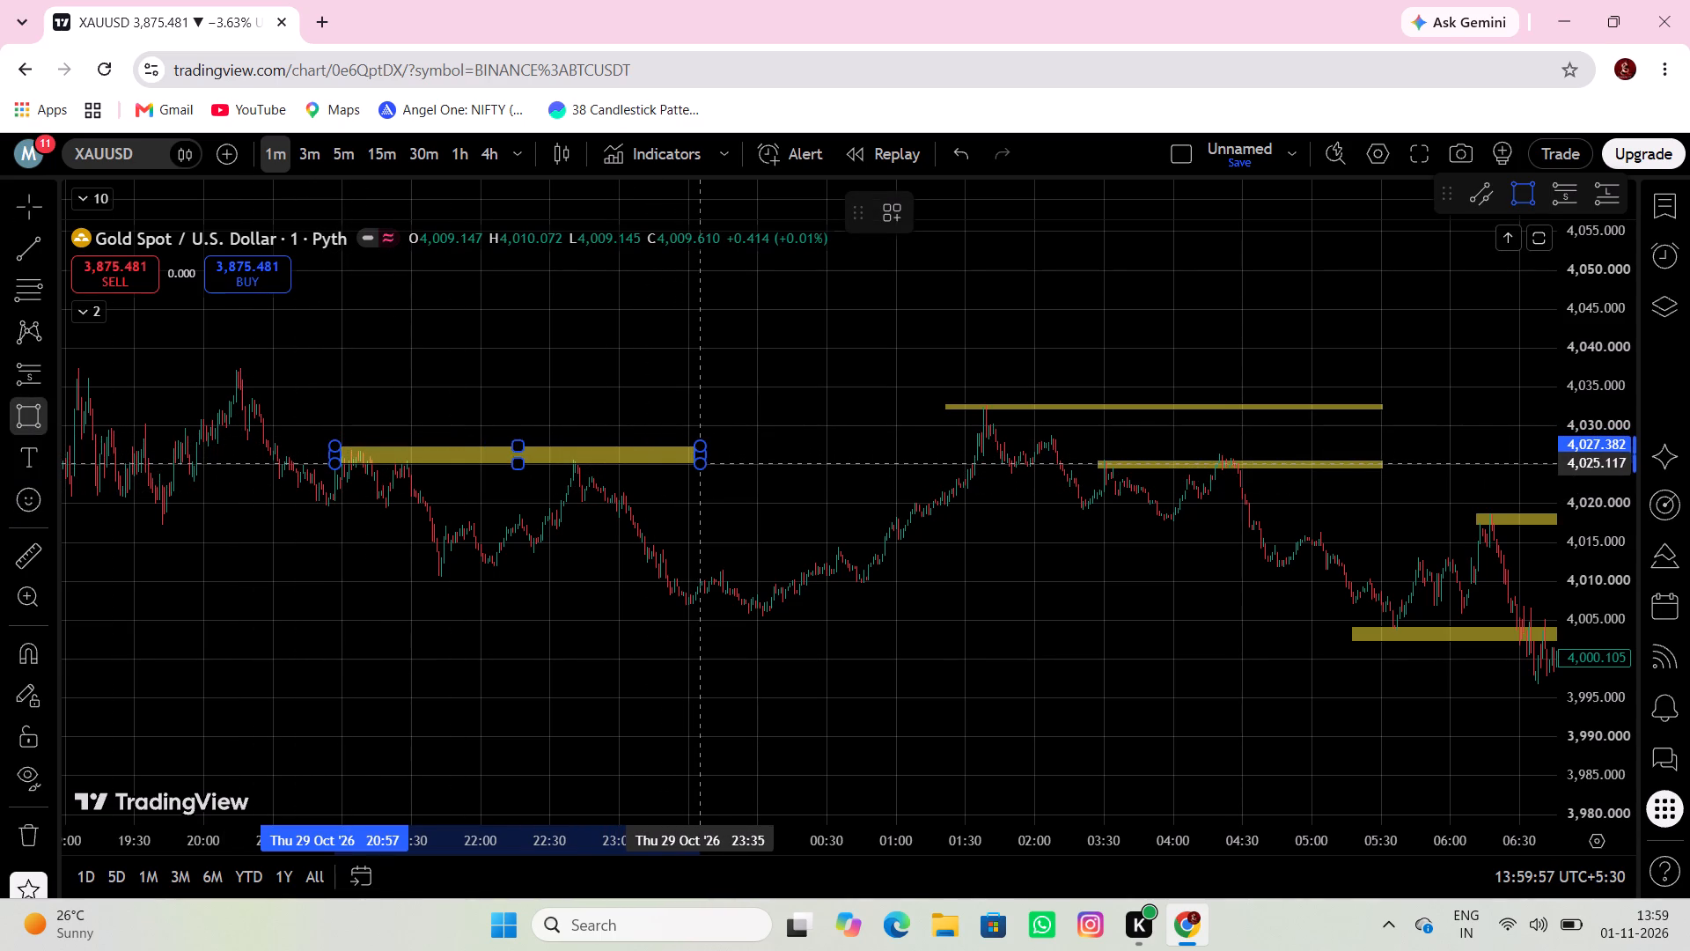
{"action": "left_click", "coordinate": [699, 464]}
Mark the 29 Oct late-evening support zone with a rectangle from about 4,011.5 to 4,009.3, spanning 20:39 to 23:54.
{"action": "left_click_drag", "start_coordinate": [628, 561], "coordinate": [676, 530]}
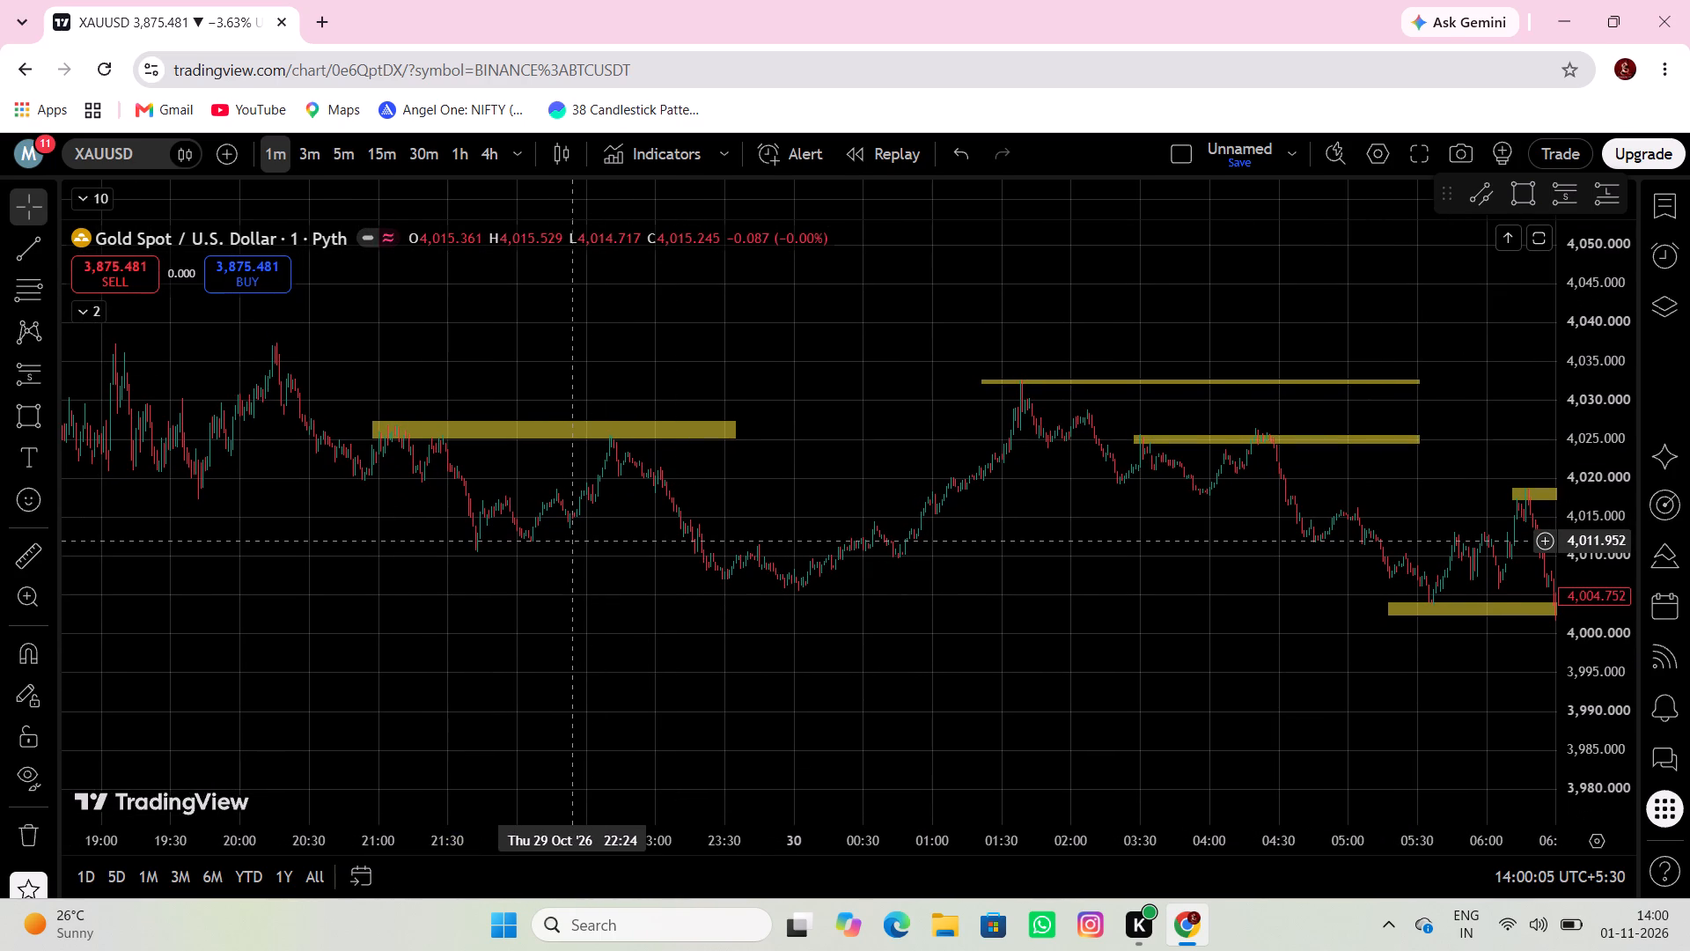
{"action": "left_click", "coordinate": [23, 409]}
{"action": "left_click", "coordinate": [330, 562]}
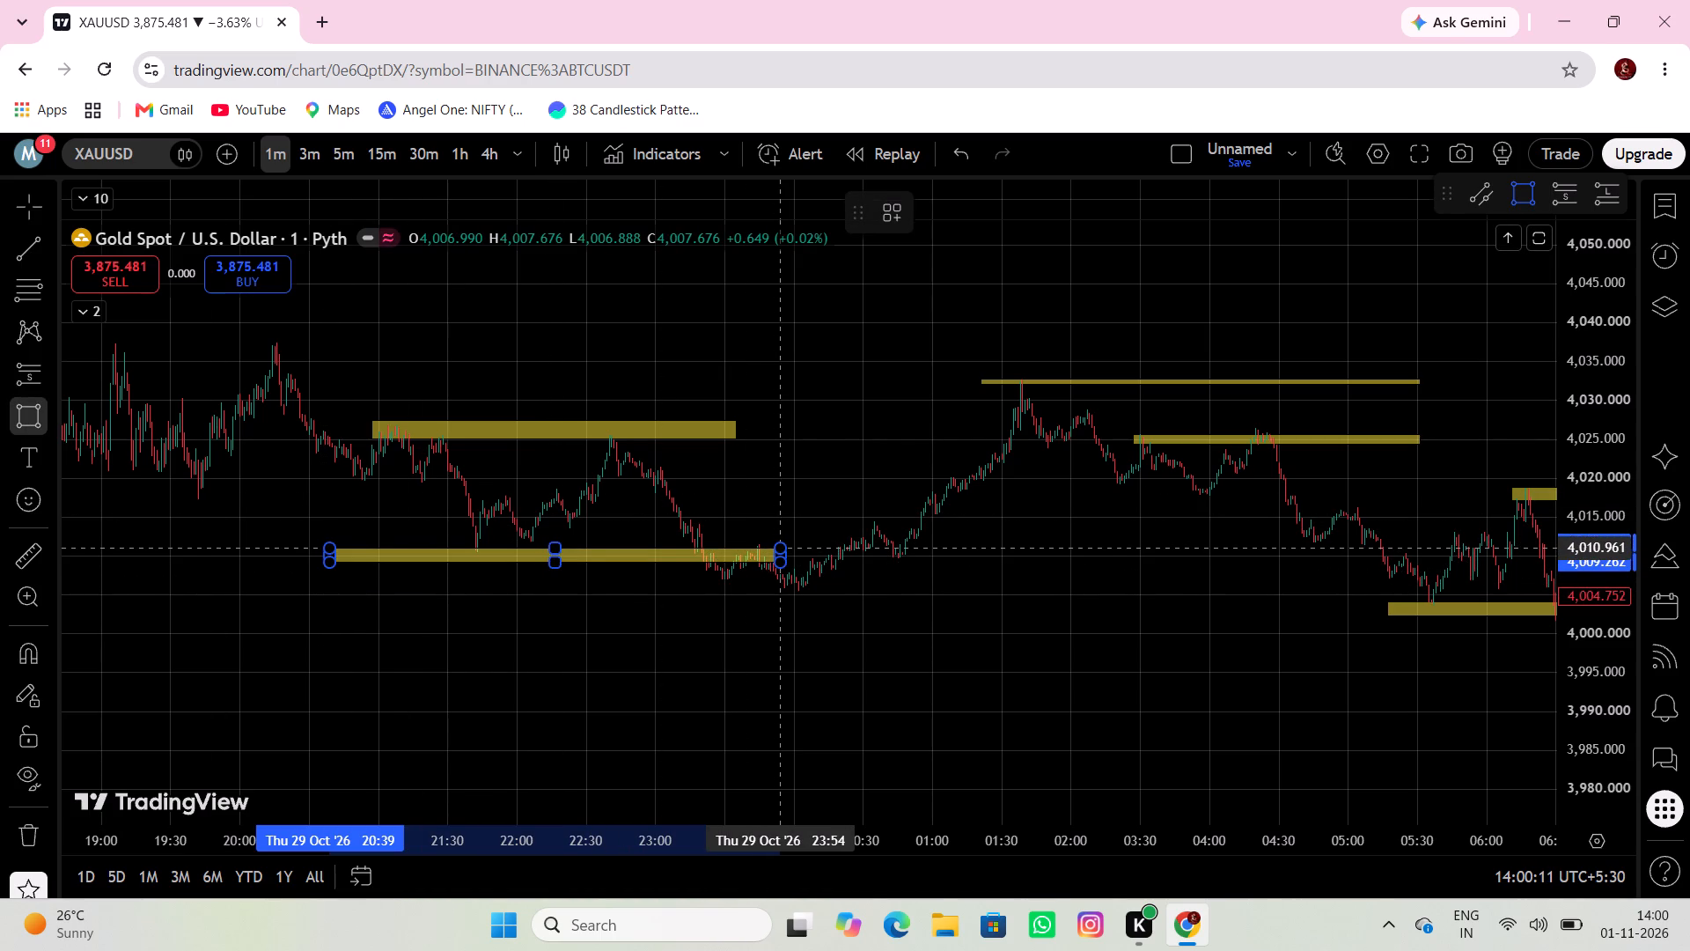
{"action": "left_click", "coordinate": [781, 542]}
Mark the 29 Oct afternoon range highs as resistance with a thin rectangle from about 4,038.7 to 4,038.1, spanning 12:09 to 21:04.
{"action": "left_click_drag", "start_coordinate": [781, 516], "coordinate": [983, 473]}
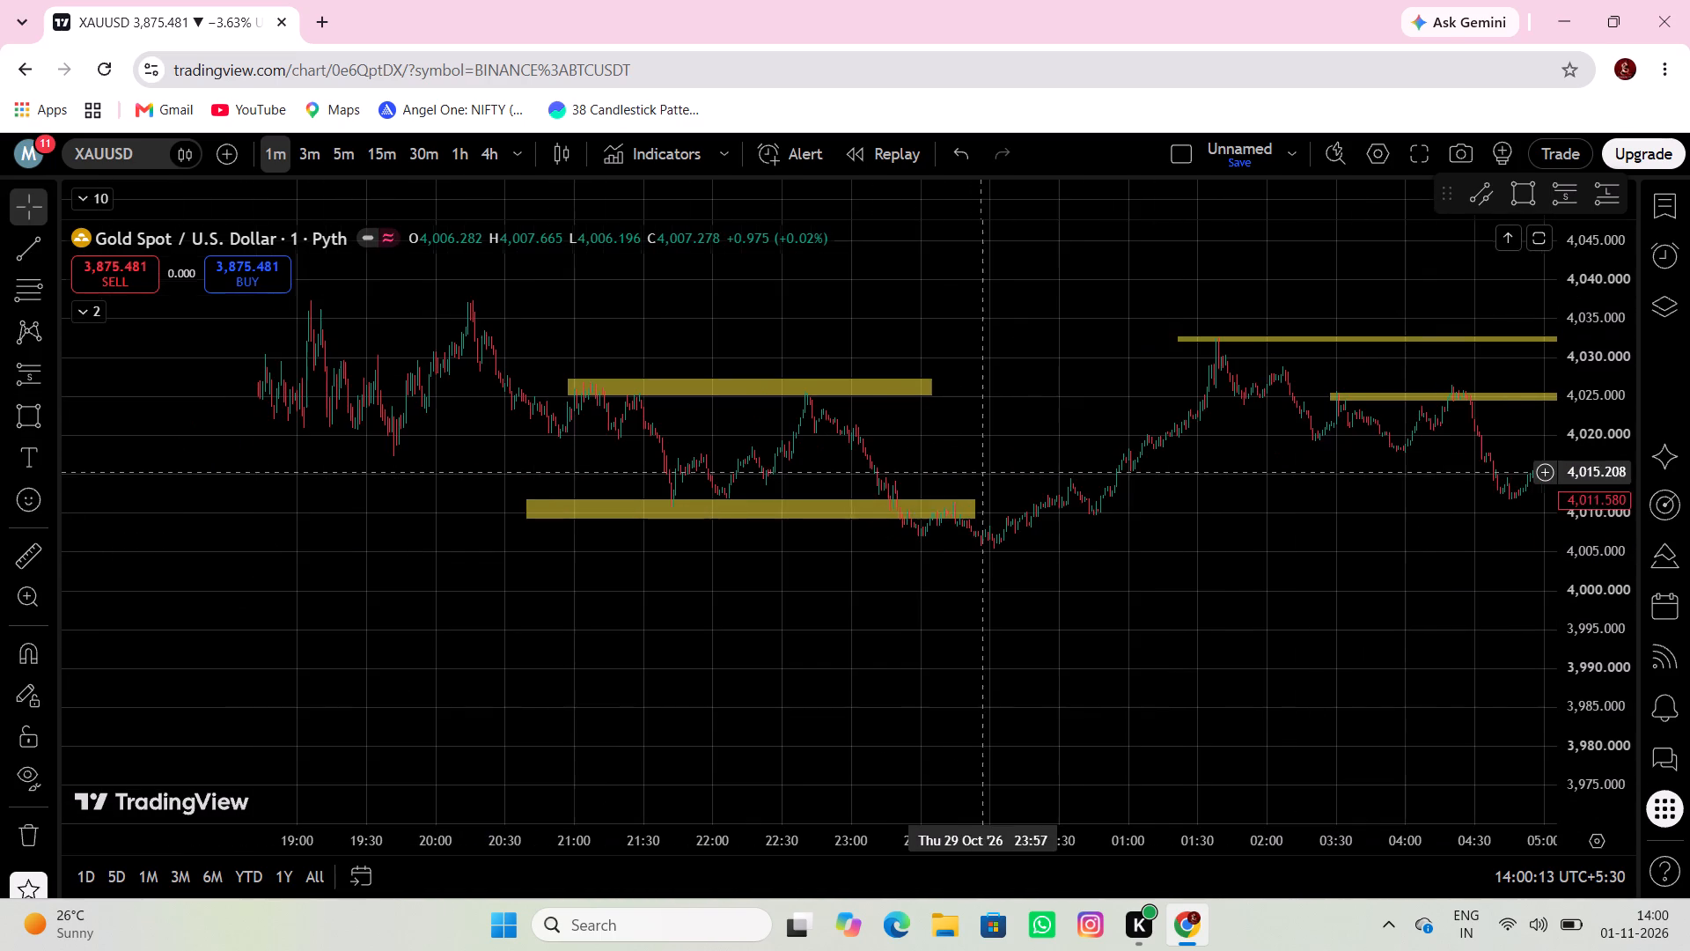
{"action": "scroll", "coordinate": [873, 493], "scroll_direction": "down", "scroll_amount": 4}
{"action": "left_click_drag", "start_coordinate": [705, 536], "coordinate": [808, 624]}
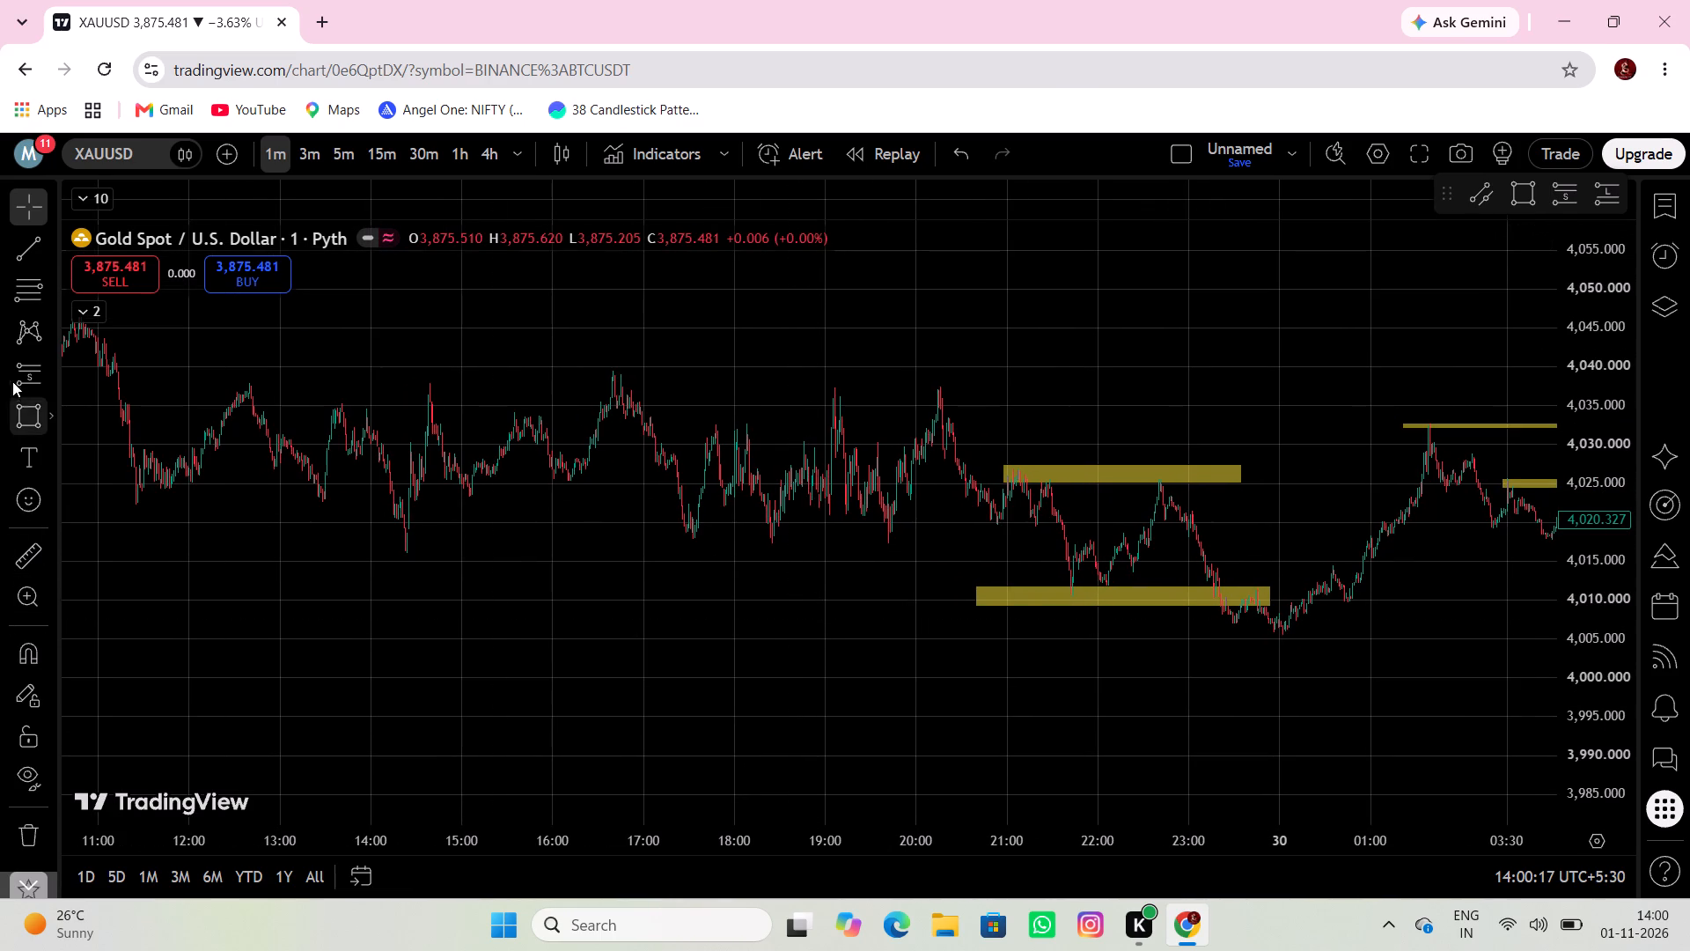
{"action": "left_click", "coordinate": [31, 425]}
{"action": "left_click", "coordinate": [203, 381]}
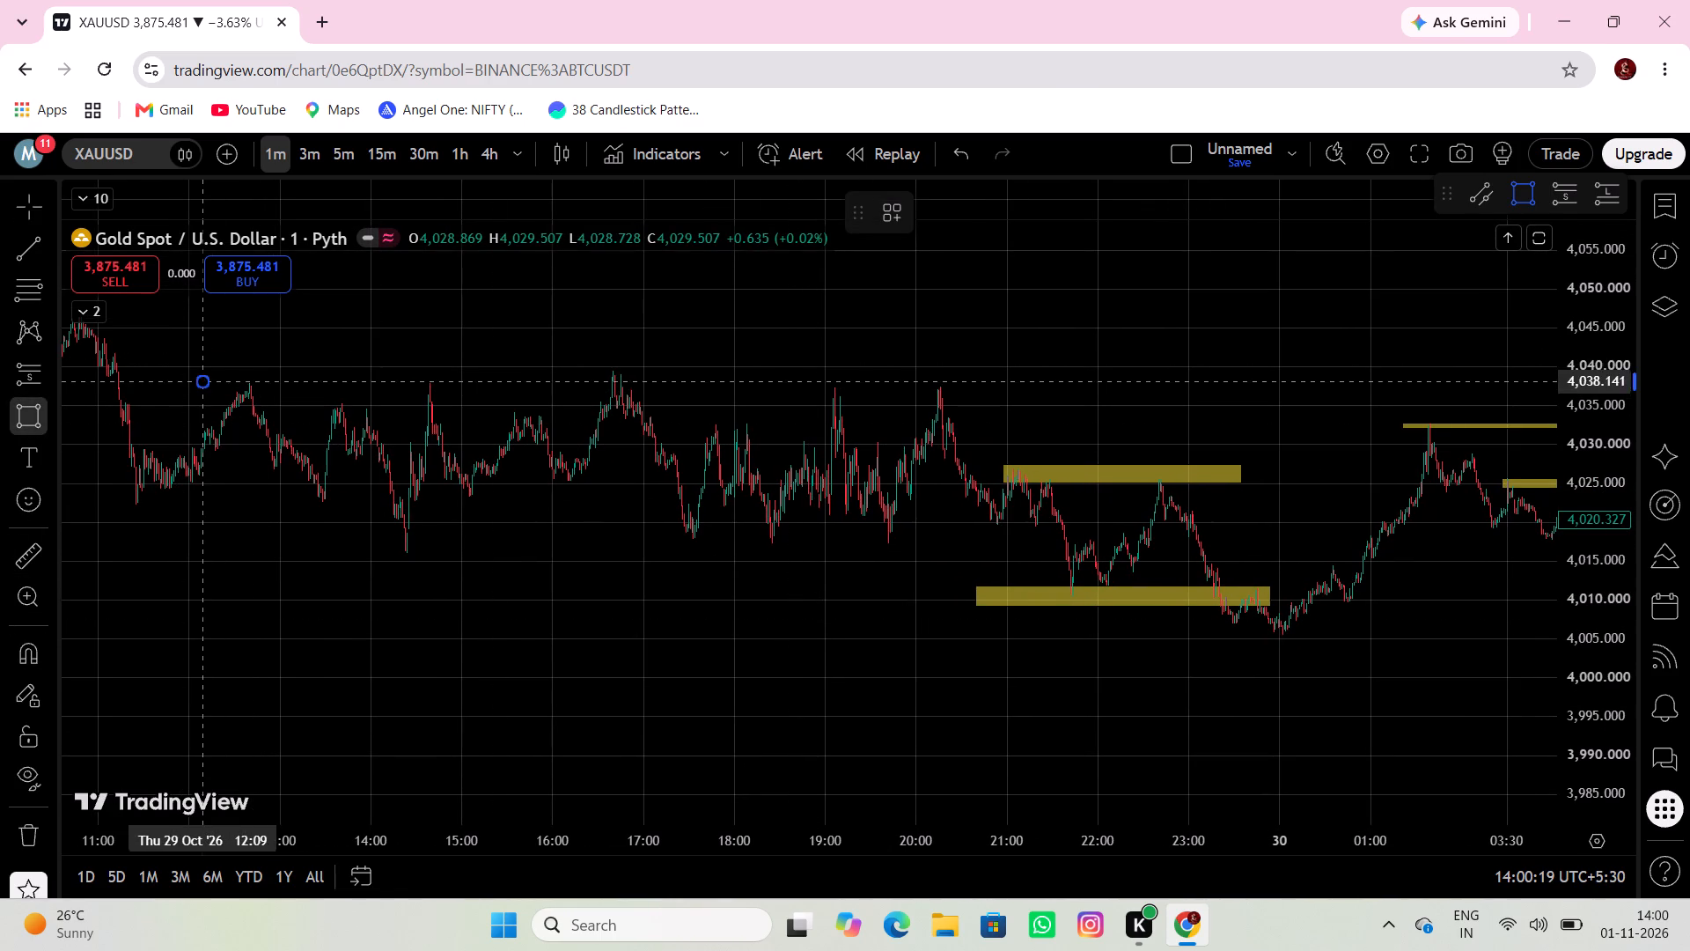
{"action": "left_click", "coordinate": [1013, 377]}
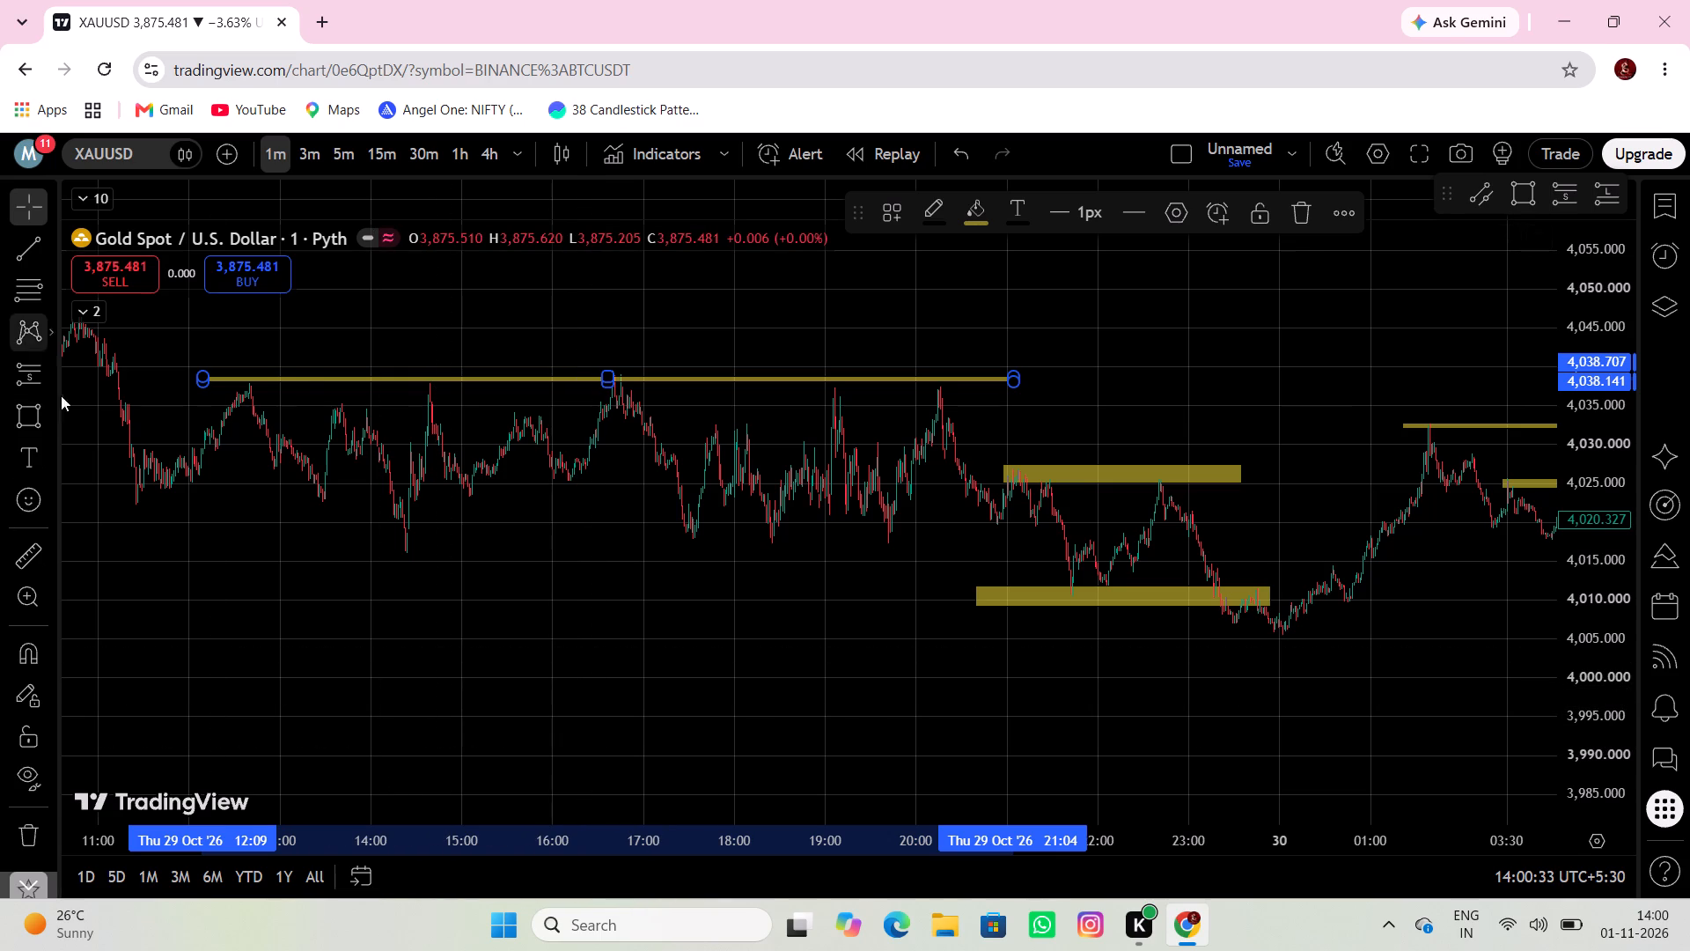
Mark the 29 Oct afternoon range lows as support with a rectangle from about 4,018.6 to 4,016.3, spanning 12:48 to 19:51.
{"action": "left_click", "coordinate": [10, 413]}
{"action": "left_click", "coordinate": [261, 534]}
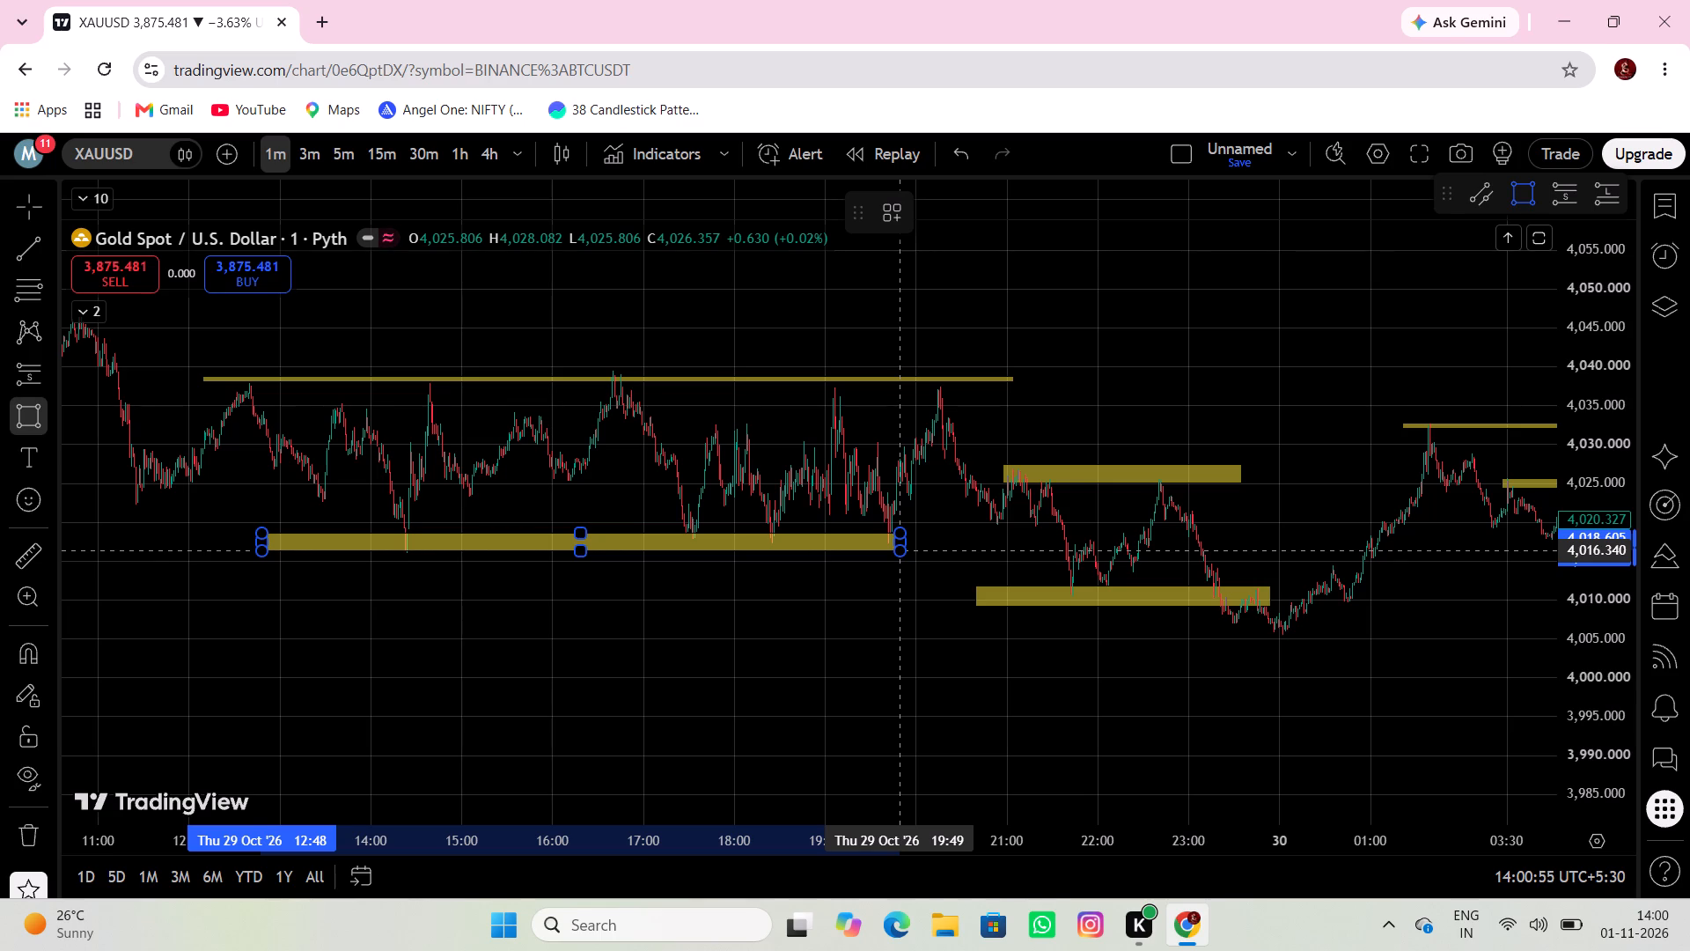
{"action": "left_click", "coordinate": [903, 550]}
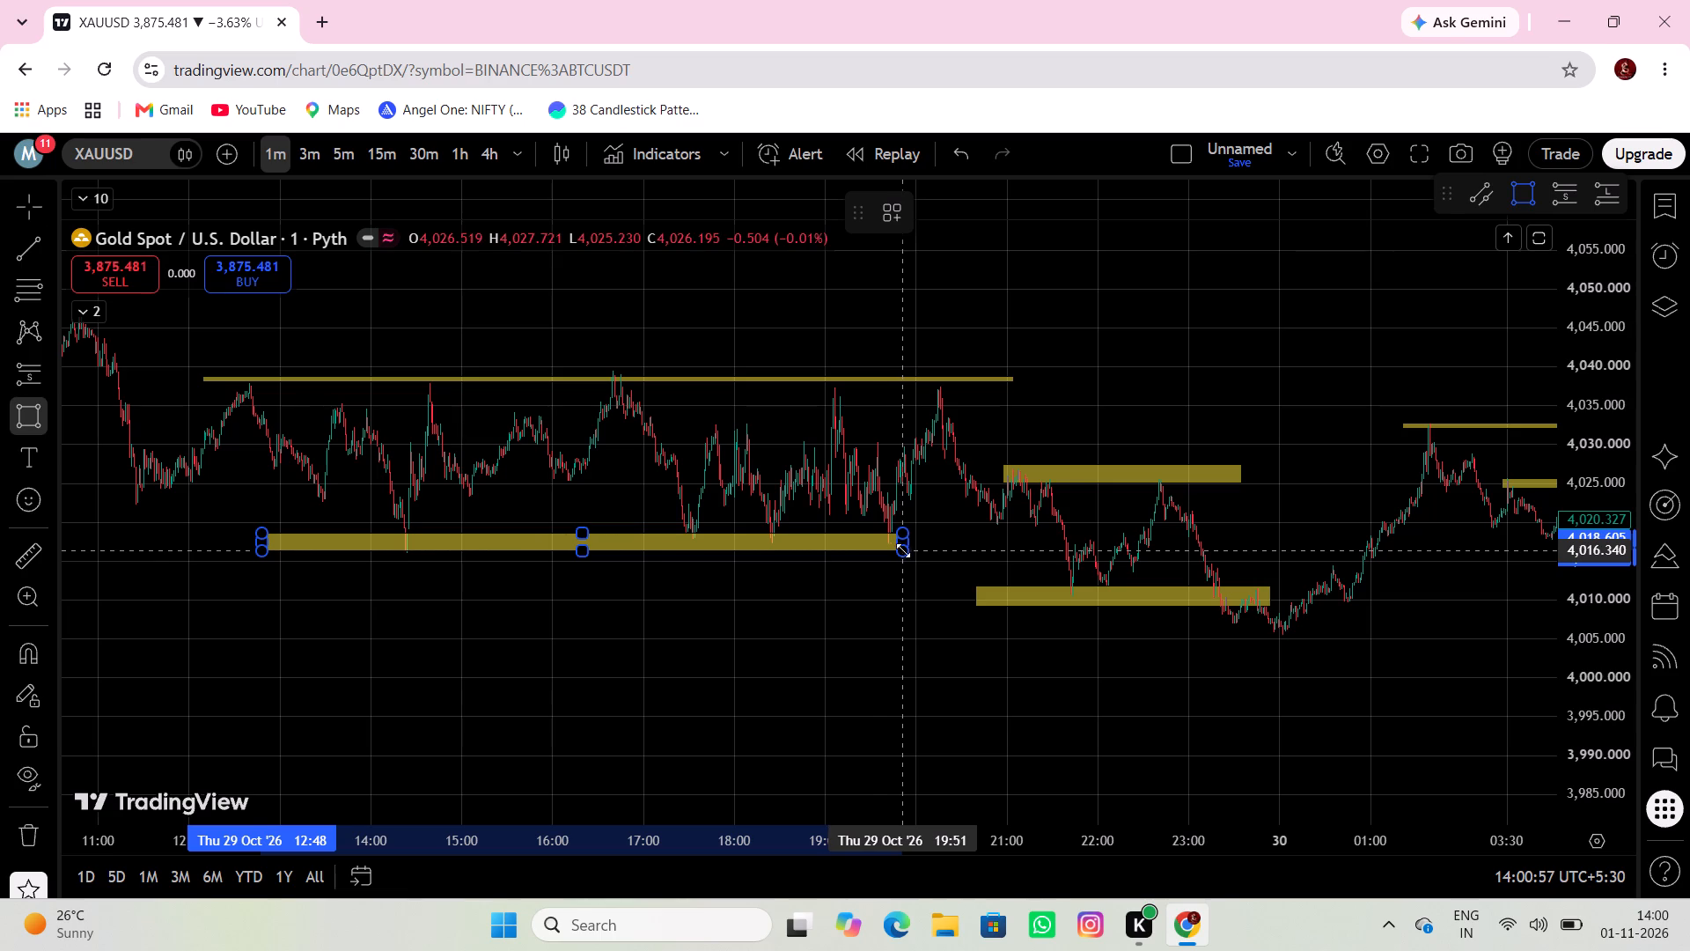
Mark the mid-range support on 29 Oct with a rectangle from about 4,025.6 to 4,024.5, spanning 14:56 to about 18:03.
{"action": "left_click_drag", "start_coordinate": [832, 597], "coordinate": [1050, 589]}
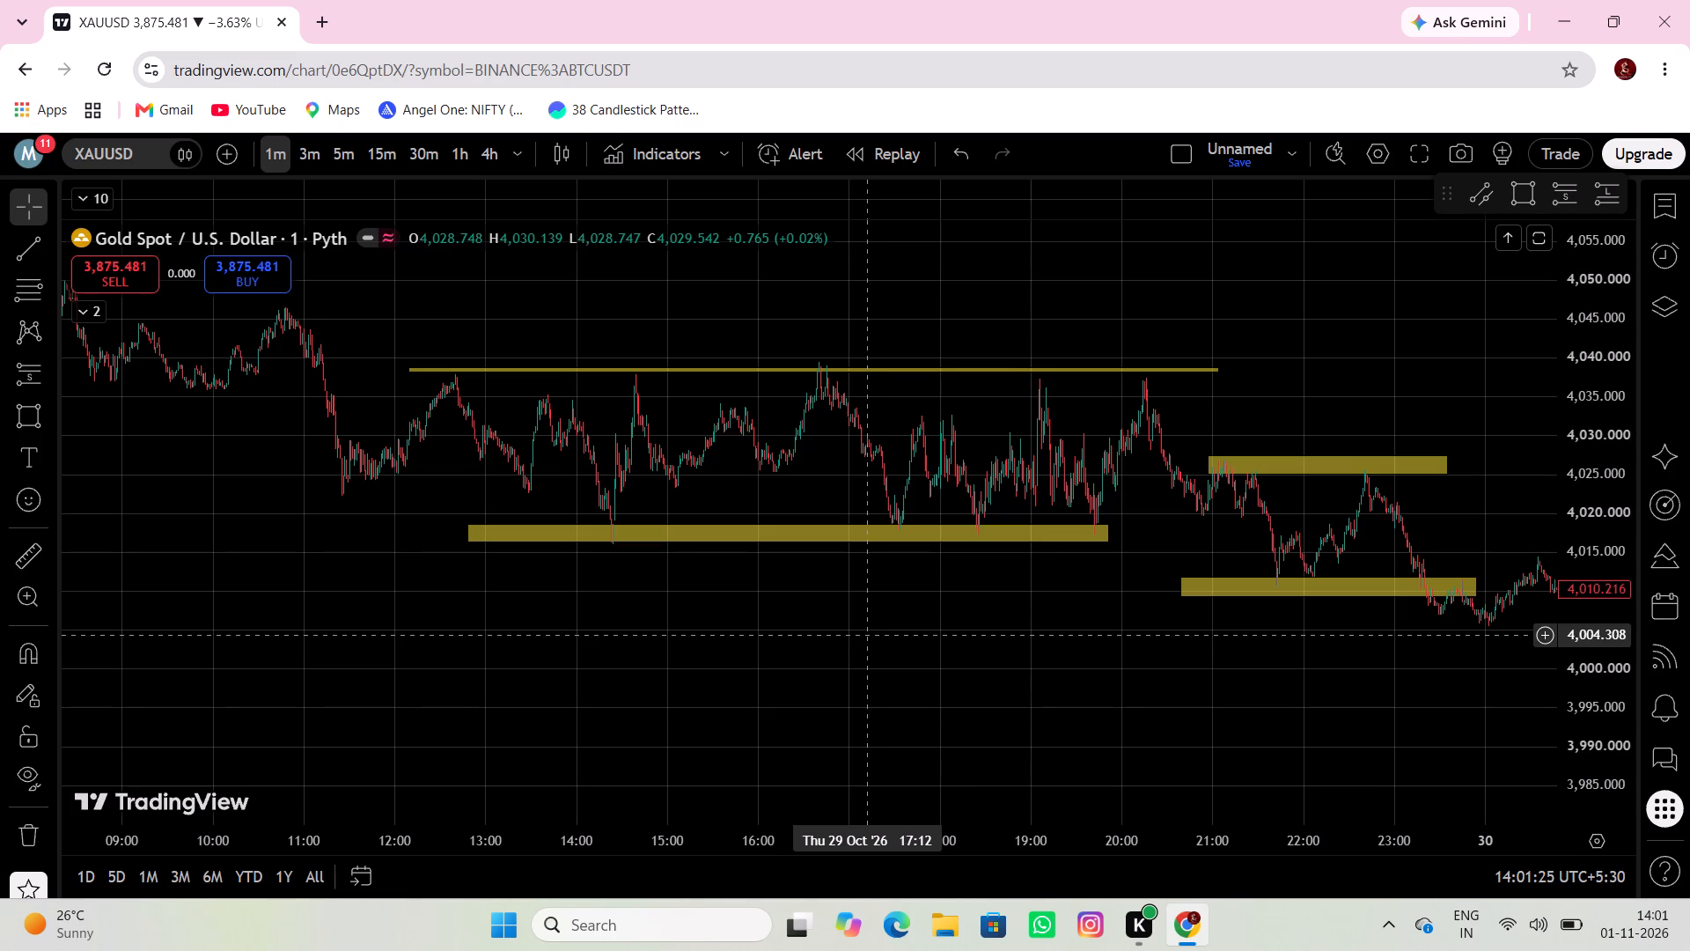
{"action": "left_click_drag", "start_coordinate": [789, 656], "coordinate": [685, 686]}
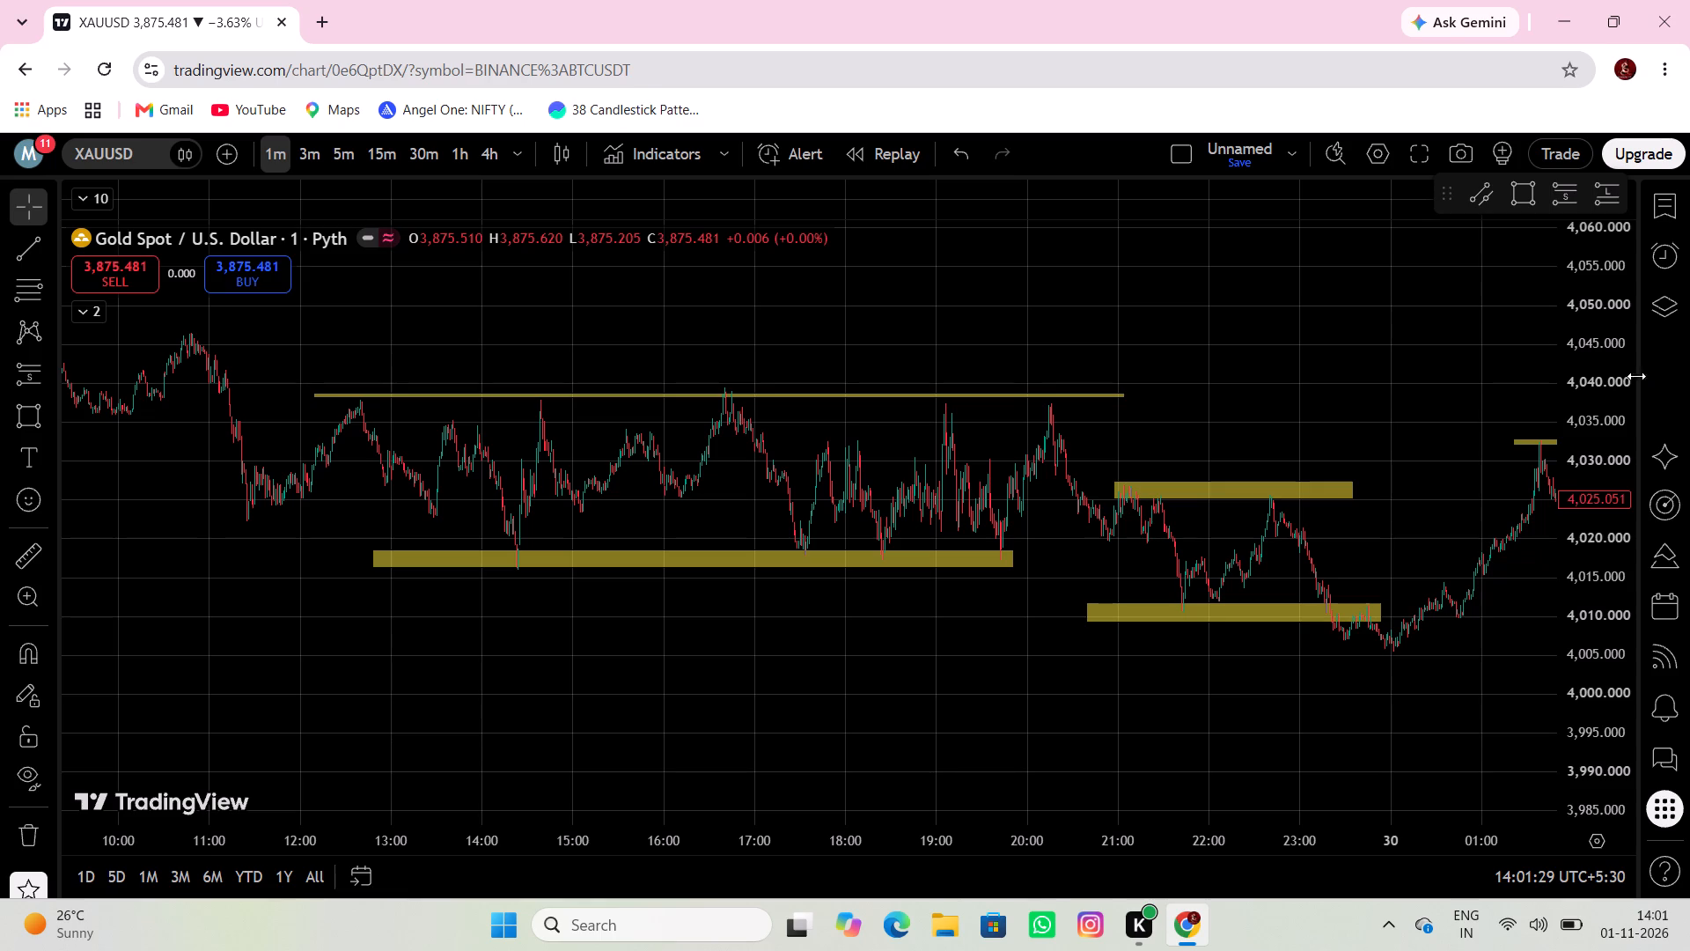
{"action": "scroll", "coordinate": [1565, 495], "scroll_direction": "up", "scroll_amount": 11}
{"action": "scroll", "coordinate": [445, 534], "scroll_direction": "up", "scroll_amount": 3}
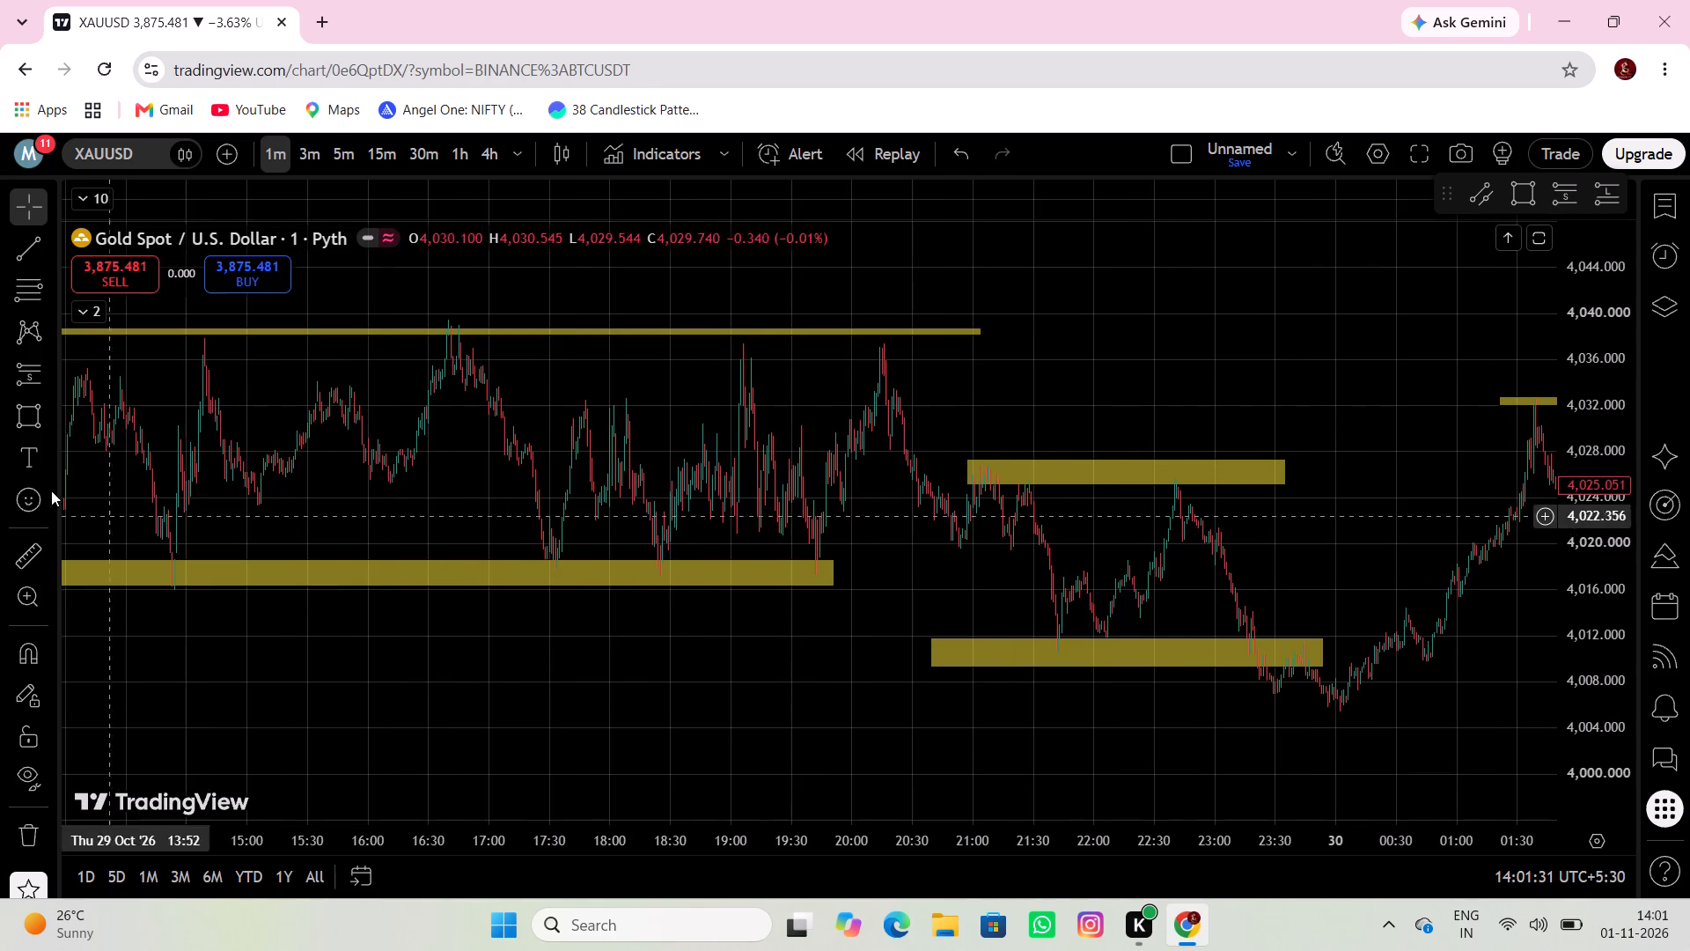
{"action": "left_click", "coordinate": [29, 409]}
{"action": "left_click_drag", "start_coordinate": [239, 492], "coordinate": [242, 492]}
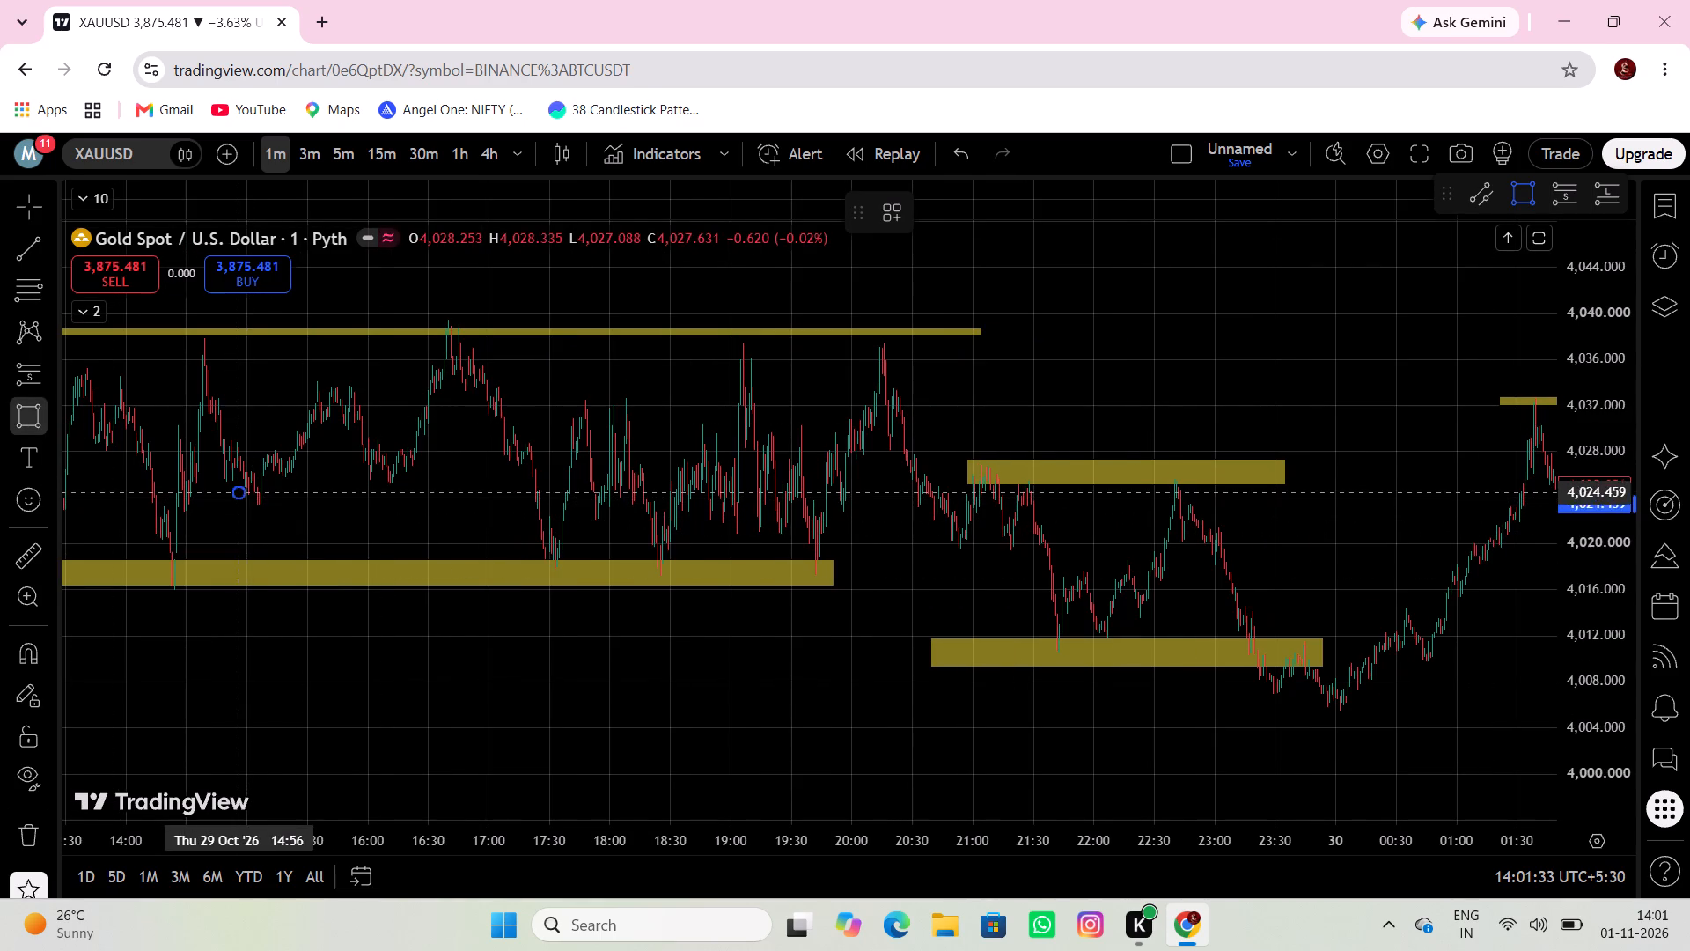
{"action": "left_click_drag", "start_coordinate": [242, 492], "coordinate": [249, 492]}
{"action": "left_click", "coordinate": [616, 479]}
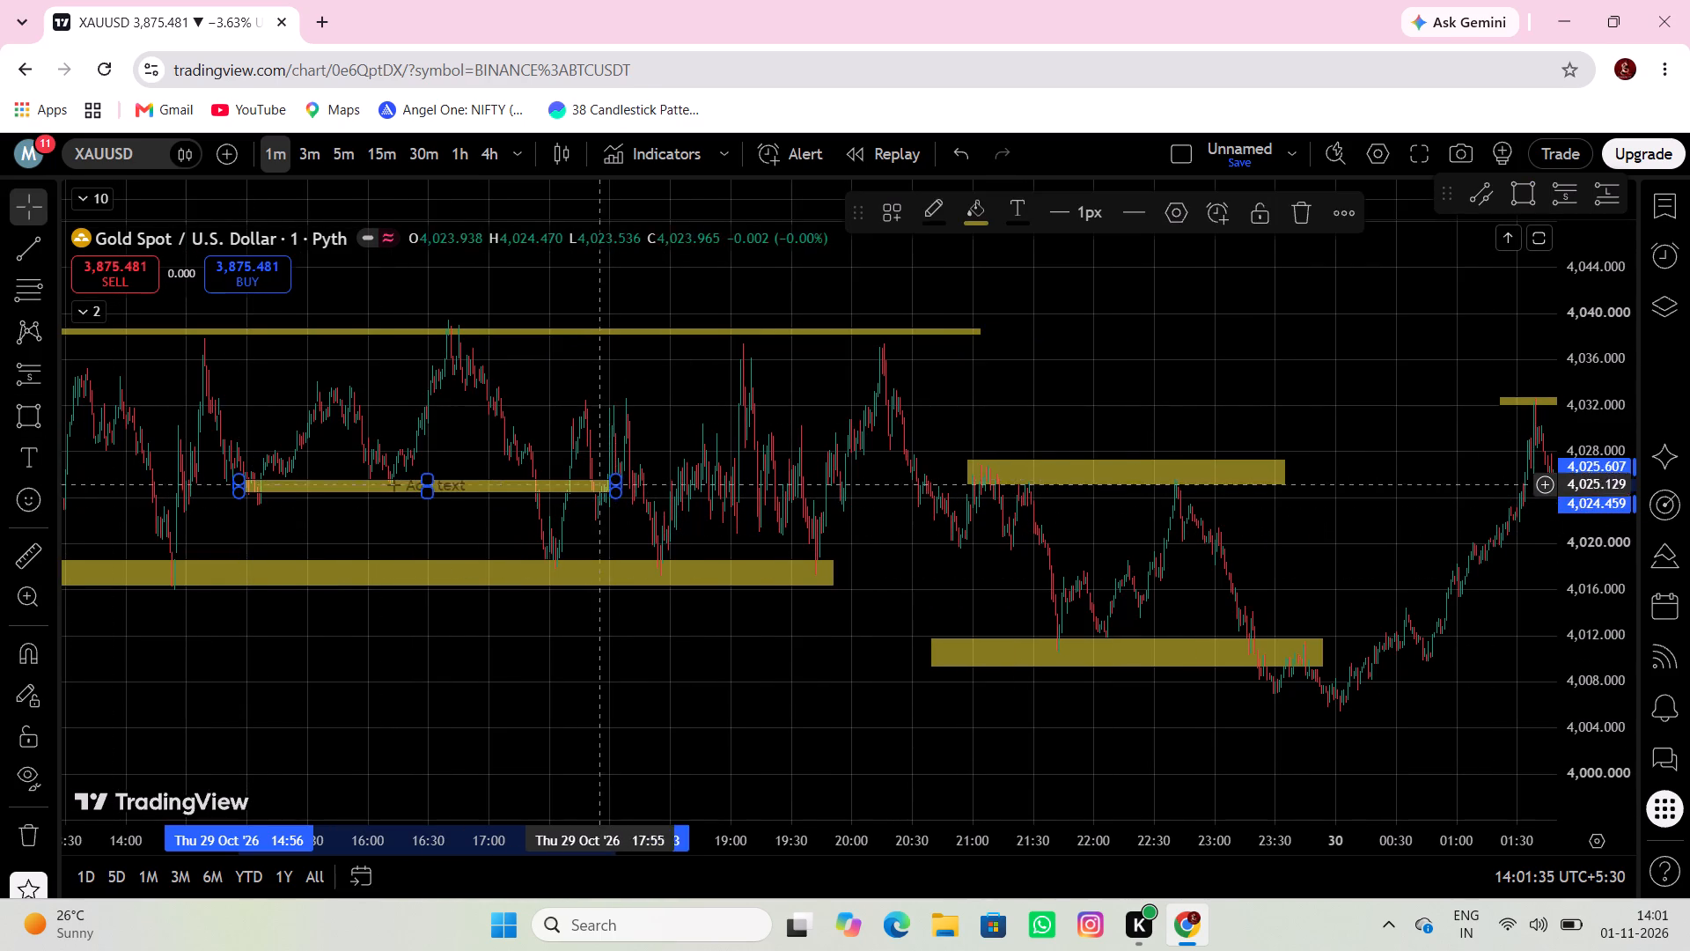
Resize the 29 Oct afternoon range-low support rectangle so it starts at 13:14 with its upper edge at about 4,018.1.
{"action": "left_click_drag", "start_coordinate": [475, 507], "coordinate": [744, 527]}
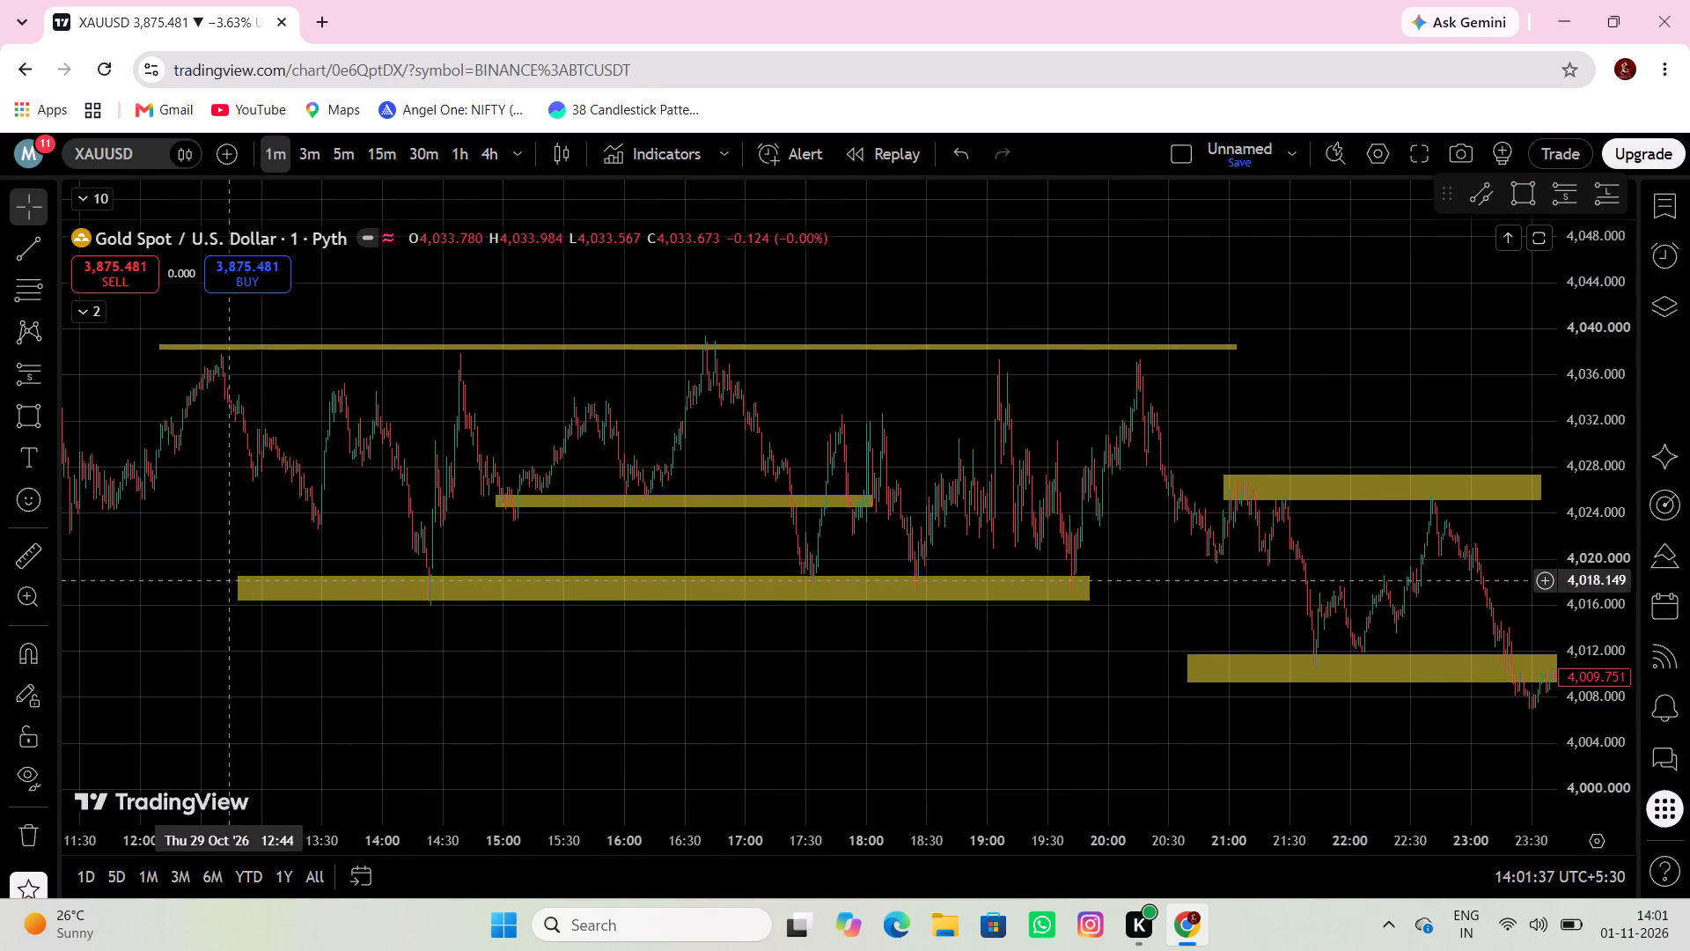
{"action": "left_click_drag", "start_coordinate": [233, 578], "coordinate": [290, 581]}
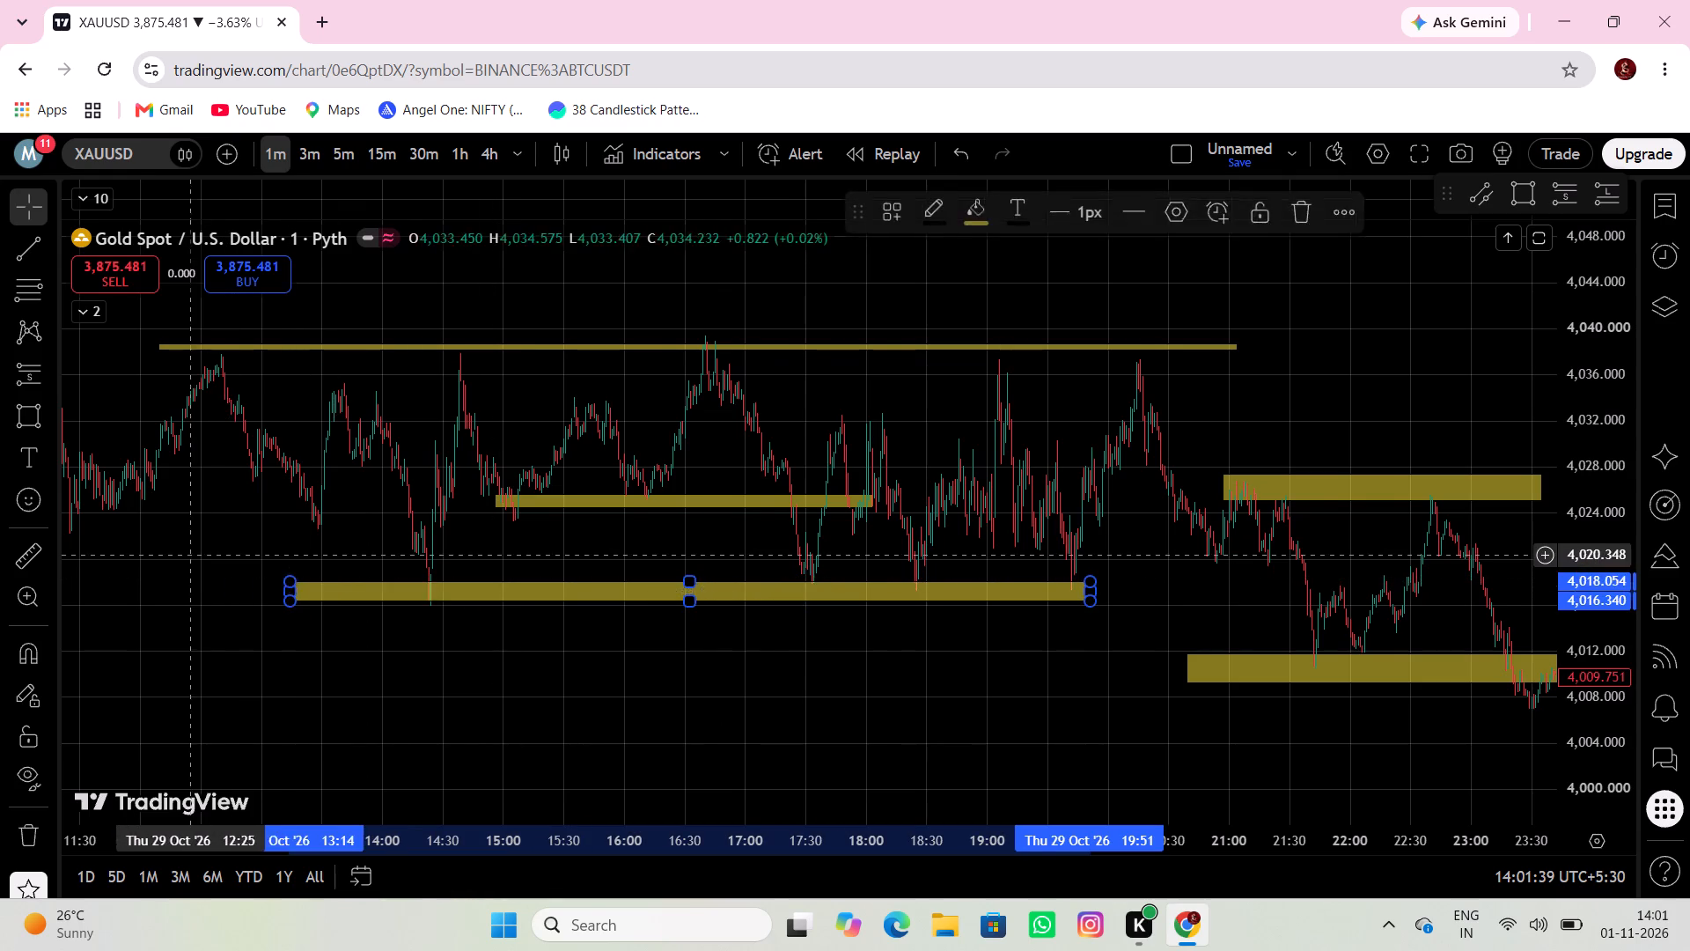
Mark the 29 Oct morning support zone with a rectangle from about 4,036.5 to 4,035.5, spanning 08:24 to 12:26.
{"action": "left_click_drag", "start_coordinate": [204, 555], "coordinate": [801, 600]}
{"action": "left_click", "coordinate": [30, 403]}
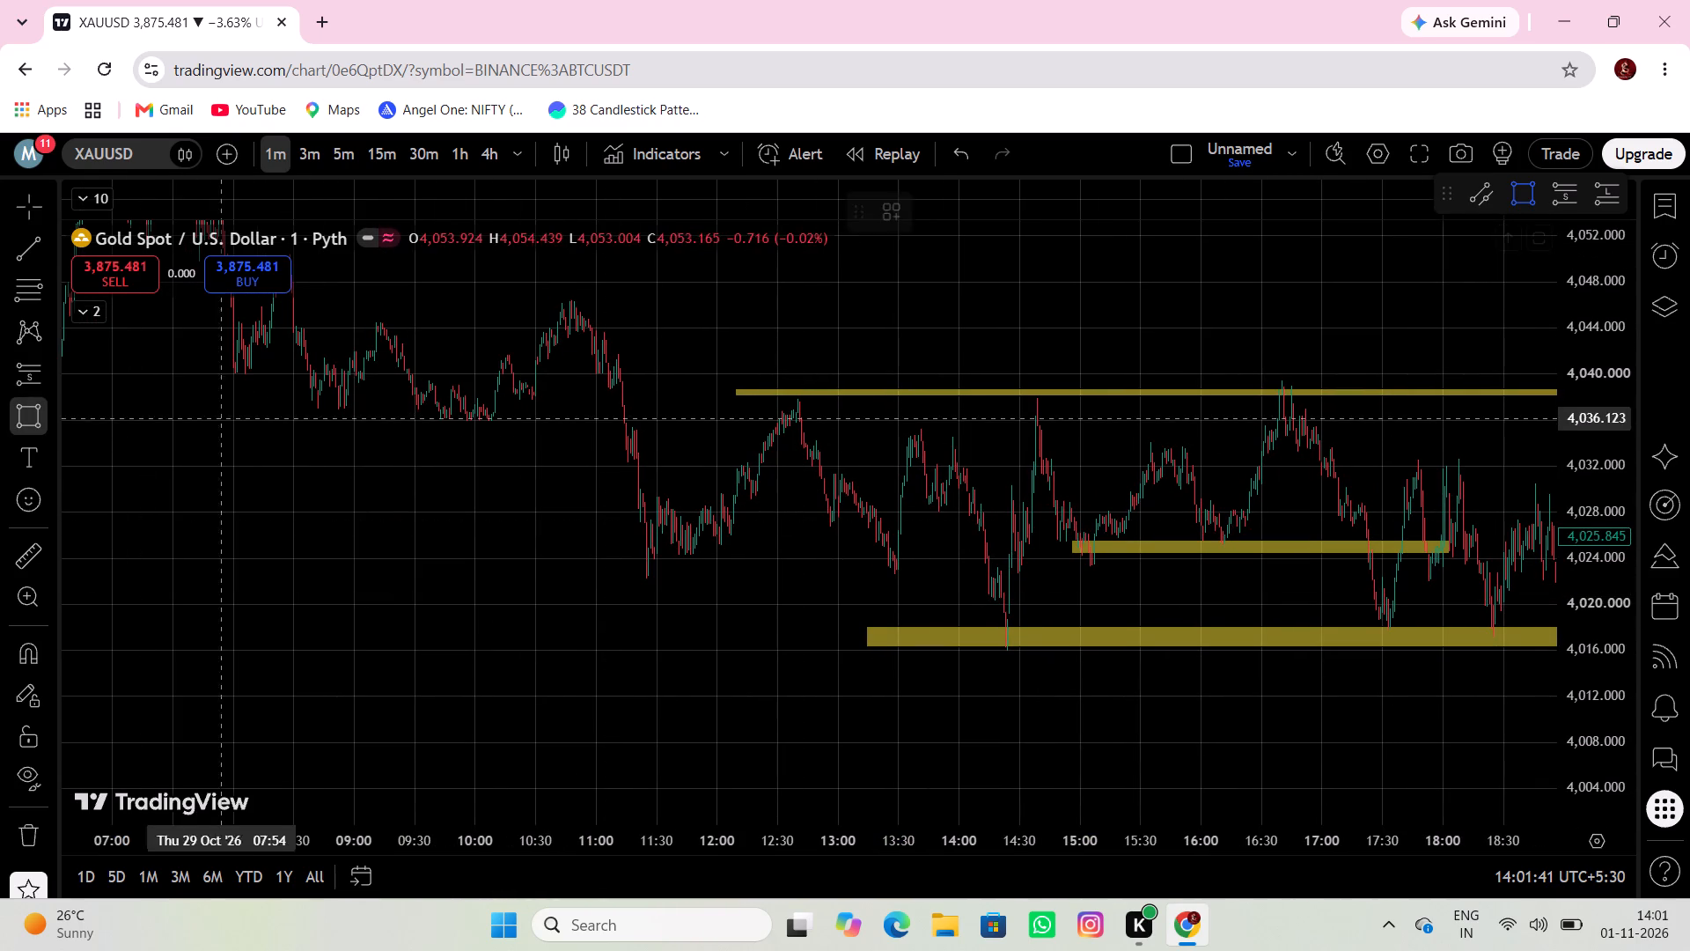
{"action": "left_click", "coordinate": [282, 414]}
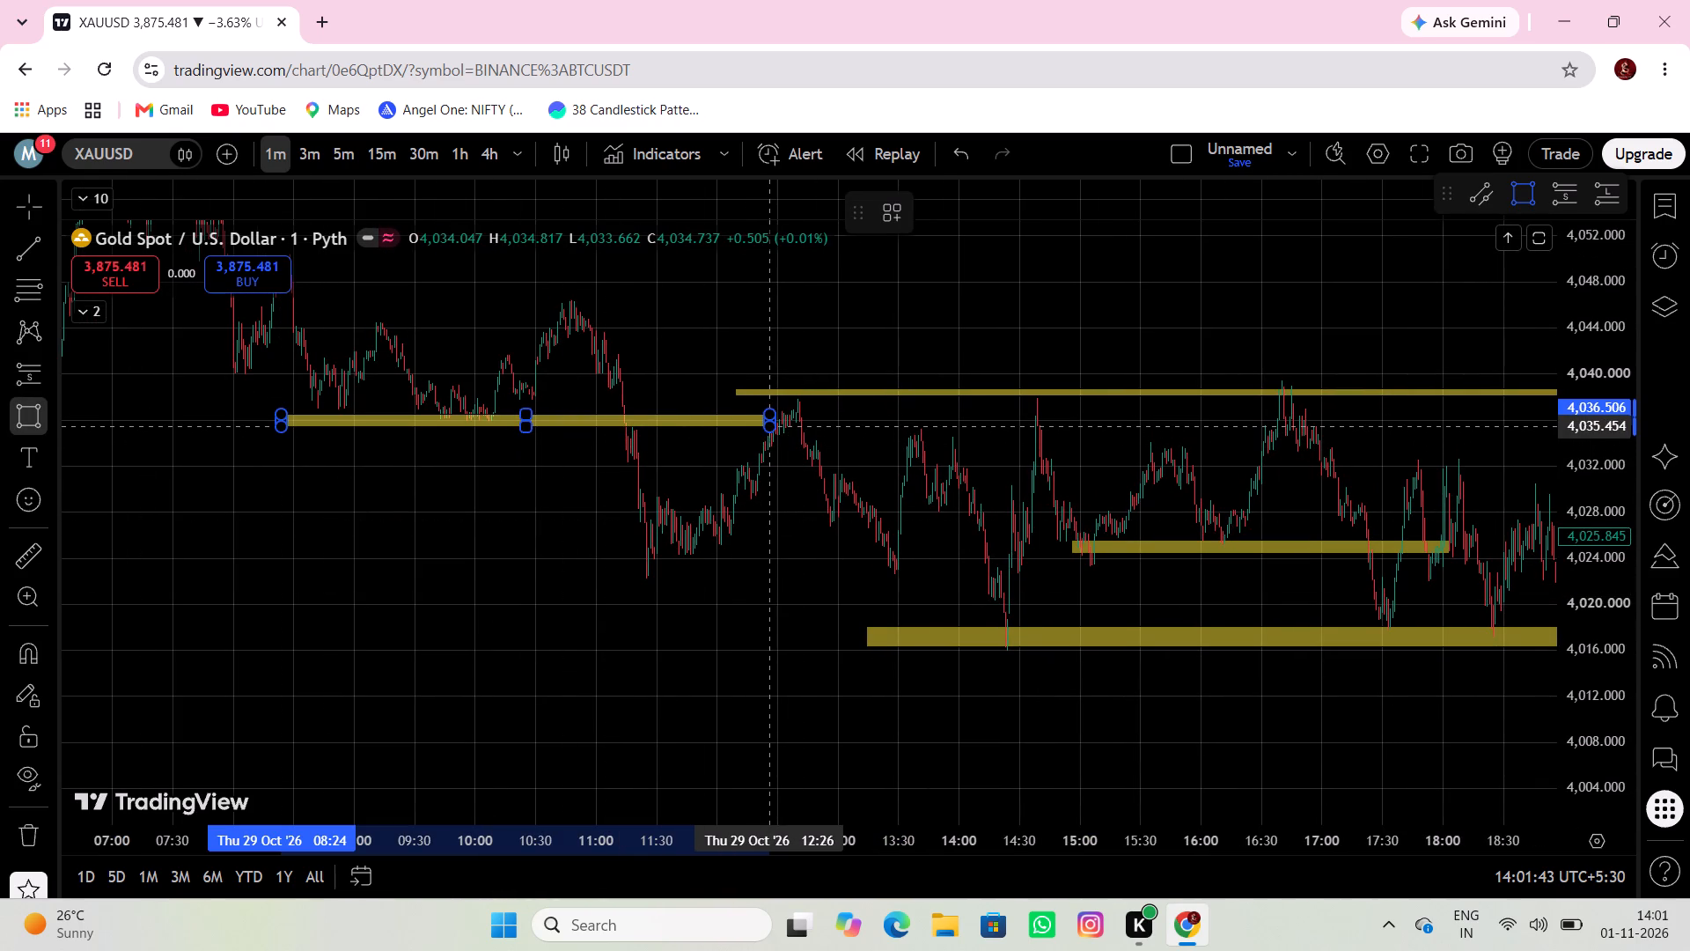
{"action": "left_click", "coordinate": [770, 428]}
Mark the 29 Oct overnight support zone with a rectangle from about 4,056.0 to 4,053.7, spanning 00:26 to 04:38.
{"action": "left_click_drag", "start_coordinate": [514, 499], "coordinate": [1009, 532]}
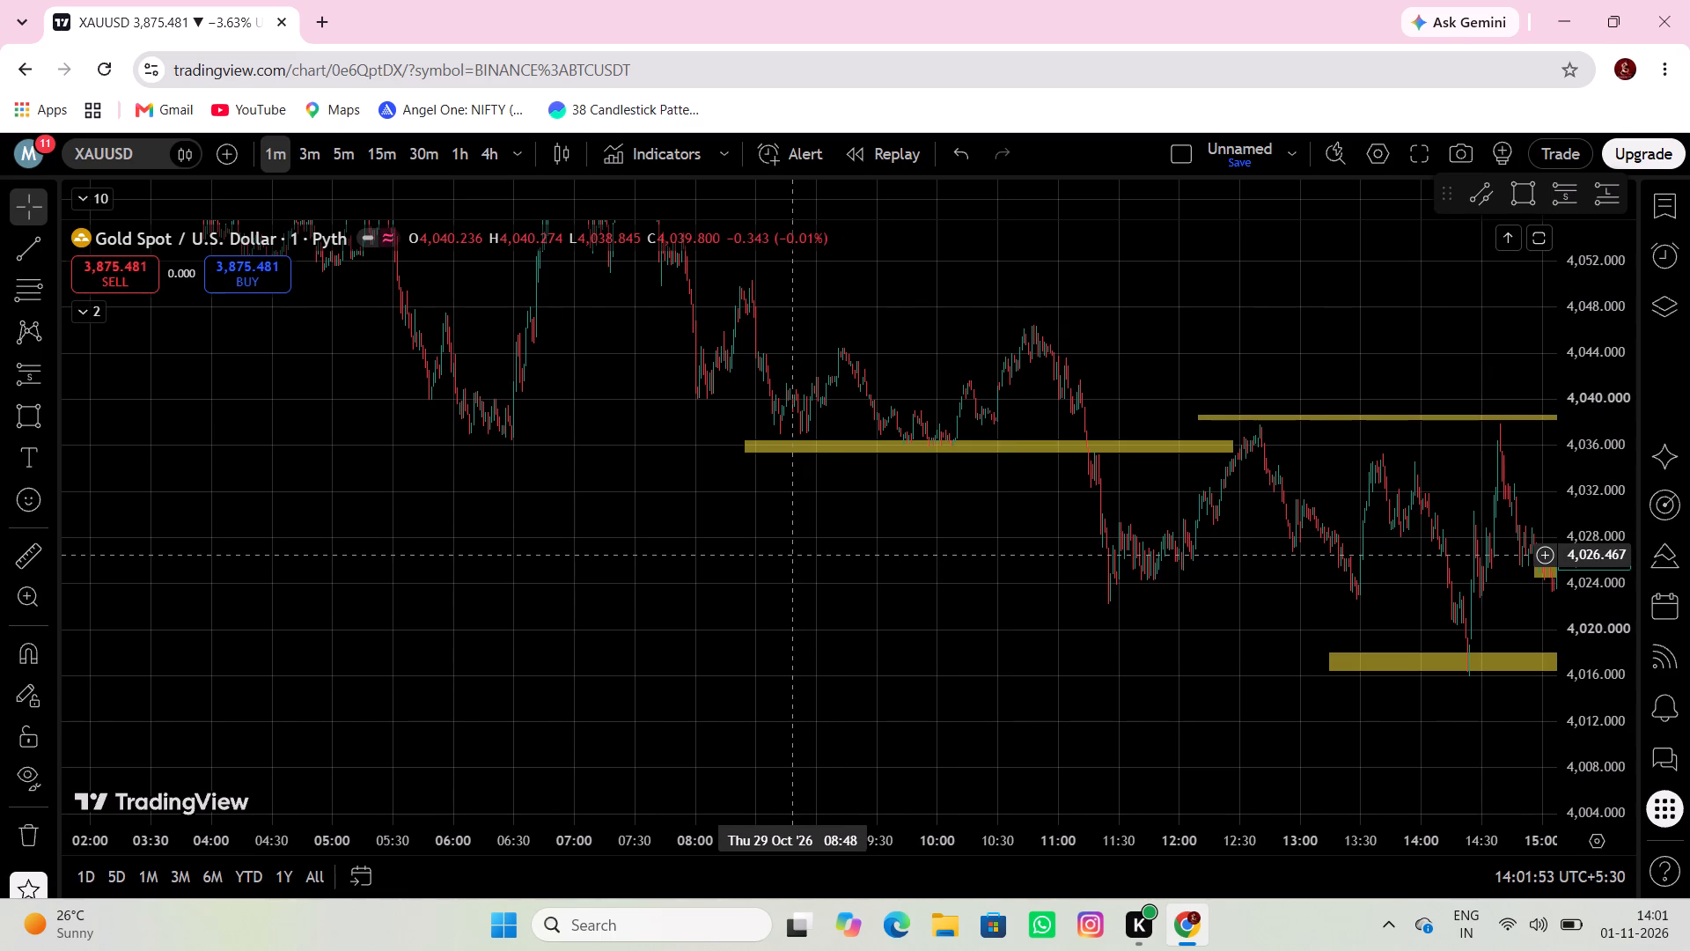
{"action": "left_click_drag", "start_coordinate": [489, 626], "coordinate": [743, 594]}
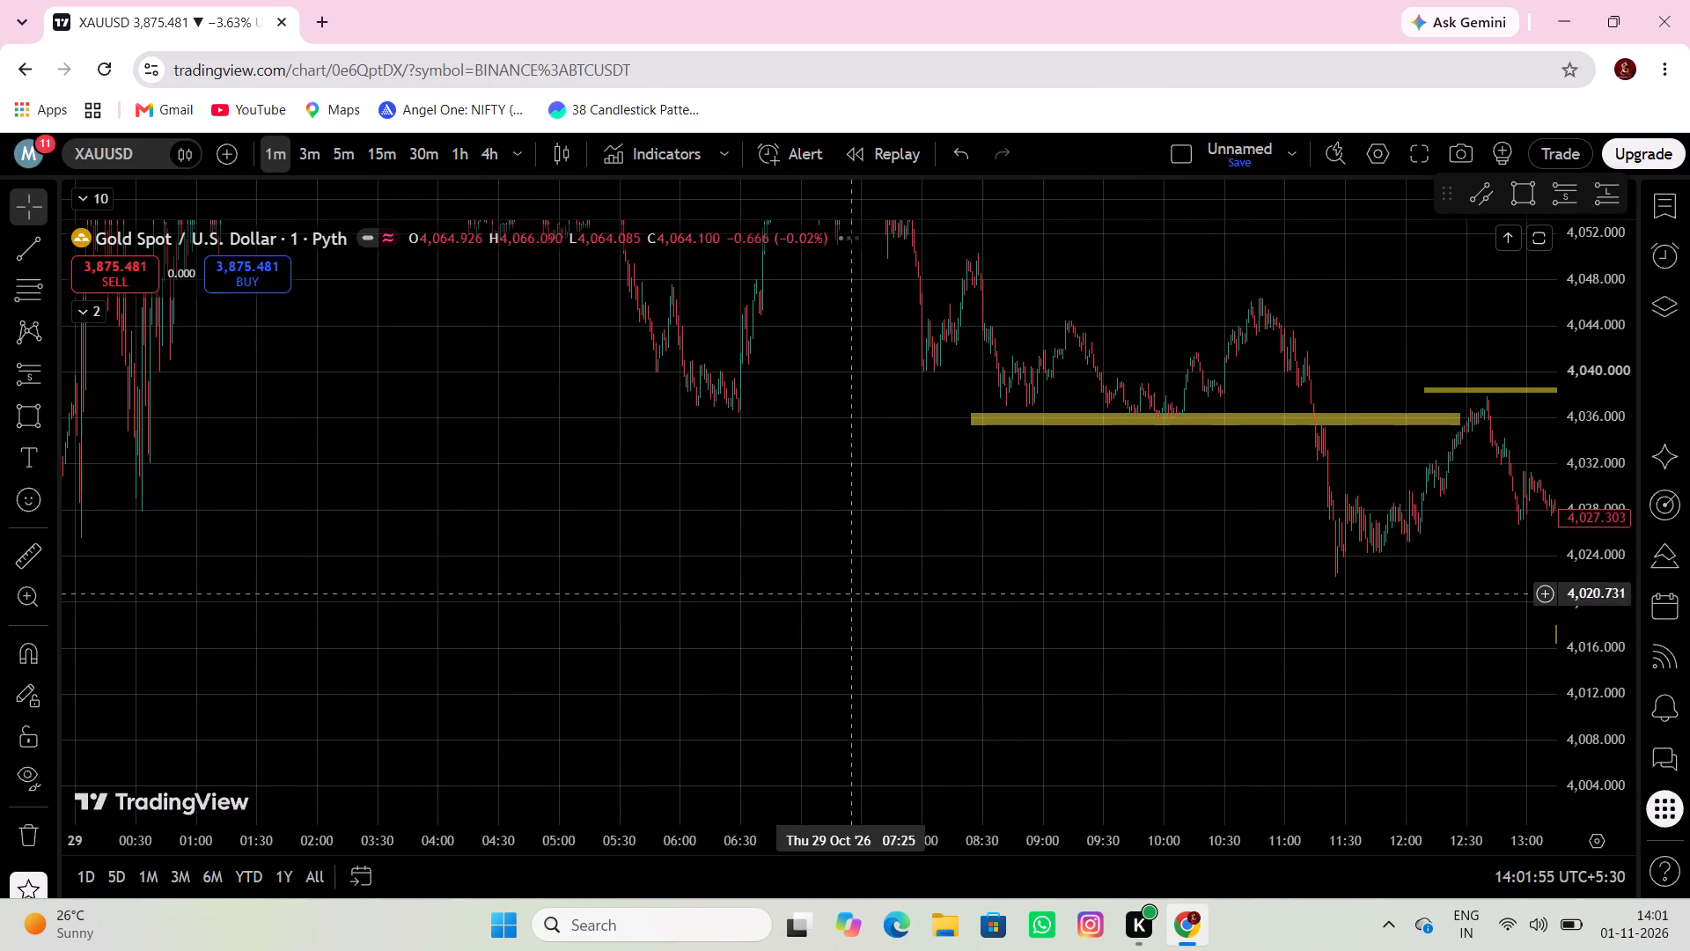
{"action": "left_click_drag", "start_coordinate": [635, 601], "coordinate": [878, 617]}
{"action": "left_click_drag", "start_coordinate": [719, 606], "coordinate": [662, 730]}
{"action": "left_click_drag", "start_coordinate": [724, 572], "coordinate": [720, 650]}
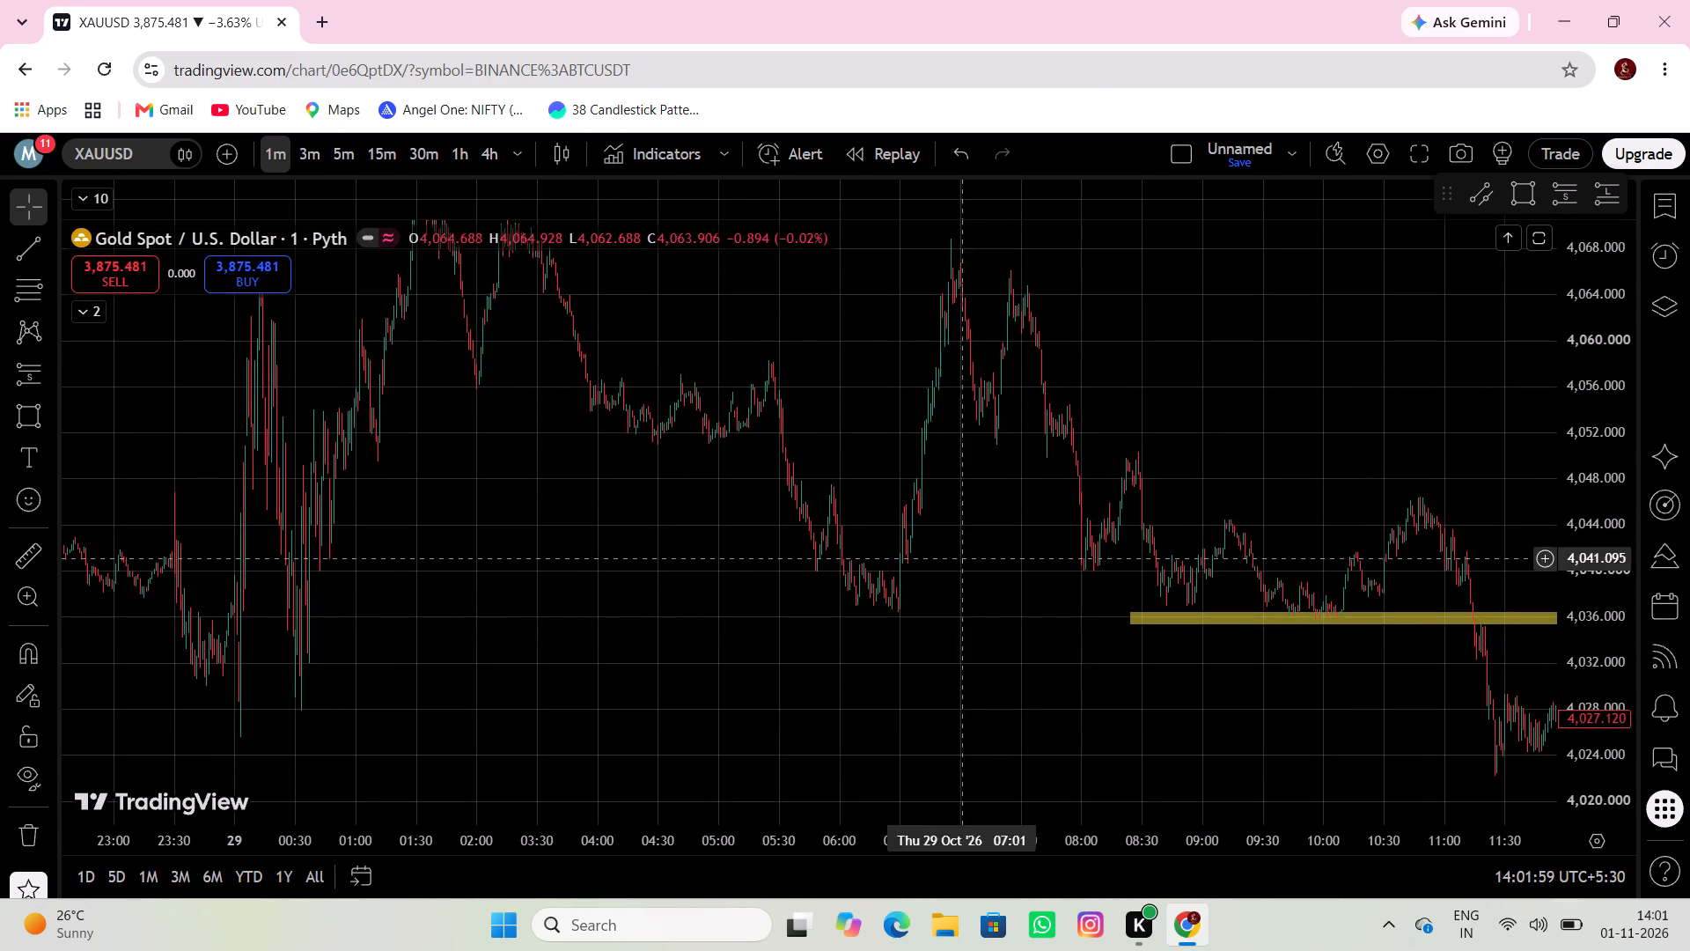
{"action": "scroll", "coordinate": [1567, 566], "scroll_direction": "down", "scroll_amount": 10}
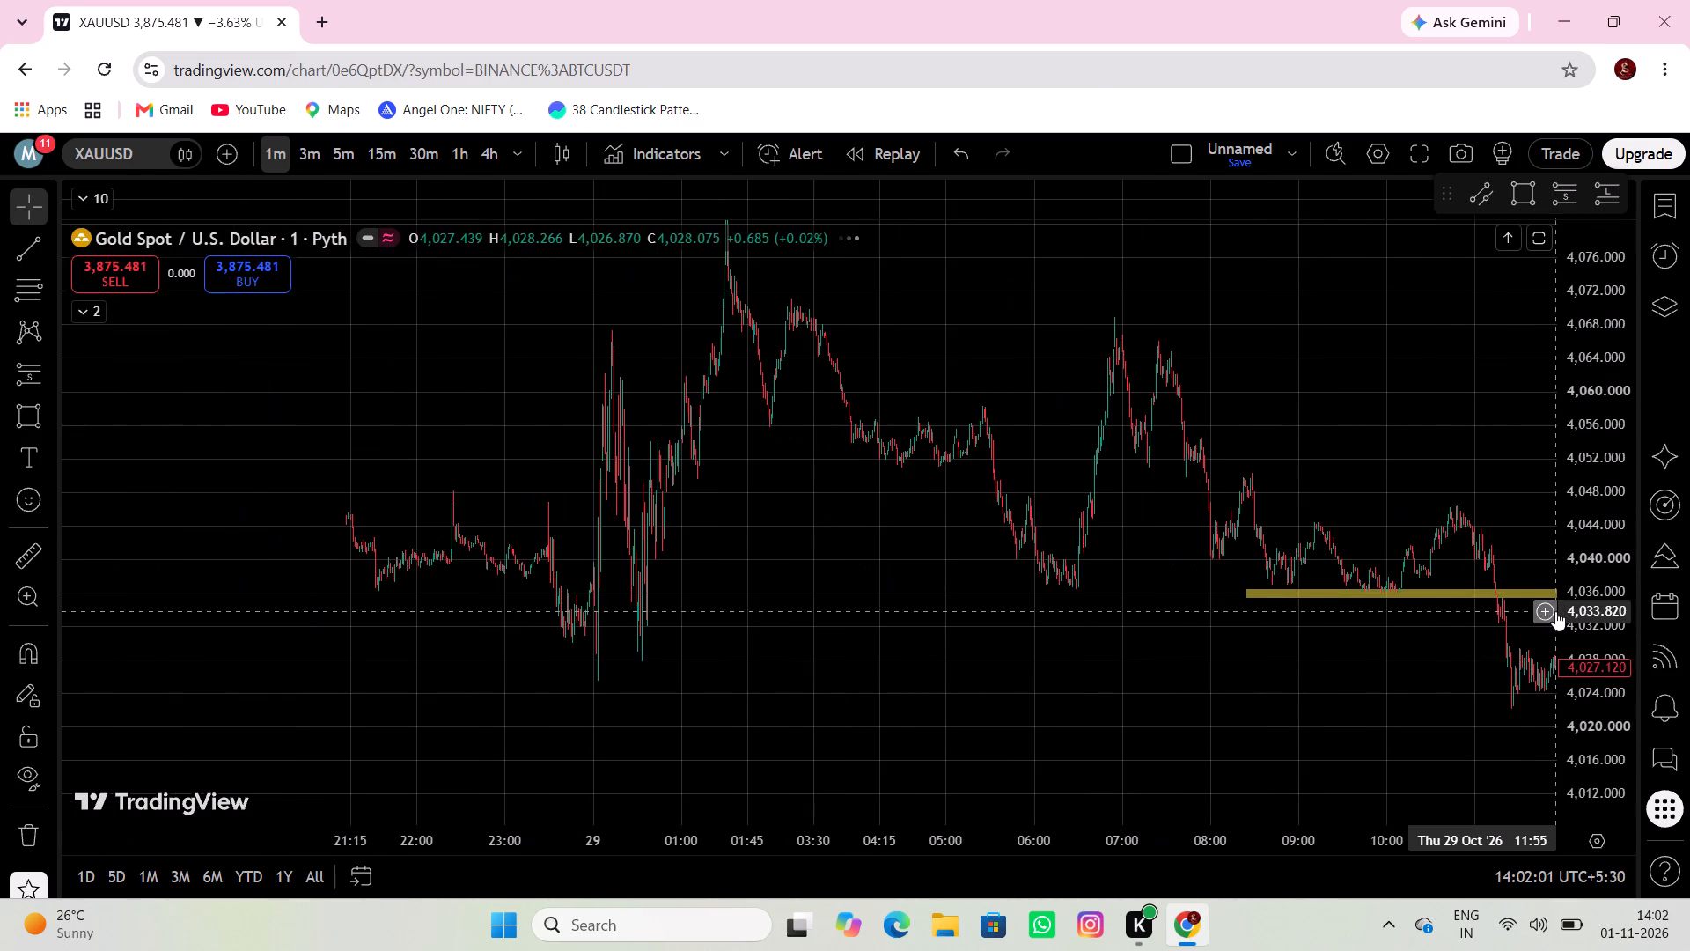
{"action": "scroll", "coordinate": [894, 648], "scroll_direction": "up", "scroll_amount": 4}
{"action": "left_click_drag", "start_coordinate": [562, 654], "coordinate": [1044, 670]}
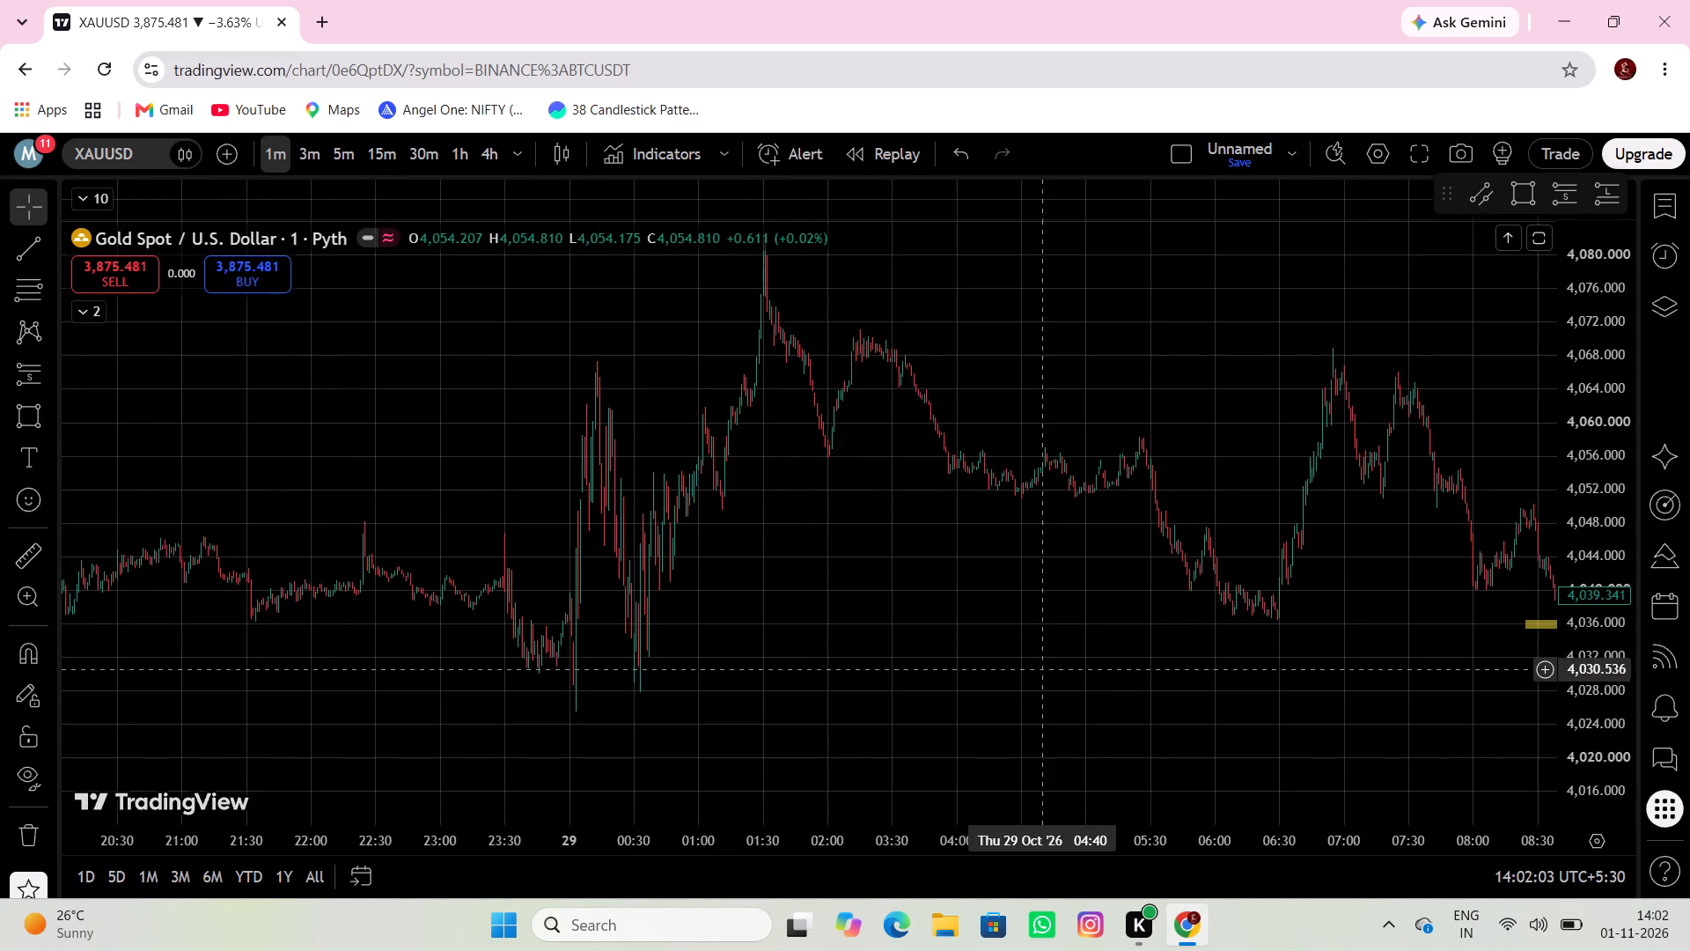
{"action": "scroll", "coordinate": [667, 648], "scroll_direction": "up", "scroll_amount": 3}
{"action": "left_click_drag", "start_coordinate": [606, 601], "coordinate": [887, 584]}
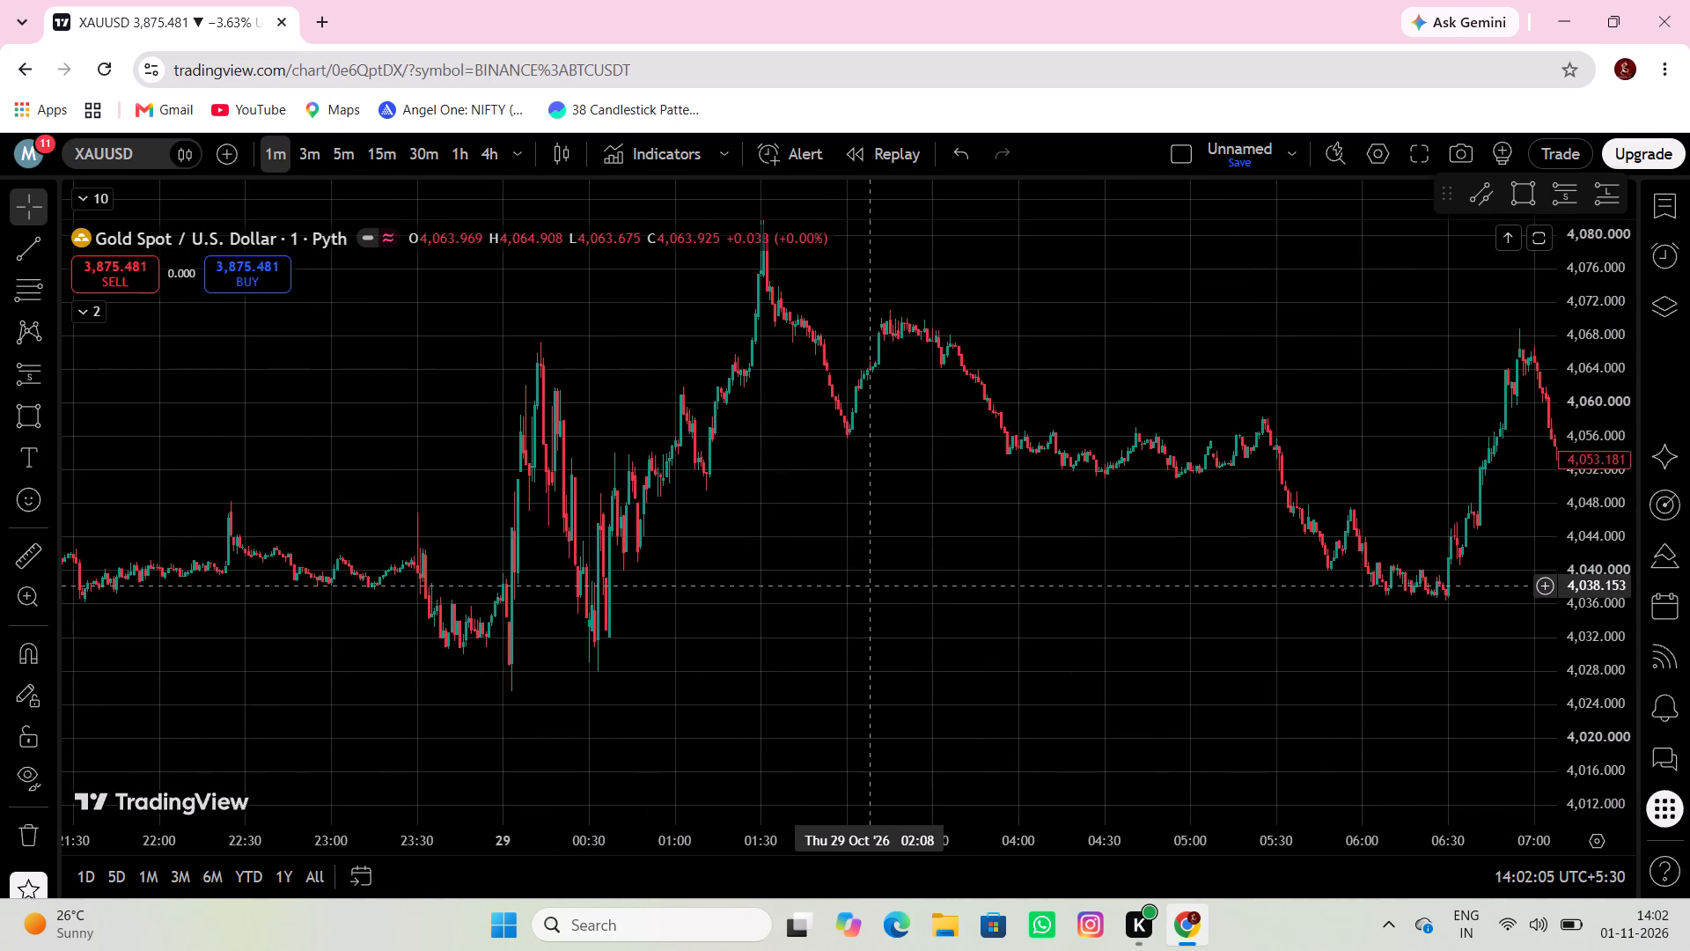
{"action": "left_click", "coordinate": [28, 421]}
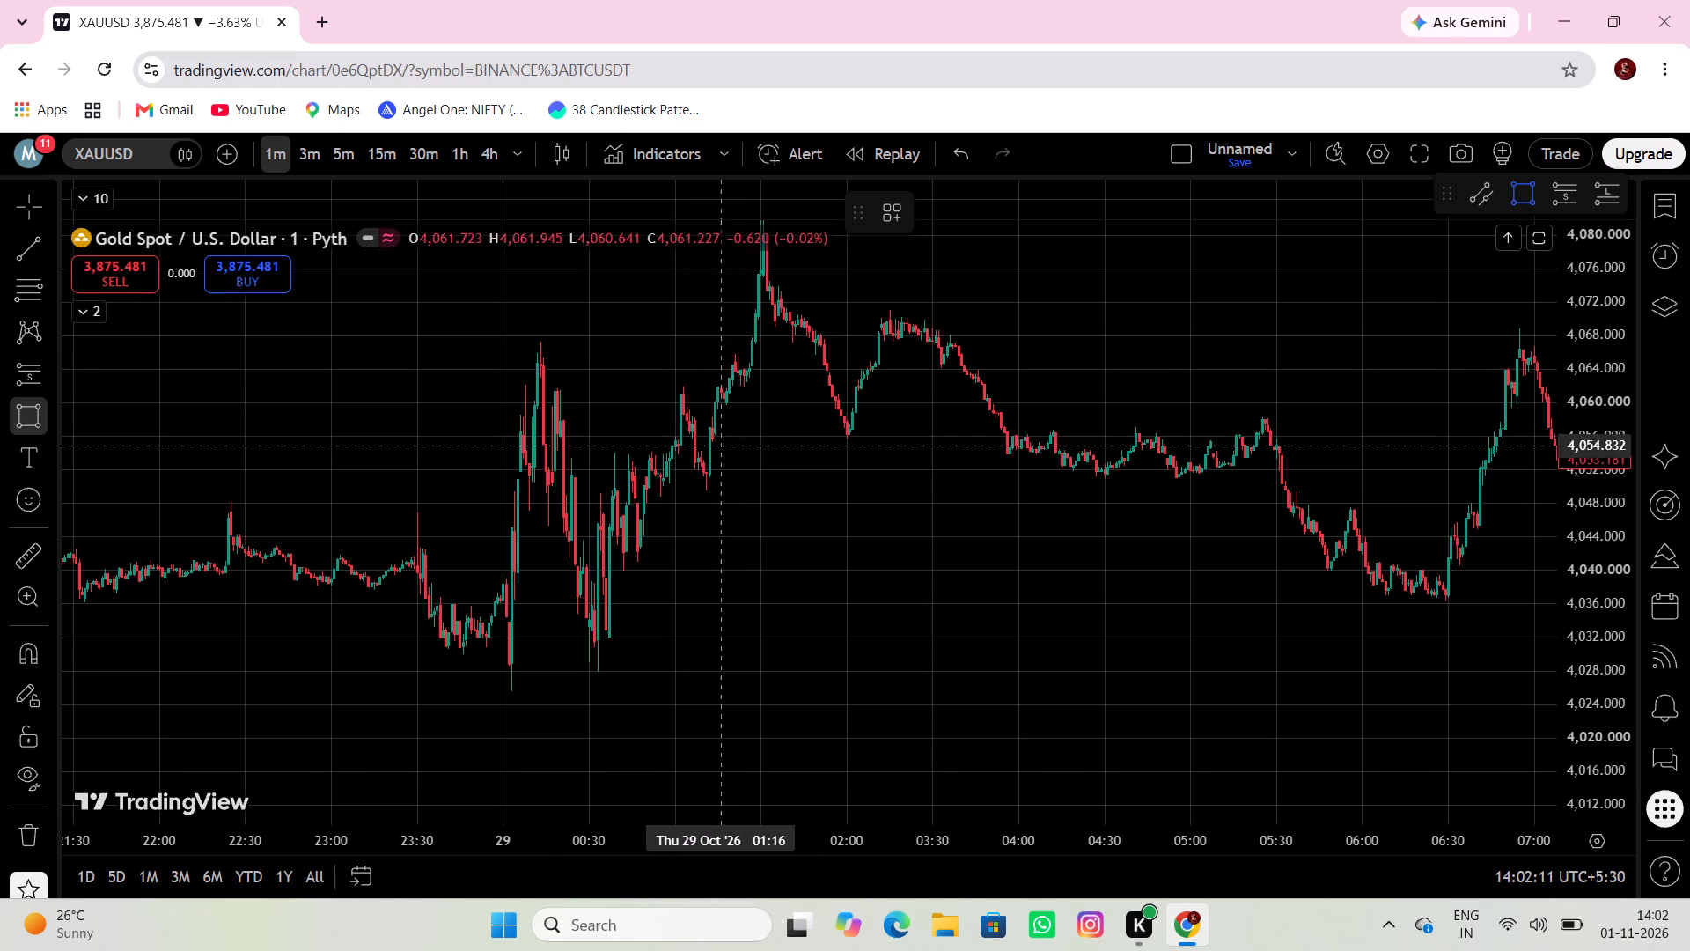
{"action": "left_click_drag", "start_coordinate": [577, 455], "coordinate": [596, 453]}
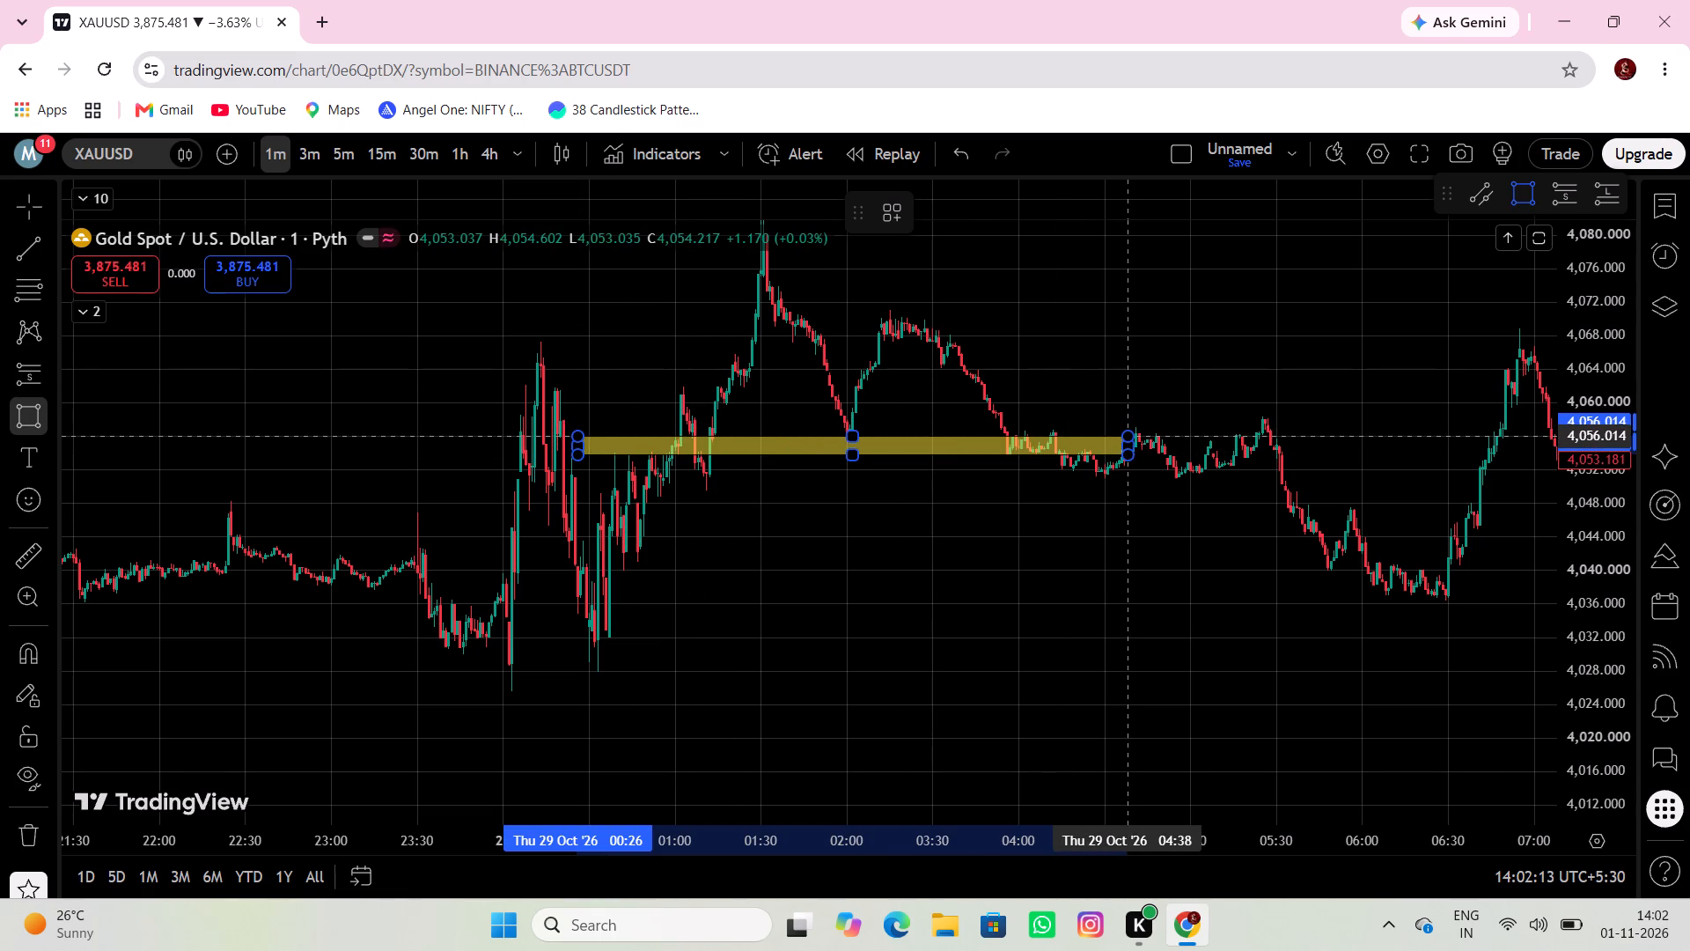
{"action": "left_click", "coordinate": [1128, 436]}
Mark the 28 Oct late-evening resistance zone with a rectangle from about 4,048.8 to 4,045.9, spanning 21:00 to about 23:24.
{"action": "left_click_drag", "start_coordinate": [872, 478], "coordinate": [1028, 456]}
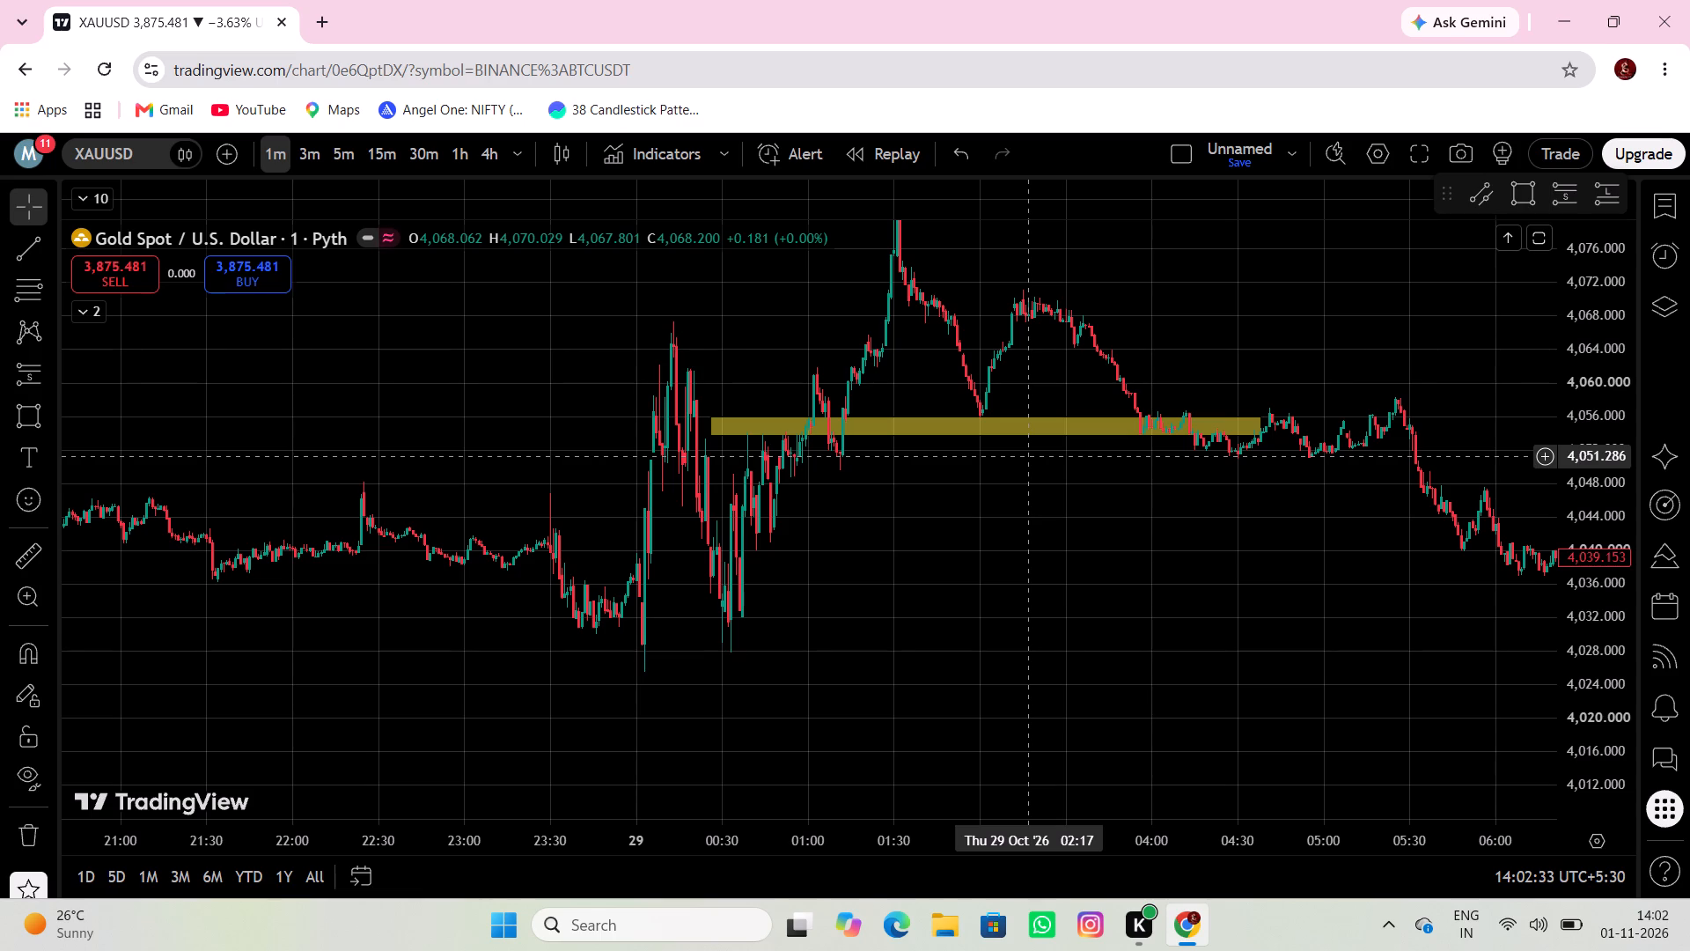
{"action": "left_click_drag", "start_coordinate": [798, 492], "coordinate": [932, 478]}
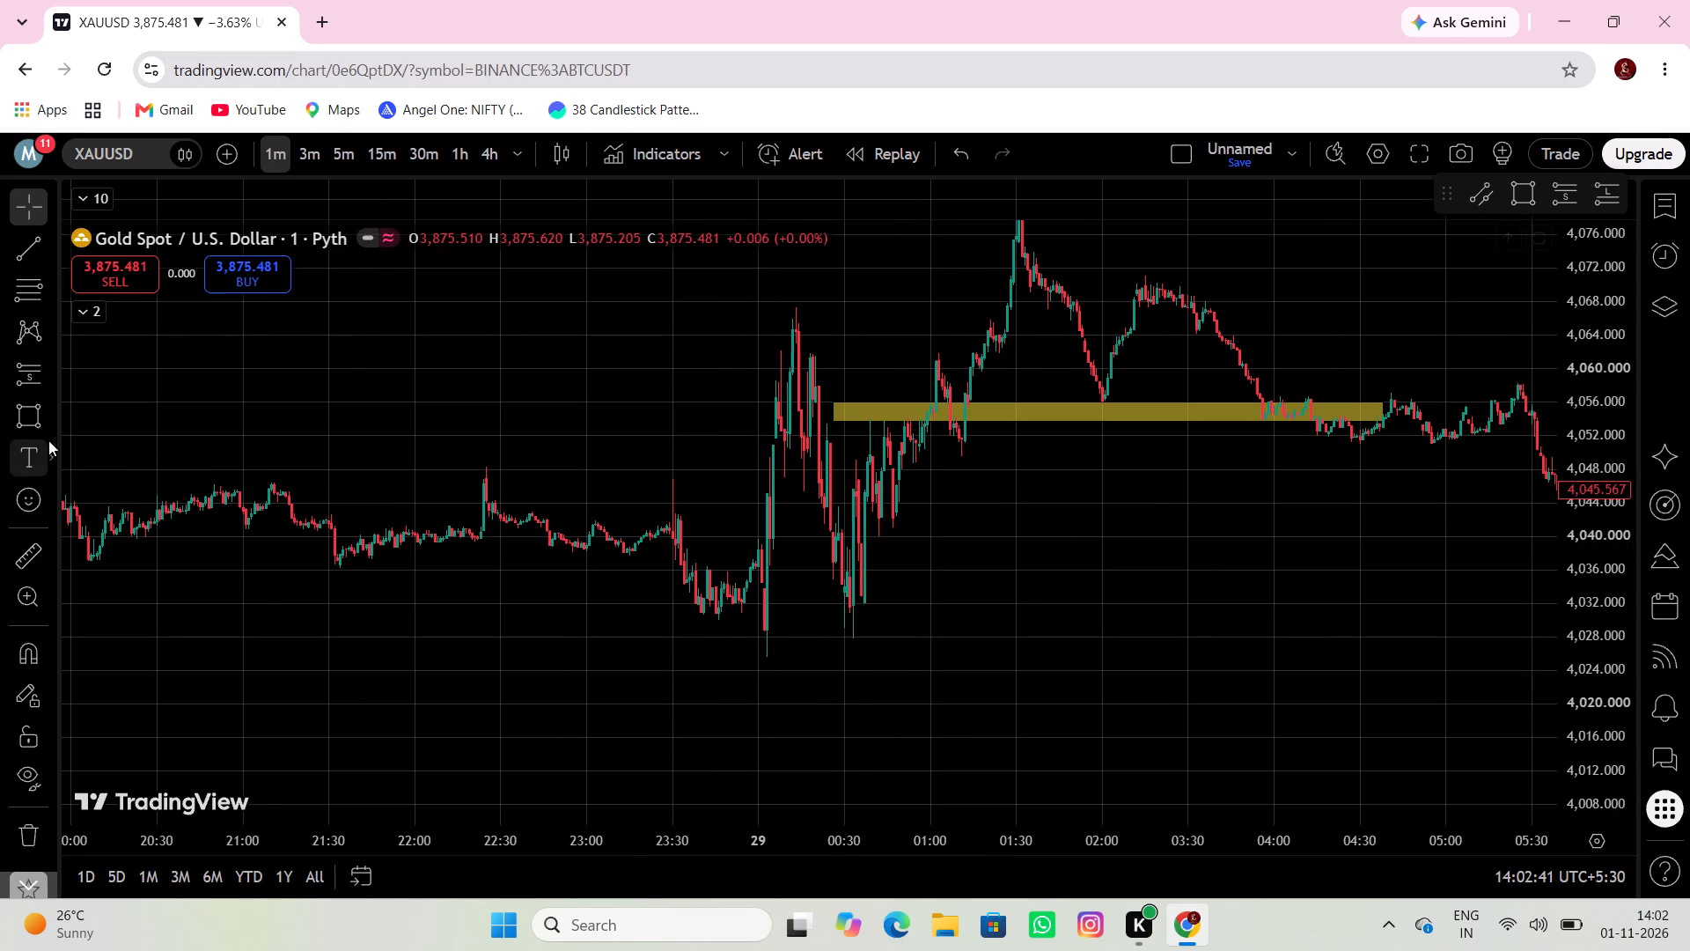
{"action": "left_click", "coordinate": [31, 424]}
{"action": "left_click_drag", "start_coordinate": [242, 463], "coordinate": [254, 465]}
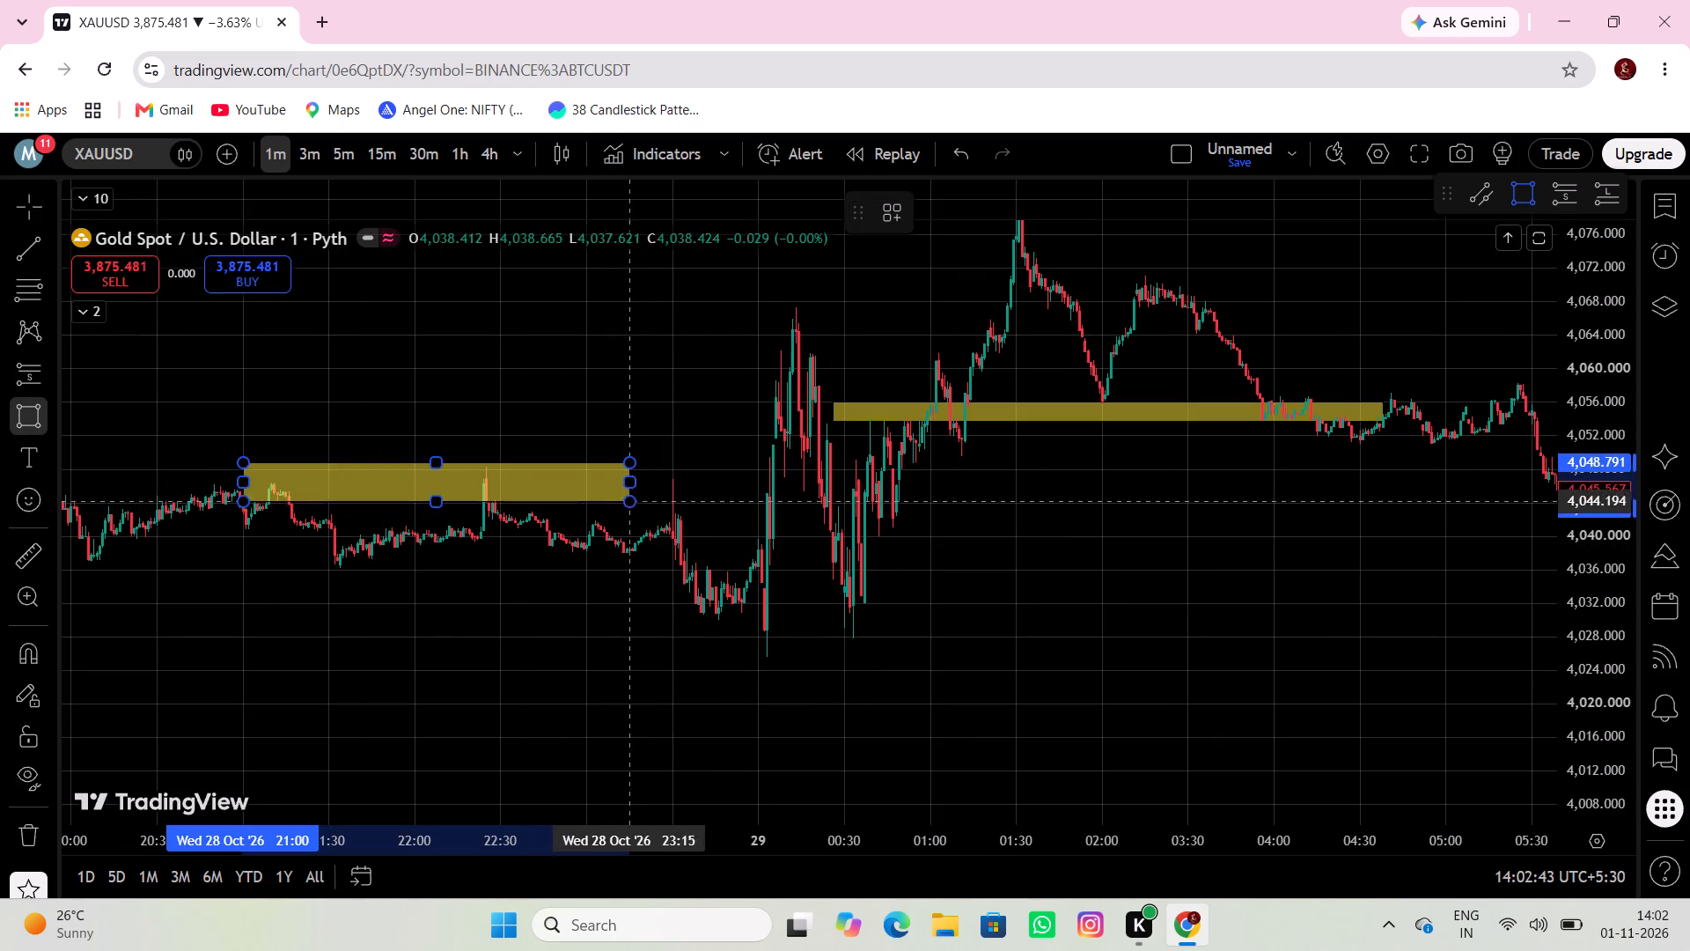
{"action": "left_click", "coordinate": [656, 487]}
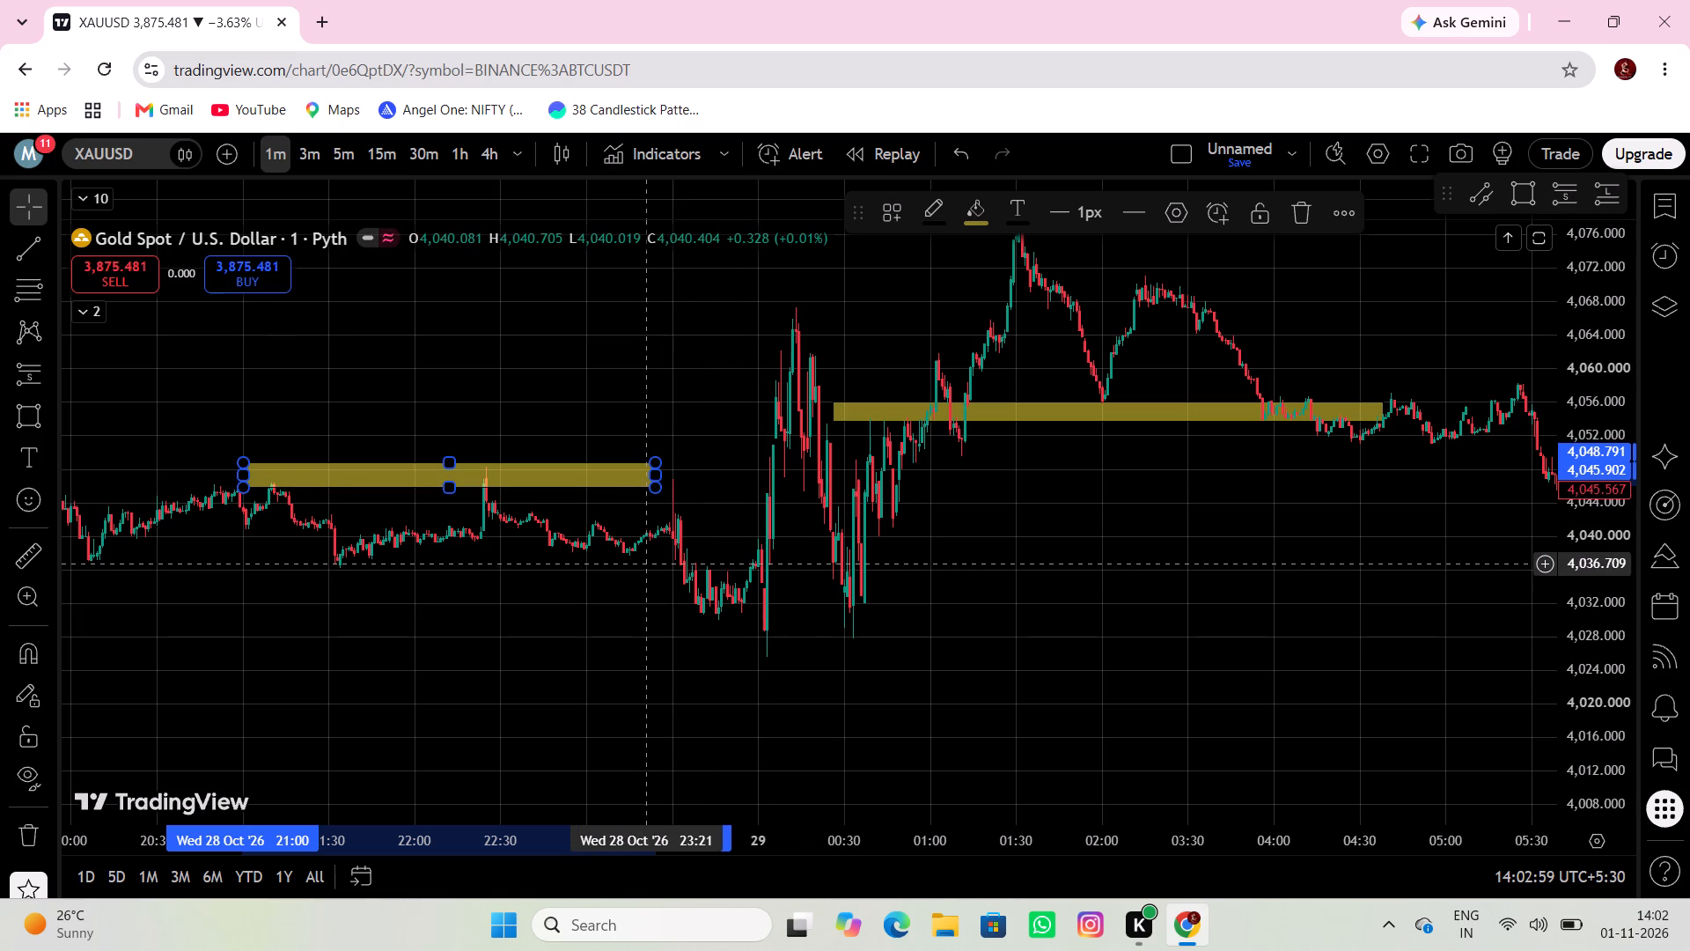
Mark the 28 Oct evening support zone with a rectangle from about 4,037.0 to 4,032.0, spanning 19:53 to 23:50.
{"action": "left_click_drag", "start_coordinate": [364, 552], "coordinate": [568, 539]}
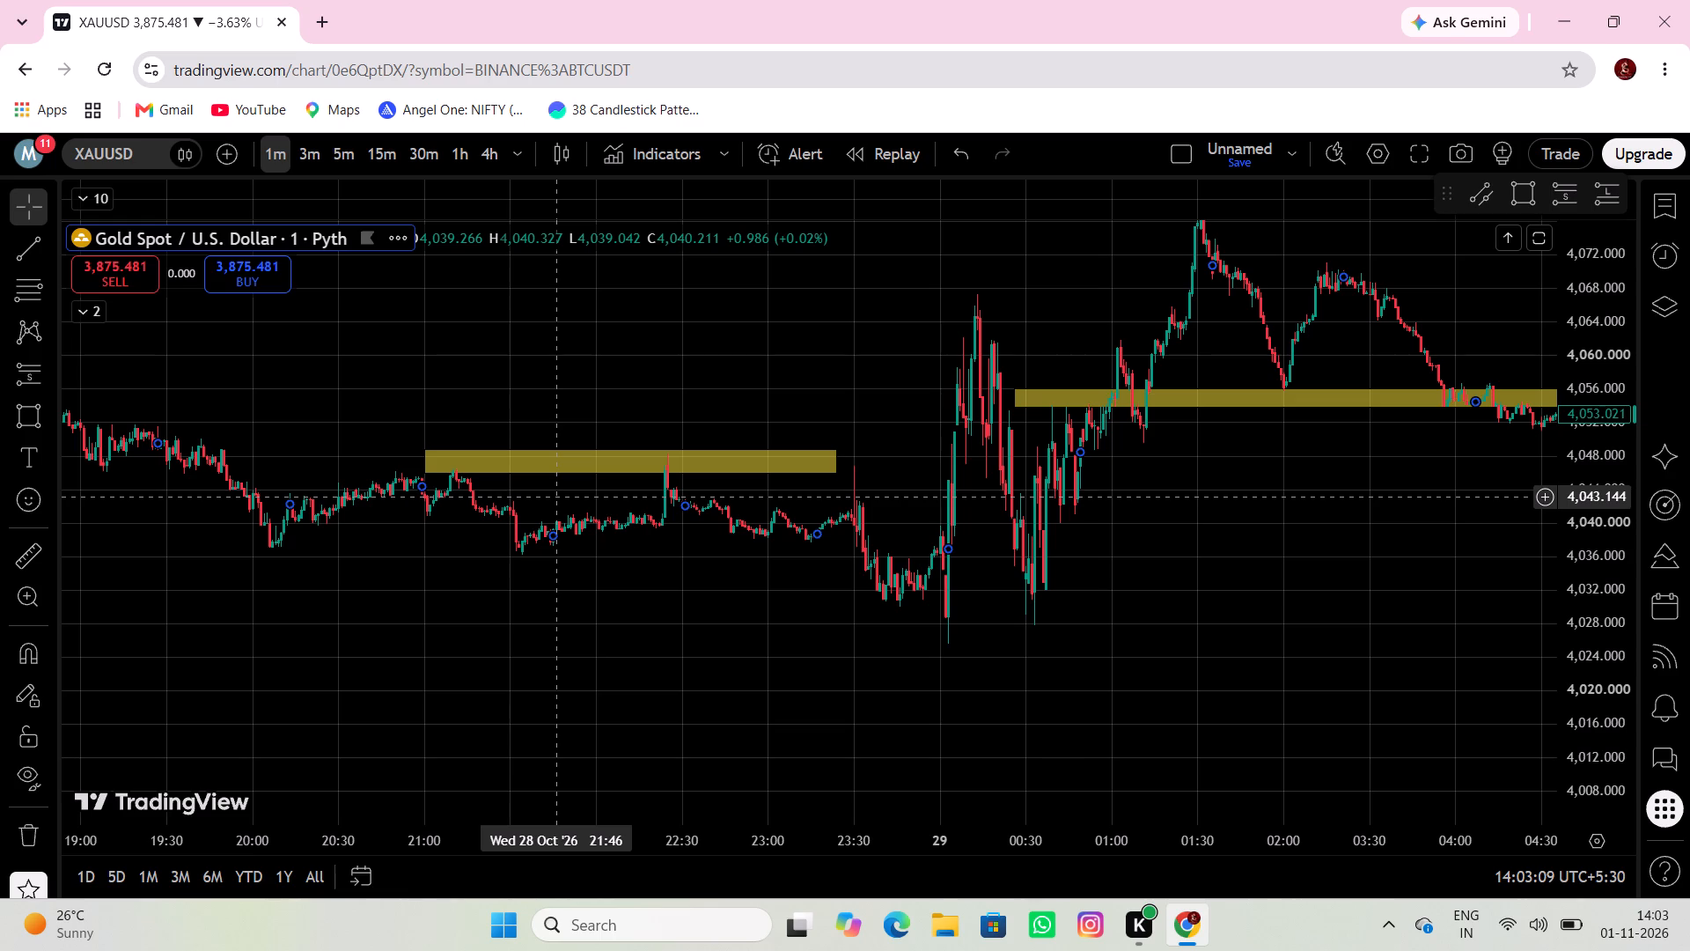
{"action": "left_click_drag", "start_coordinate": [612, 486], "coordinate": [760, 436]}
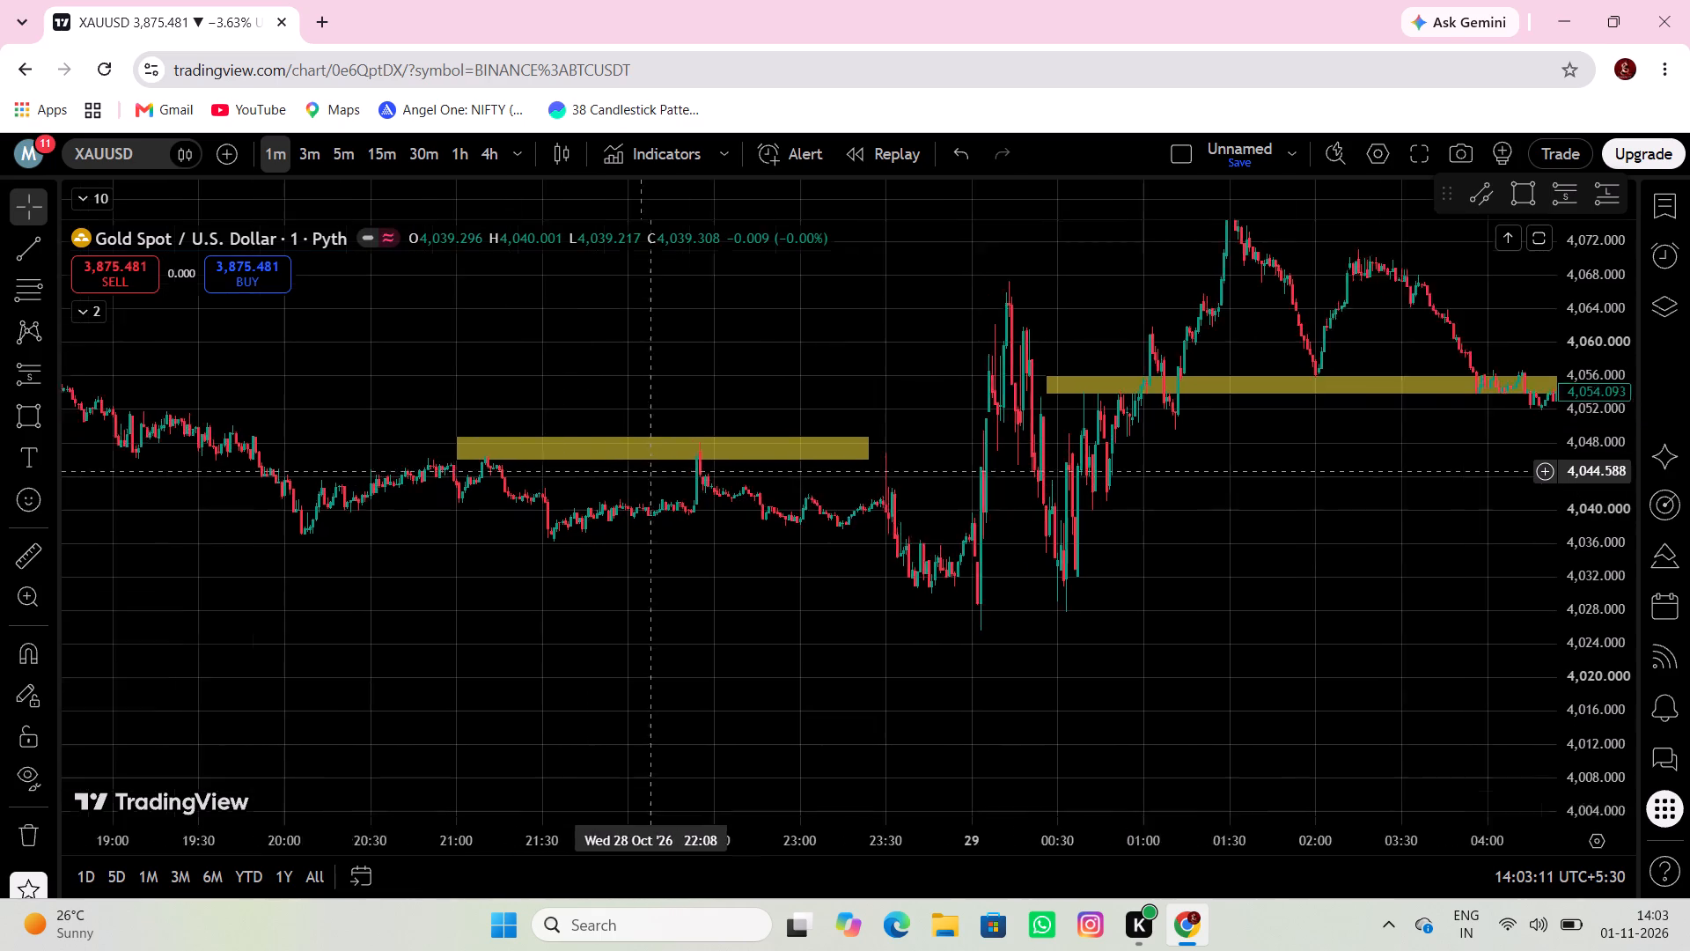
{"action": "left_click_drag", "start_coordinate": [760, 436], "coordinate": [841, 426]}
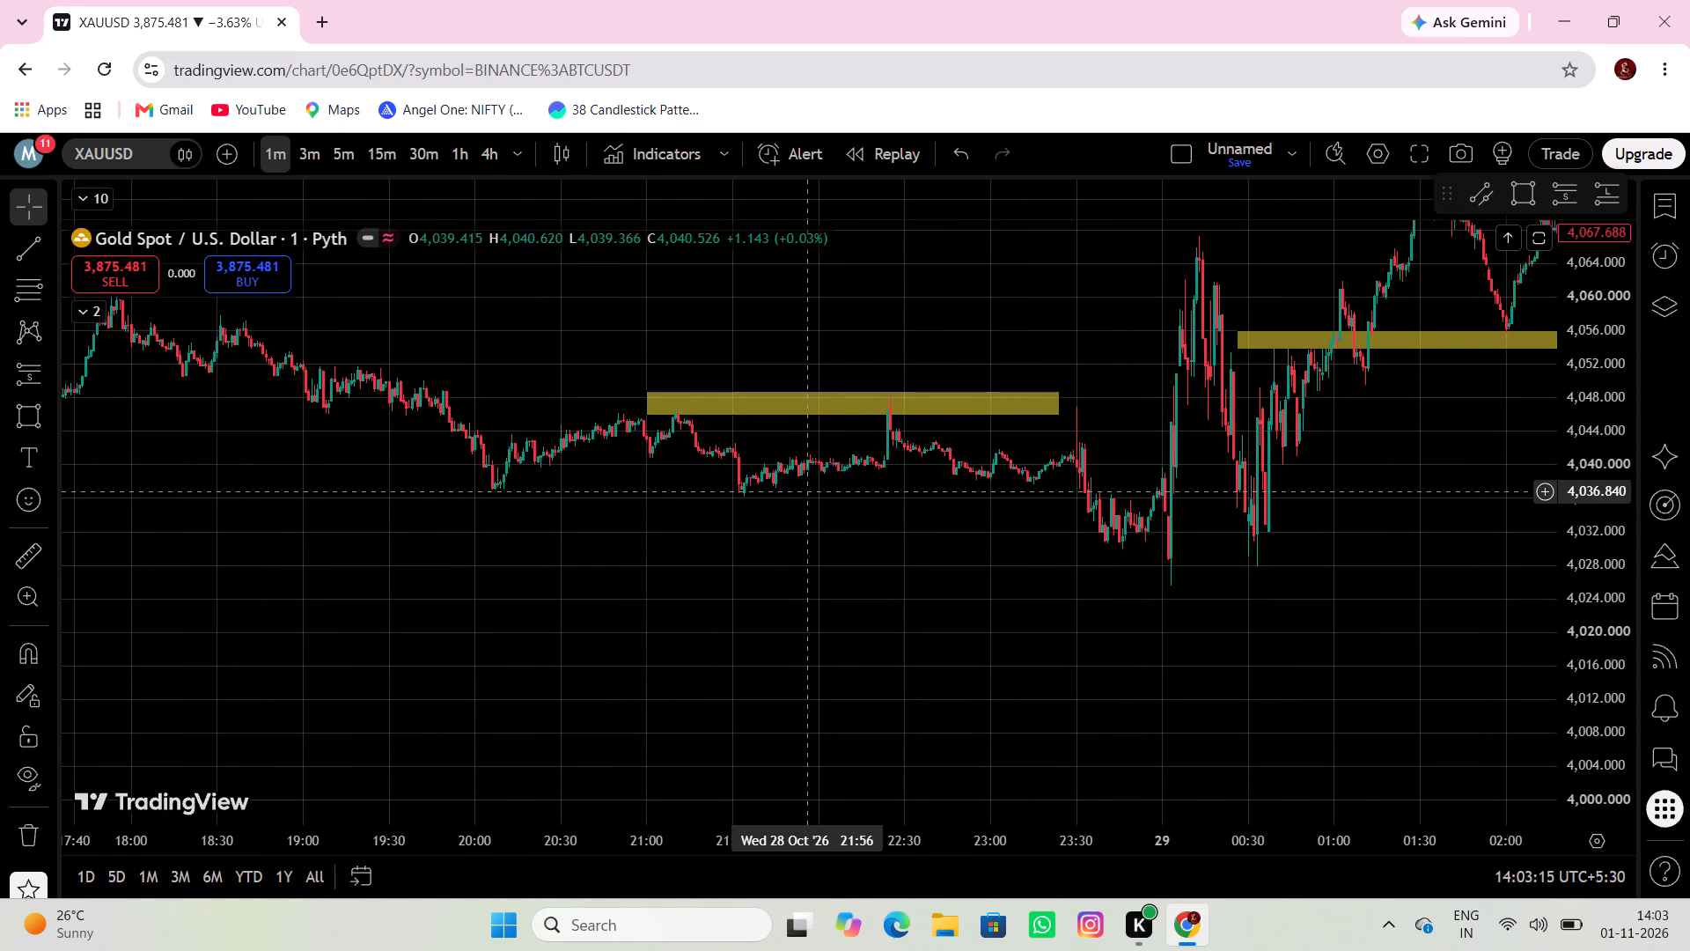
{"action": "left_click", "coordinate": [36, 416]}
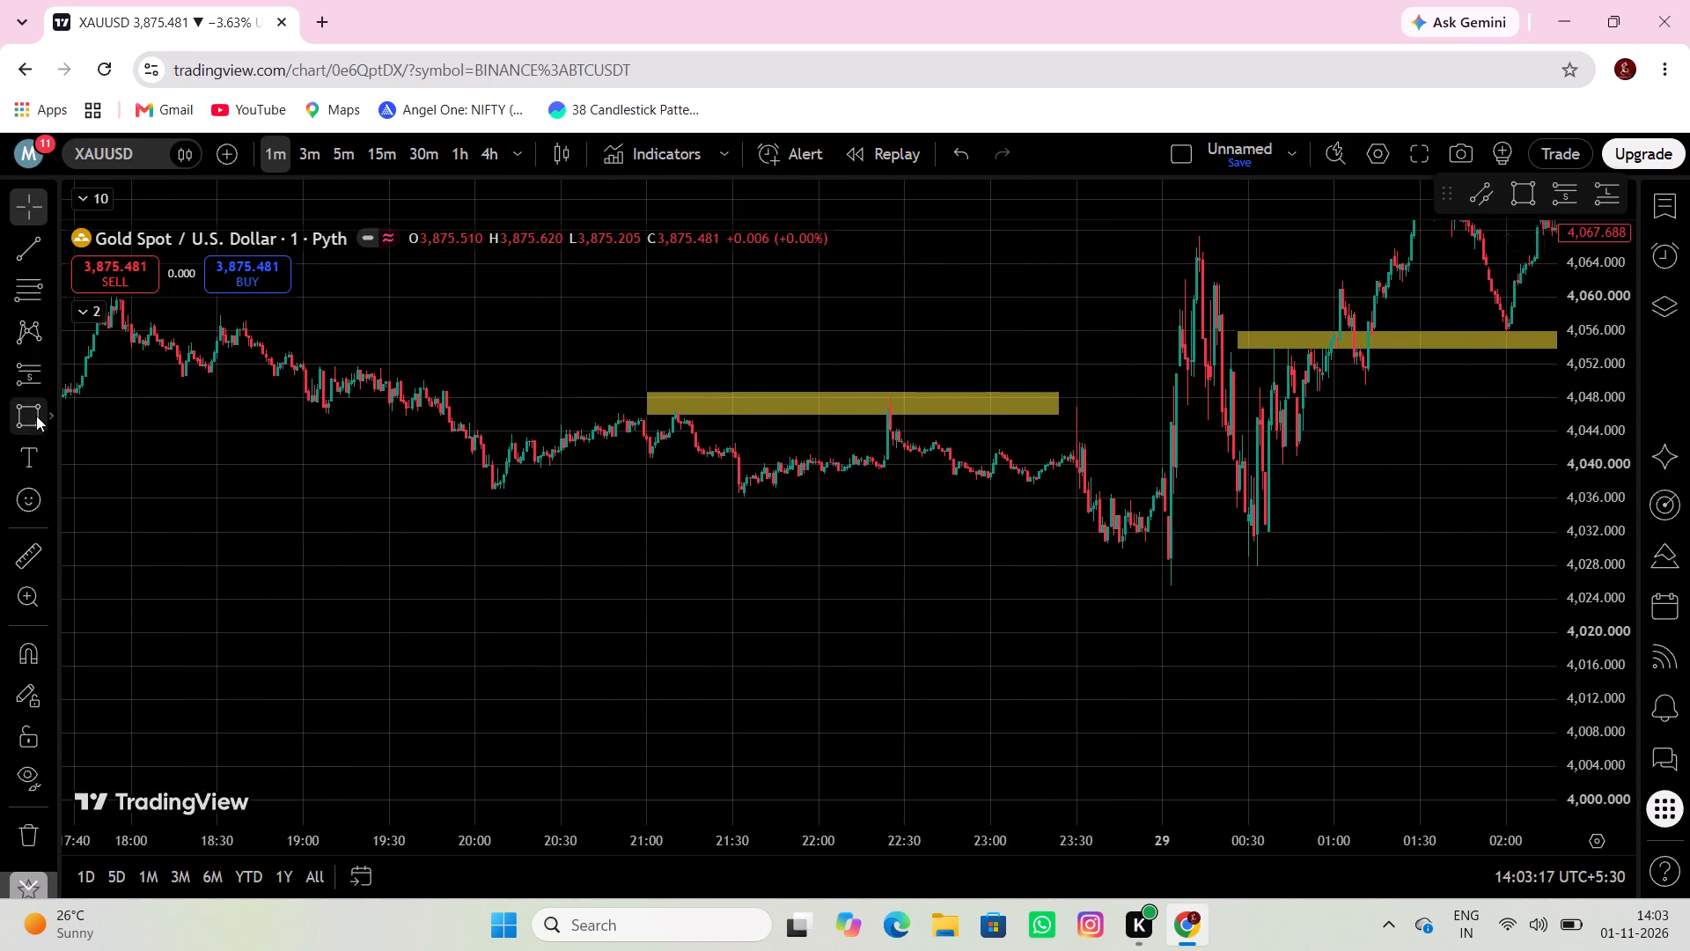
{"action": "left_click", "coordinate": [454, 490]}
{"action": "left_click", "coordinate": [1133, 532]}
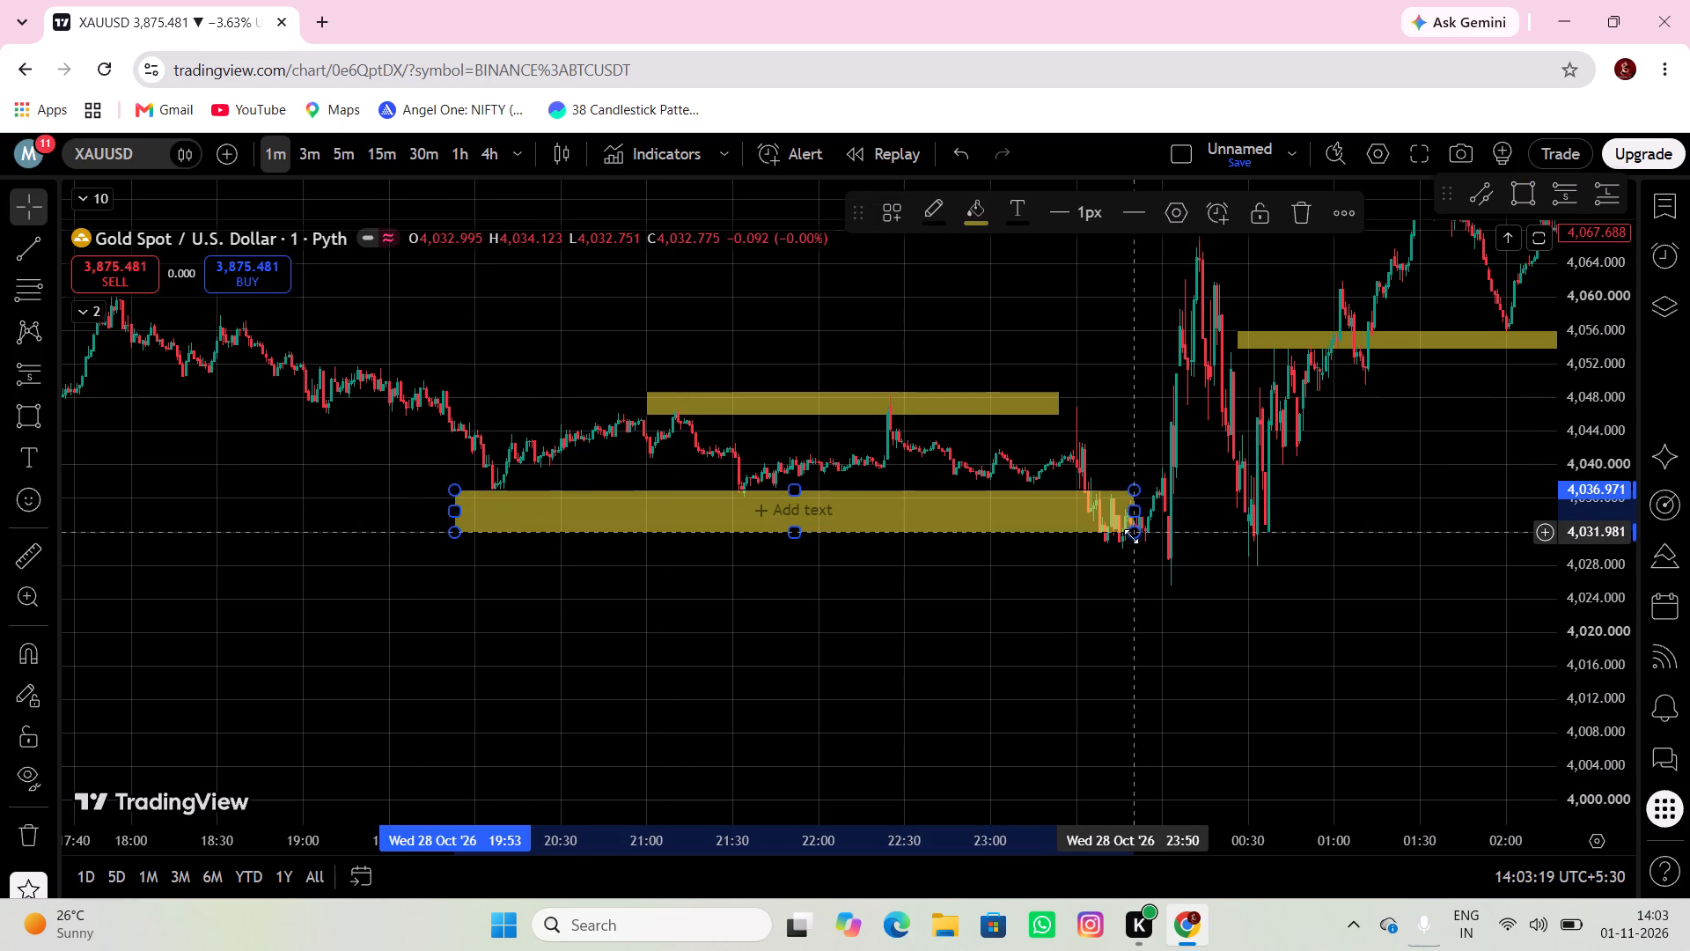
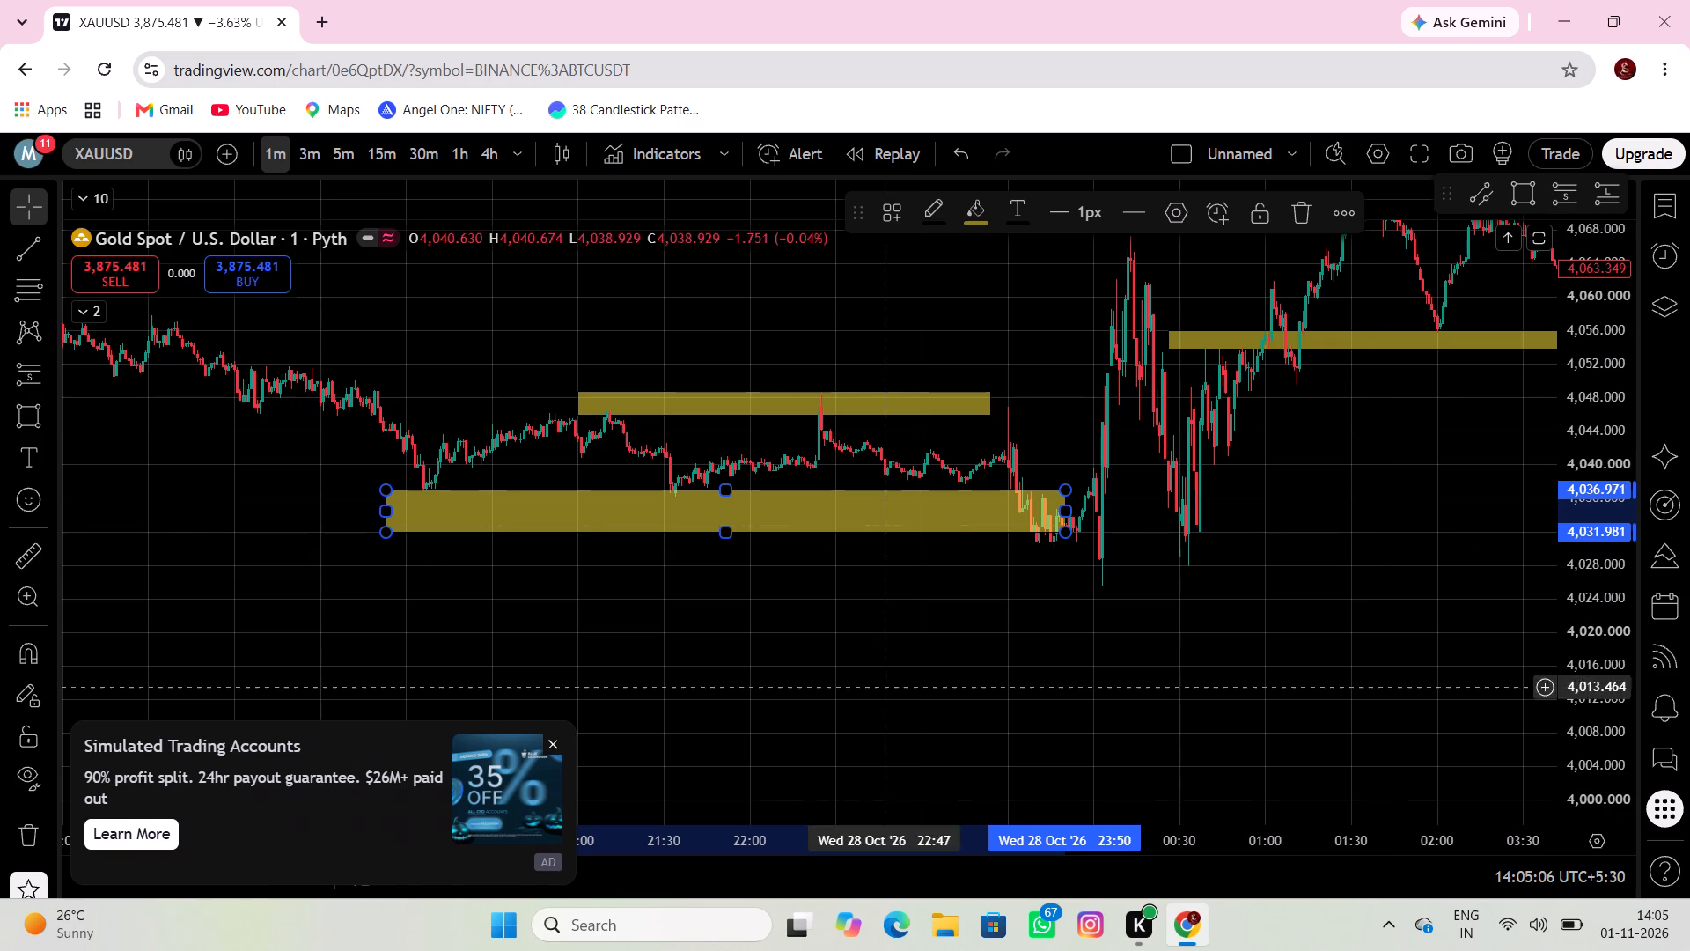
Narrow the 28 Oct evening support rectangle and reposition it to span about 4,037 to 4,034.5, ending at 23:51.
{"action": "left_click_drag", "start_coordinate": [730, 488], "coordinate": [761, 524]}
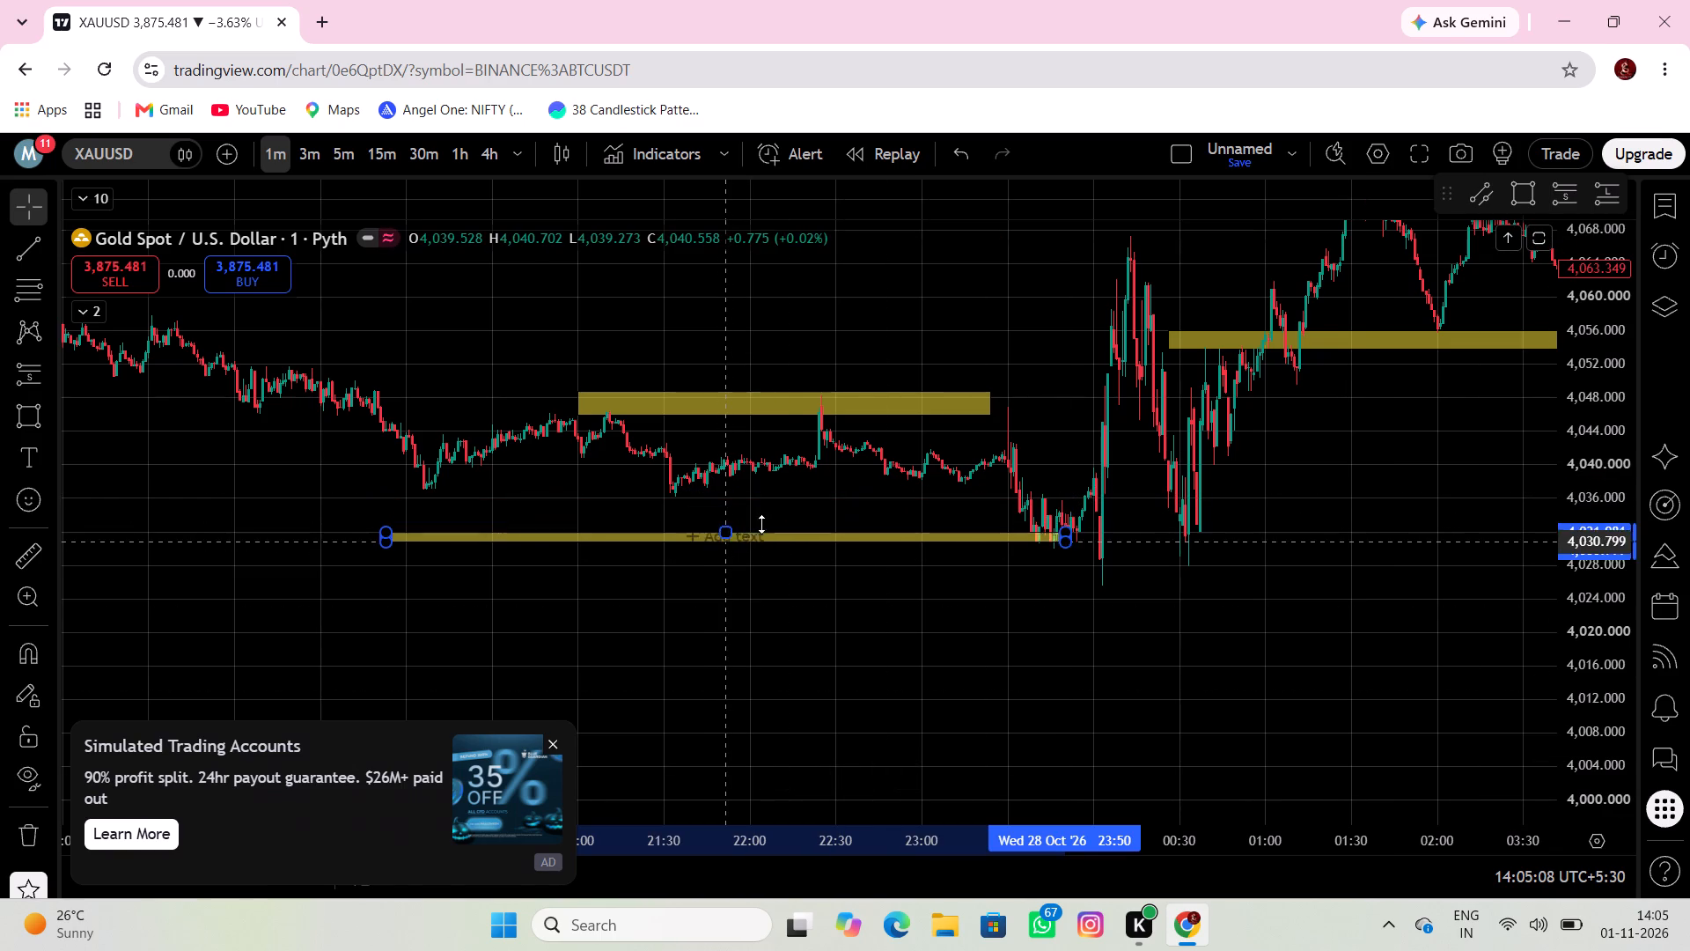
{"action": "left_click_drag", "start_coordinate": [761, 524], "coordinate": [792, 499]}
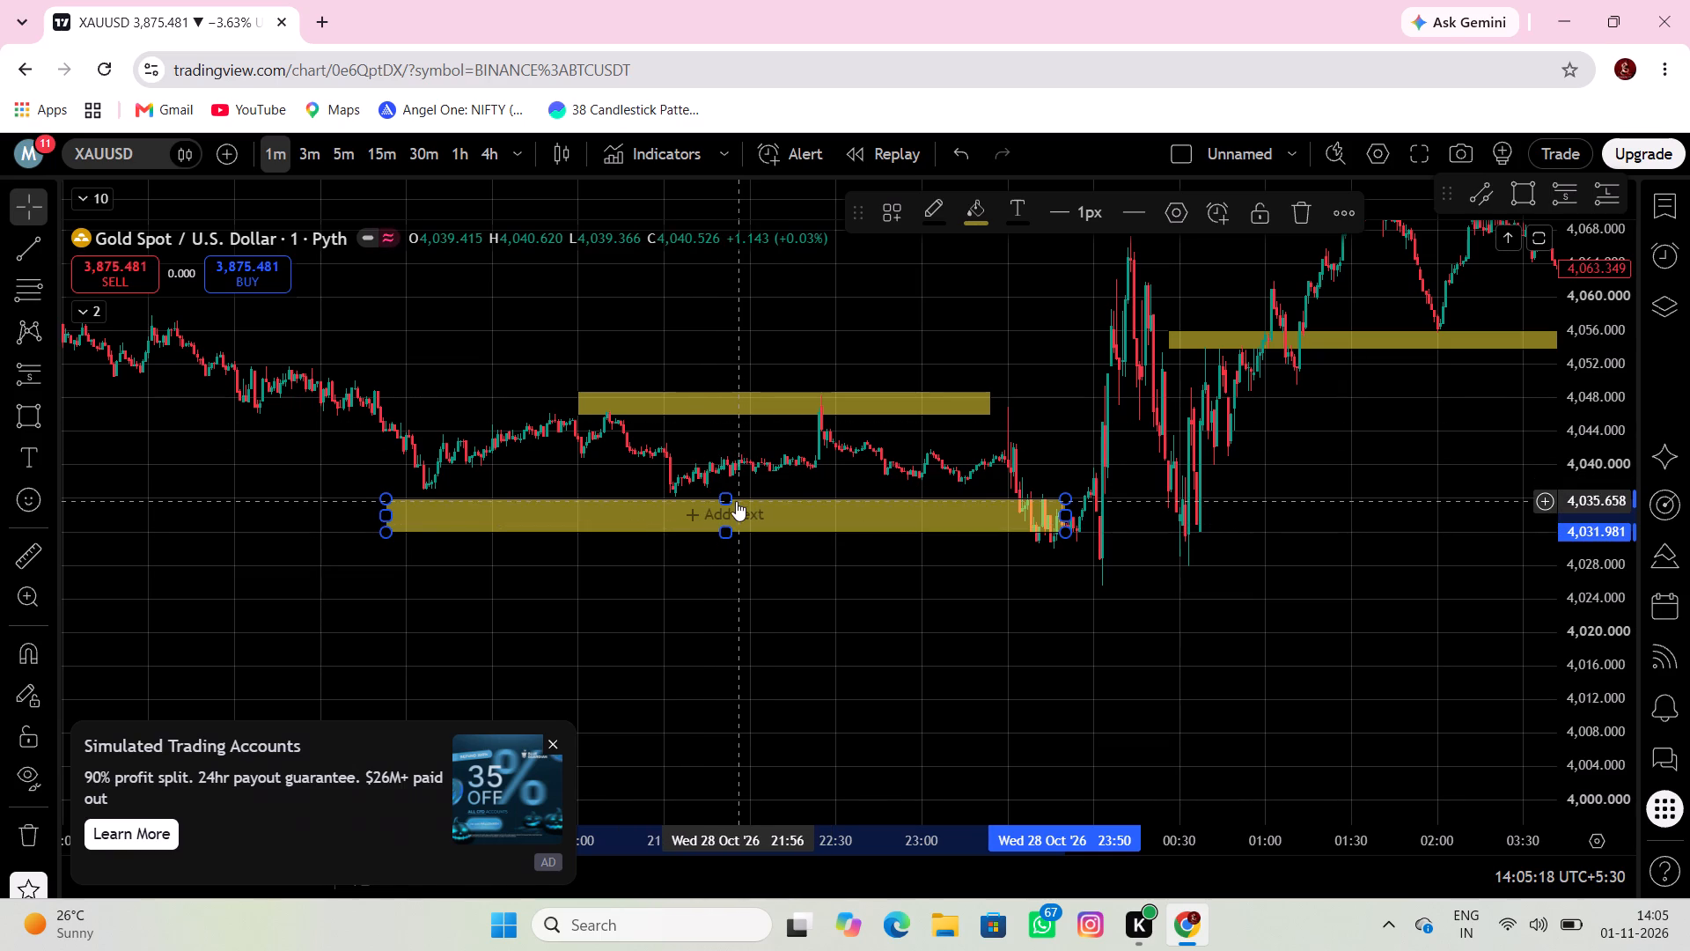
{"action": "left_click_drag", "start_coordinate": [729, 498], "coordinate": [728, 511]}
{"action": "left_click_drag", "start_coordinate": [735, 521], "coordinate": [760, 483]}
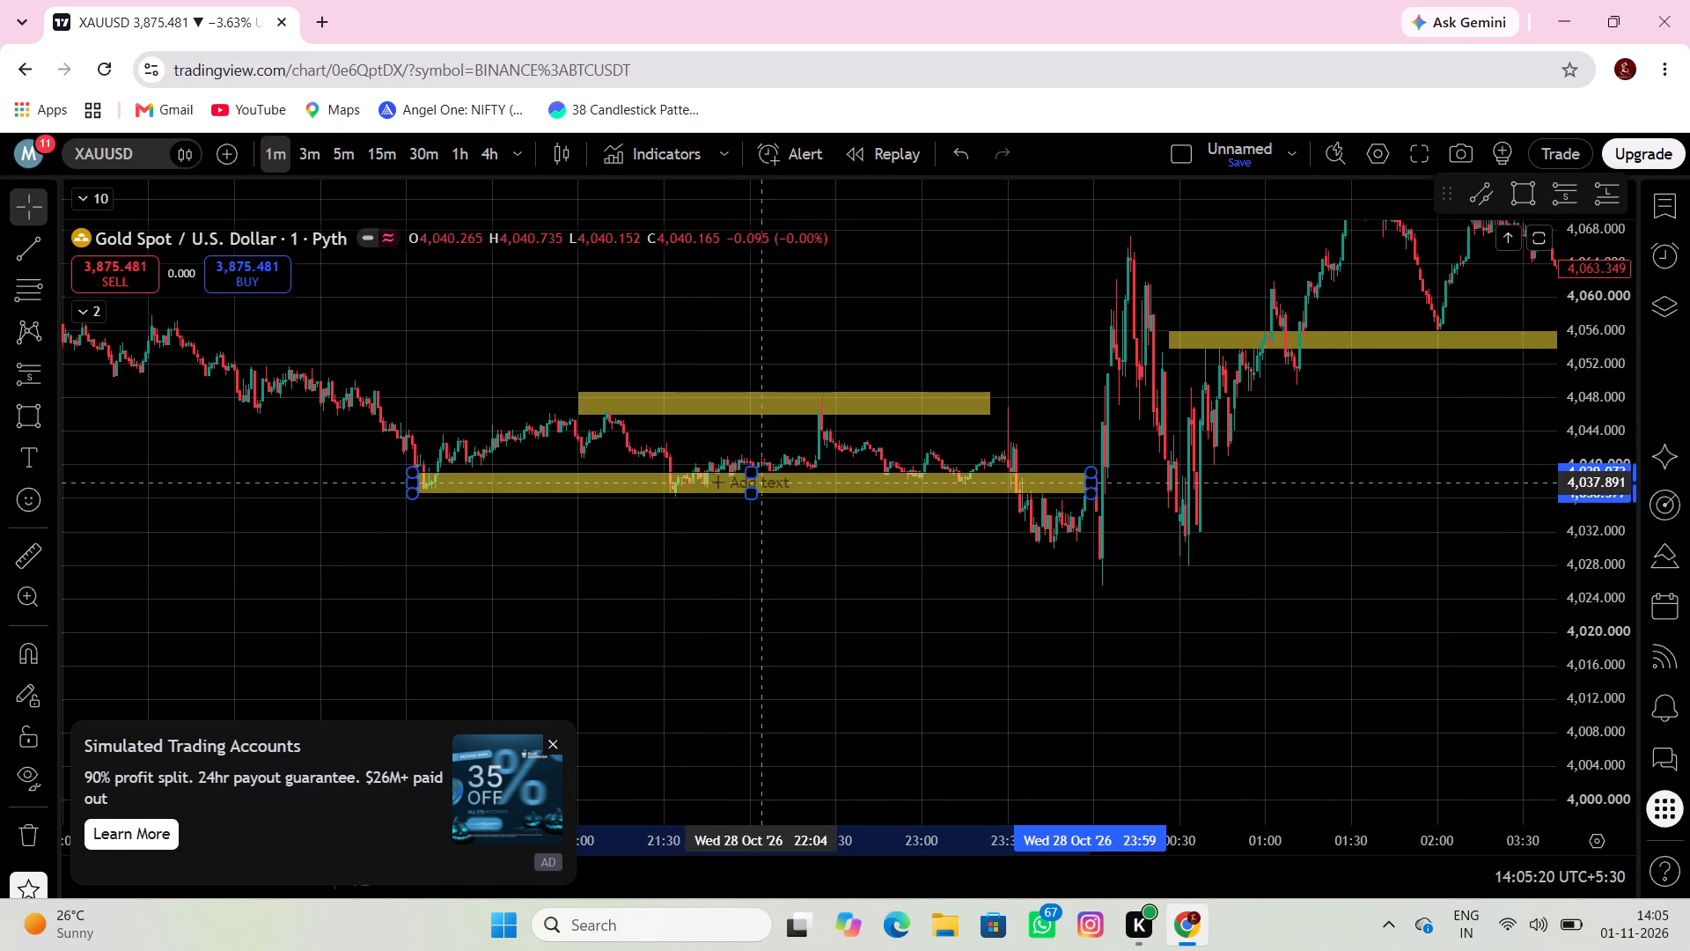
{"action": "left_click_drag", "start_coordinate": [760, 483], "coordinate": [738, 499]}
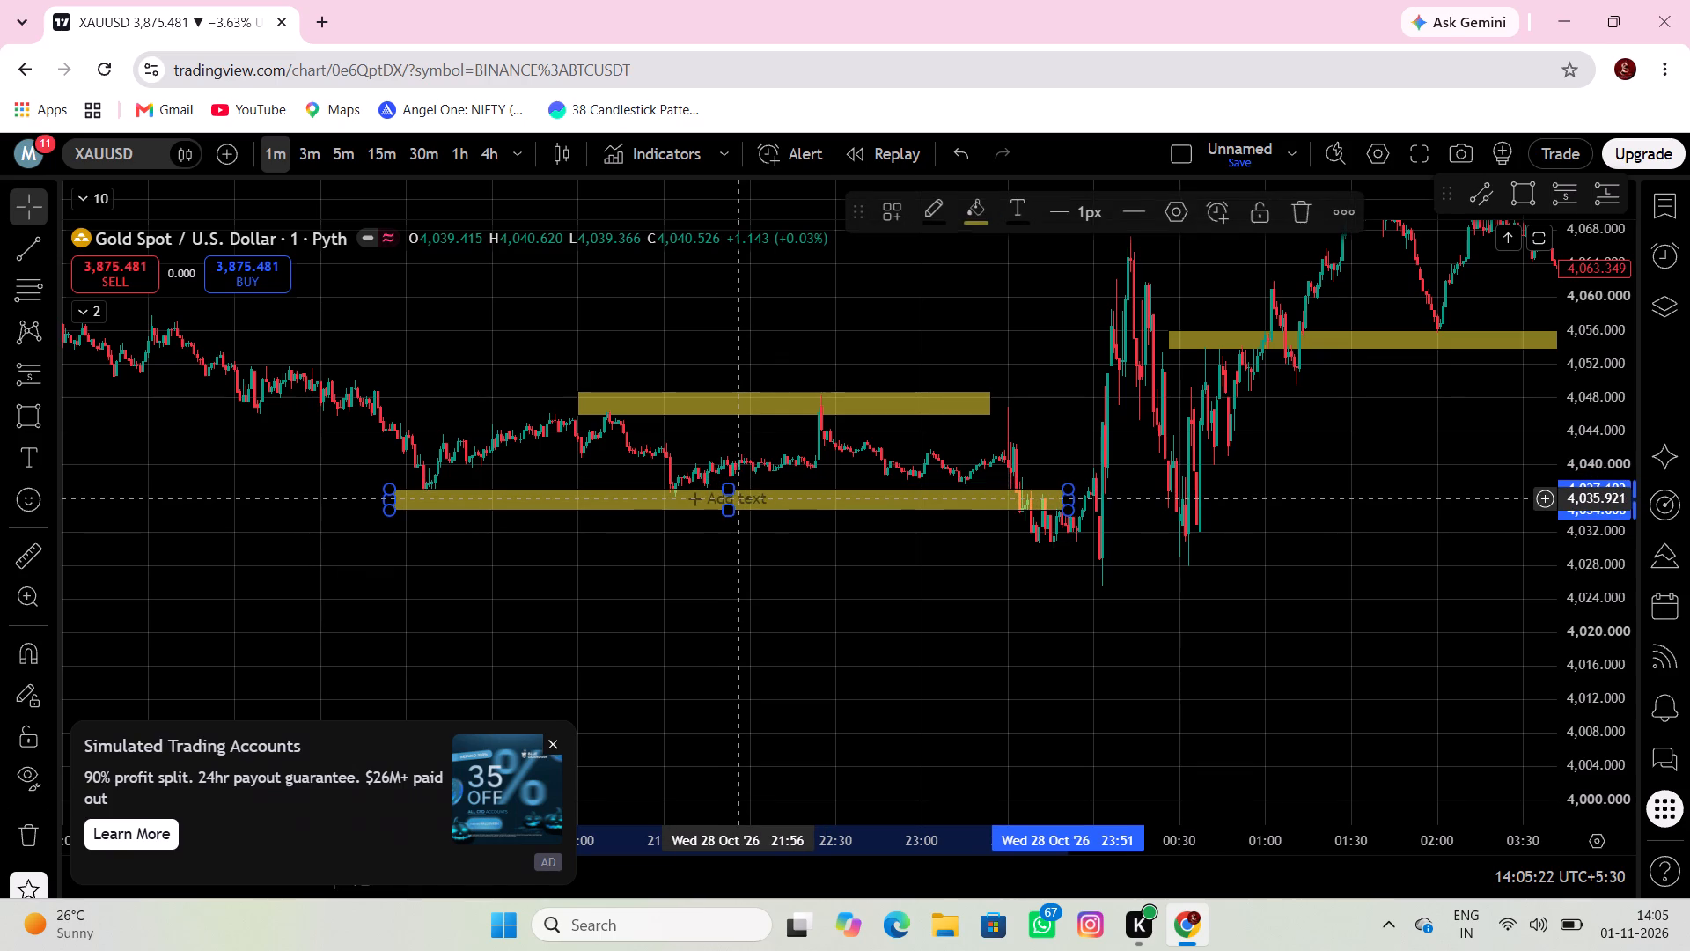
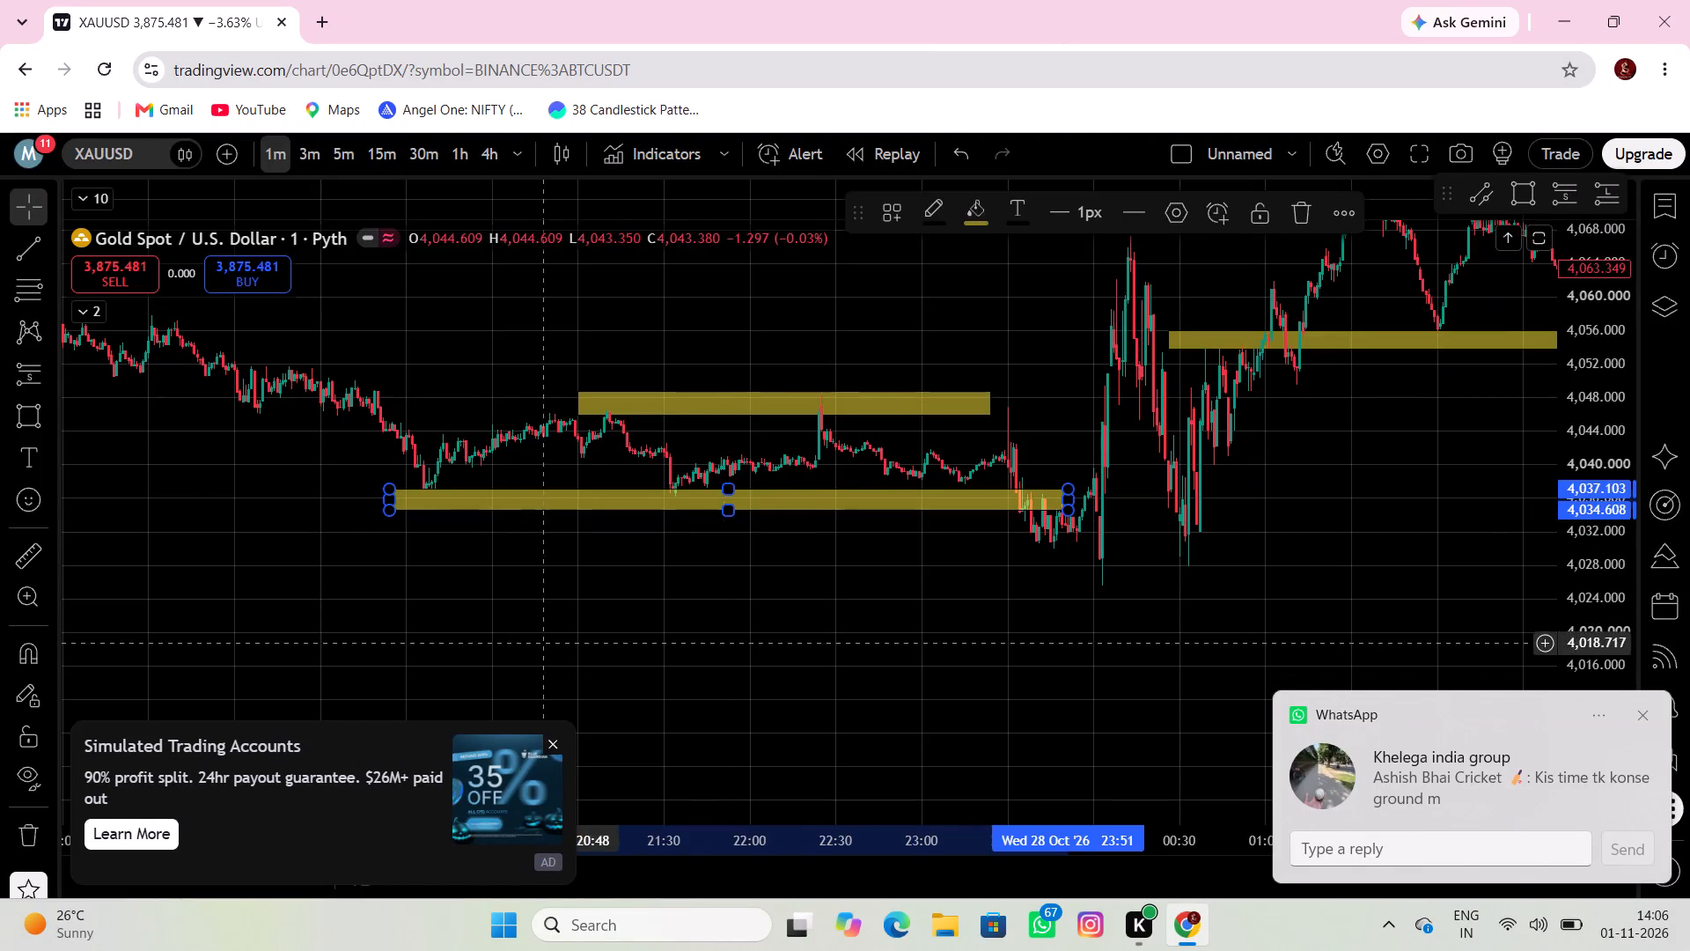
Start a price-range measurement at about 4,048.0, just below the 28 Oct price peak that precedes the marked evening zones.
{"action": "left_click_drag", "start_coordinate": [522, 676], "coordinate": [855, 795]}
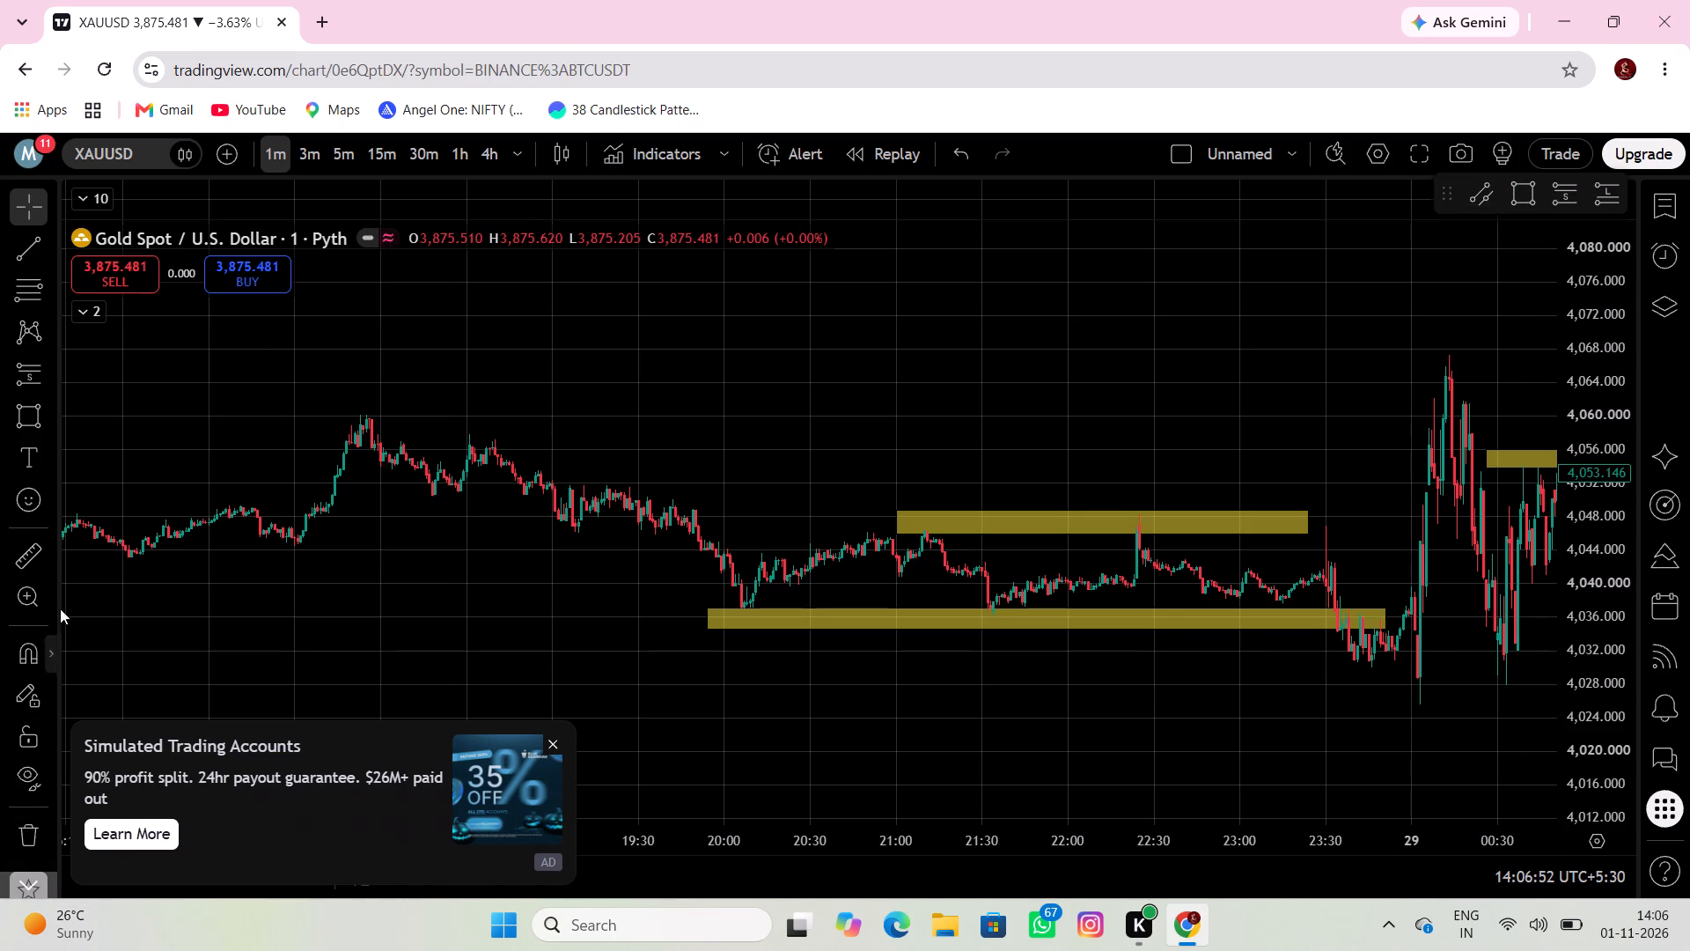
{"action": "left_click", "coordinate": [28, 569]}
{"action": "left_click", "coordinate": [407, 517]}
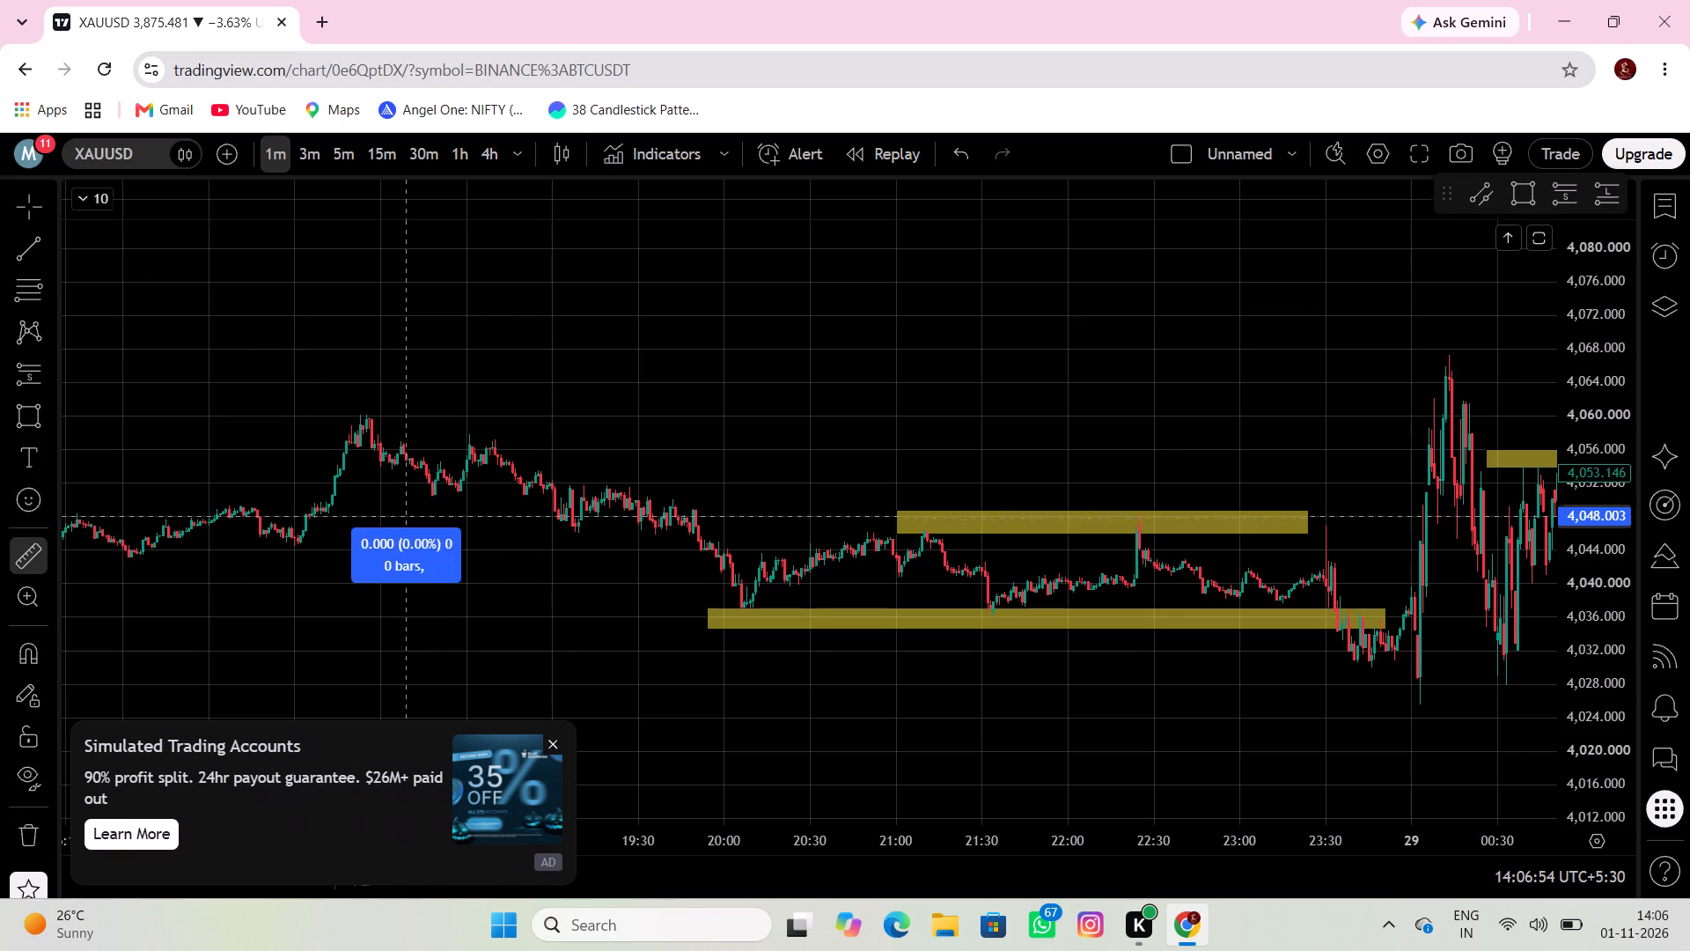
Dismiss the stray measurement on the chart and close the Simulated Trading Accounts advertisement.
{"action": "left_click", "coordinate": [520, 436]}
{"action": "left_click_drag", "start_coordinate": [794, 520], "coordinate": [517, 507]}
{"action": "left_click", "coordinate": [548, 746]}
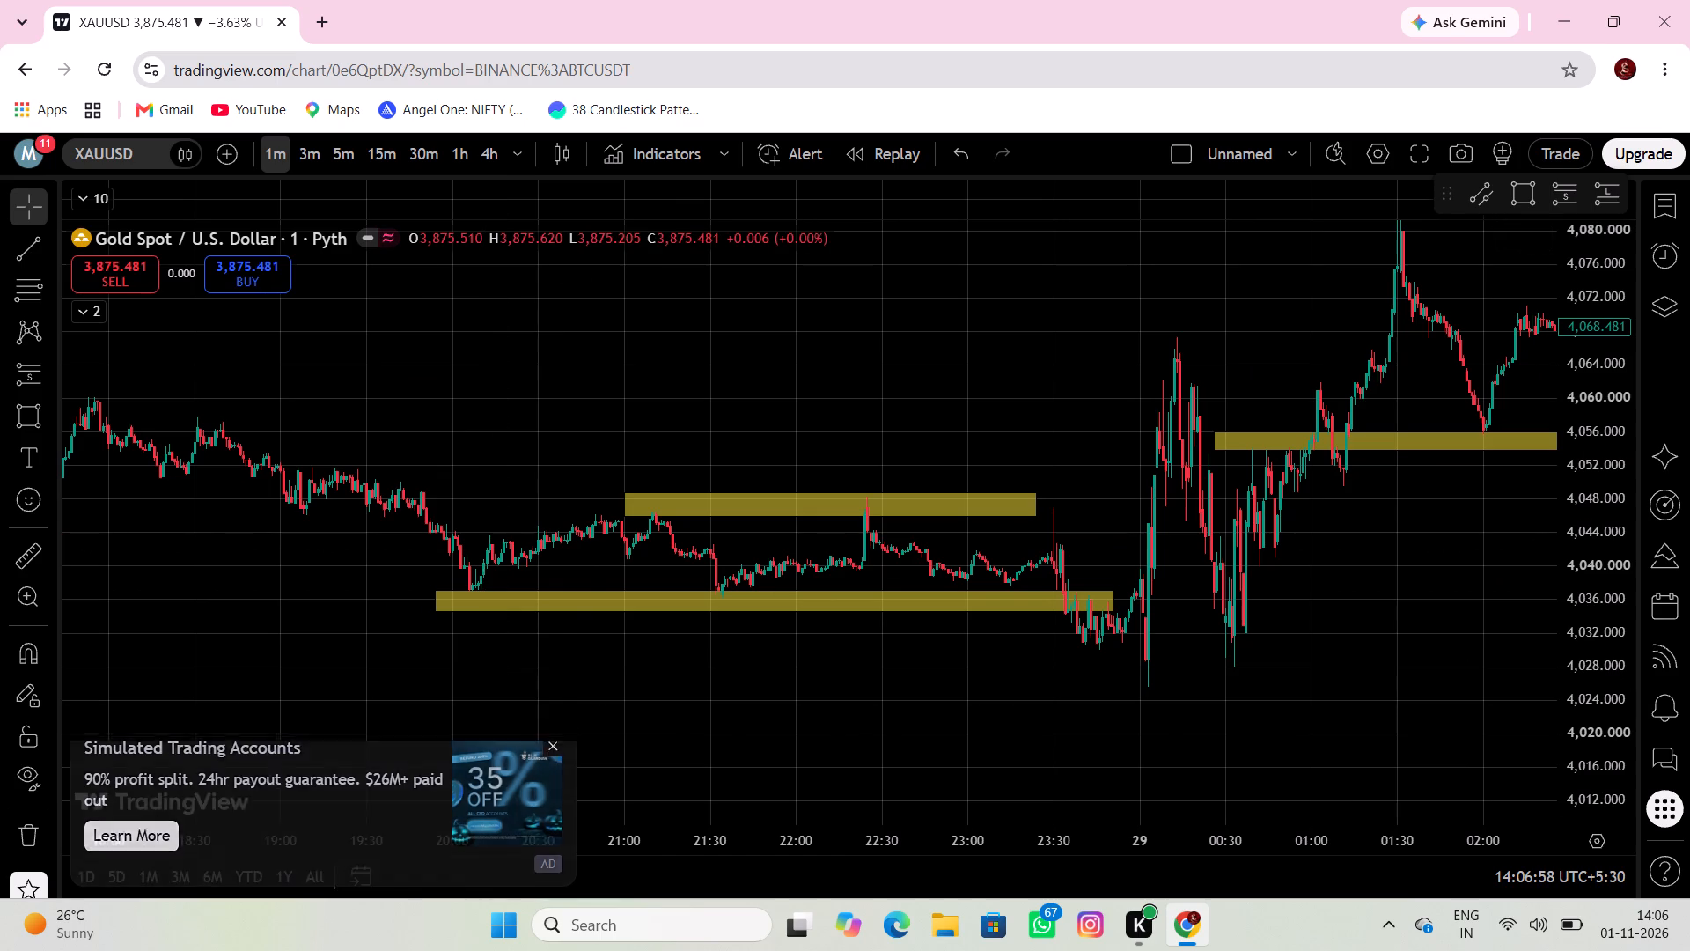
Measure the price and time range of the 28 Oct afternoon decline, from about 4,060 at 14:32 to about 4,042 at 17:04.
{"action": "scroll", "coordinate": [727, 698], "scroll_direction": "down", "scroll_amount": 6}
{"action": "left_click_drag", "start_coordinate": [714, 684], "coordinate": [1030, 770]}
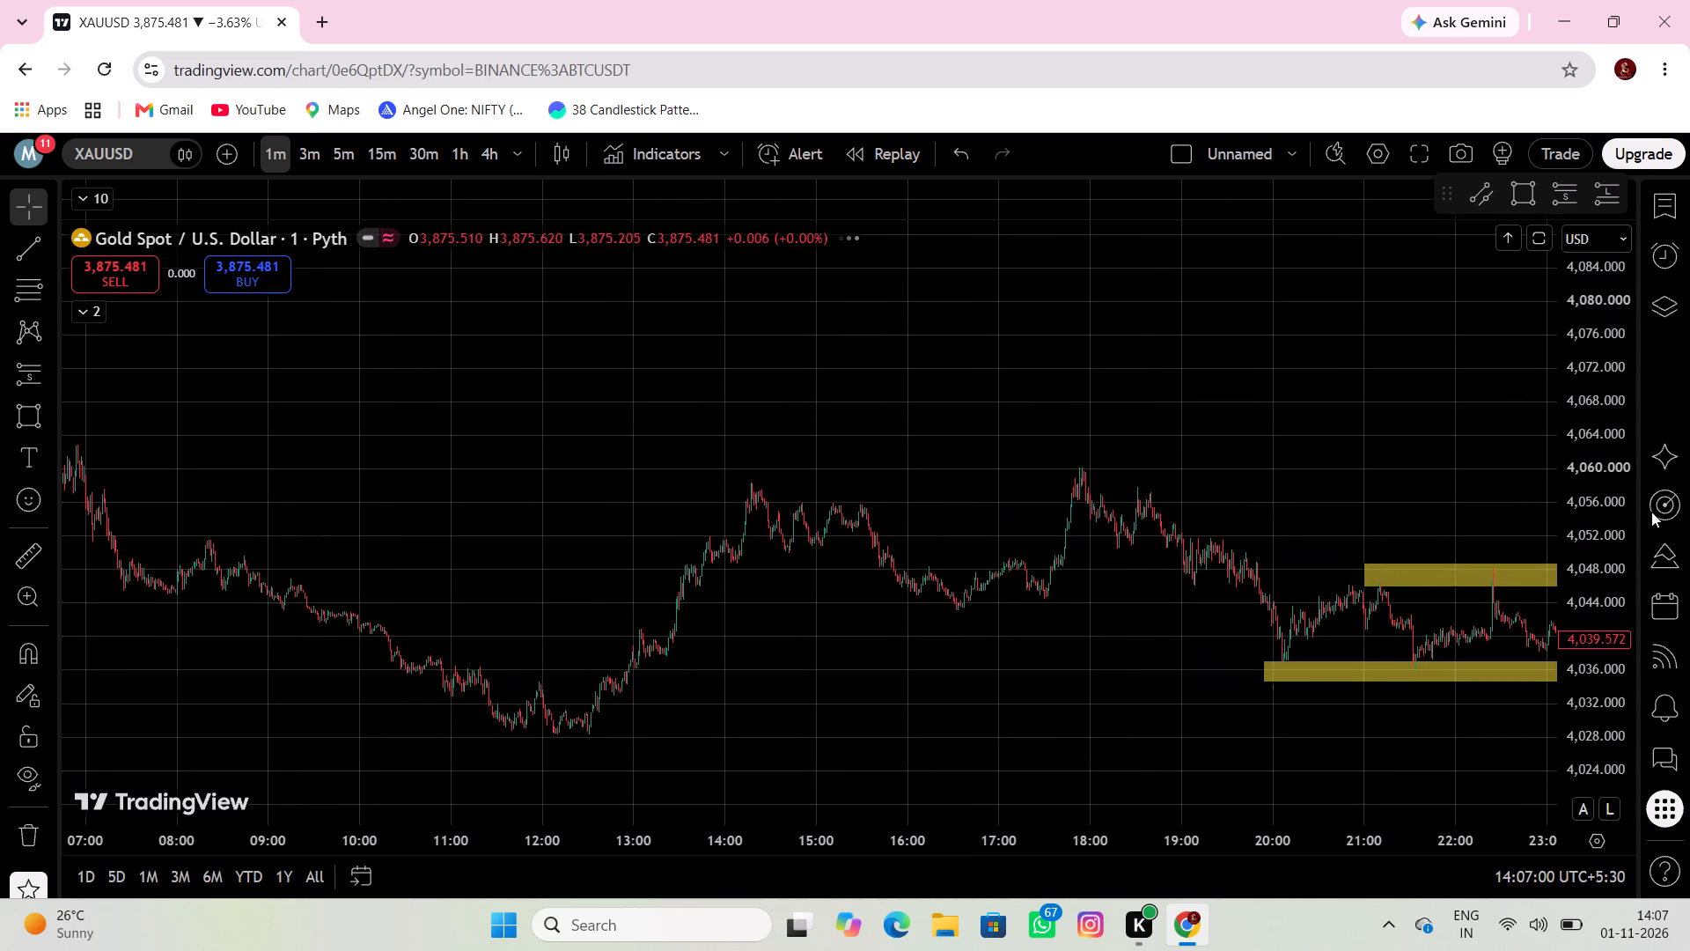
{"action": "scroll", "coordinate": [1604, 561], "scroll_direction": "up", "scroll_amount": 10}
{"action": "scroll", "coordinate": [1230, 638], "scroll_direction": "up", "scroll_amount": 6}
{"action": "left_click_drag", "start_coordinate": [954, 663], "coordinate": [1237, 530]}
{"action": "left_click_drag", "start_coordinate": [496, 579], "coordinate": [360, 681]}
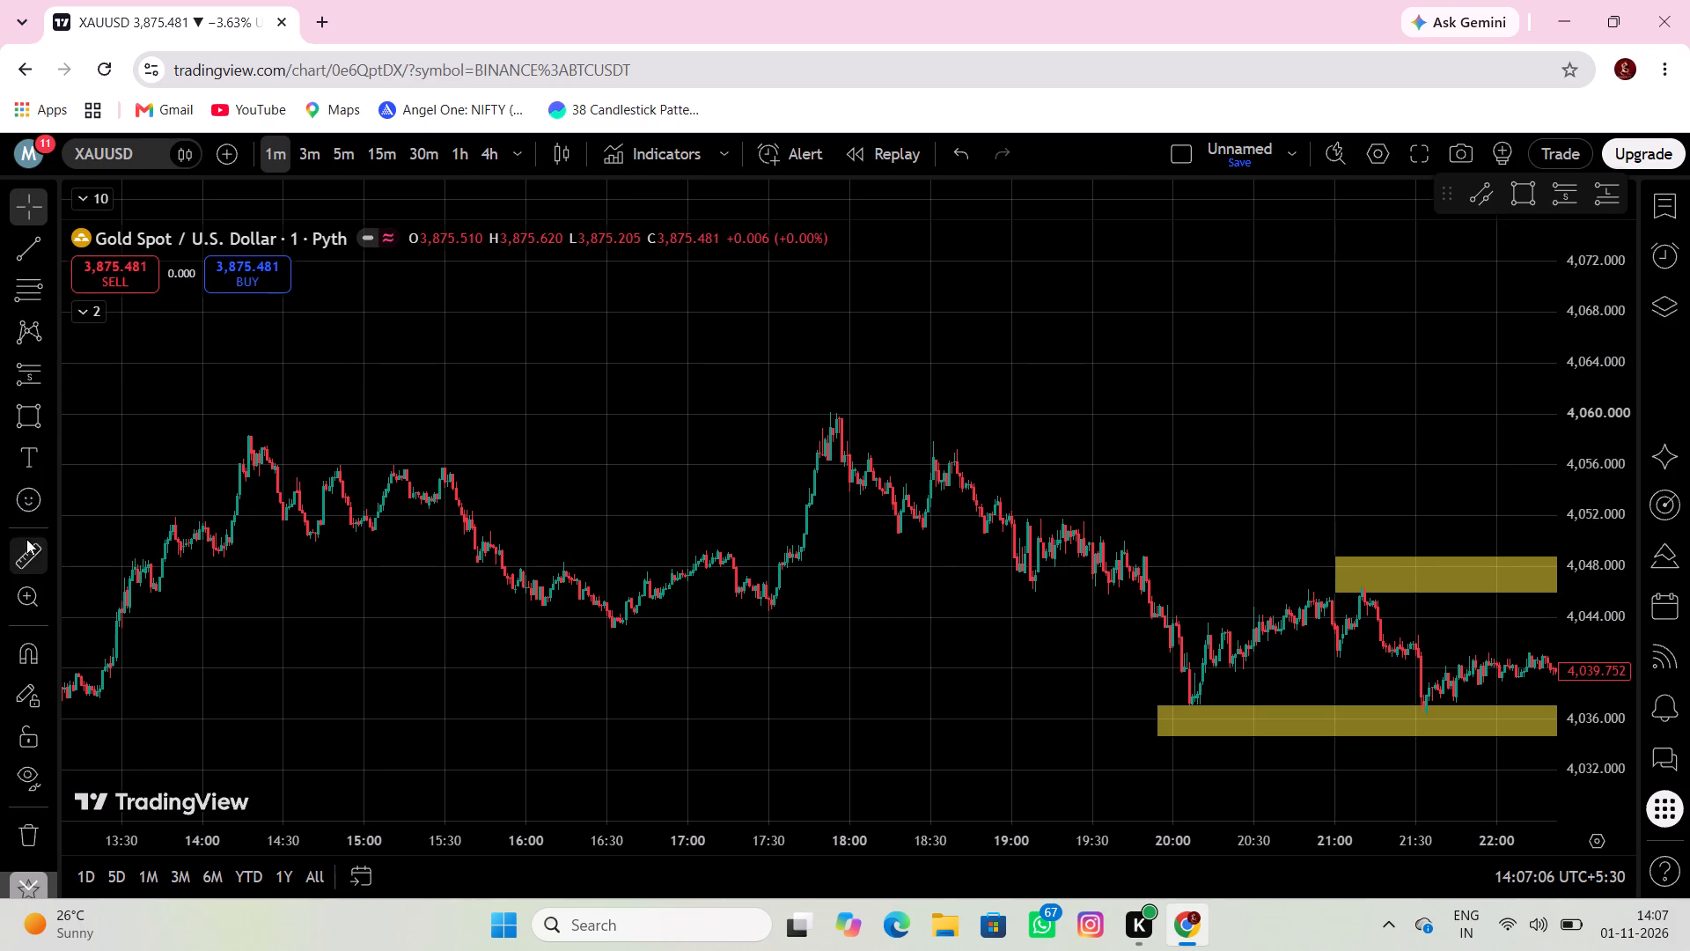
{"action": "left_click", "coordinate": [26, 542]}
{"action": "left_click", "coordinate": [289, 412]}
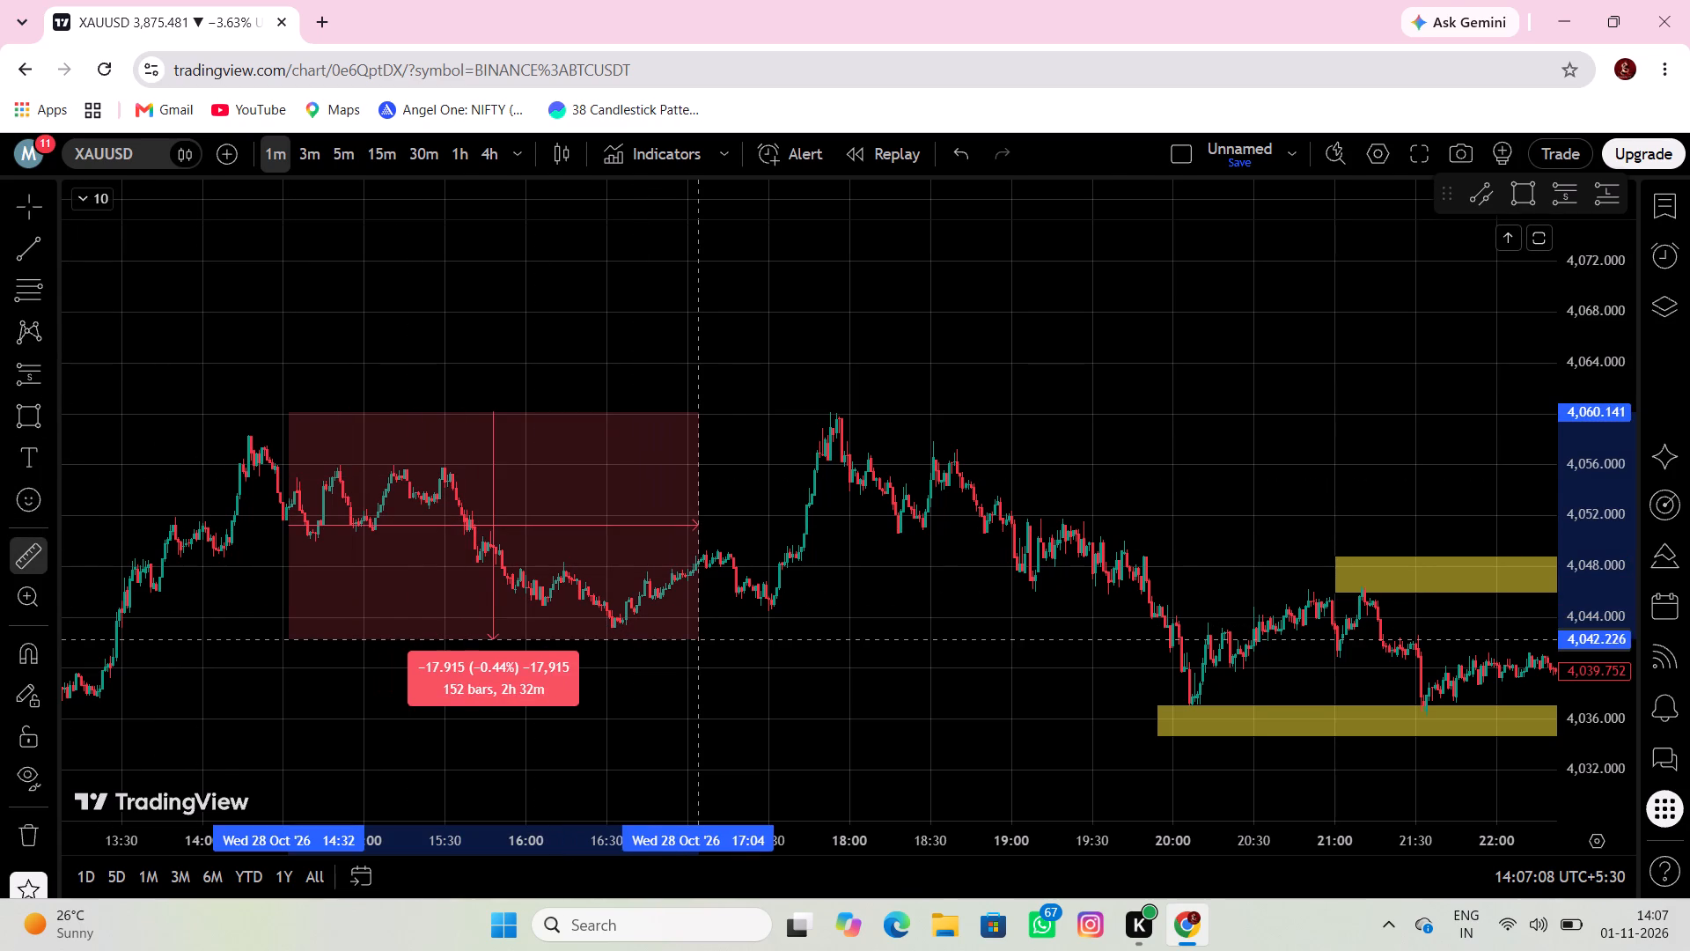
{"action": "left_click", "coordinate": [699, 639]}
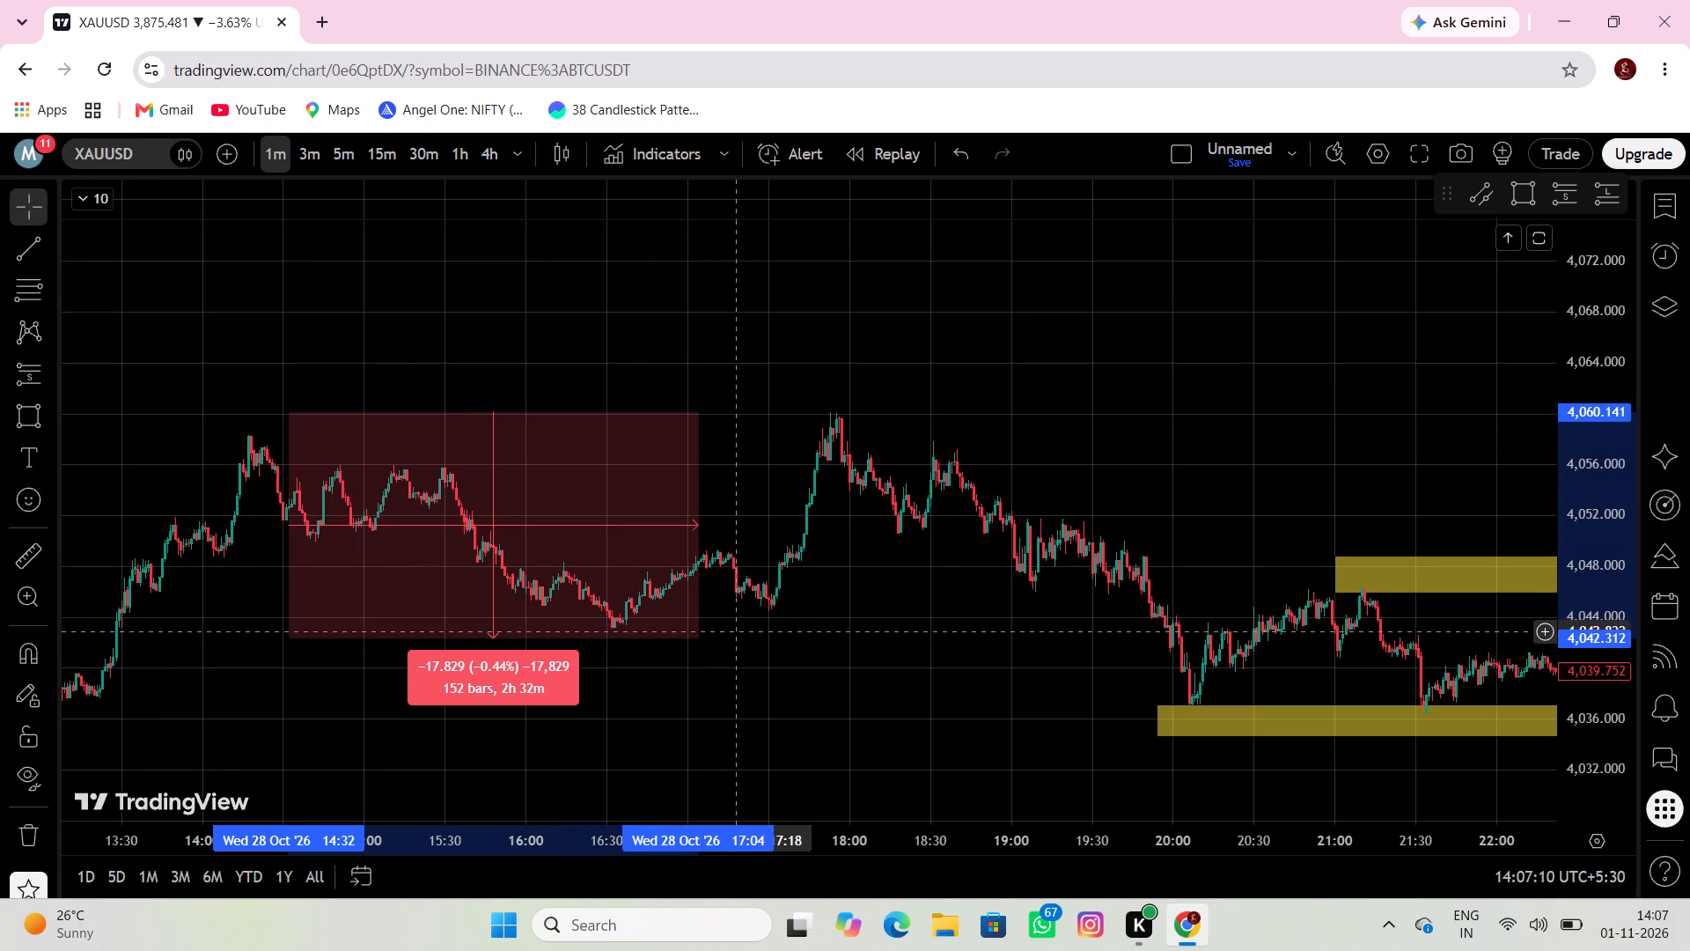
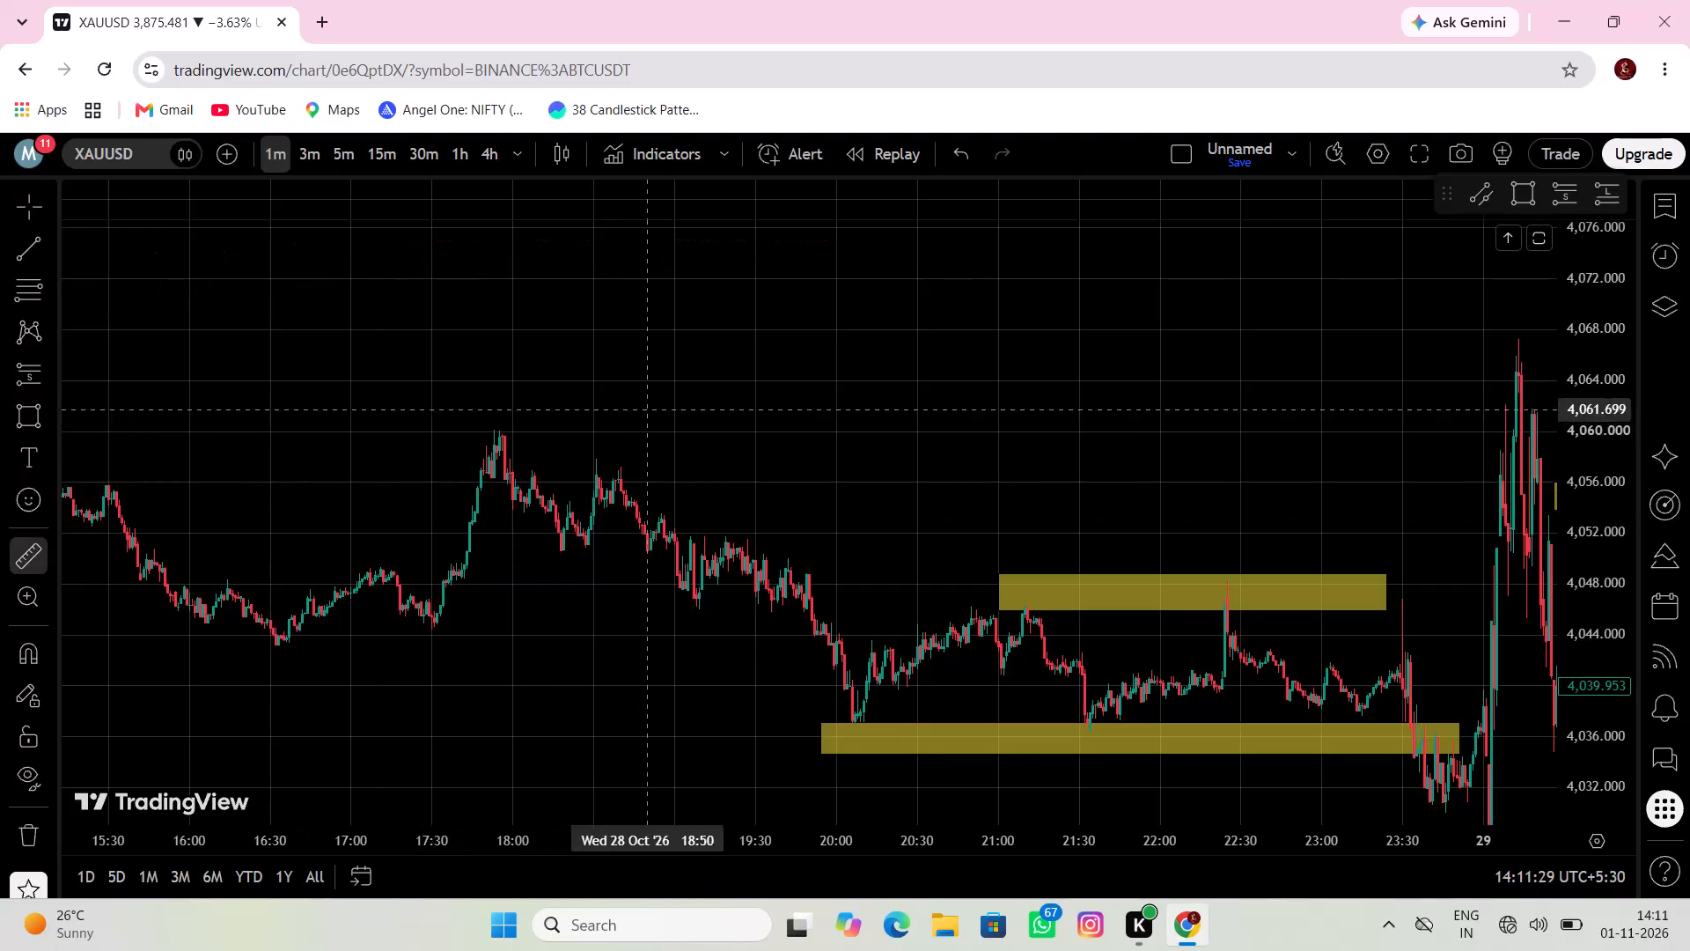
Measure the price and time range of the 28 Oct evening decline, from about 4,060 at 18:27 to about 4,041 at 19:45.
{"action": "left_click", "coordinate": [584, 425]}
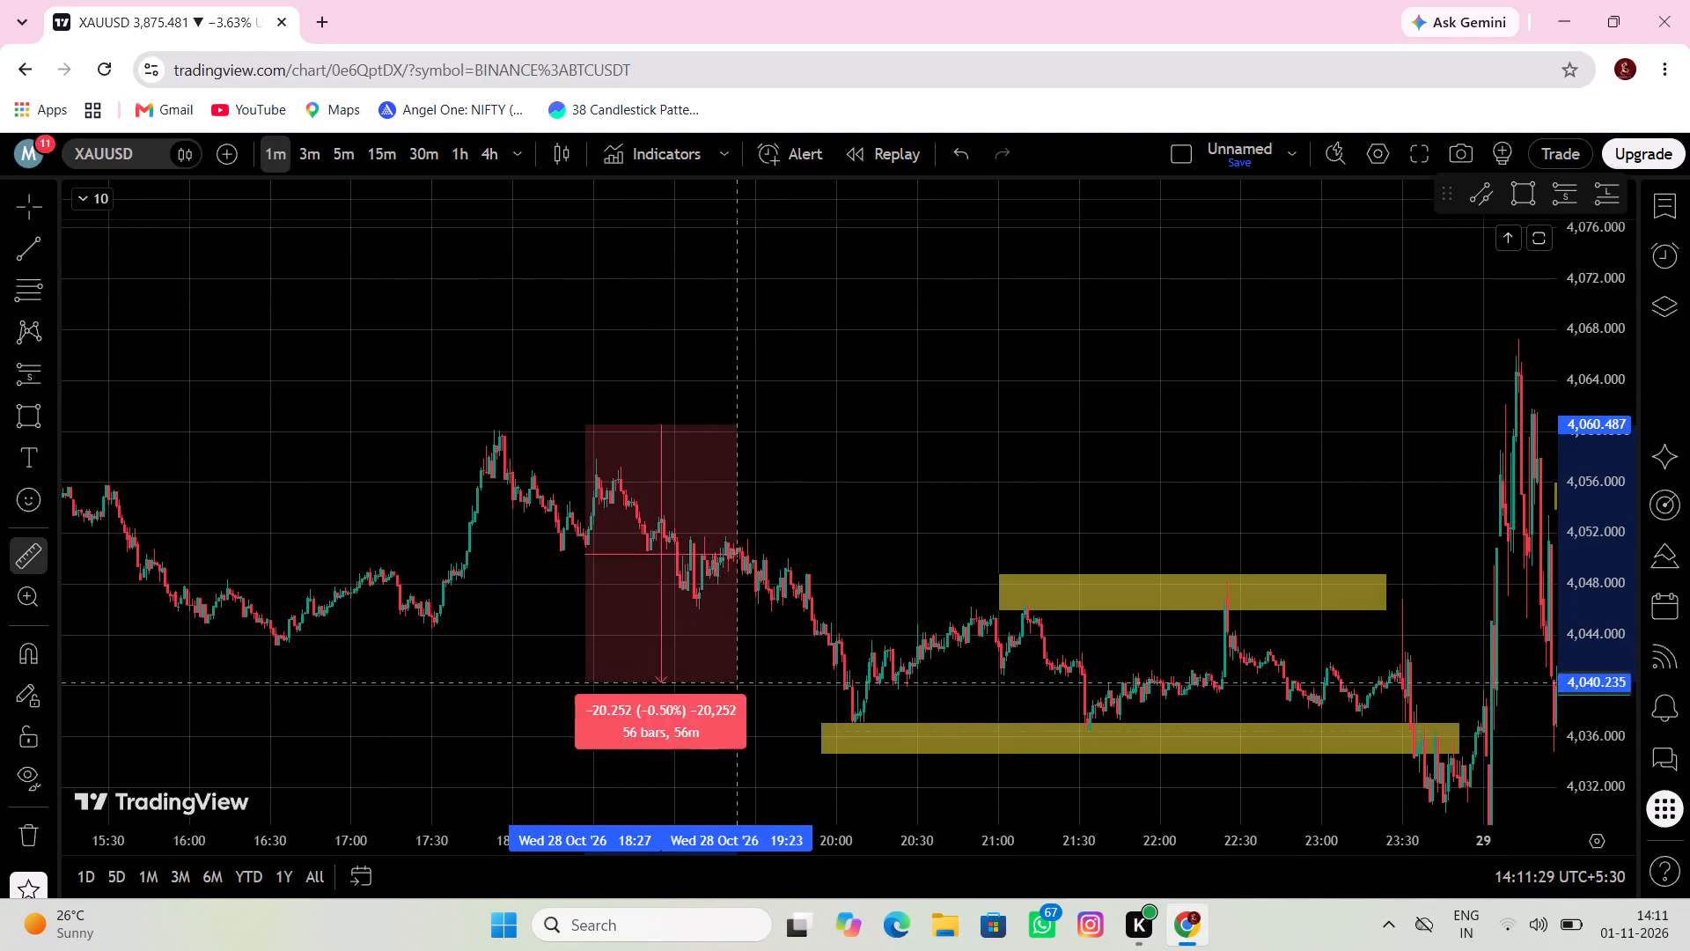
{"action": "left_click", "coordinate": [796, 678]}
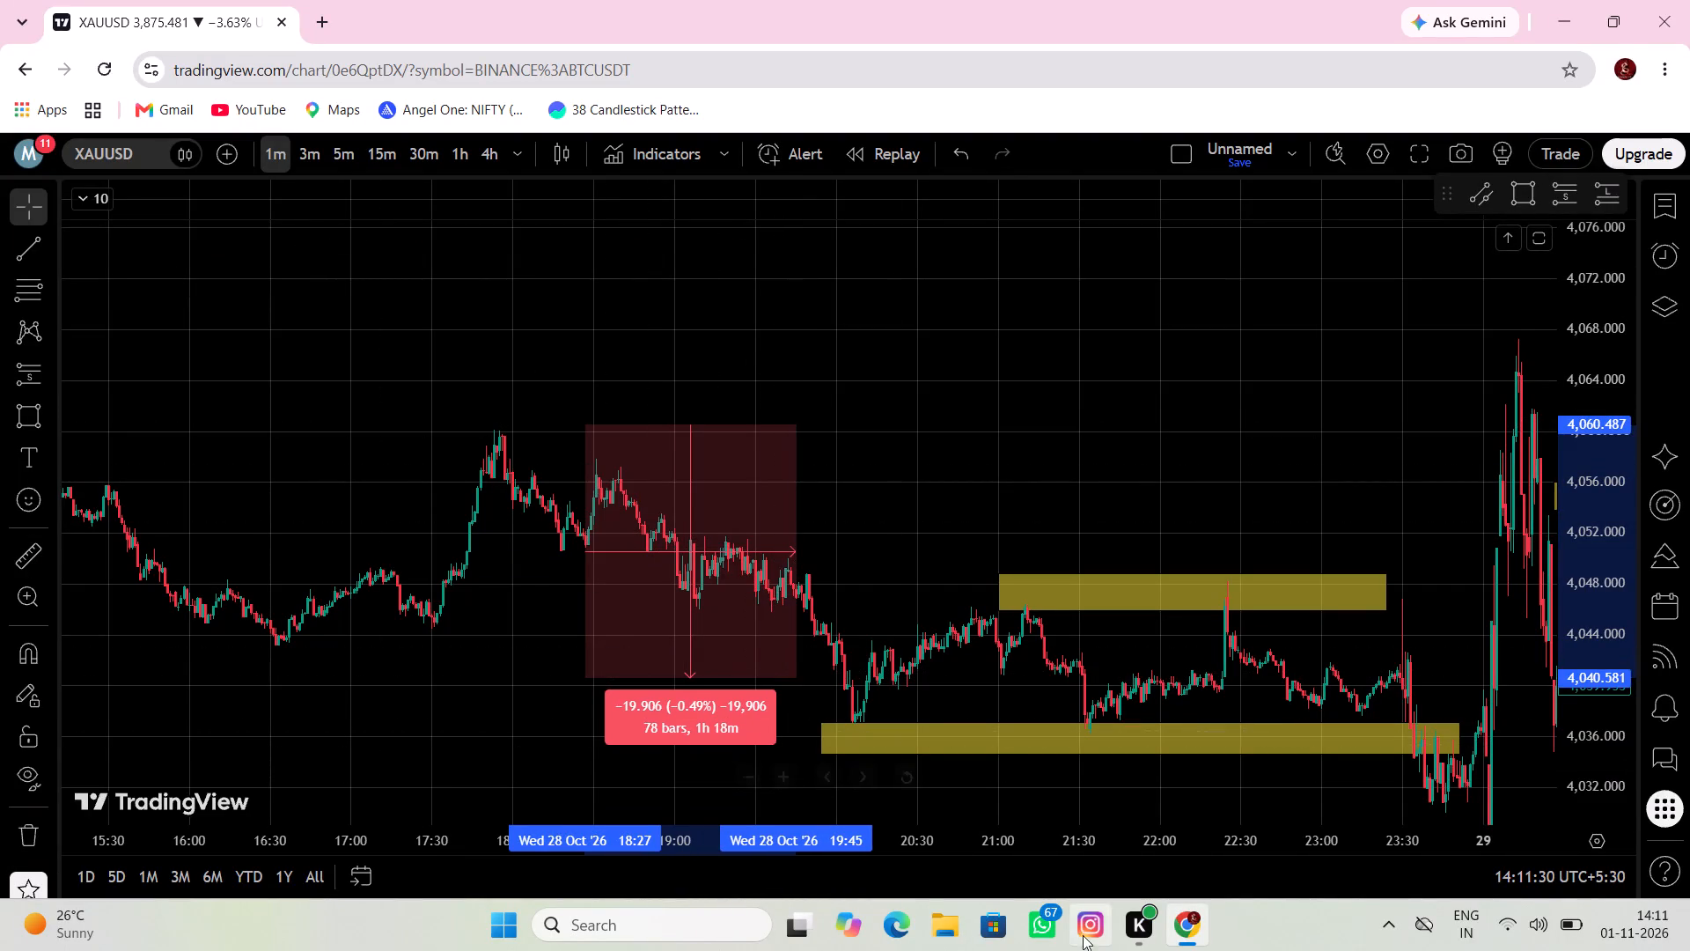
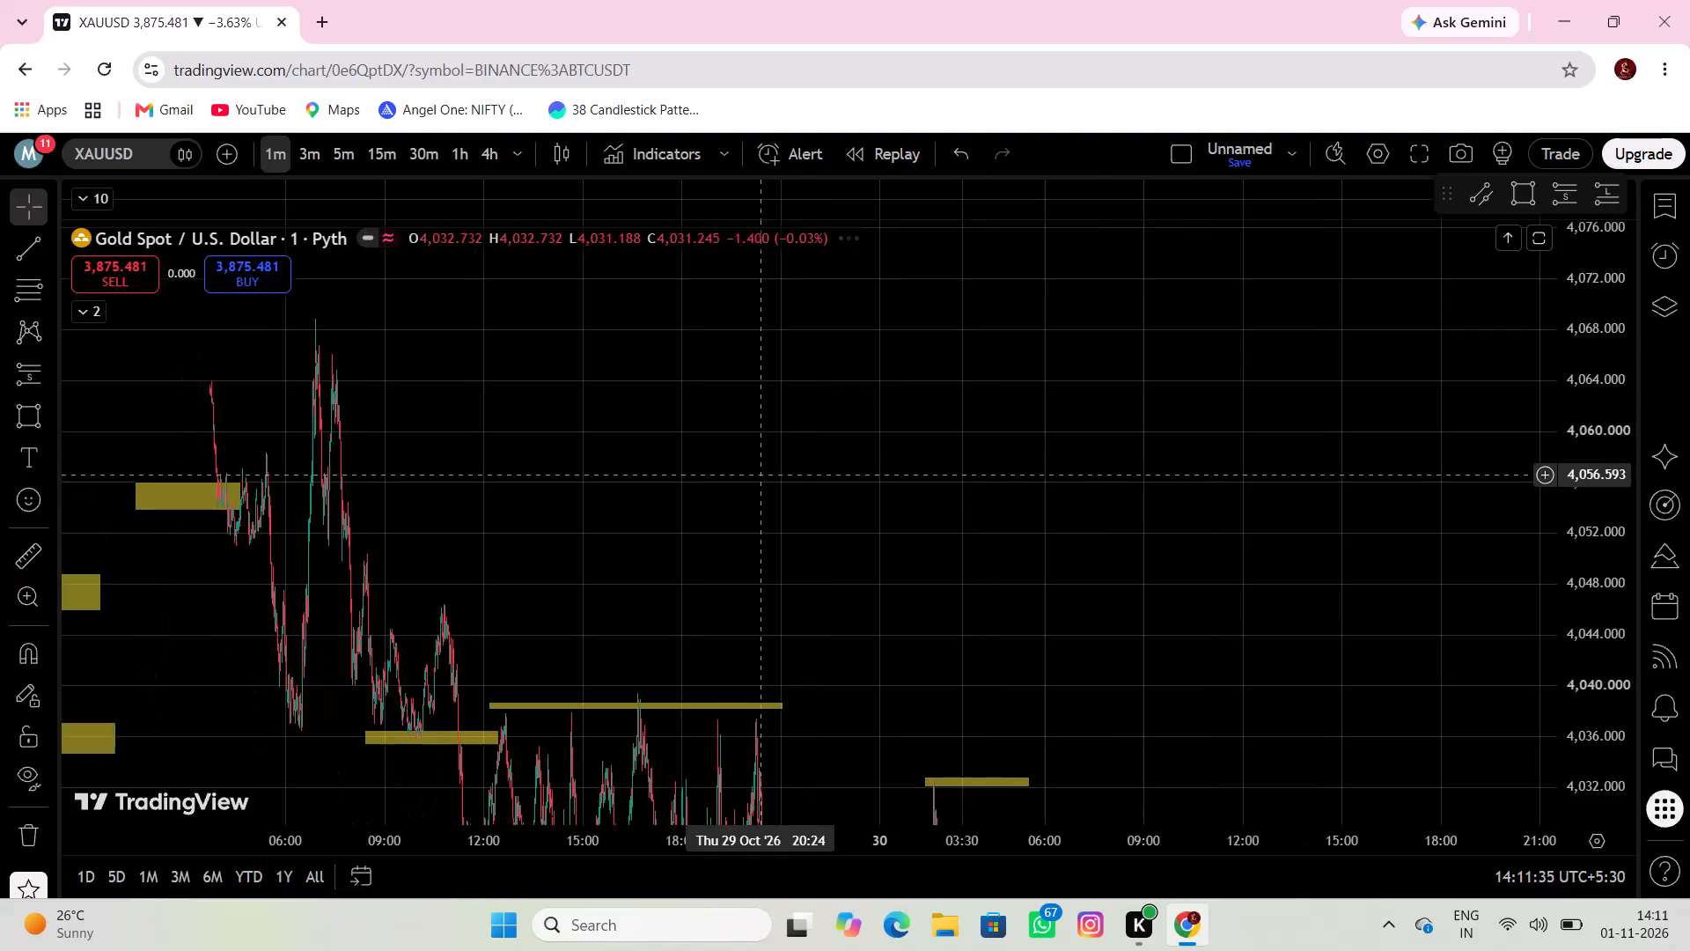
Draw a resistance rectangle over the 29 Oct morning highs, from 02:09 to 09:20, between about 4,072 and 4,068.
{"action": "left_click_drag", "start_coordinate": [768, 475], "coordinate": [1355, 372]}
{"action": "left_click_drag", "start_coordinate": [1217, 504], "coordinate": [1328, 660]}
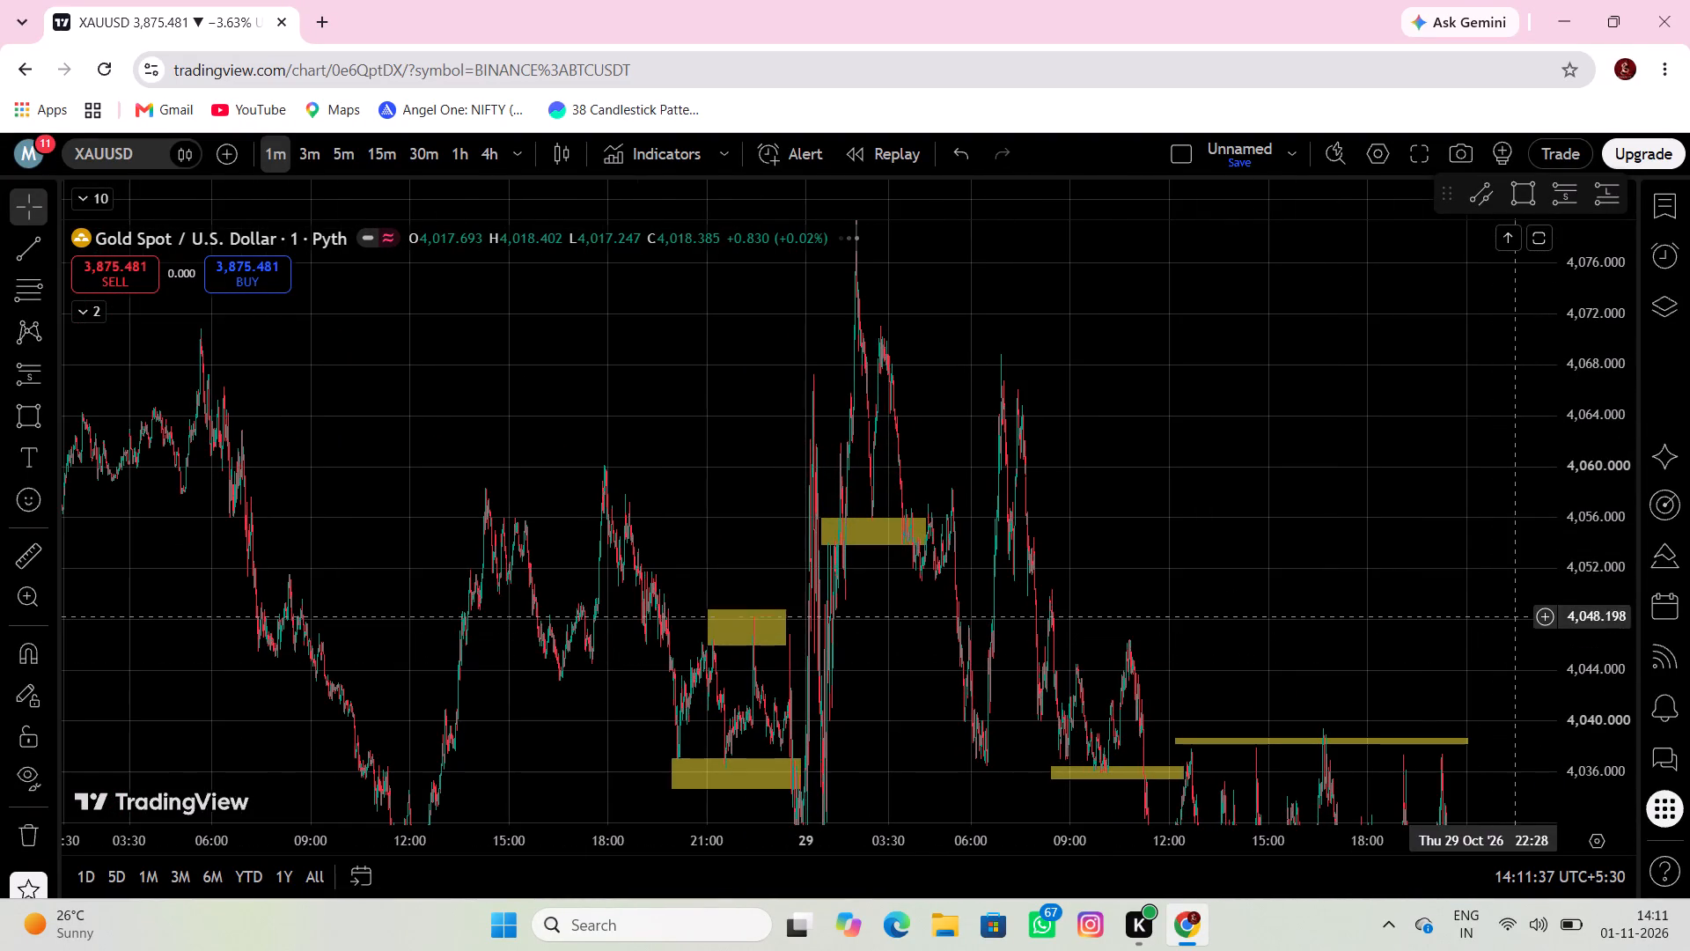
{"action": "scroll", "coordinate": [1569, 602], "scroll_direction": "up", "scroll_amount": 6}
{"action": "scroll", "coordinate": [1423, 600], "scroll_direction": "up", "scroll_amount": 5}
{"action": "left_click_drag", "start_coordinate": [849, 571], "coordinate": [866, 571]}
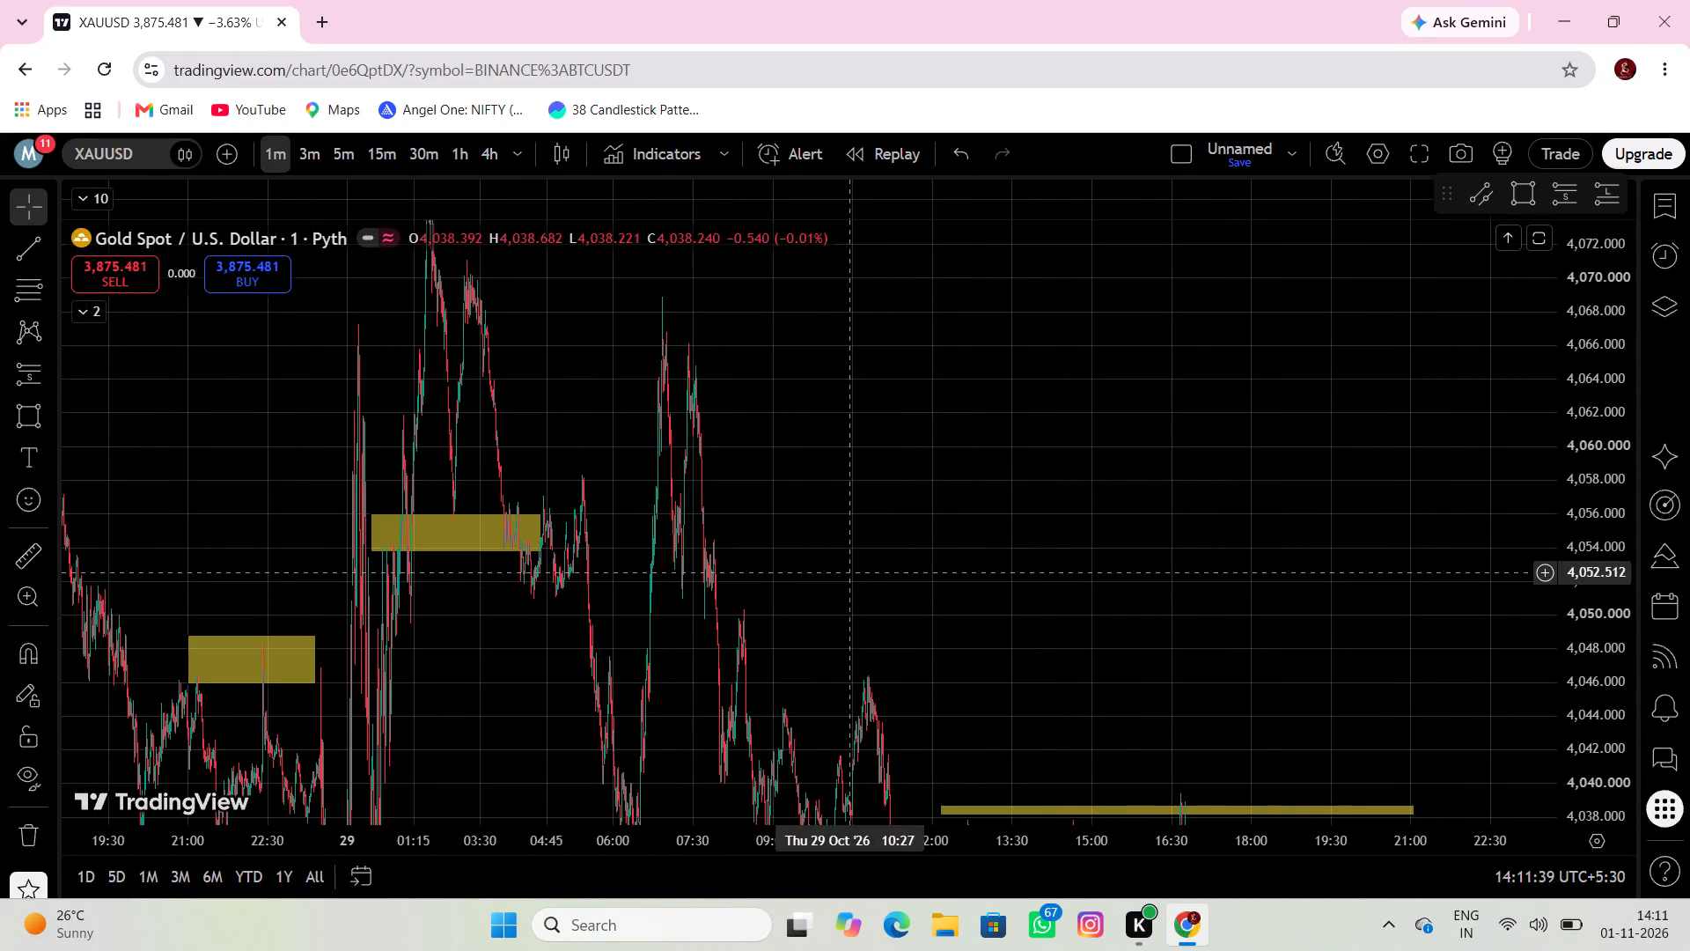
{"action": "left_click_drag", "start_coordinate": [866, 571], "coordinate": [1216, 604]}
{"action": "scroll", "coordinate": [1607, 564], "scroll_direction": "down", "scroll_amount": 11}
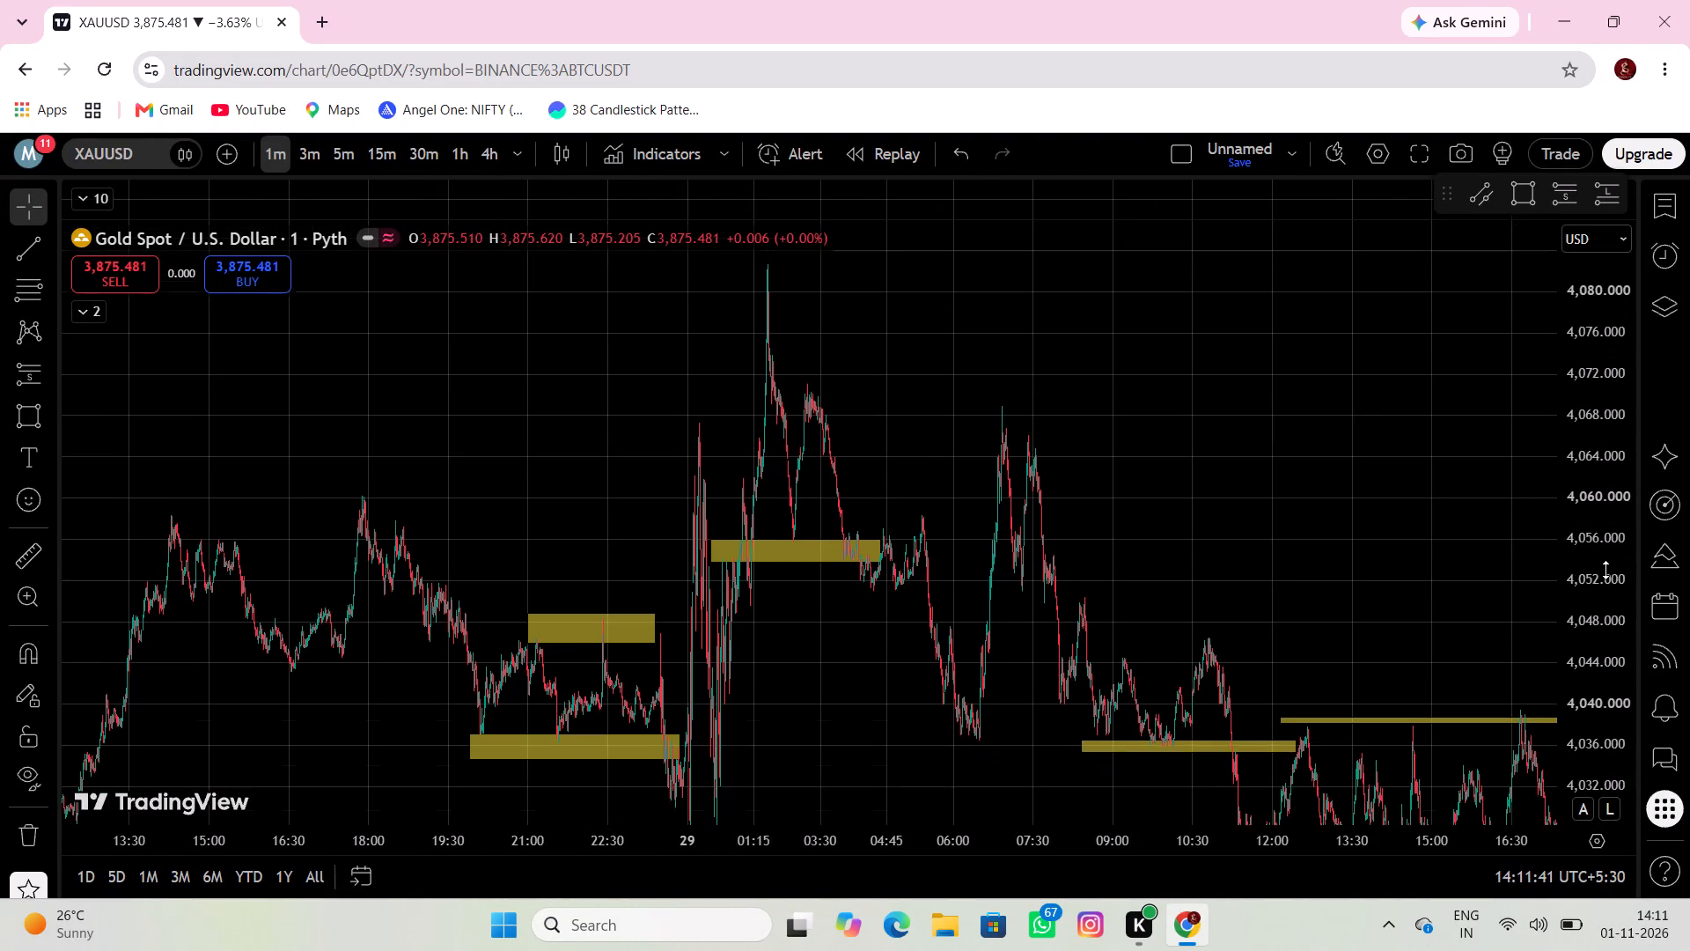
{"action": "scroll", "coordinate": [1605, 570], "scroll_direction": "down", "scroll_amount": 5}
{"action": "scroll", "coordinate": [1223, 545], "scroll_direction": "up", "scroll_amount": 6}
{"action": "left_click", "coordinate": [37, 410]}
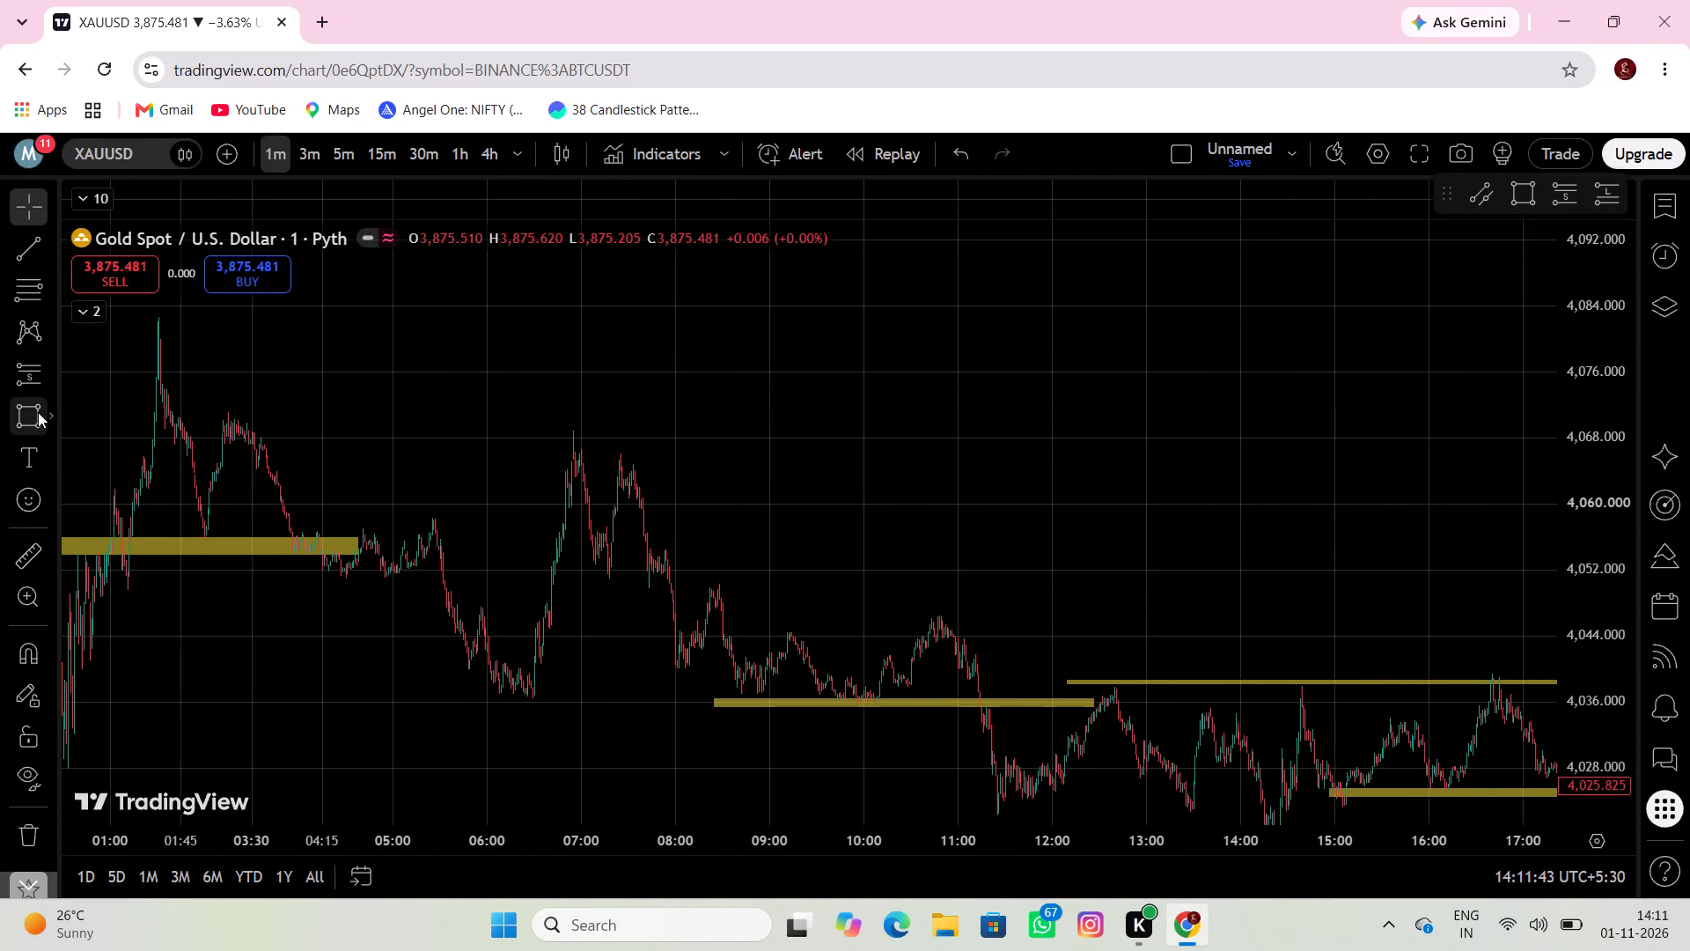
{"action": "left_click", "coordinate": [218, 403]}
{"action": "left_click", "coordinate": [801, 437]}
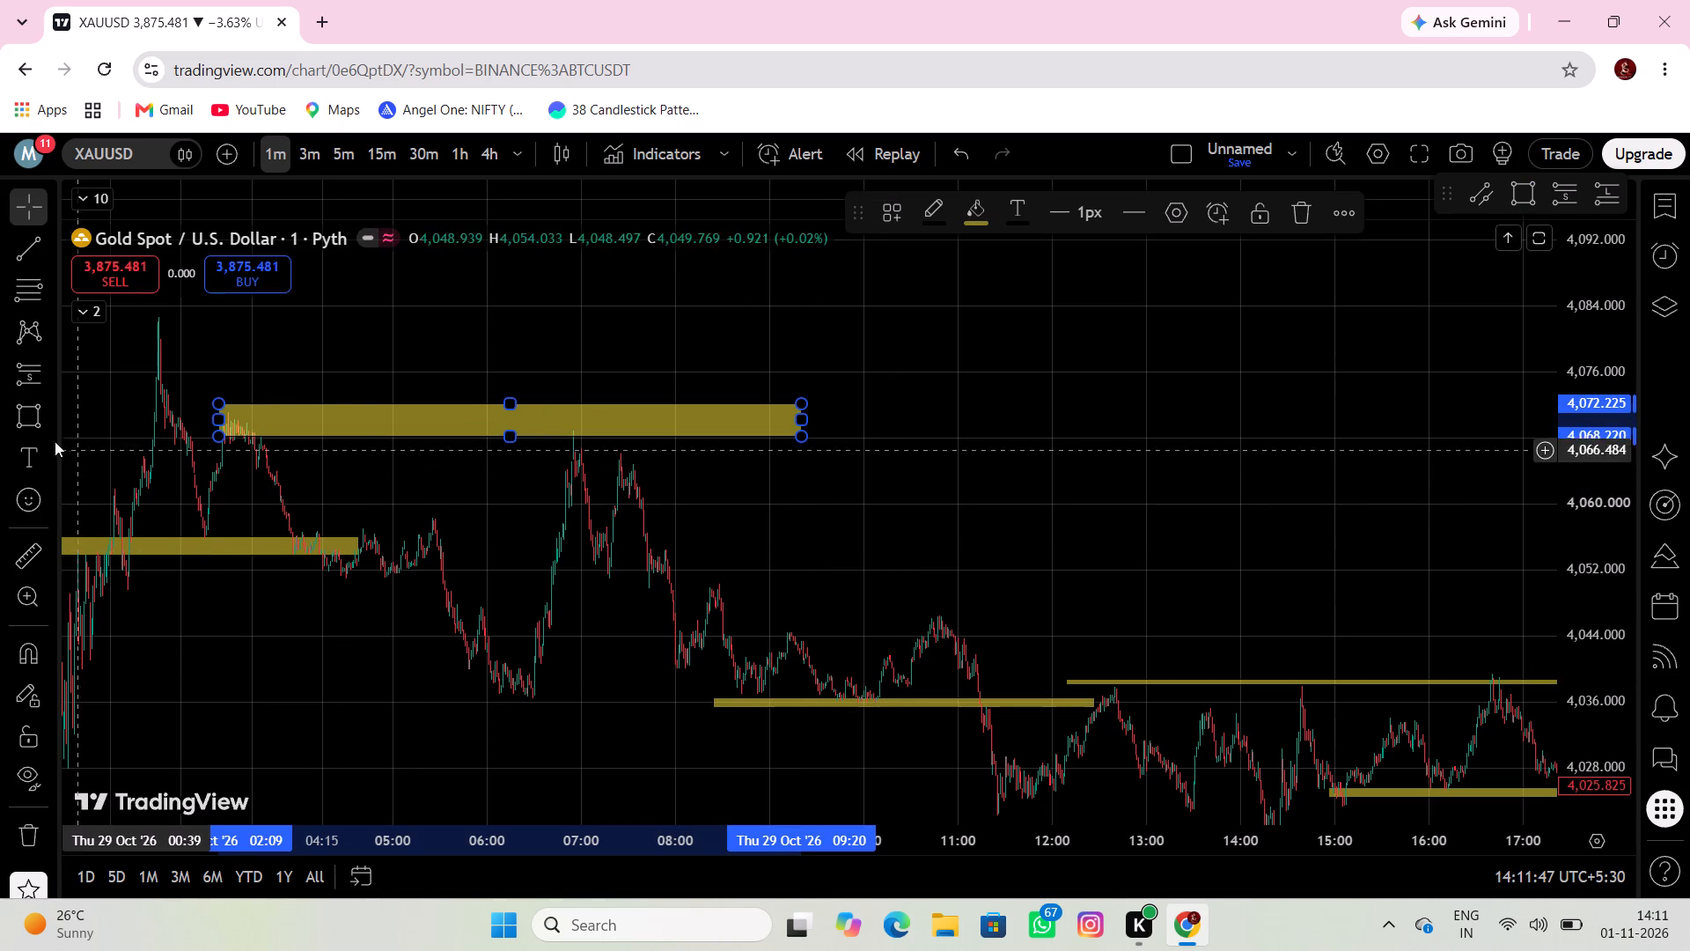
Draw a support rectangle under the 29 Oct morning lows, from 00:38 to about 09:00, between about 4,040 and 4,035.
{"action": "left_click", "coordinate": [26, 424]}
{"action": "left_click_drag", "start_coordinate": [77, 671], "coordinate": [99, 676]}
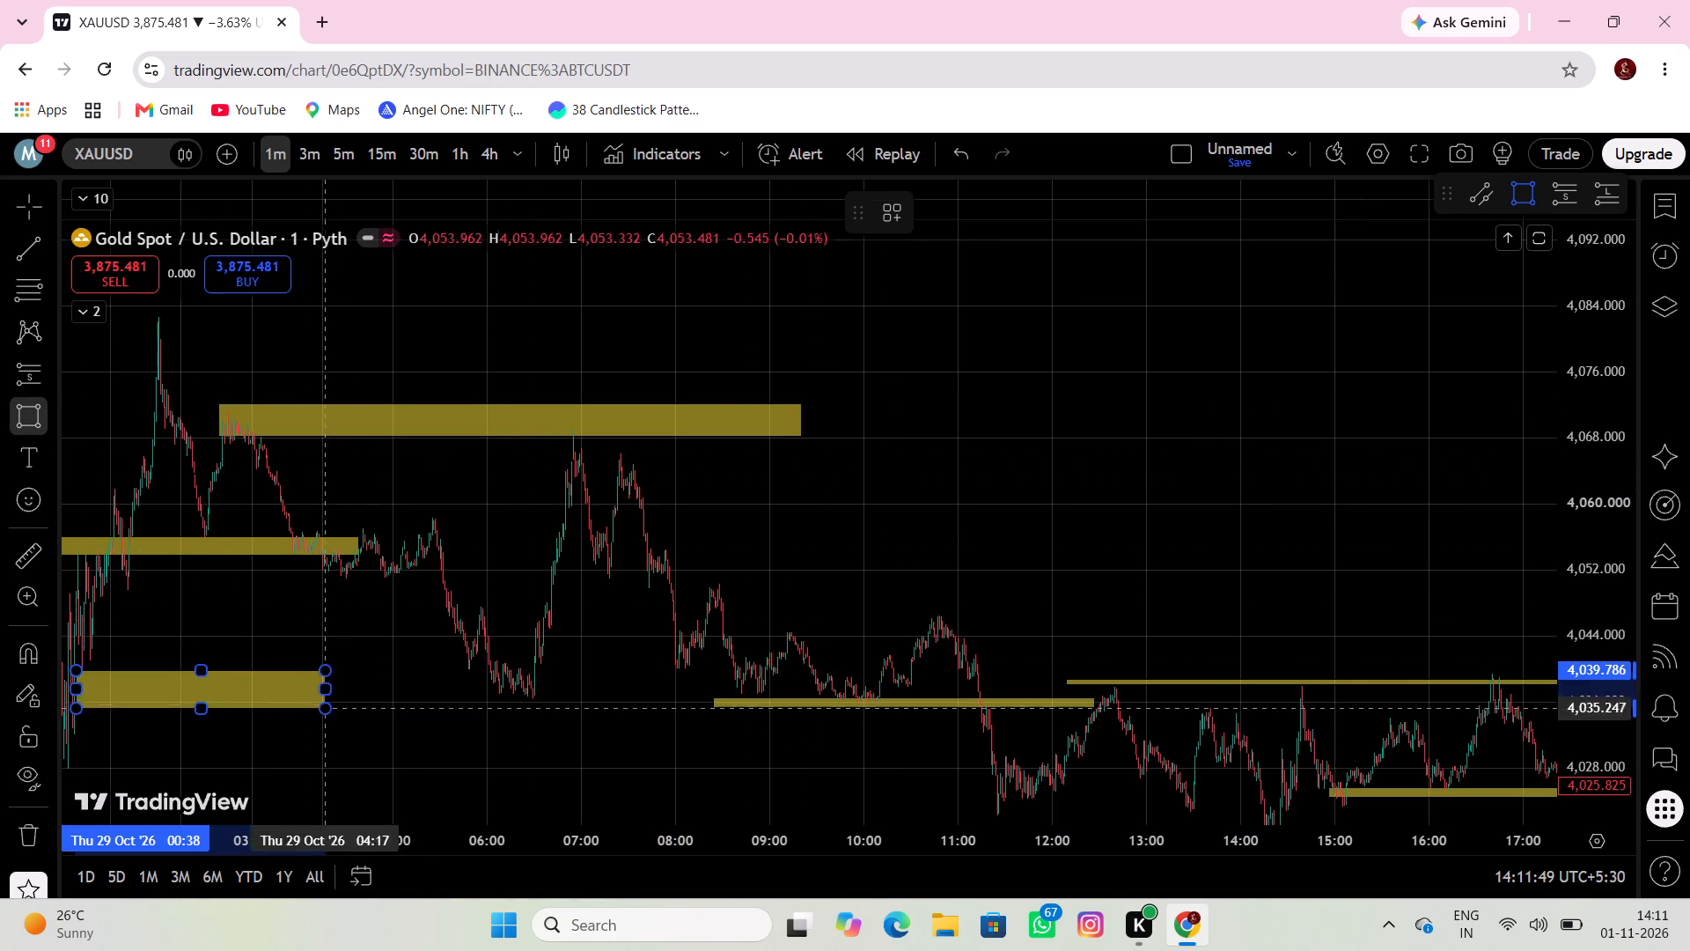
{"action": "left_click", "coordinate": [772, 710]}
Draw a resistance rectangle over the 28 Oct afternoon highs, from 11:48 to about 22:03, between about 4,059.5 and 4,056.
{"action": "left_click_drag", "start_coordinate": [1011, 526], "coordinate": [1425, 352]}
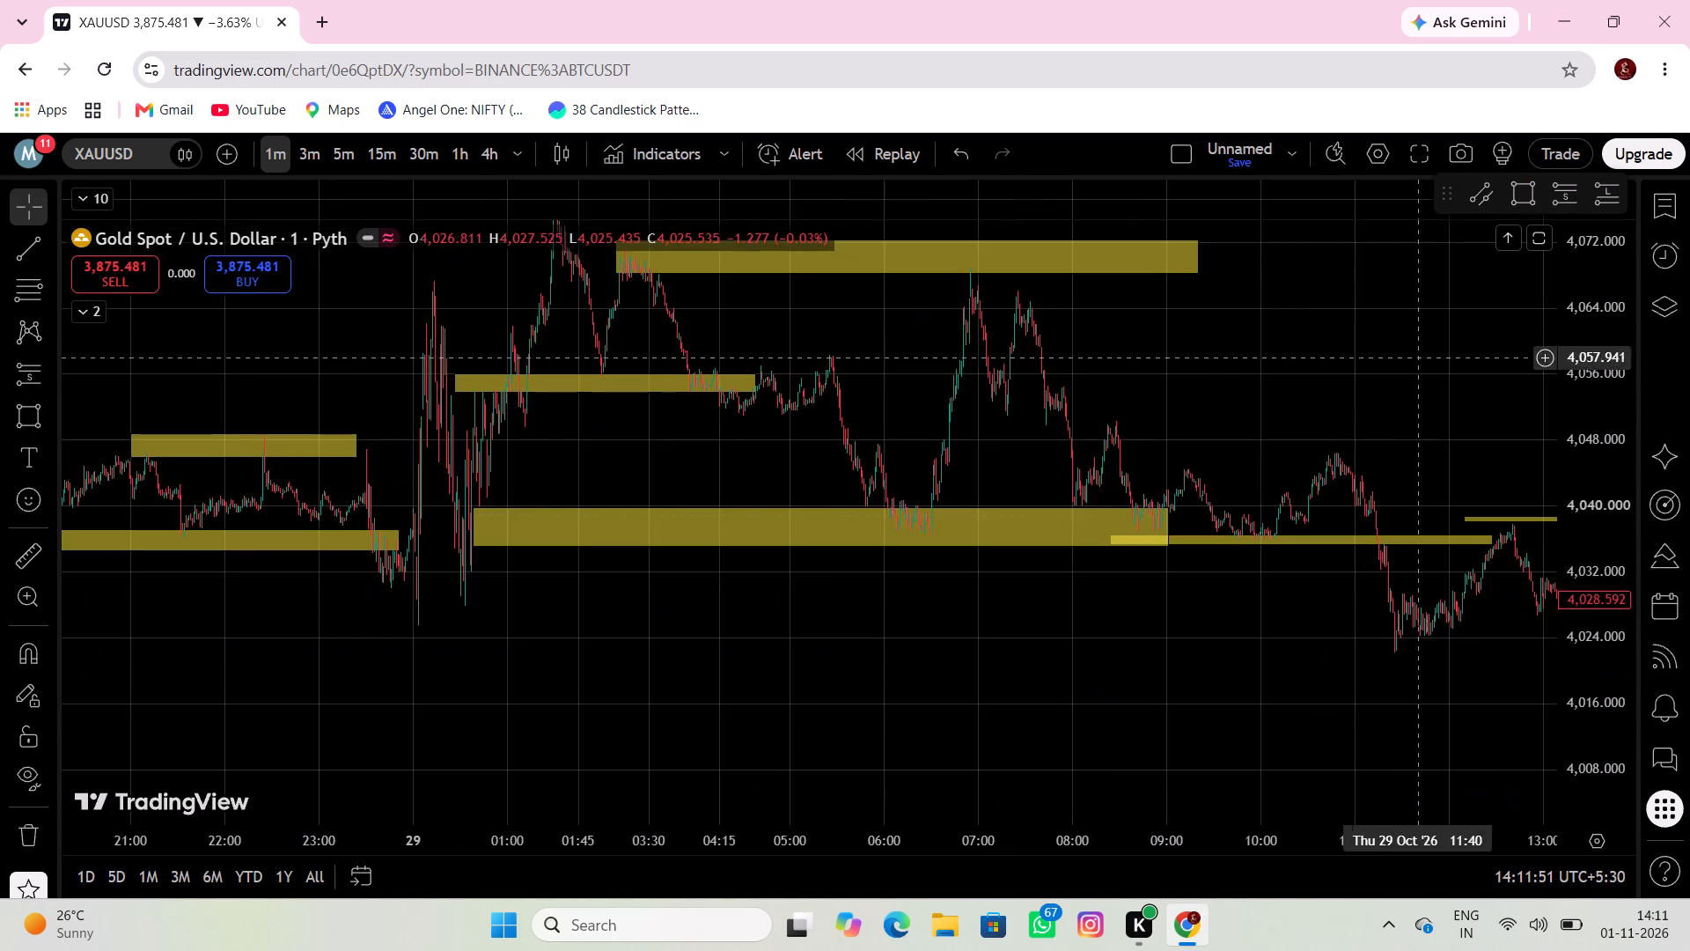
{"action": "scroll", "coordinate": [916, 577], "scroll_direction": "down", "scroll_amount": 7}
{"action": "left_click_drag", "start_coordinate": [552, 570], "coordinate": [1141, 757]}
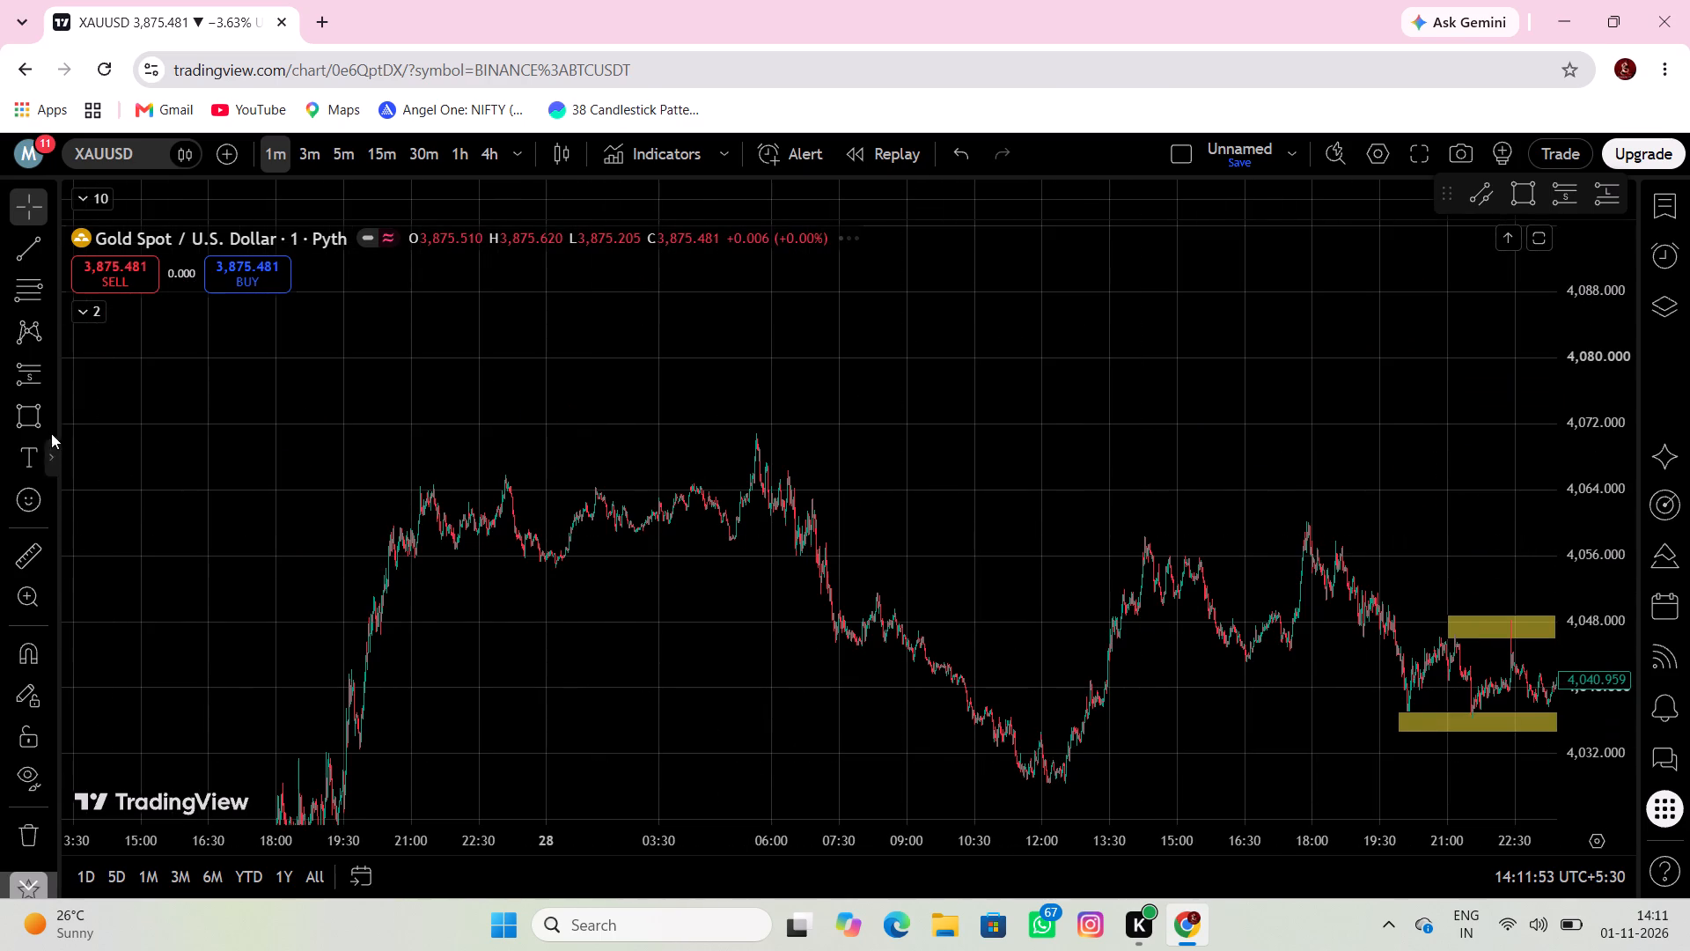
{"action": "left_click", "coordinate": [18, 409]}
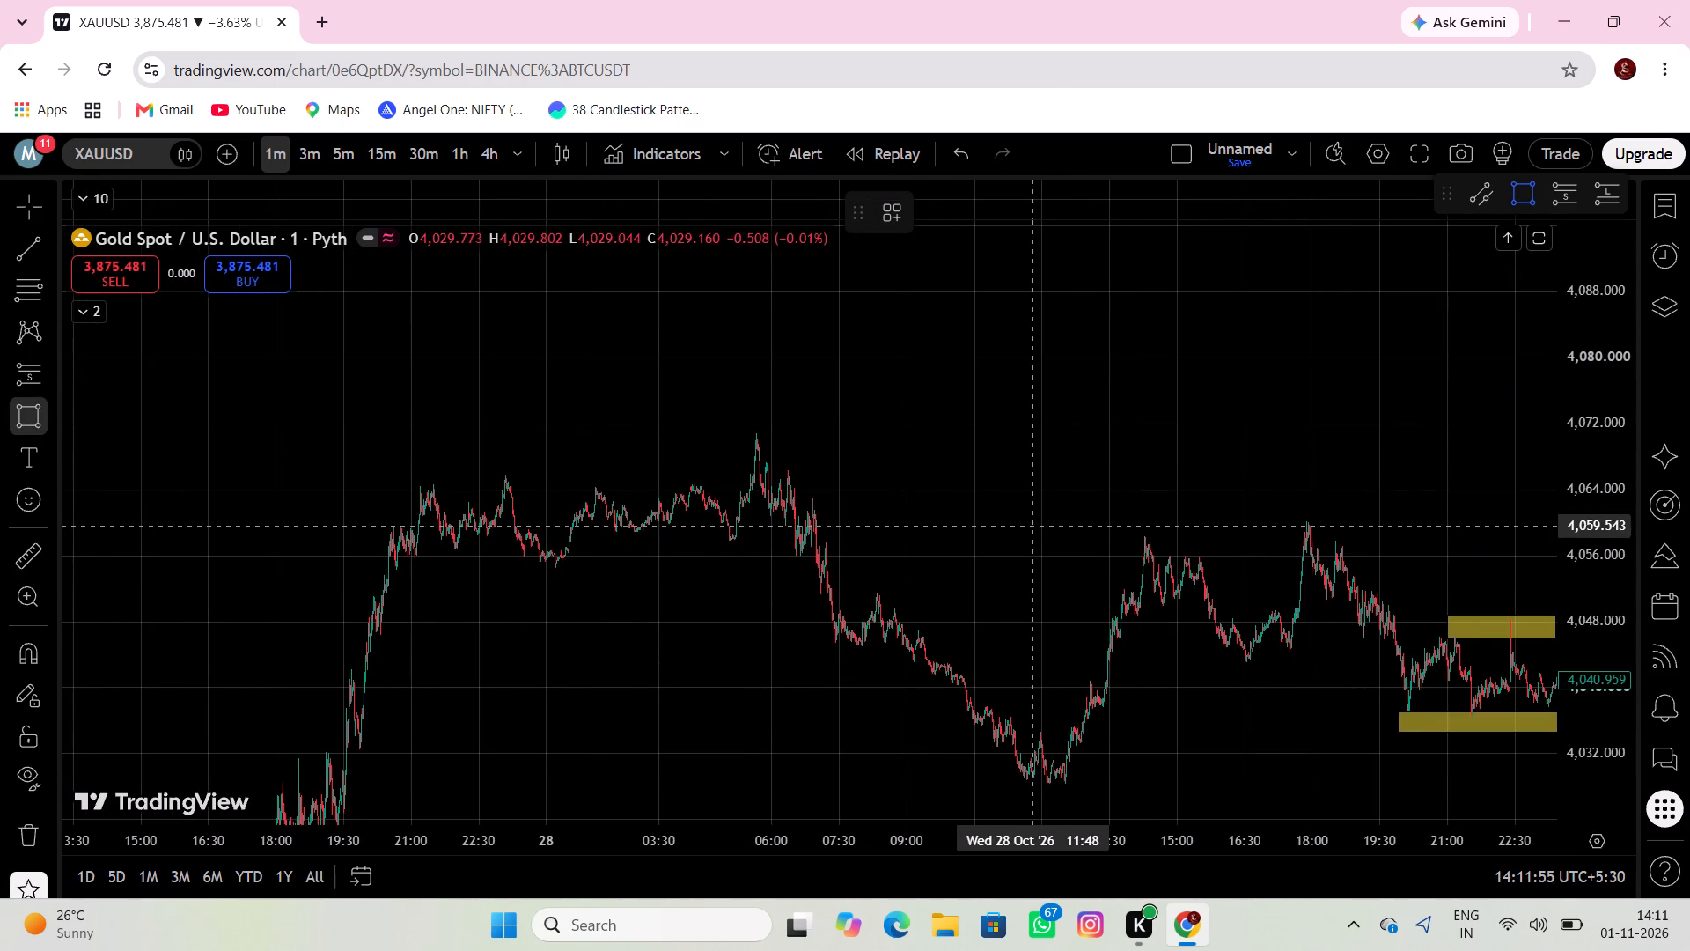
{"action": "left_click", "coordinate": [1032, 527]}
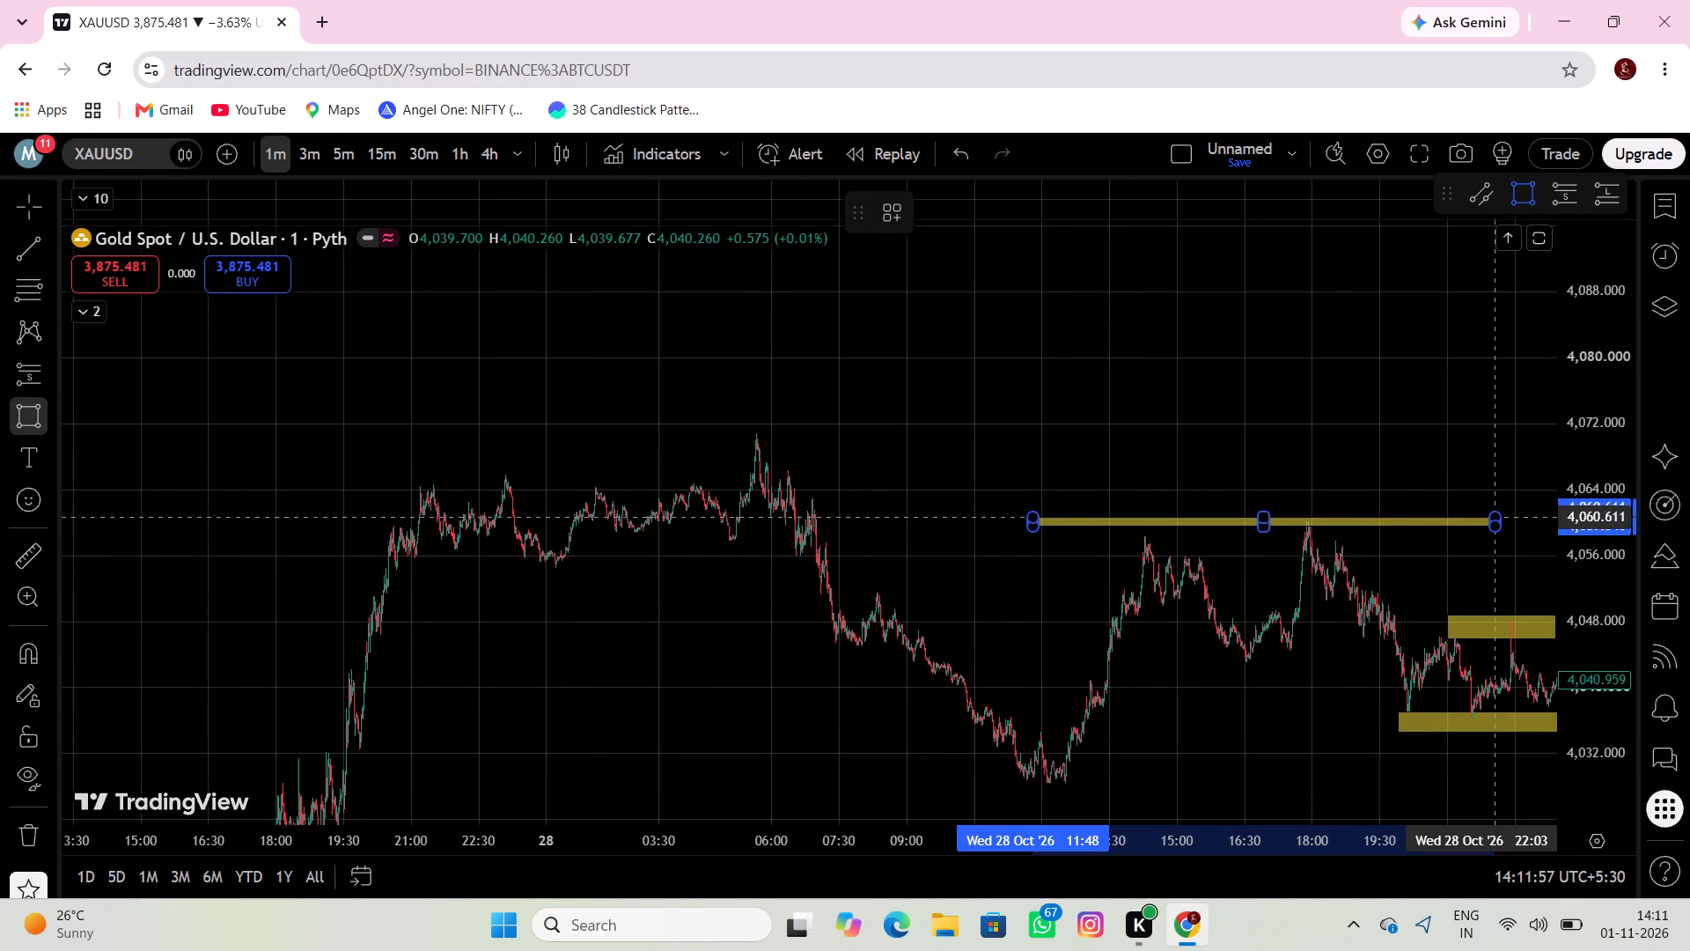
{"action": "left_click", "coordinate": [1495, 555]}
Draw a support rectangle across the 28 Oct midday decline, from about 06:50 to 17:58, between about 4,035 and 4,033.
{"action": "left_click_drag", "start_coordinate": [1356, 672], "coordinate": [990, 513]}
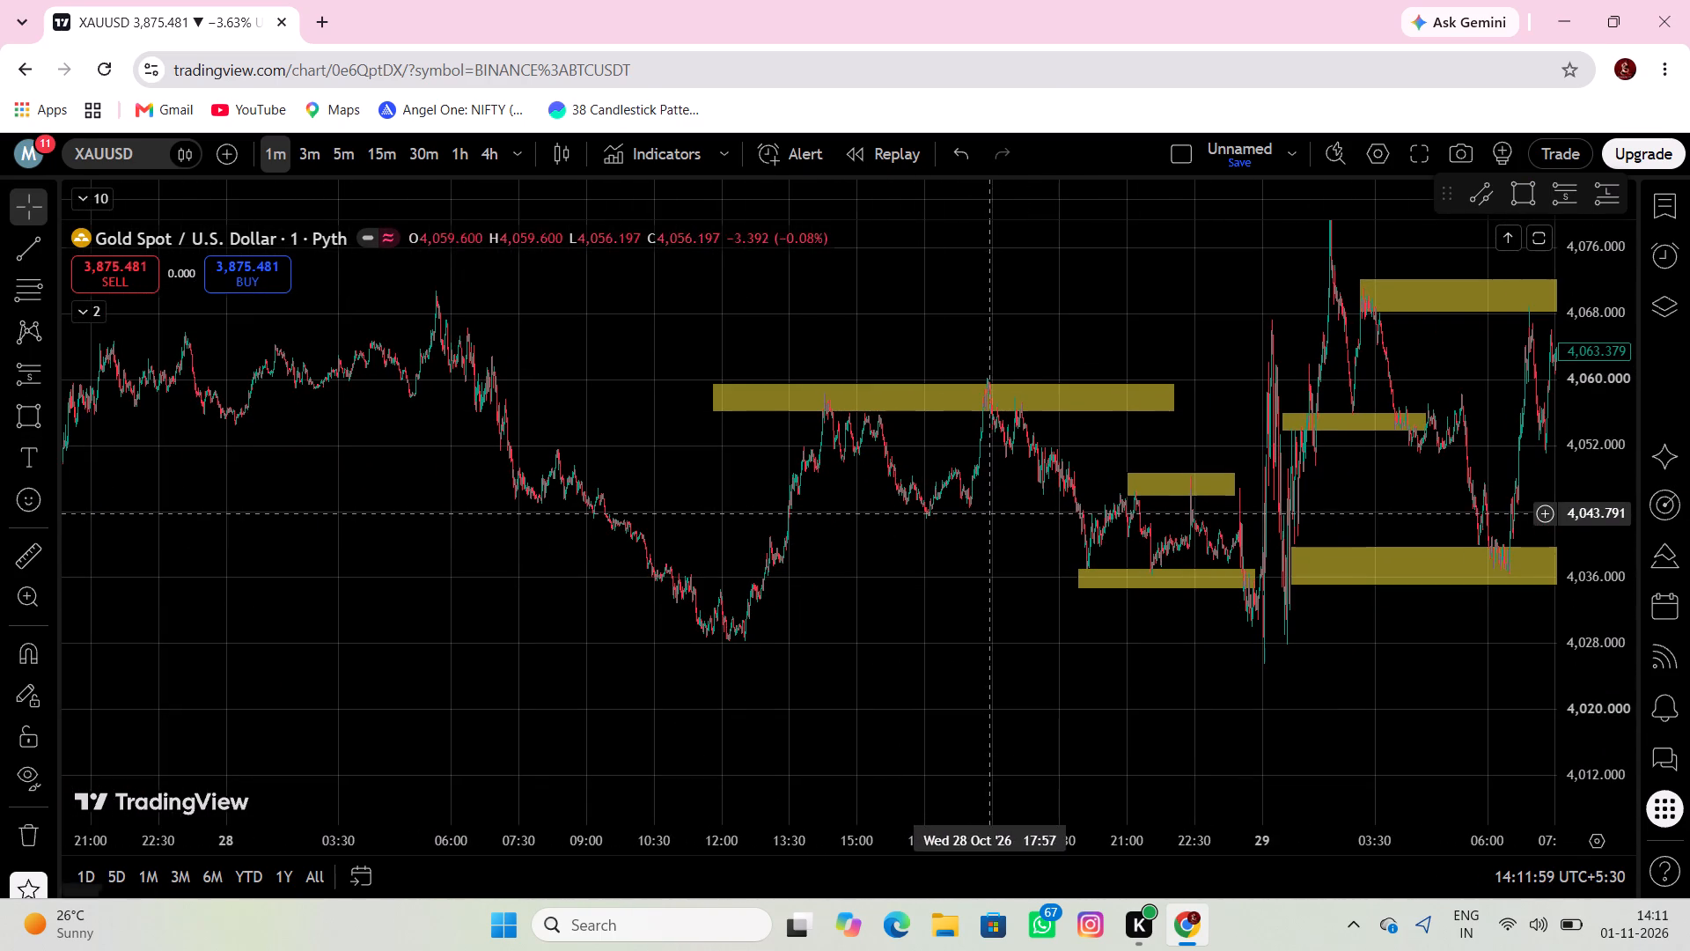
{"action": "left_click", "coordinate": [42, 411]}
{"action": "left_click_drag", "start_coordinate": [489, 584], "coordinate": [505, 590]}
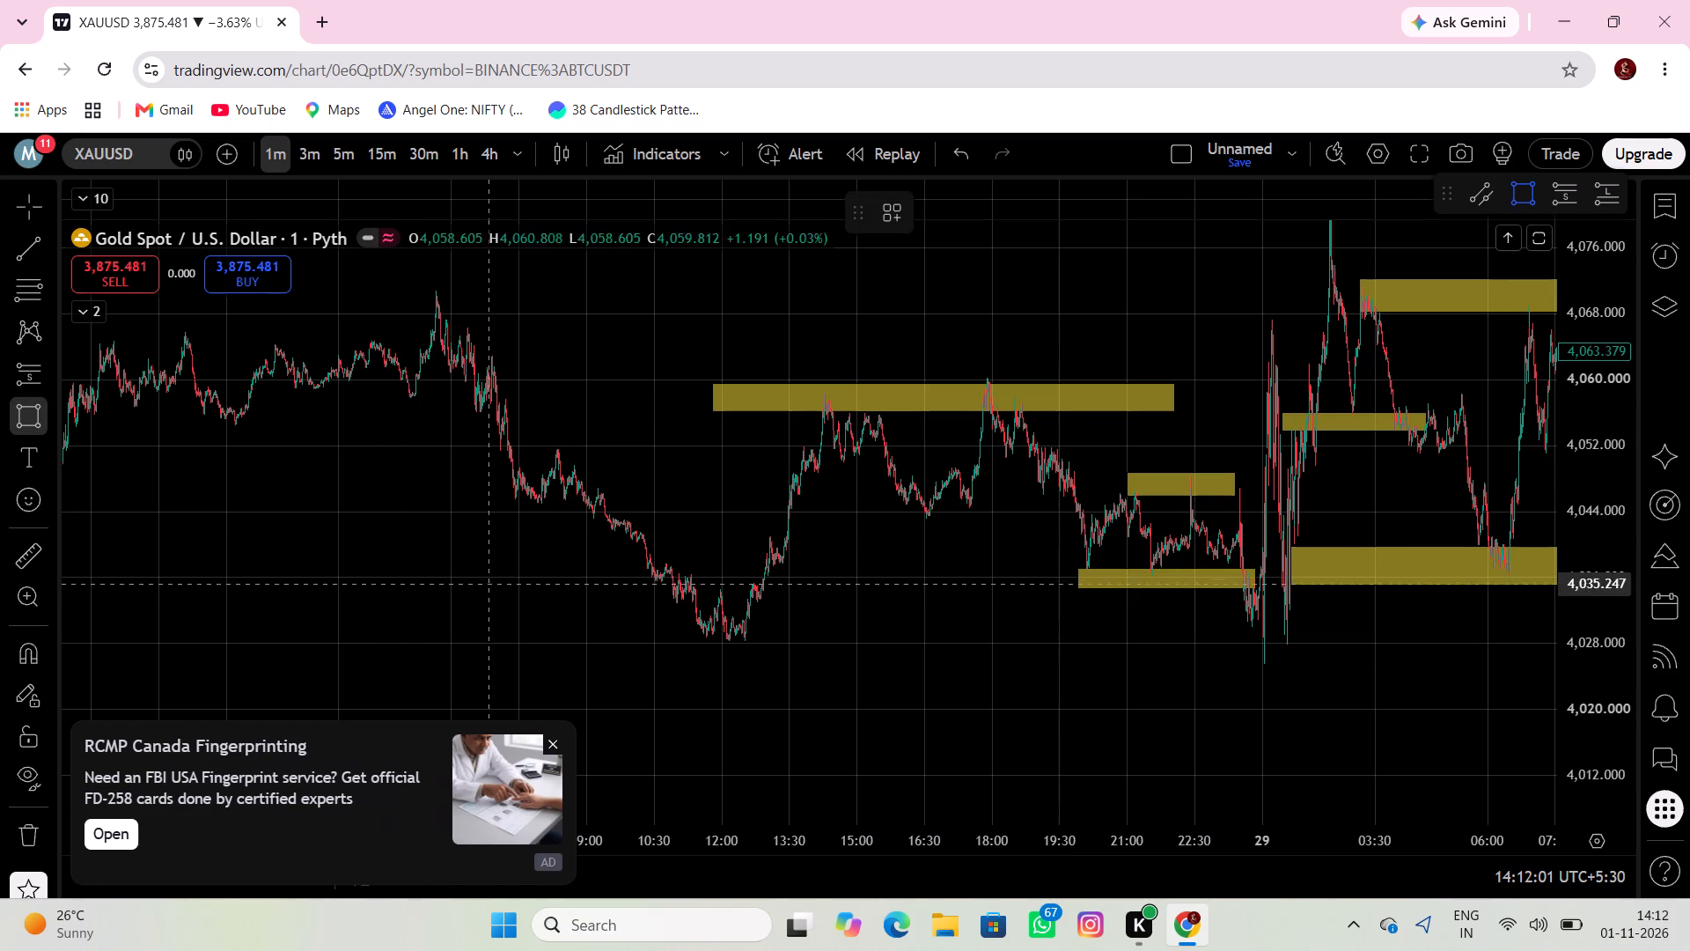
{"action": "left_click_drag", "start_coordinate": [505, 590], "coordinate": [524, 595]}
{"action": "left_click", "coordinate": [994, 602]}
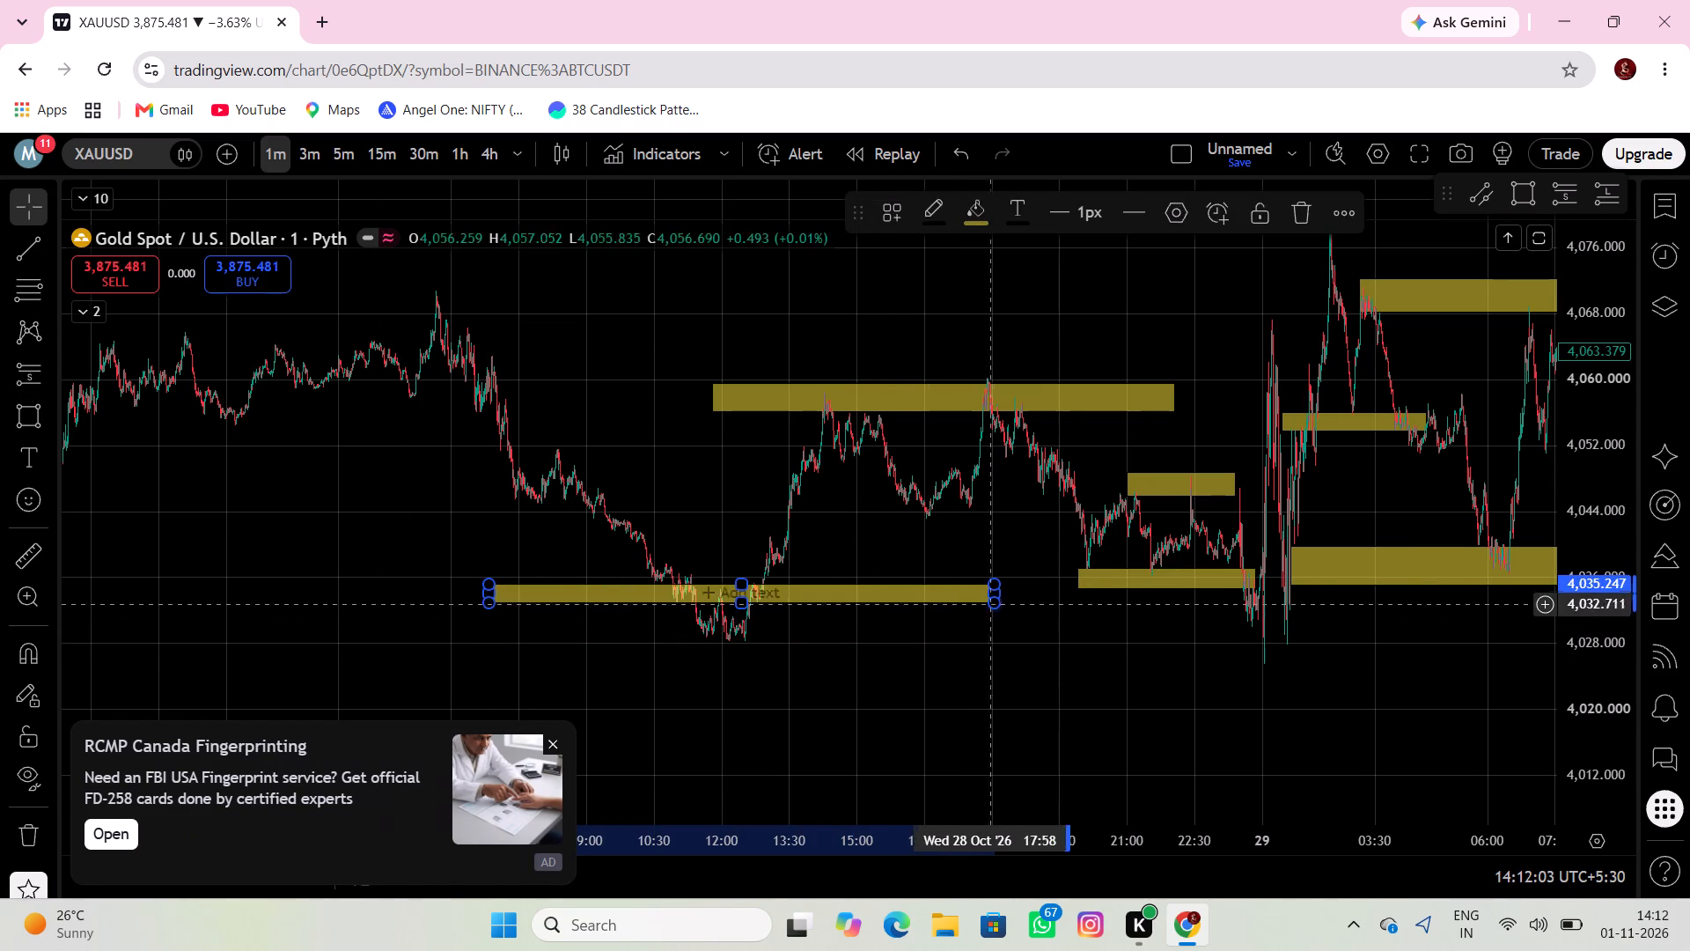
Shift the new support rectangle down onto the midday lows at about 4,030–4,028 and extend its end to 01:18 on 29 Oct.
{"action": "left_click_drag", "start_coordinate": [934, 603], "coordinate": [964, 645]}
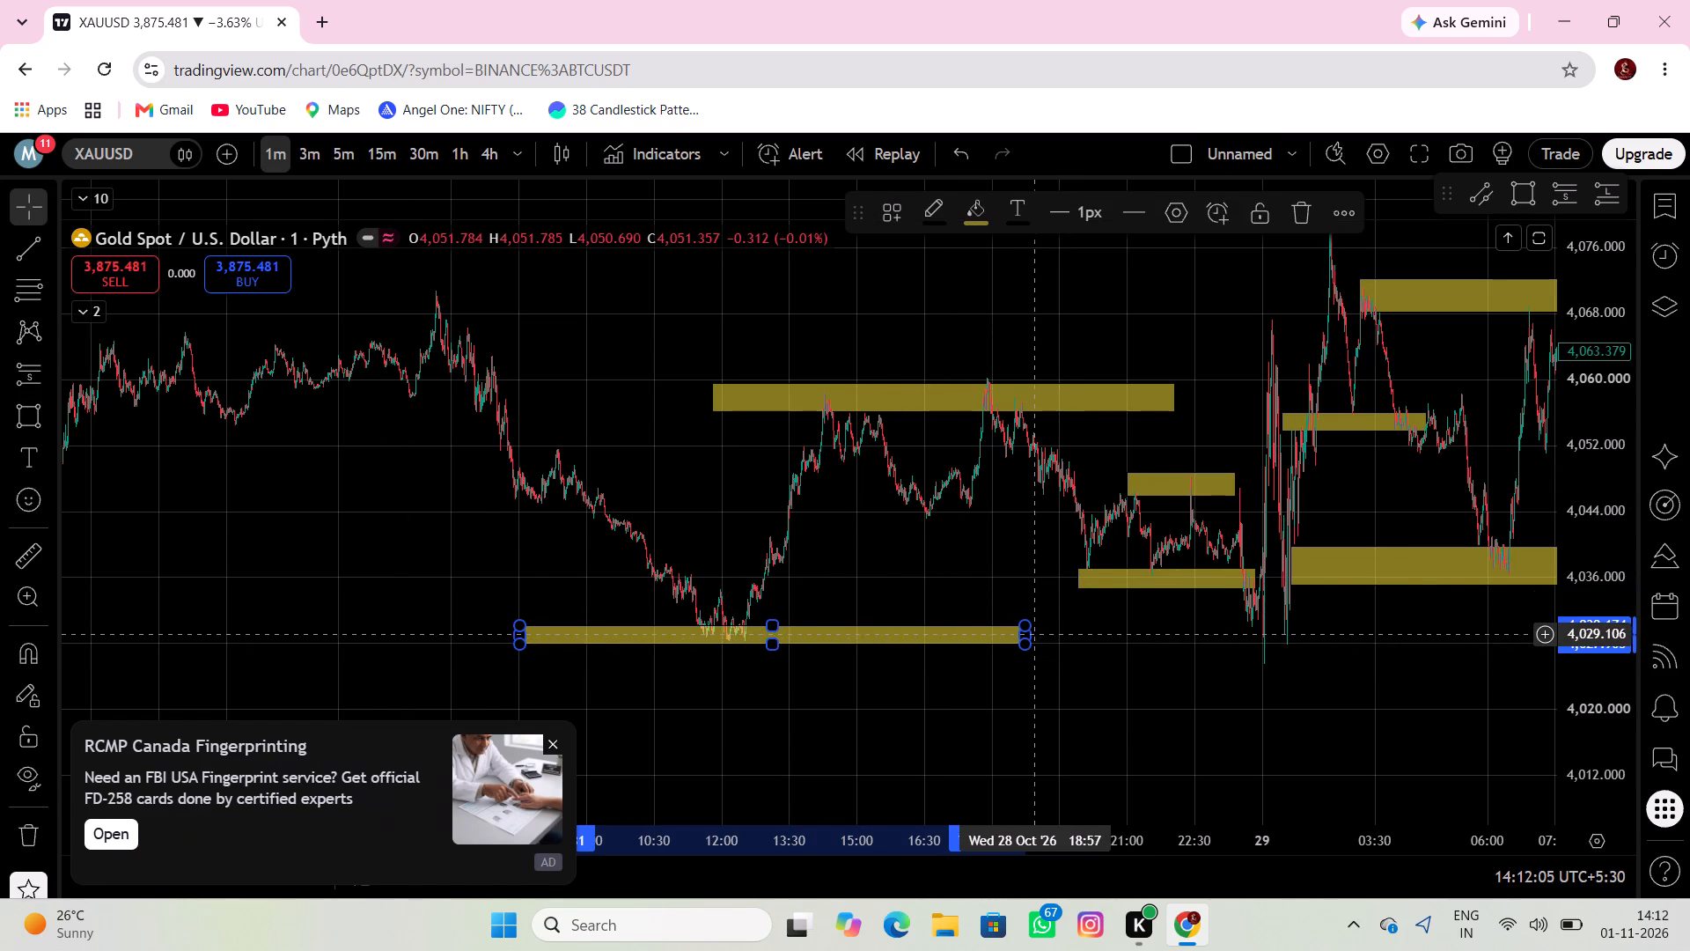
{"action": "left_click_drag", "start_coordinate": [1022, 633], "coordinate": [1241, 631]}
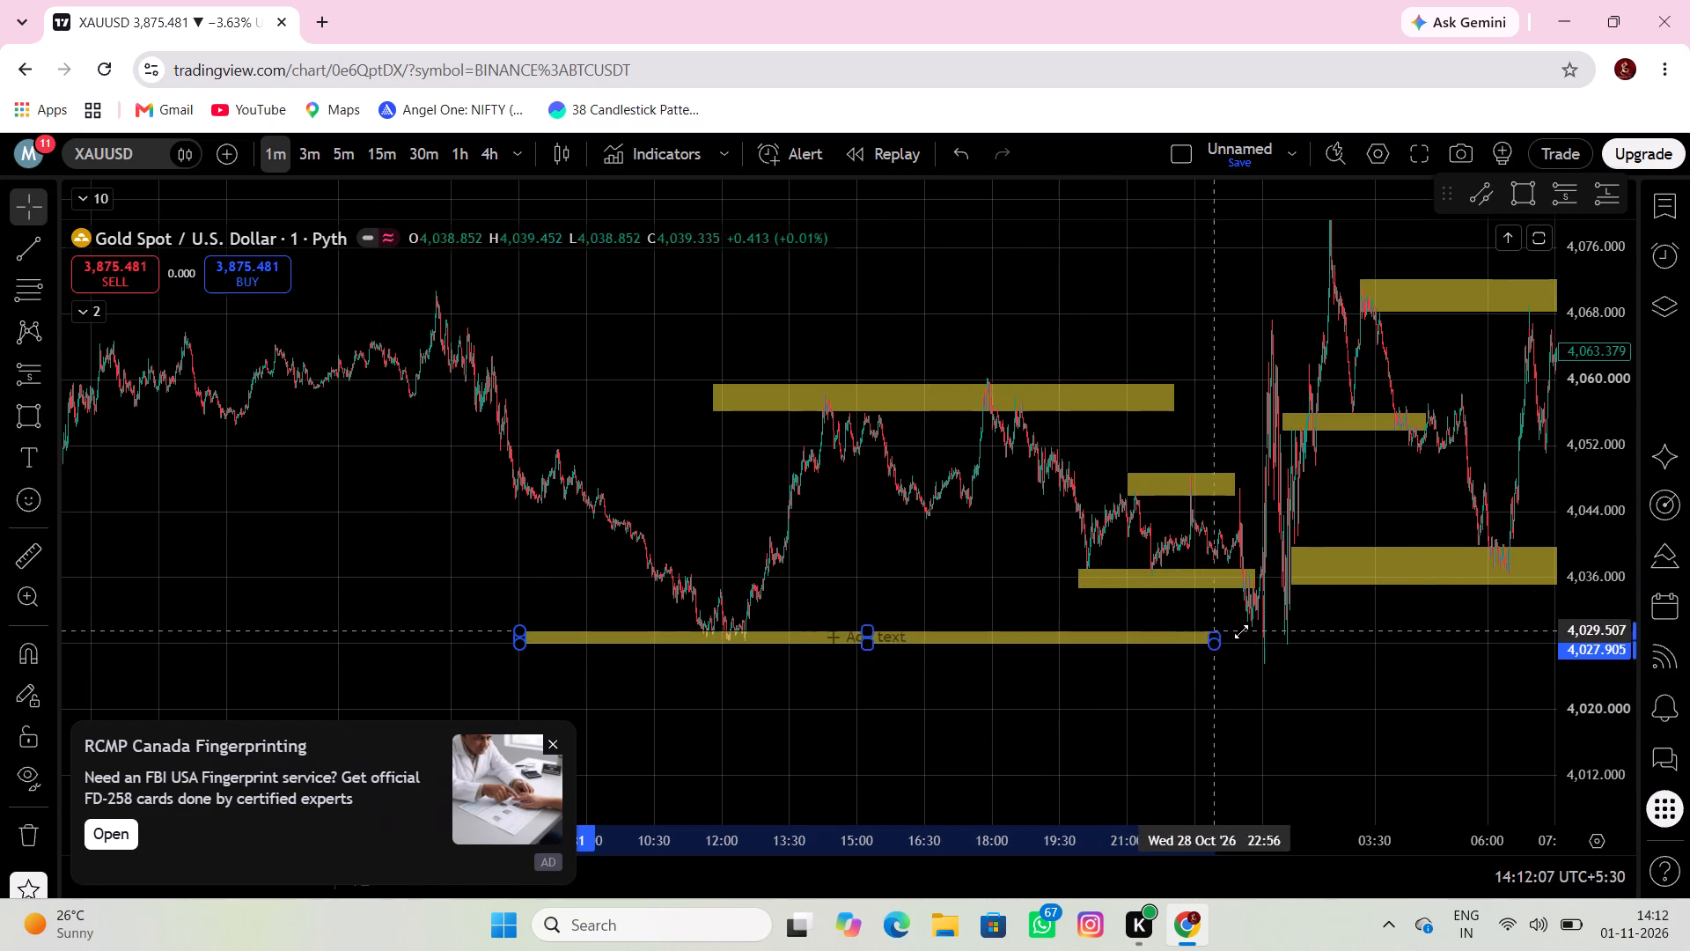
{"action": "left_click_drag", "start_coordinate": [1241, 631], "coordinate": [1320, 623]}
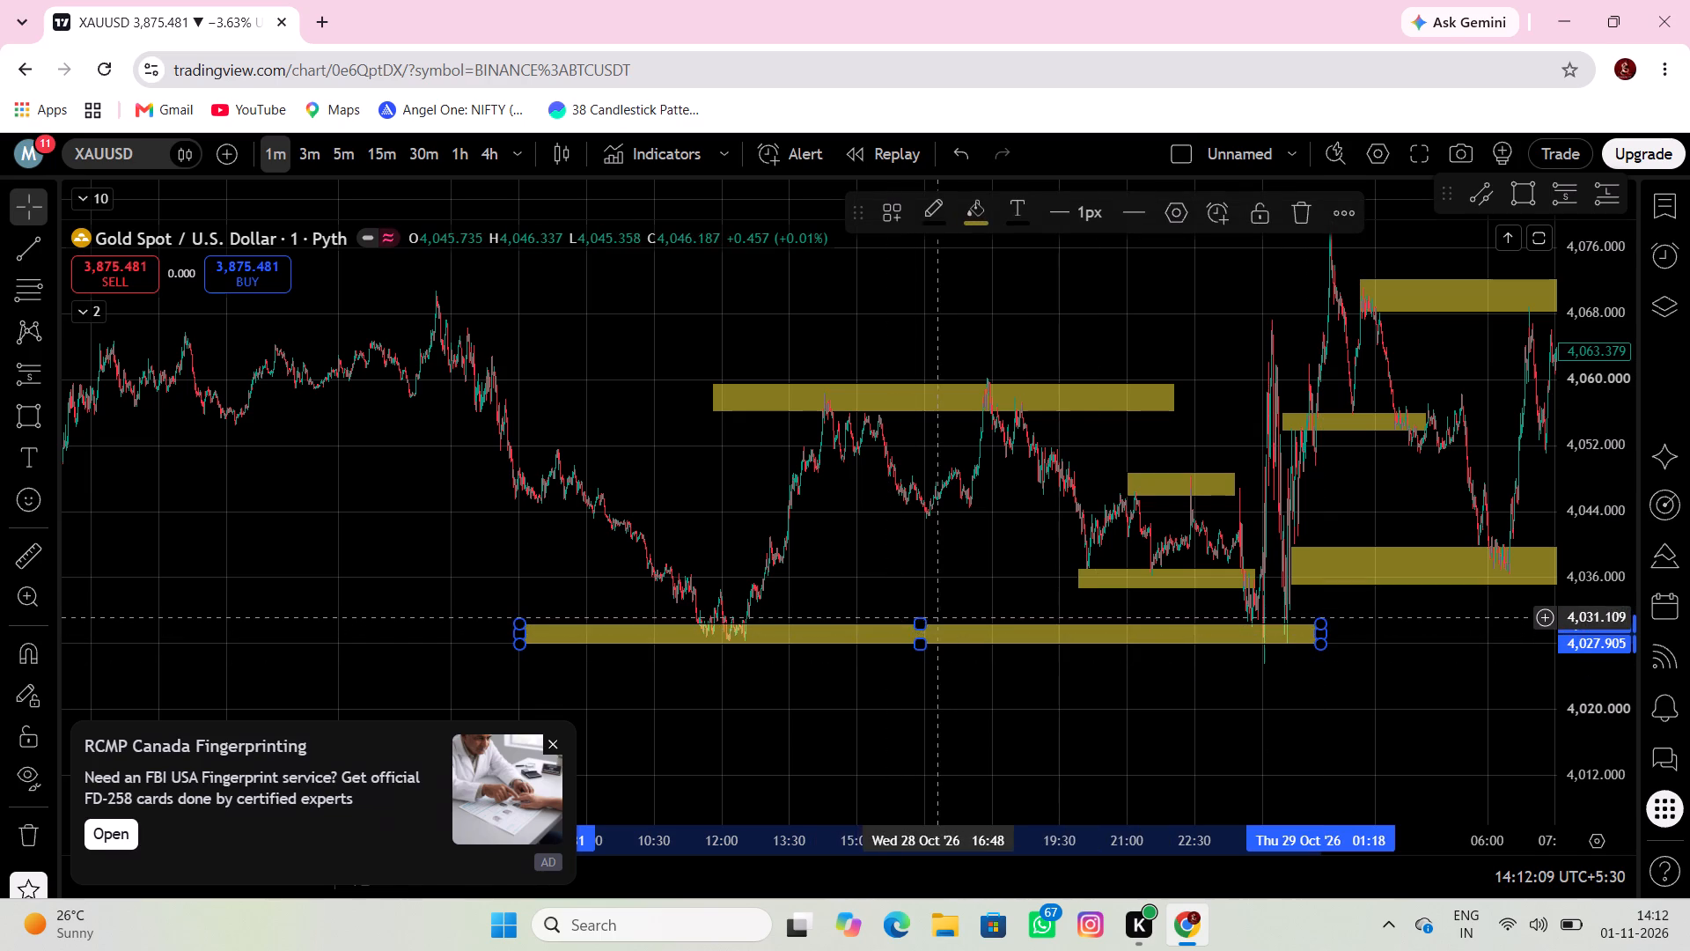
{"action": "left_click_drag", "start_coordinate": [921, 622], "coordinate": [931, 624]}
Draw a resistance rectangle over the overnight range highs, from 20:42 on 27 Oct to 10:00 on 28 Oct, between about 4,064 and 4,066.
{"action": "left_click_drag", "start_coordinate": [910, 605], "coordinate": [1214, 592]}
{"action": "scroll", "coordinate": [1191, 593], "scroll_direction": "down", "scroll_amount": 4}
{"action": "left_click_drag", "start_coordinate": [947, 629], "coordinate": [1135, 556]}
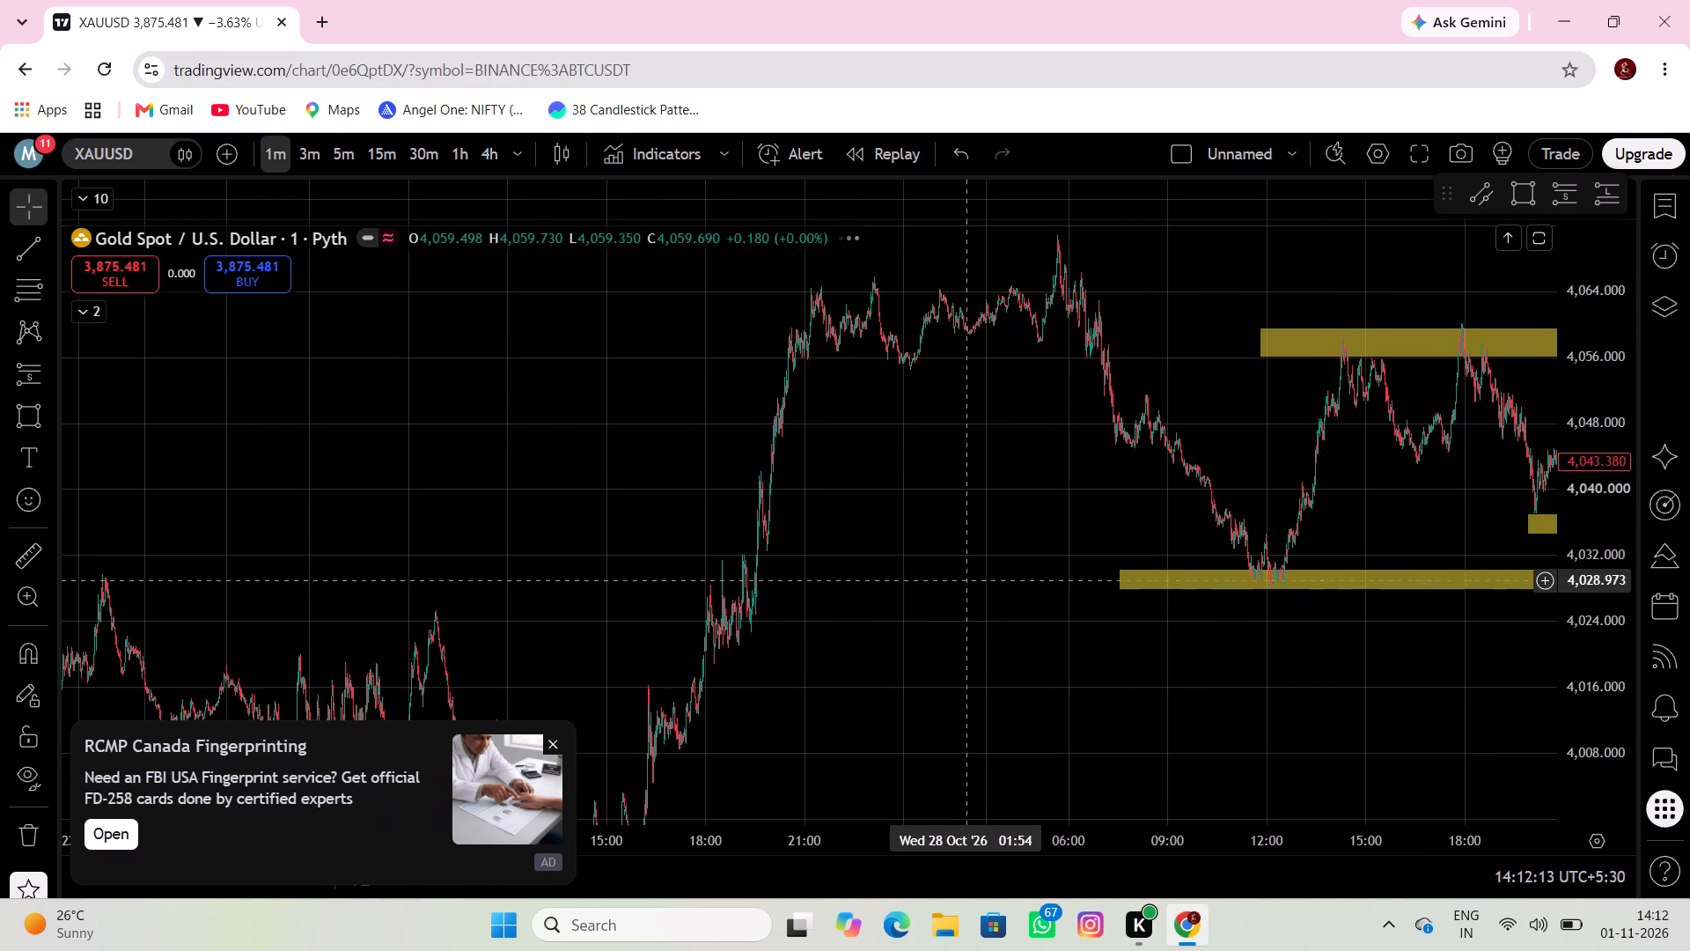
{"action": "left_click", "coordinate": [966, 581]}
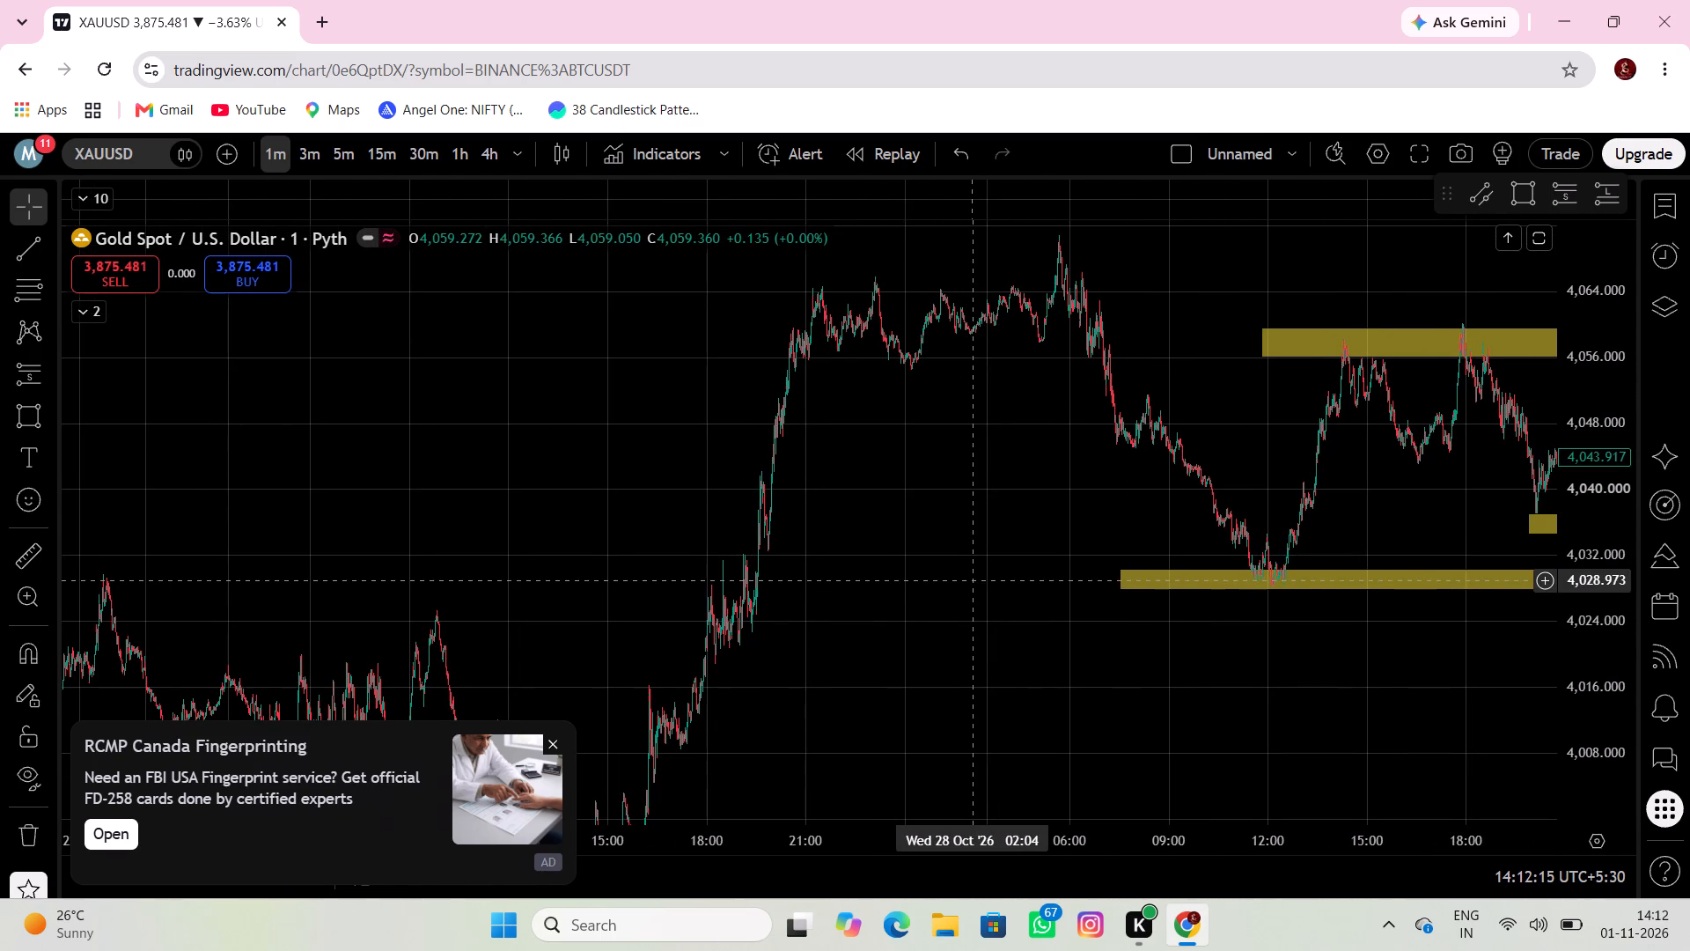
{"action": "left_click", "coordinate": [35, 411]}
{"action": "left_click", "coordinate": [796, 289]}
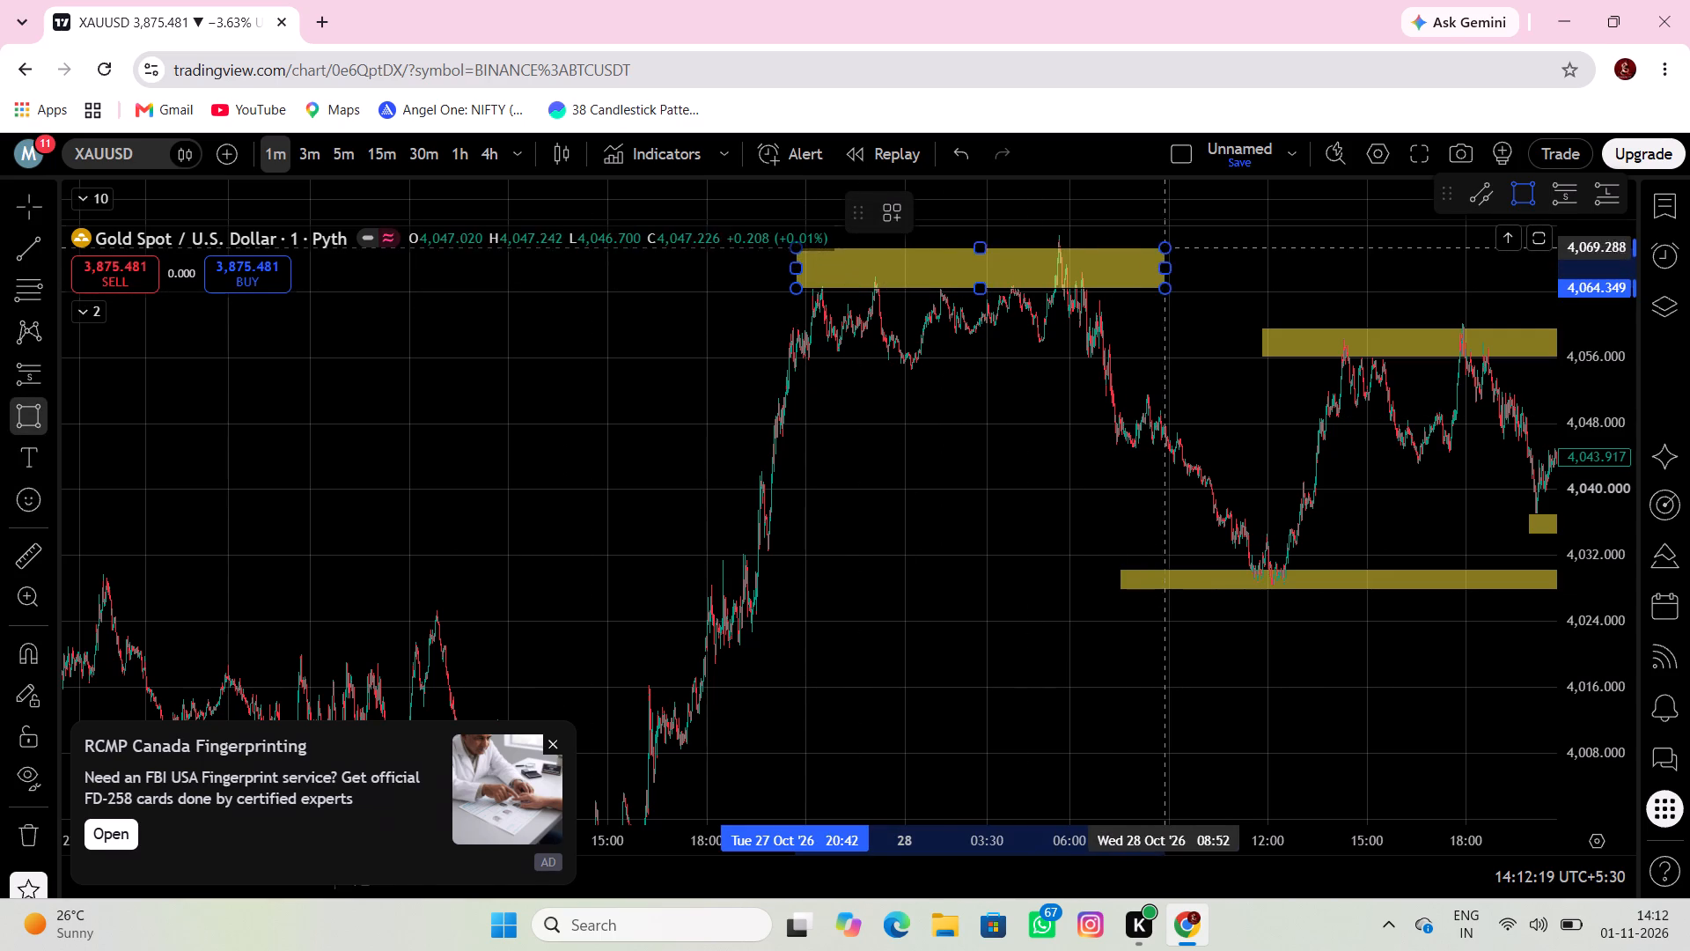
{"action": "left_click", "coordinate": [1201, 275]}
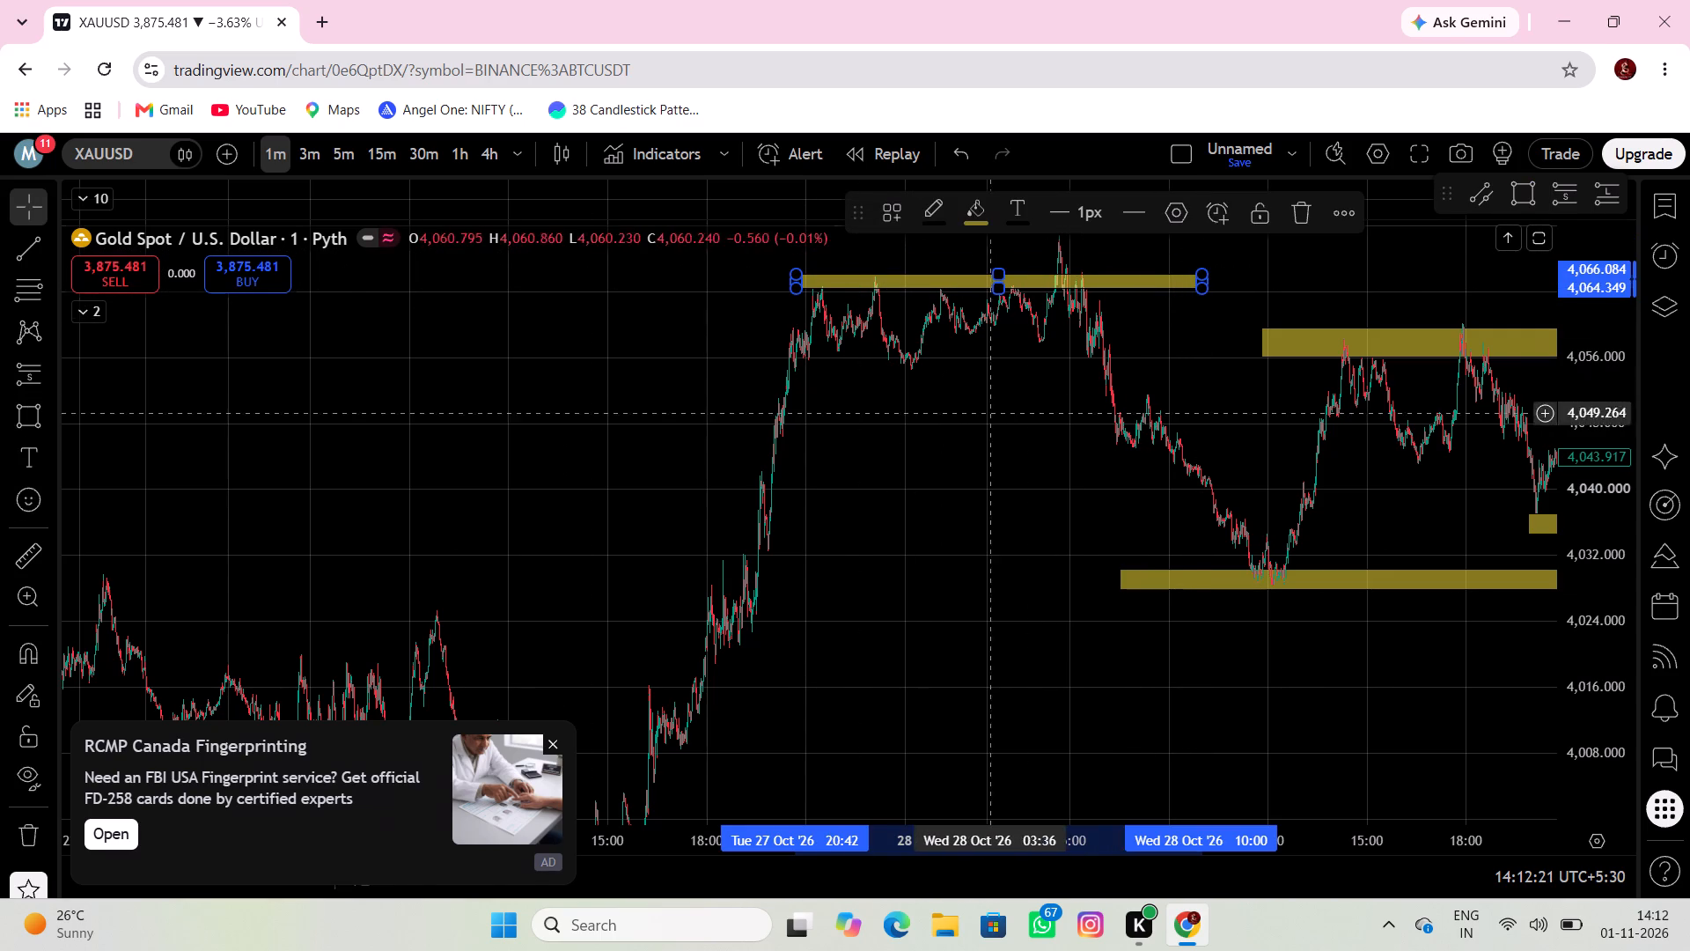
Draw a support rectangle under the same overnight range, from 19:44 on 27 Oct to 10:10 on 28 Oct, between about 4,054 and 4,056.
{"action": "left_click", "coordinate": [27, 416]}
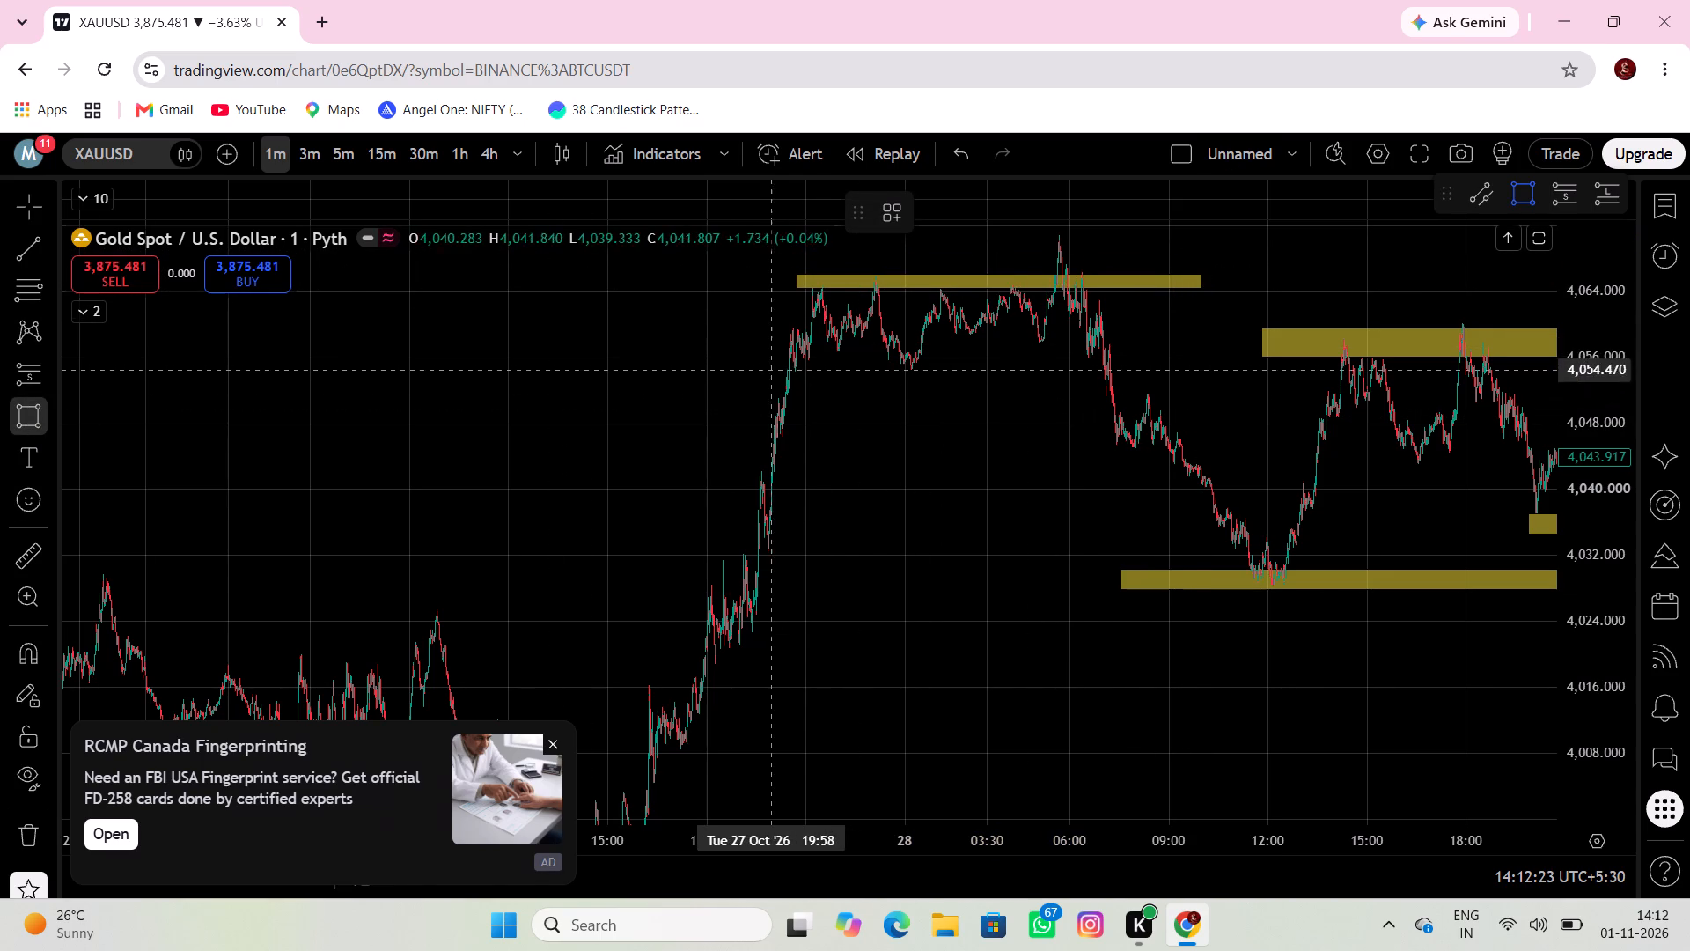
{"action": "left_click_drag", "start_coordinate": [764, 372], "coordinate": [796, 380]}
{"action": "left_click", "coordinate": [1208, 360]}
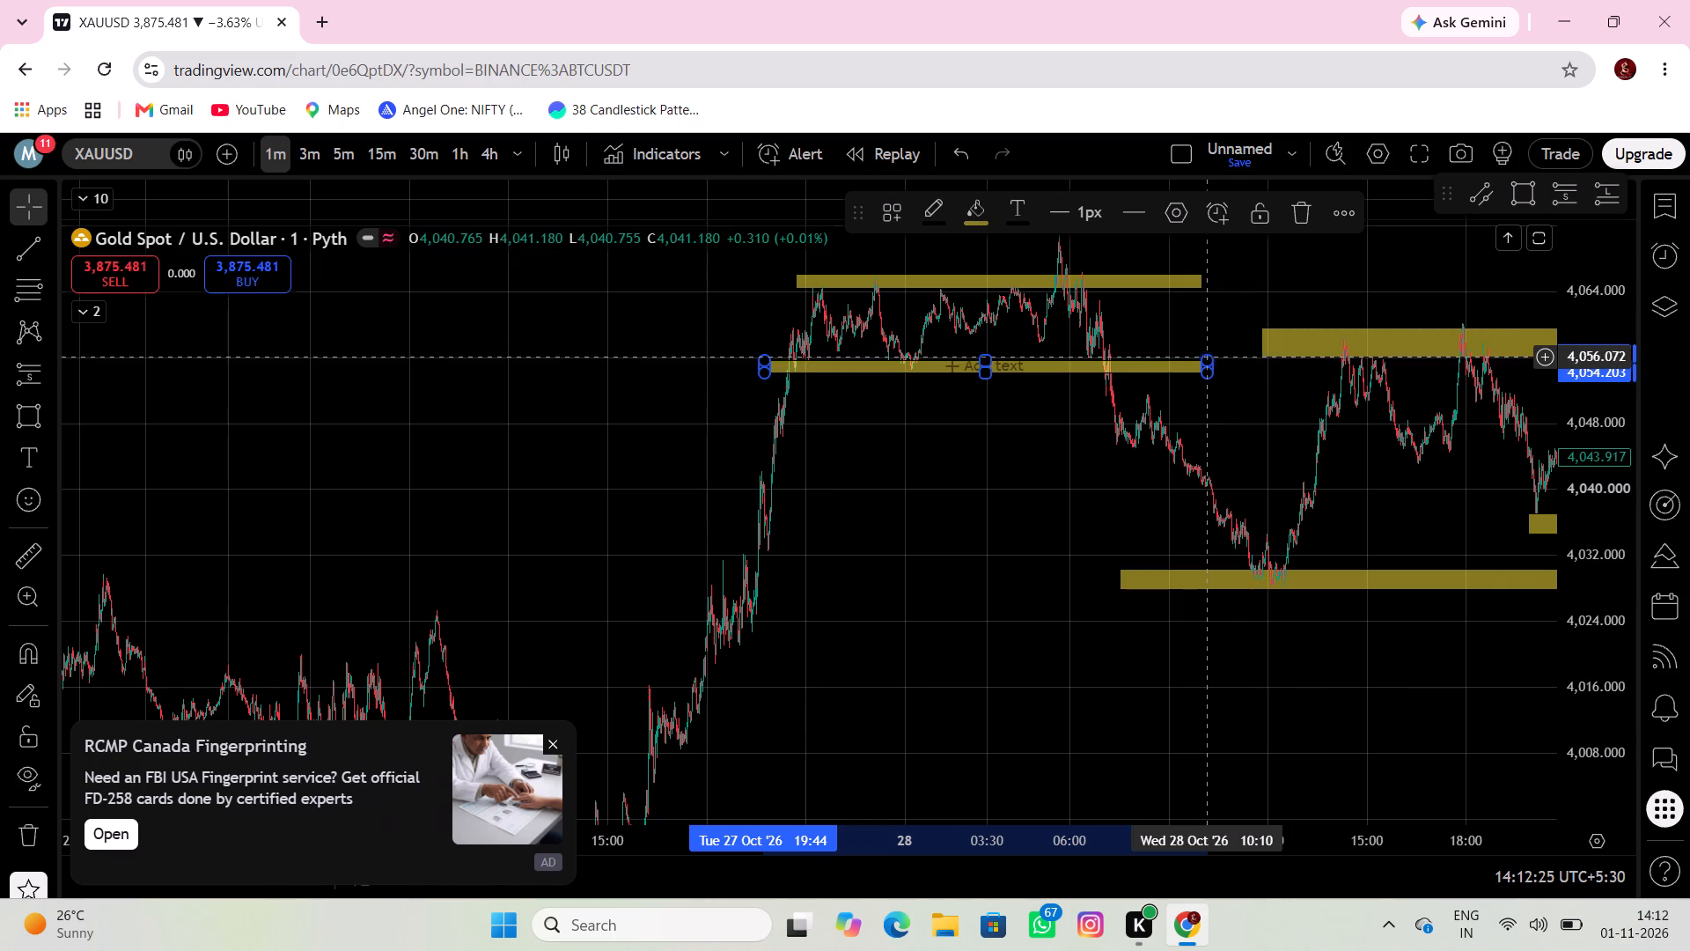
{"action": "left_click", "coordinate": [831, 505]}
Dismiss the advertisement covering part of the 27 Oct price action.
{"action": "left_click_drag", "start_coordinate": [754, 524], "coordinate": [840, 504]}
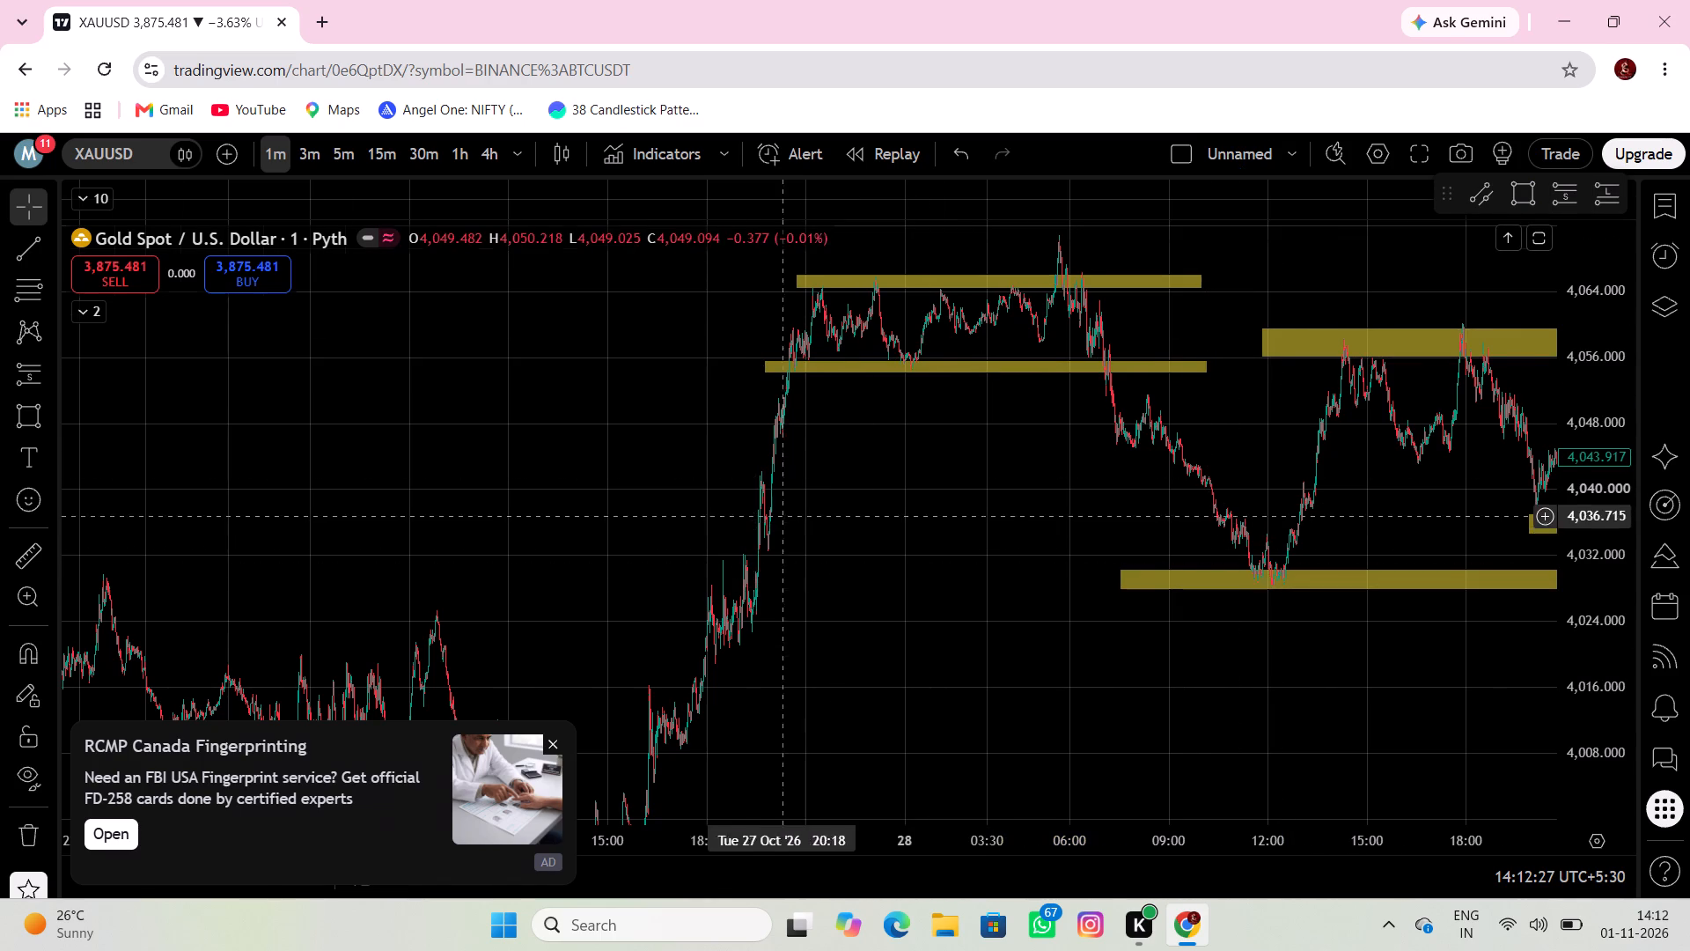
{"action": "left_click_drag", "start_coordinate": [840, 504], "coordinate": [875, 498]}
{"action": "left_click", "coordinate": [554, 746]}
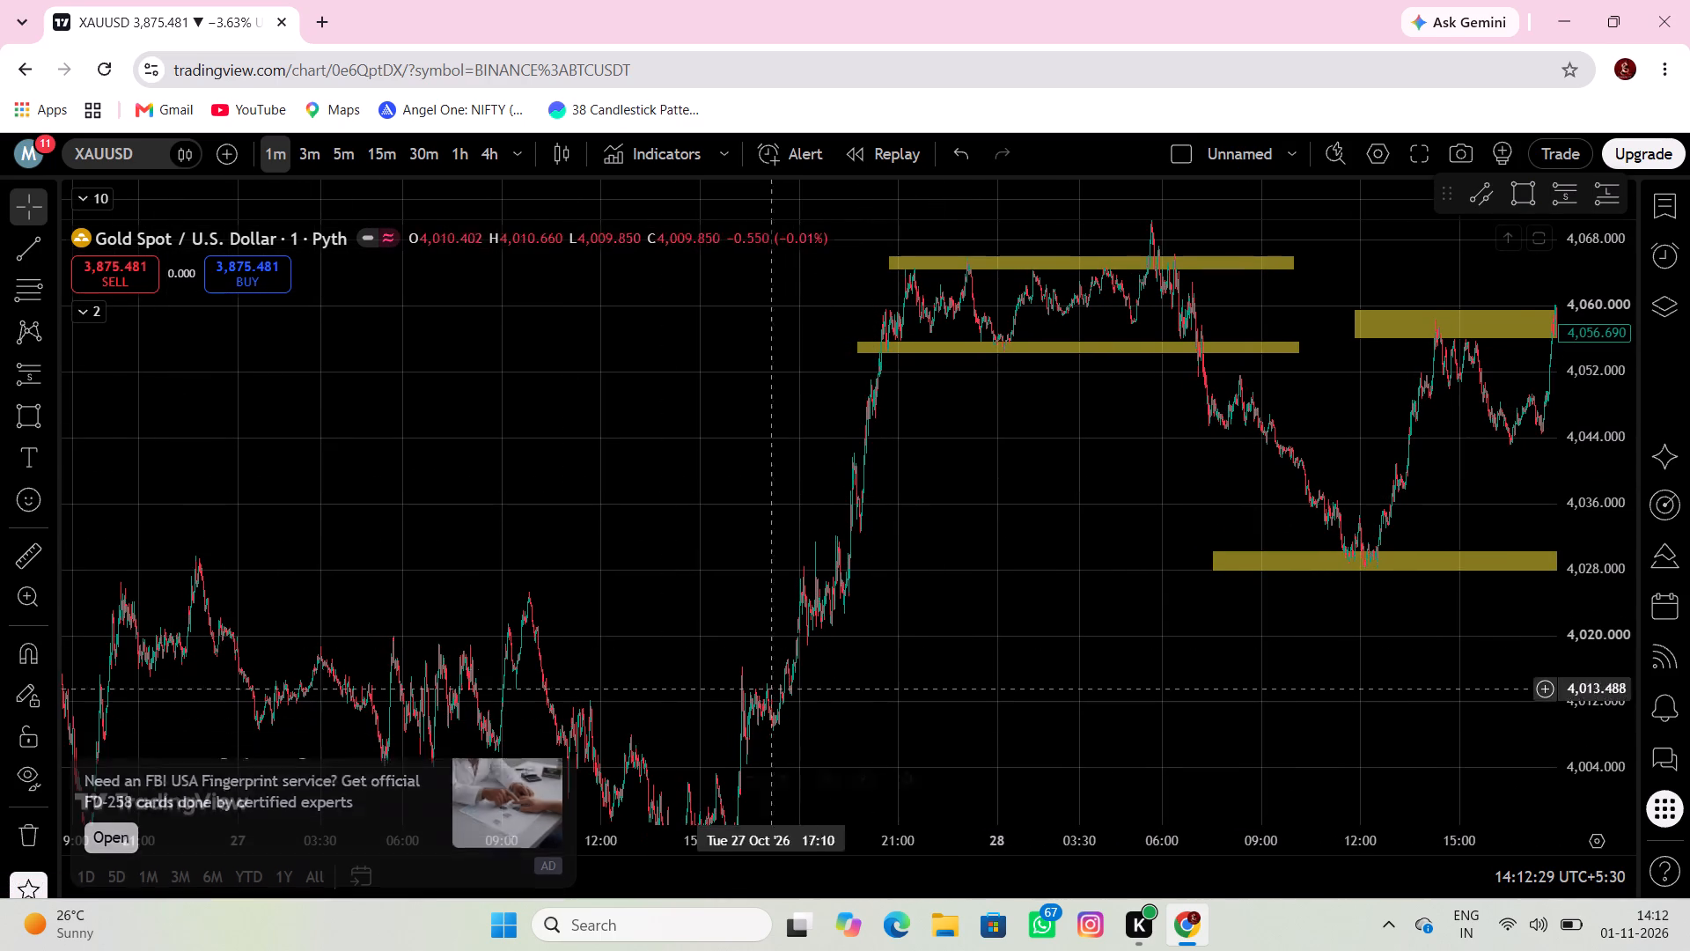
{"action": "left_click_drag", "start_coordinate": [964, 602], "coordinate": [753, 651]}
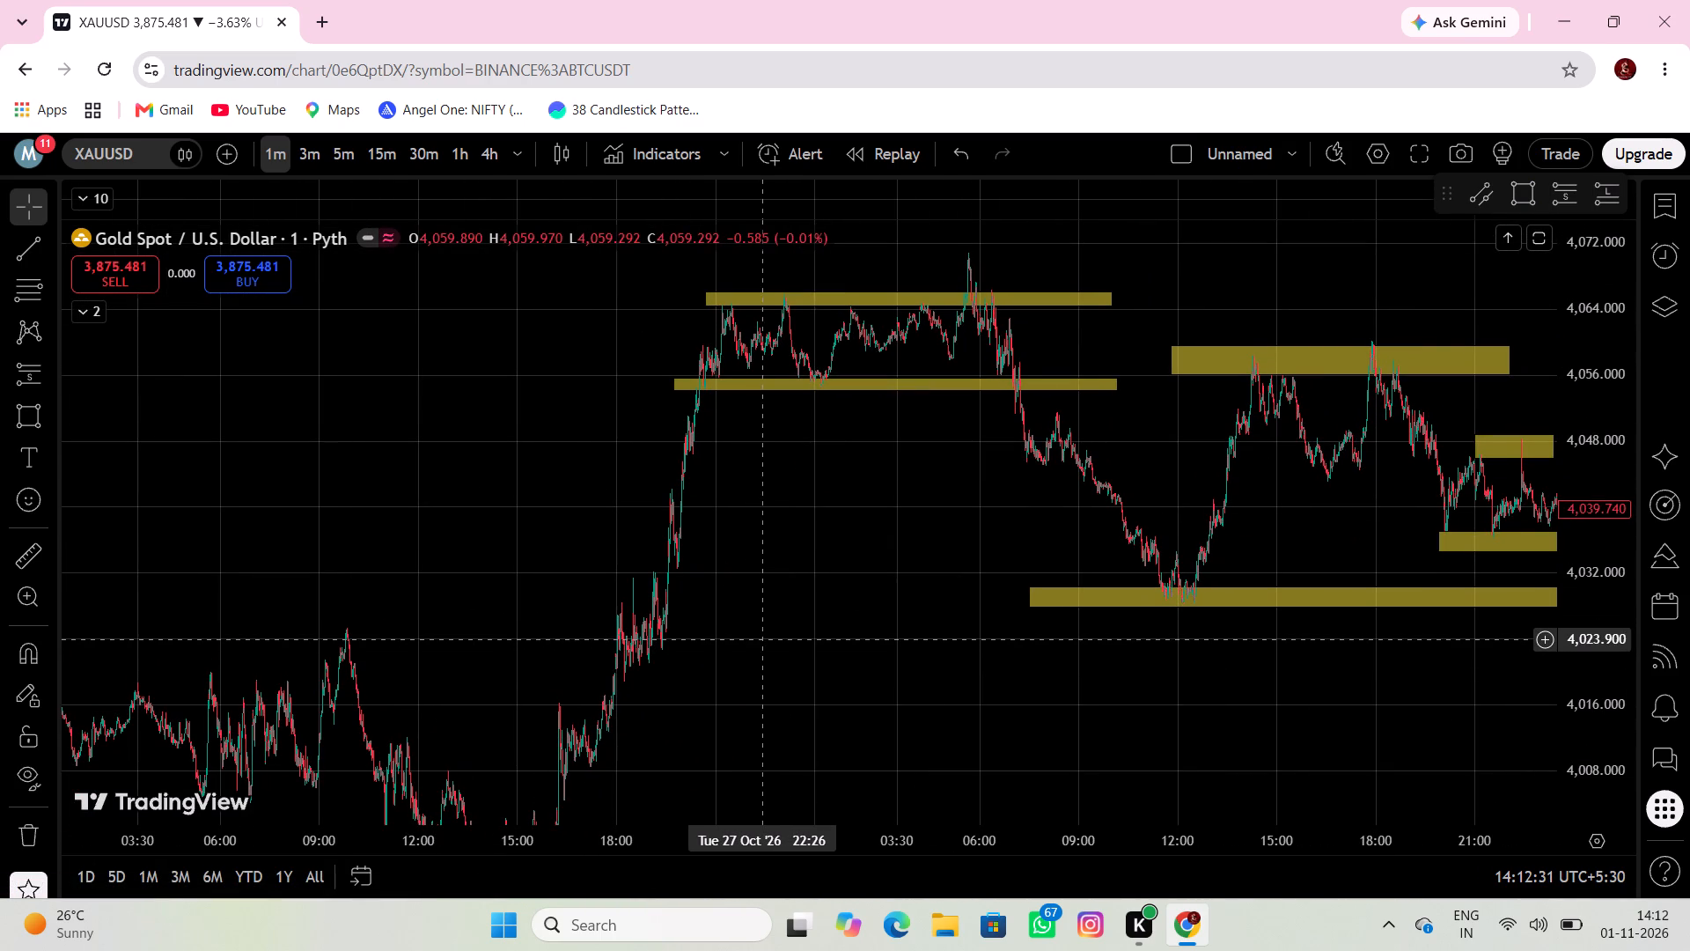
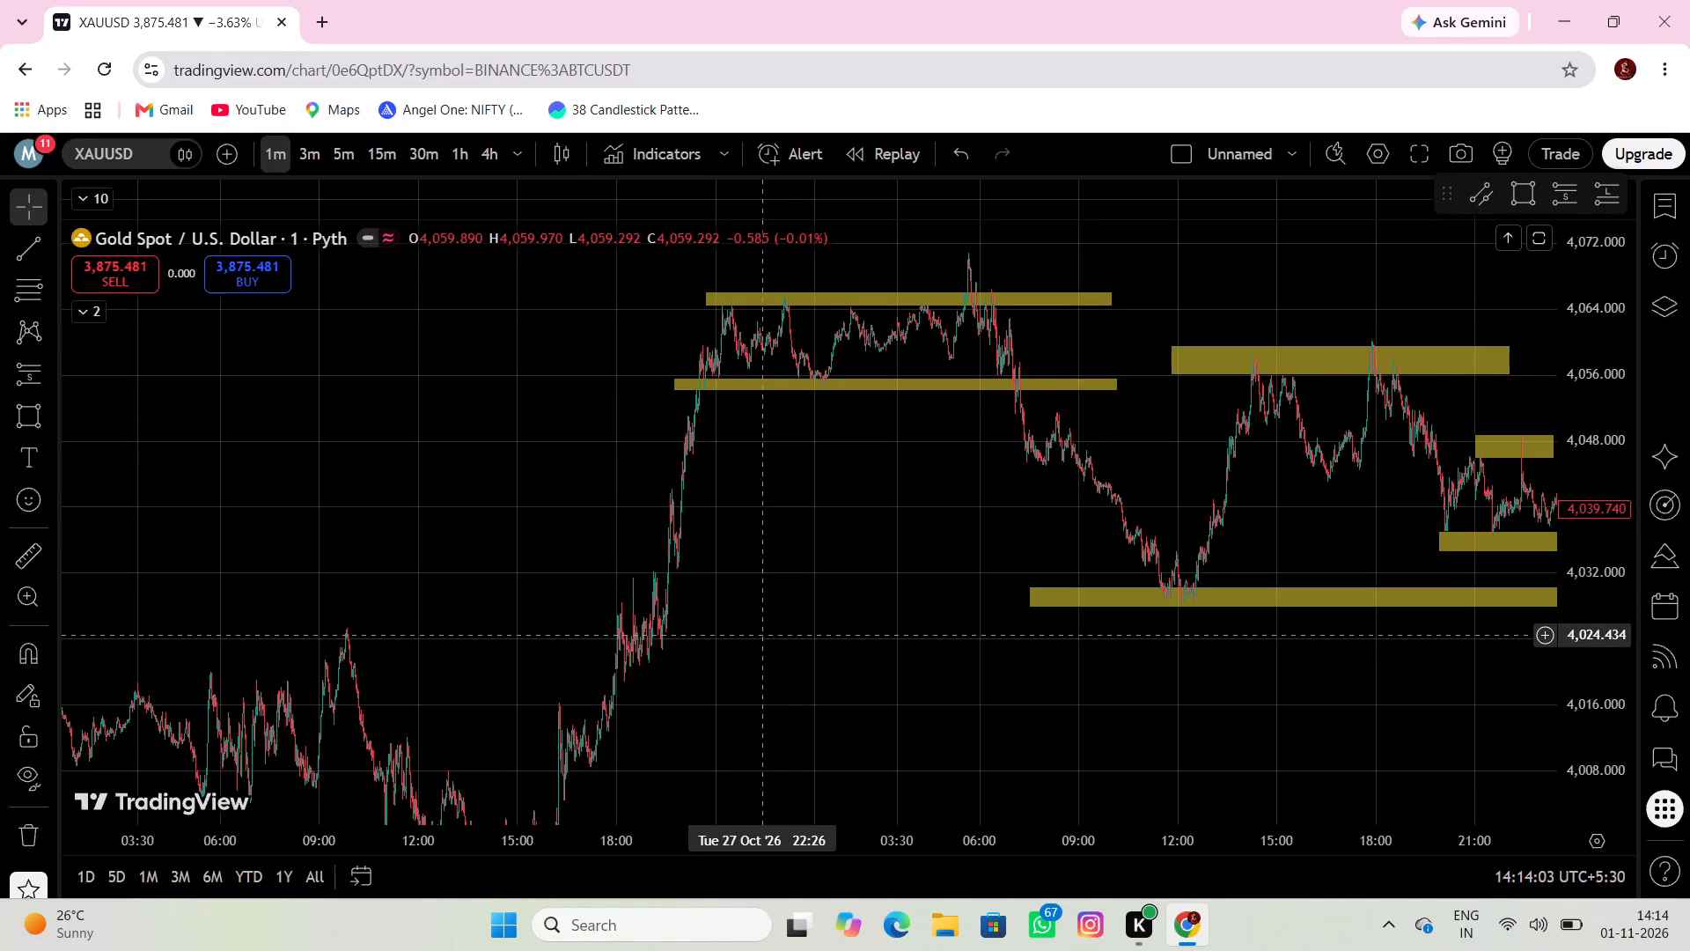
Draw a resistance rectangle from the 26 Oct evening high, about 22:00, to about 21:40 on 27 Oct, between about 4,022 and 4,029.5.
{"action": "left_click_drag", "start_coordinate": [898, 634], "coordinate": [1090, 531]}
{"action": "left_click_drag", "start_coordinate": [959, 668], "coordinate": [1150, 685]}
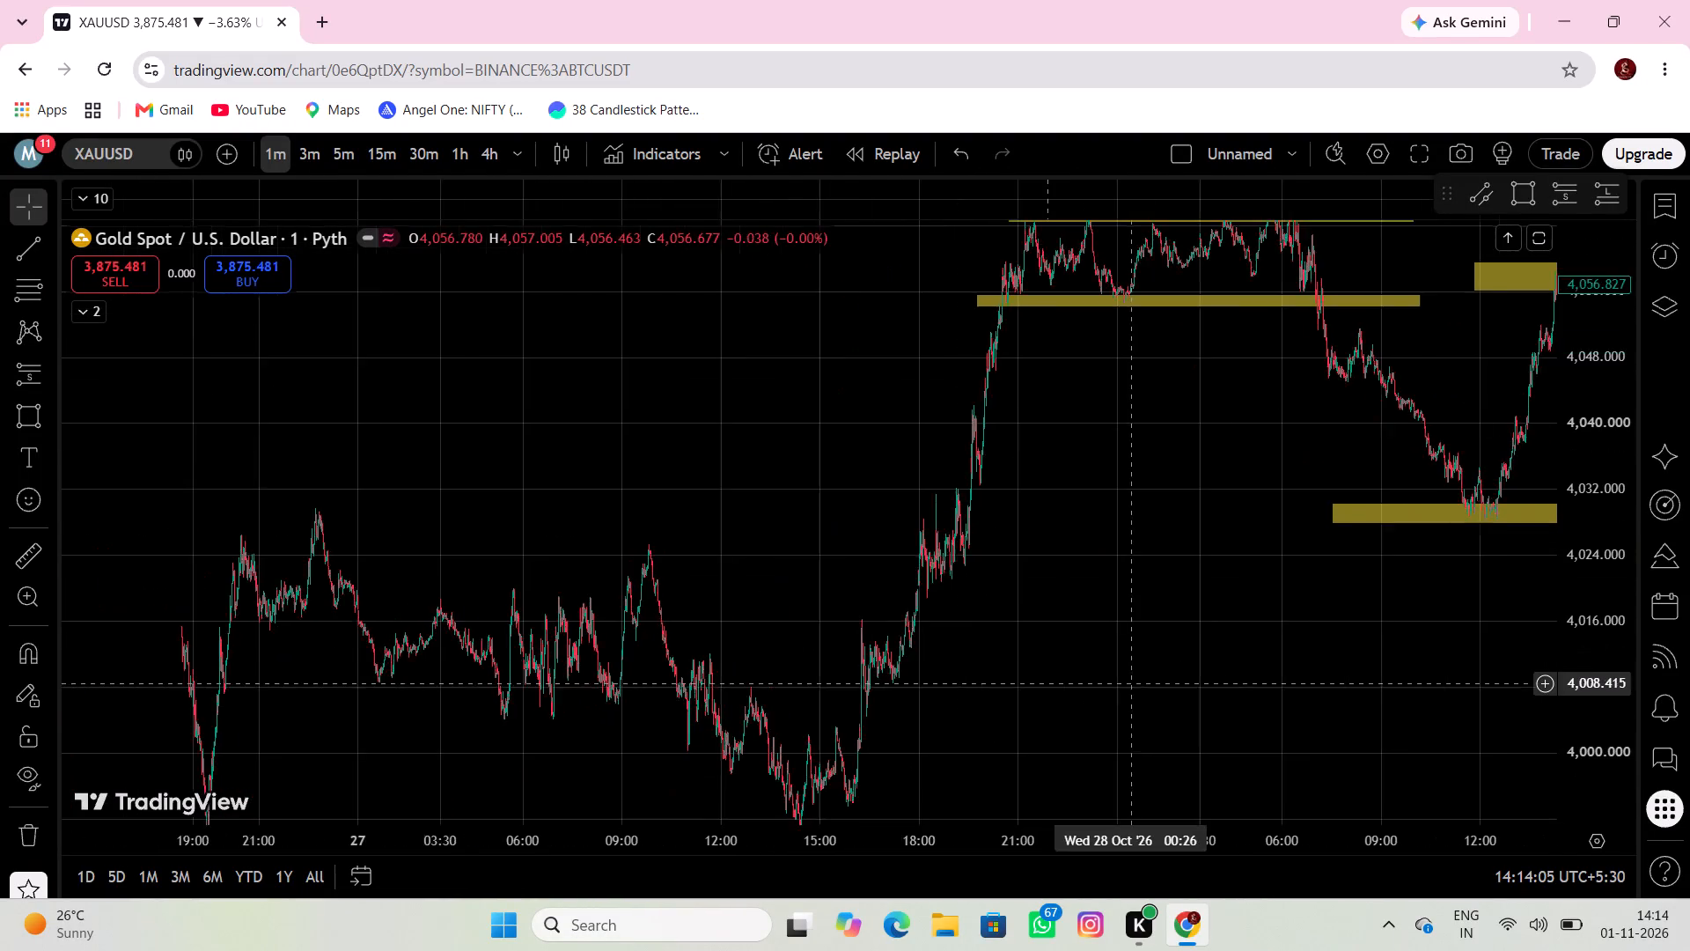
{"action": "left_click_drag", "start_coordinate": [1150, 685], "coordinate": [1150, 687]}
{"action": "left_click", "coordinate": [26, 432]}
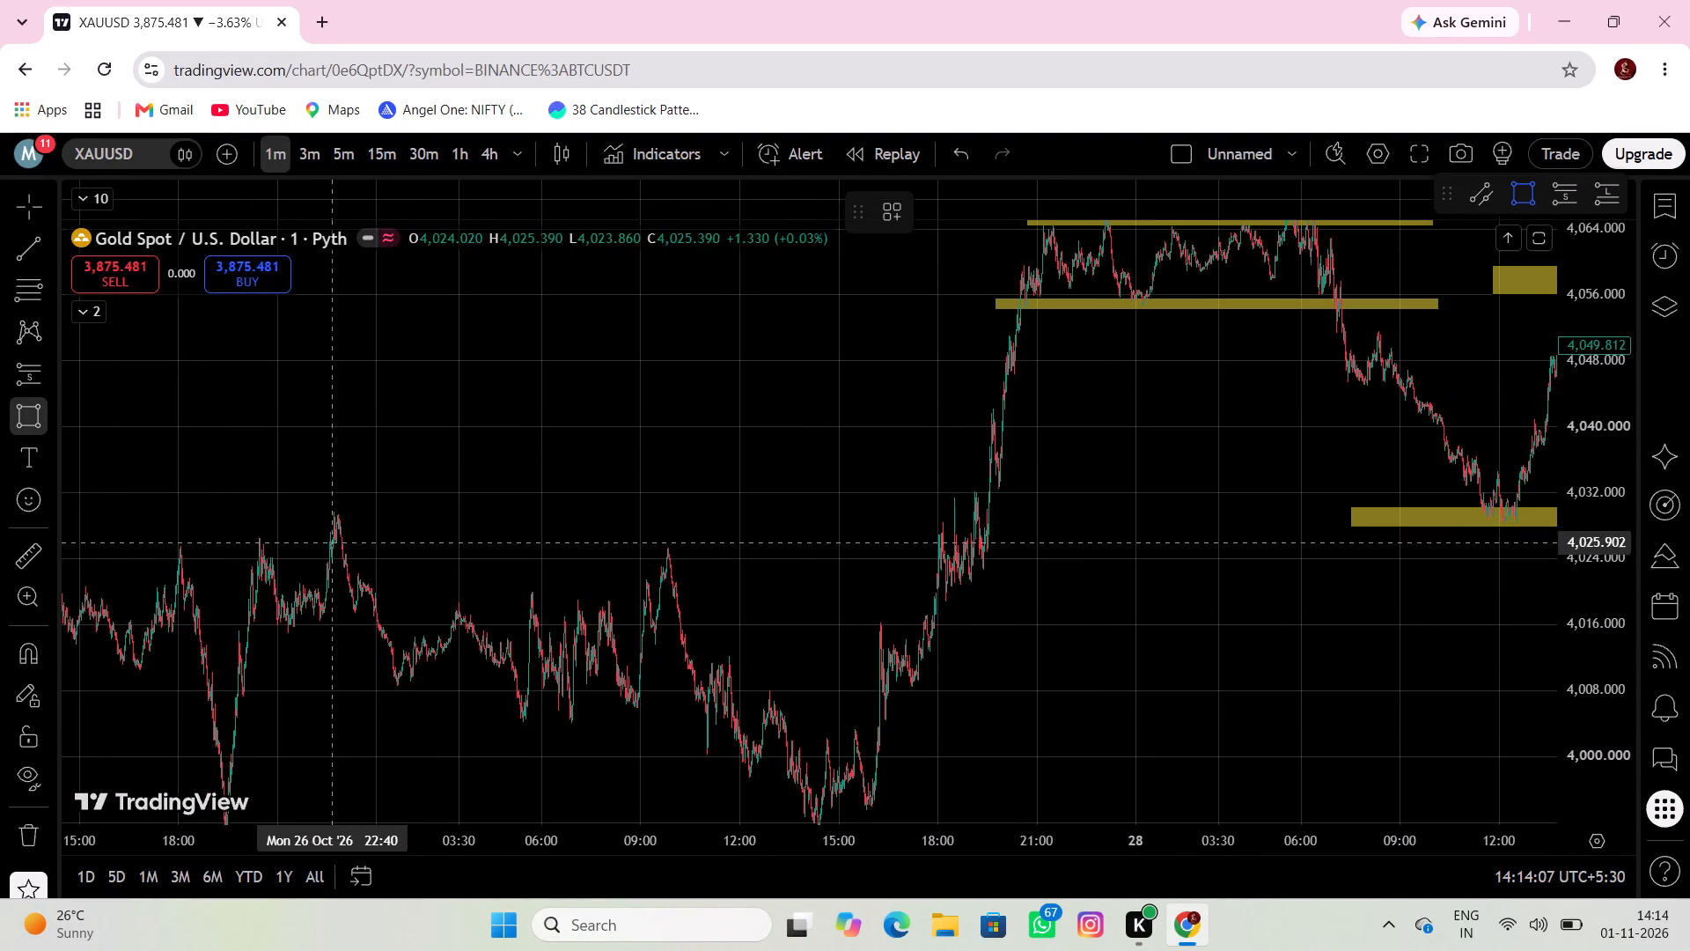
{"action": "left_click_drag", "start_coordinate": [311, 512], "coordinate": [324, 517]}
{"action": "left_click", "coordinate": [1060, 572]}
{"action": "left_click", "coordinate": [1119, 611]}
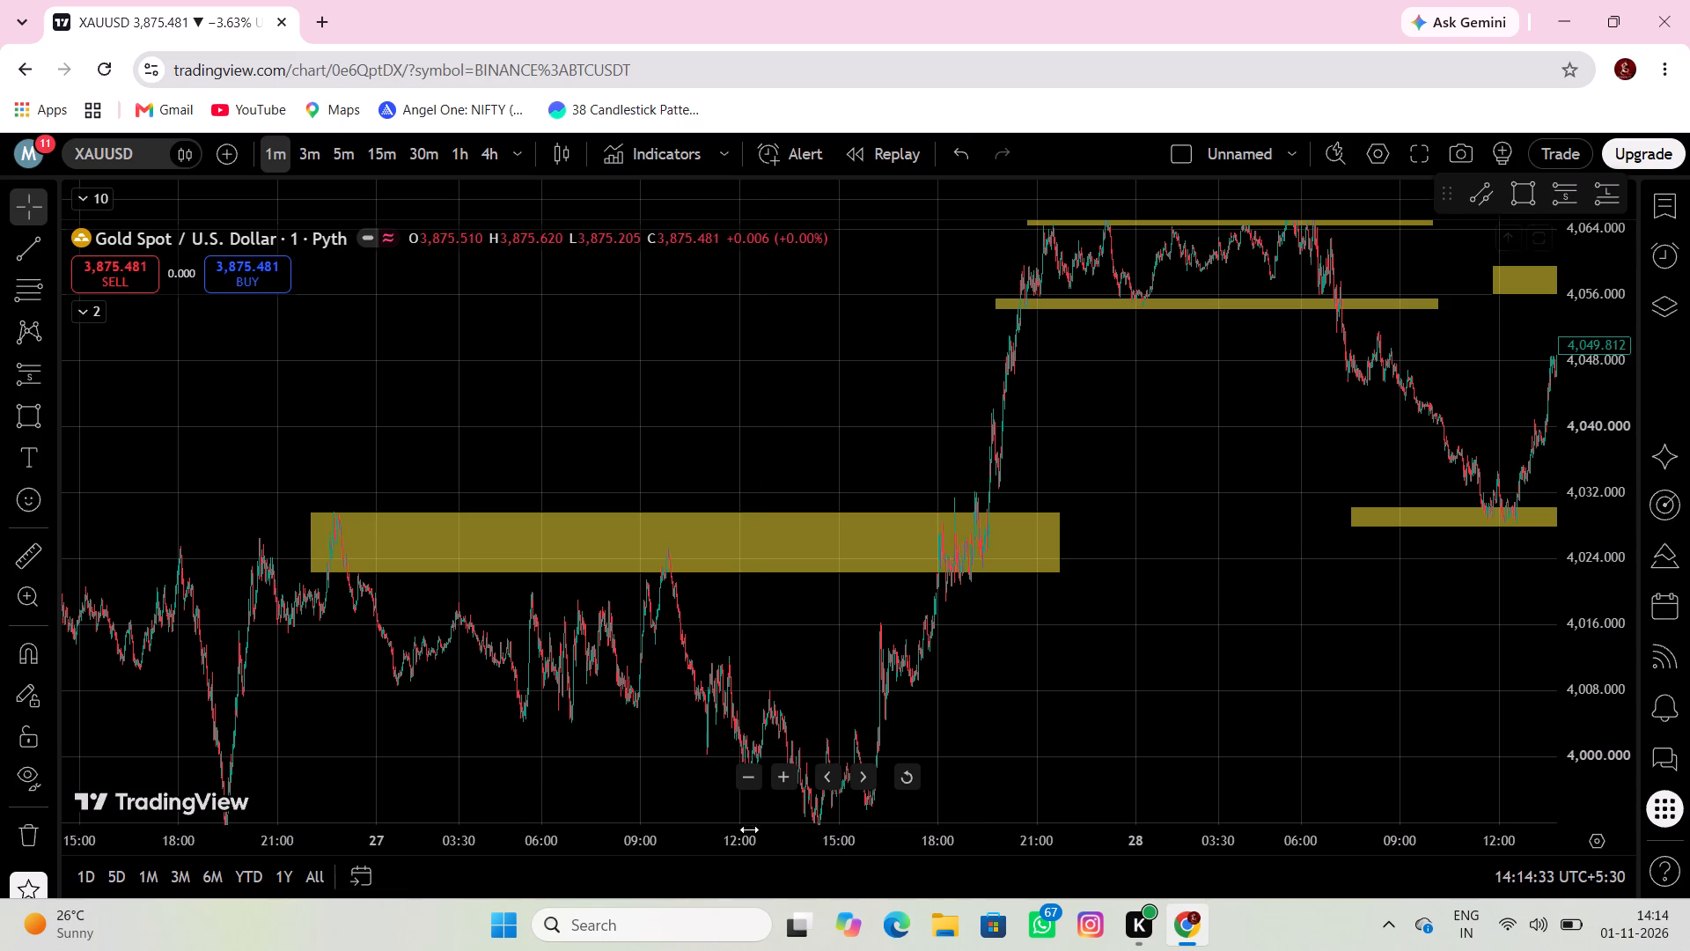
Draw a second, lower zone rectangle on 27 Oct, from 07:44 to 22:00, between about 4,008.5 and 4,011.5.
{"action": "left_click", "coordinate": [38, 431]}
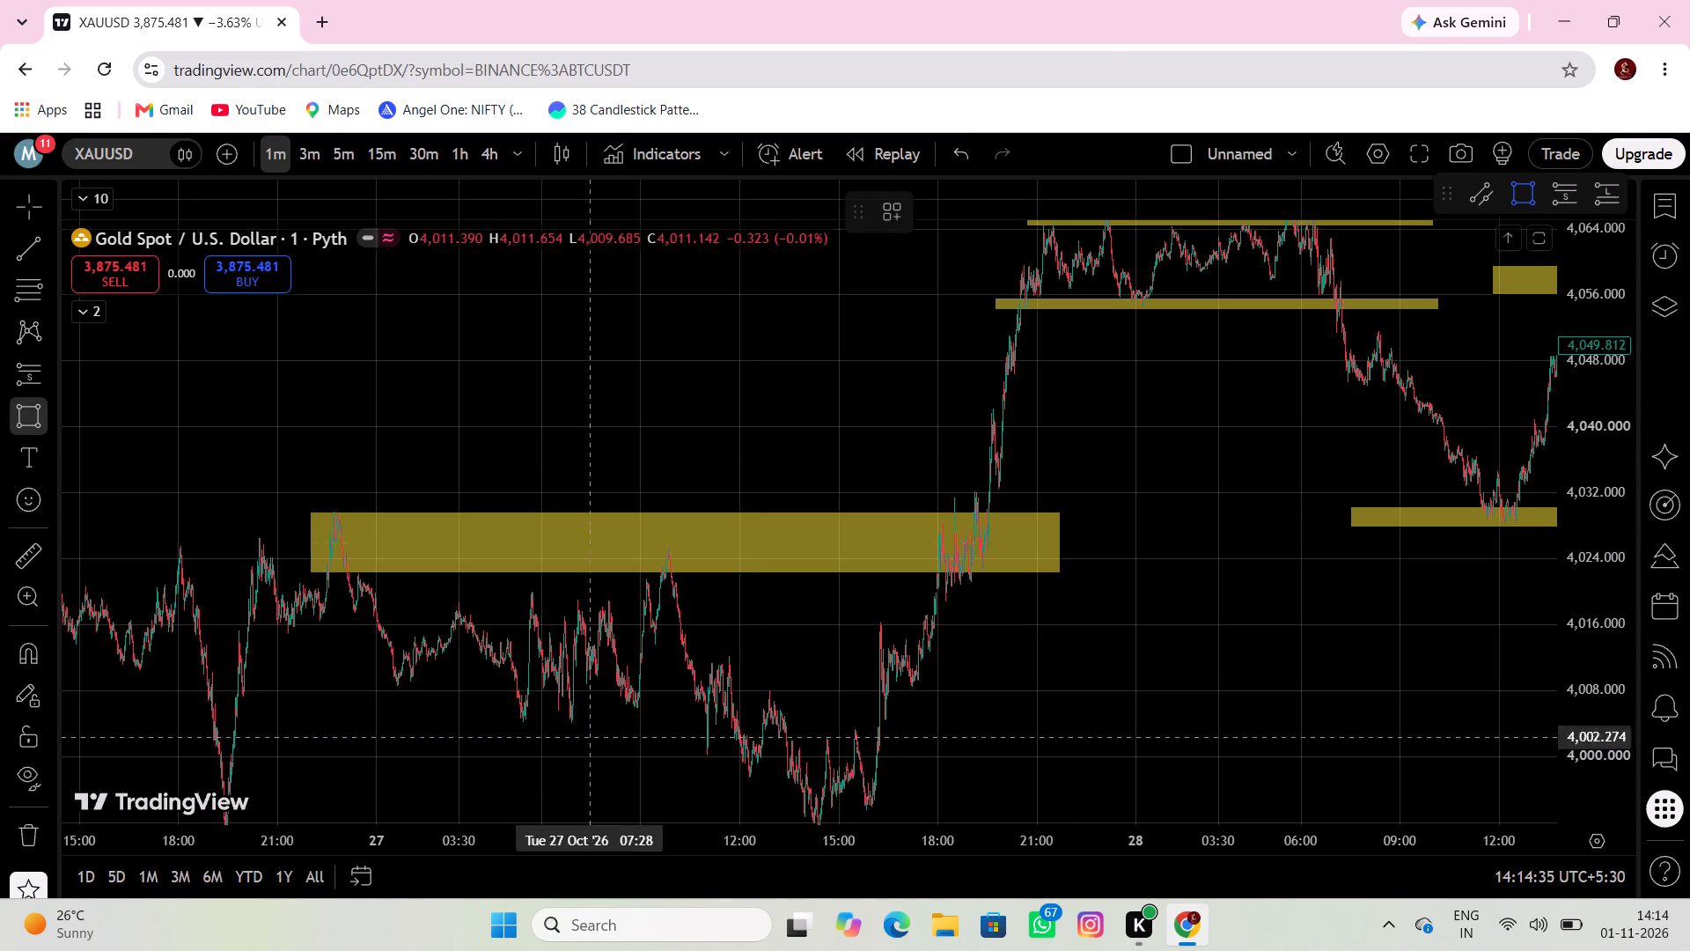
{"action": "scroll", "coordinate": [634, 465], "scroll_direction": "down", "scroll_amount": 5}
{"action": "left_click_drag", "start_coordinate": [599, 662], "coordinate": [1012, 699]}
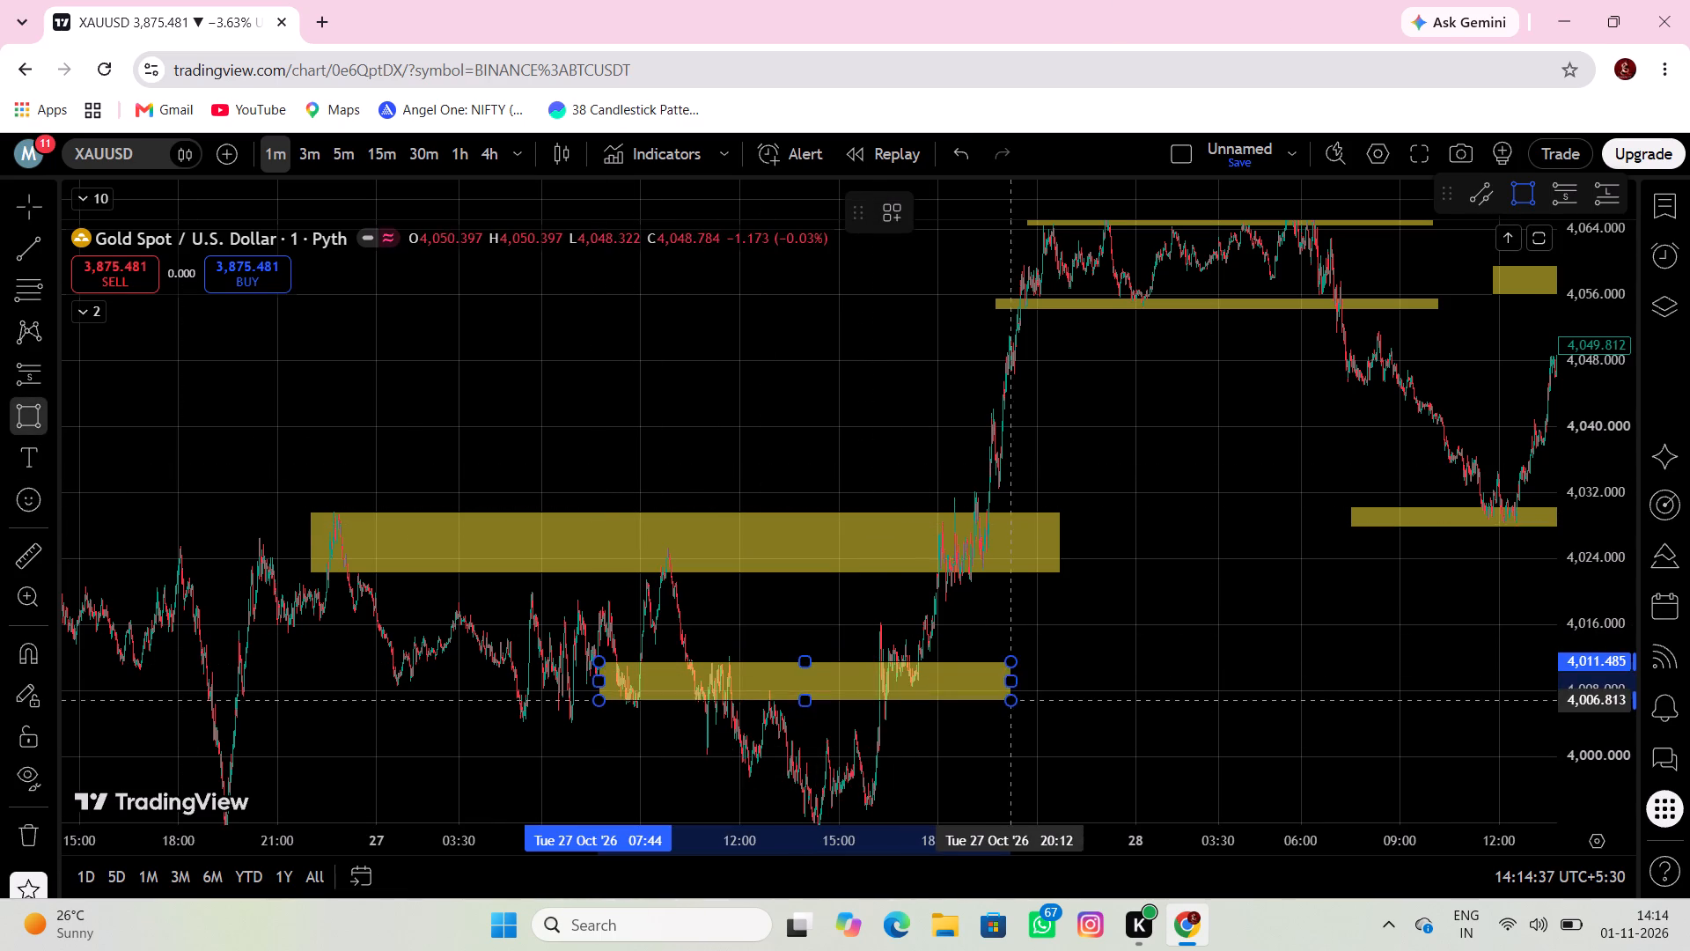
{"action": "left_click_drag", "start_coordinate": [1012, 699], "coordinate": [1055, 688]}
{"action": "left_click_drag", "start_coordinate": [933, 750], "coordinate": [1120, 657]}
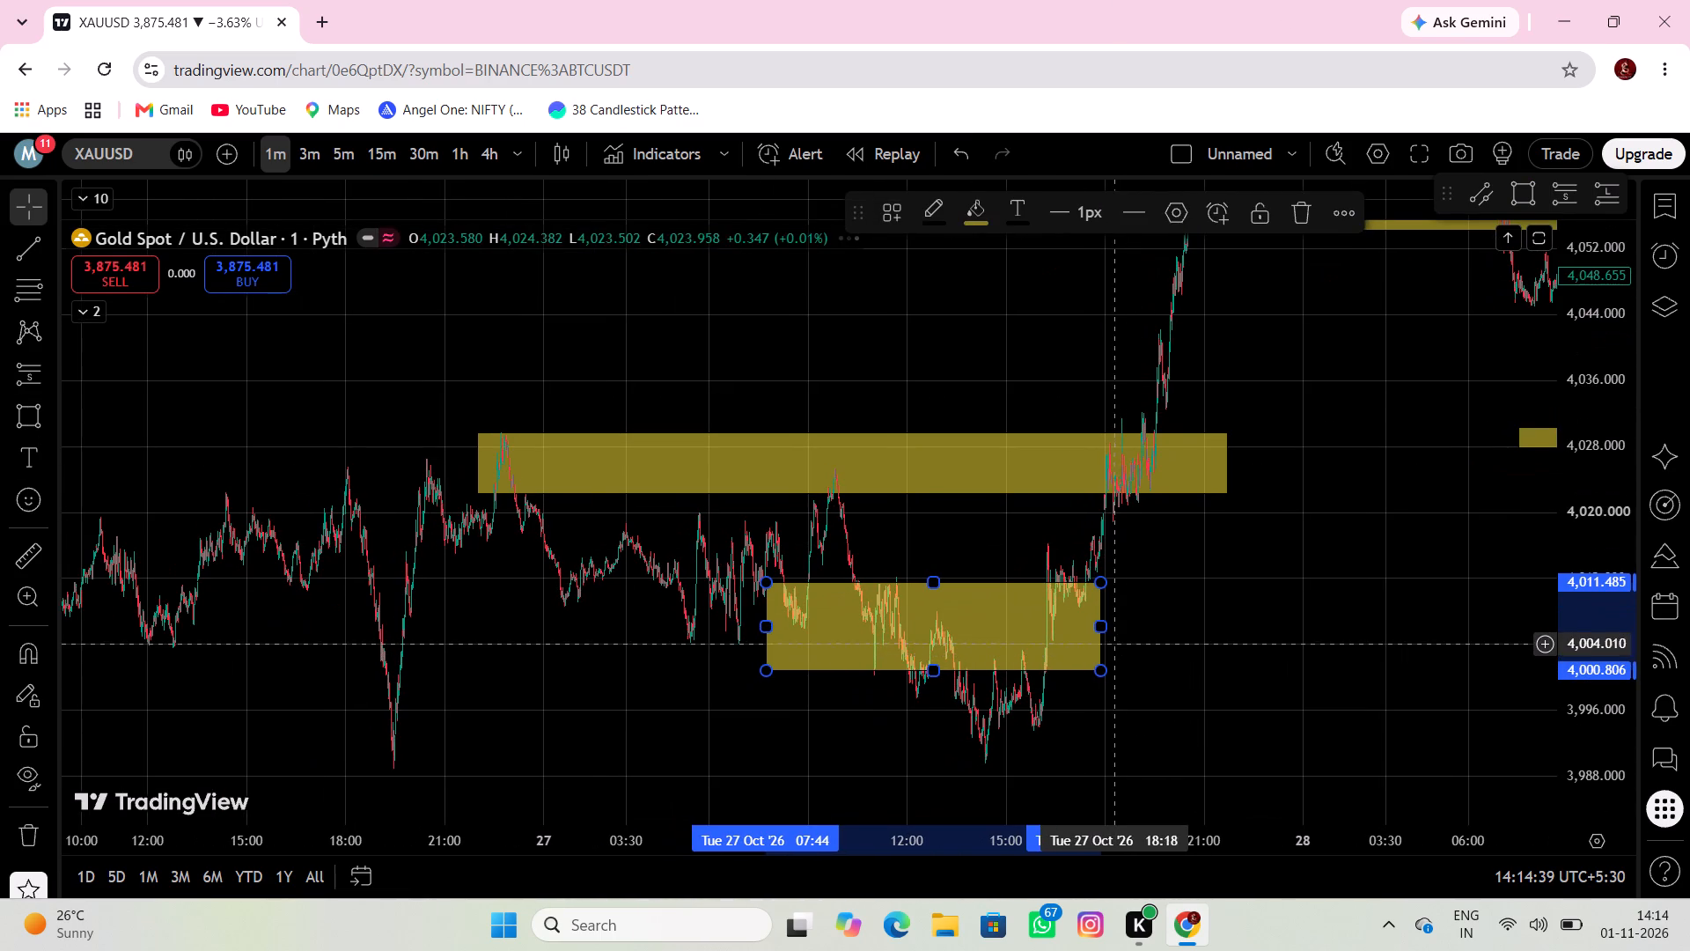
{"action": "left_click_drag", "start_coordinate": [1101, 634], "coordinate": [1237, 575]}
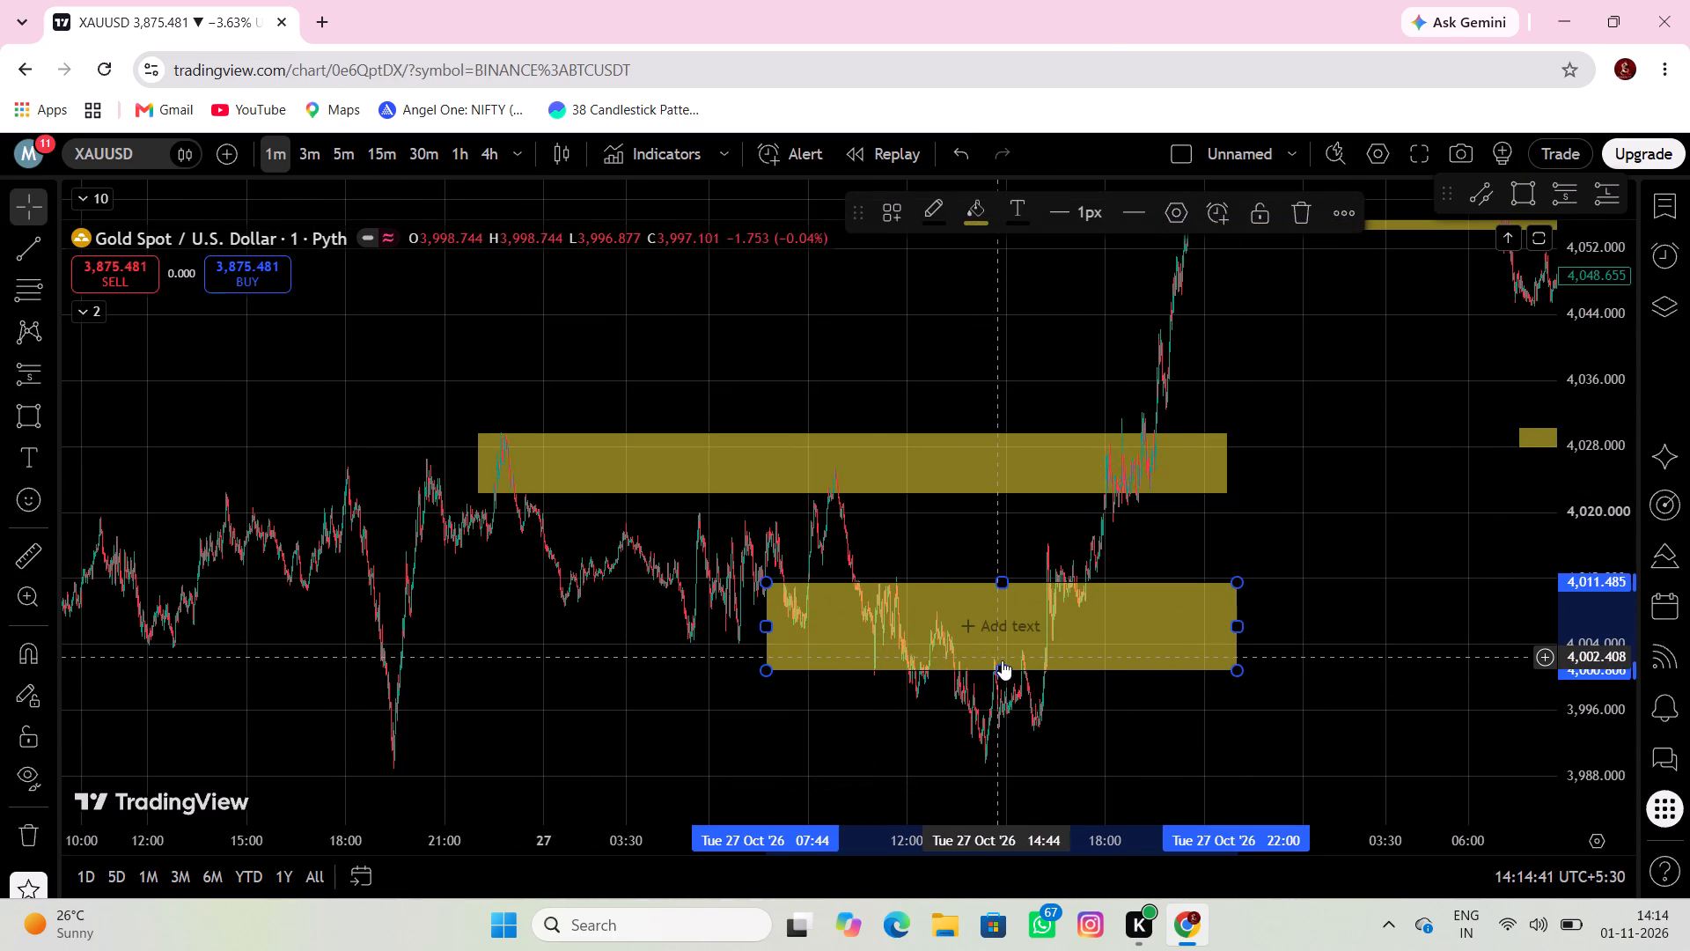
{"action": "left_click", "coordinate": [1002, 661]}
{"action": "left_click_drag", "start_coordinate": [1004, 669], "coordinate": [1010, 631]}
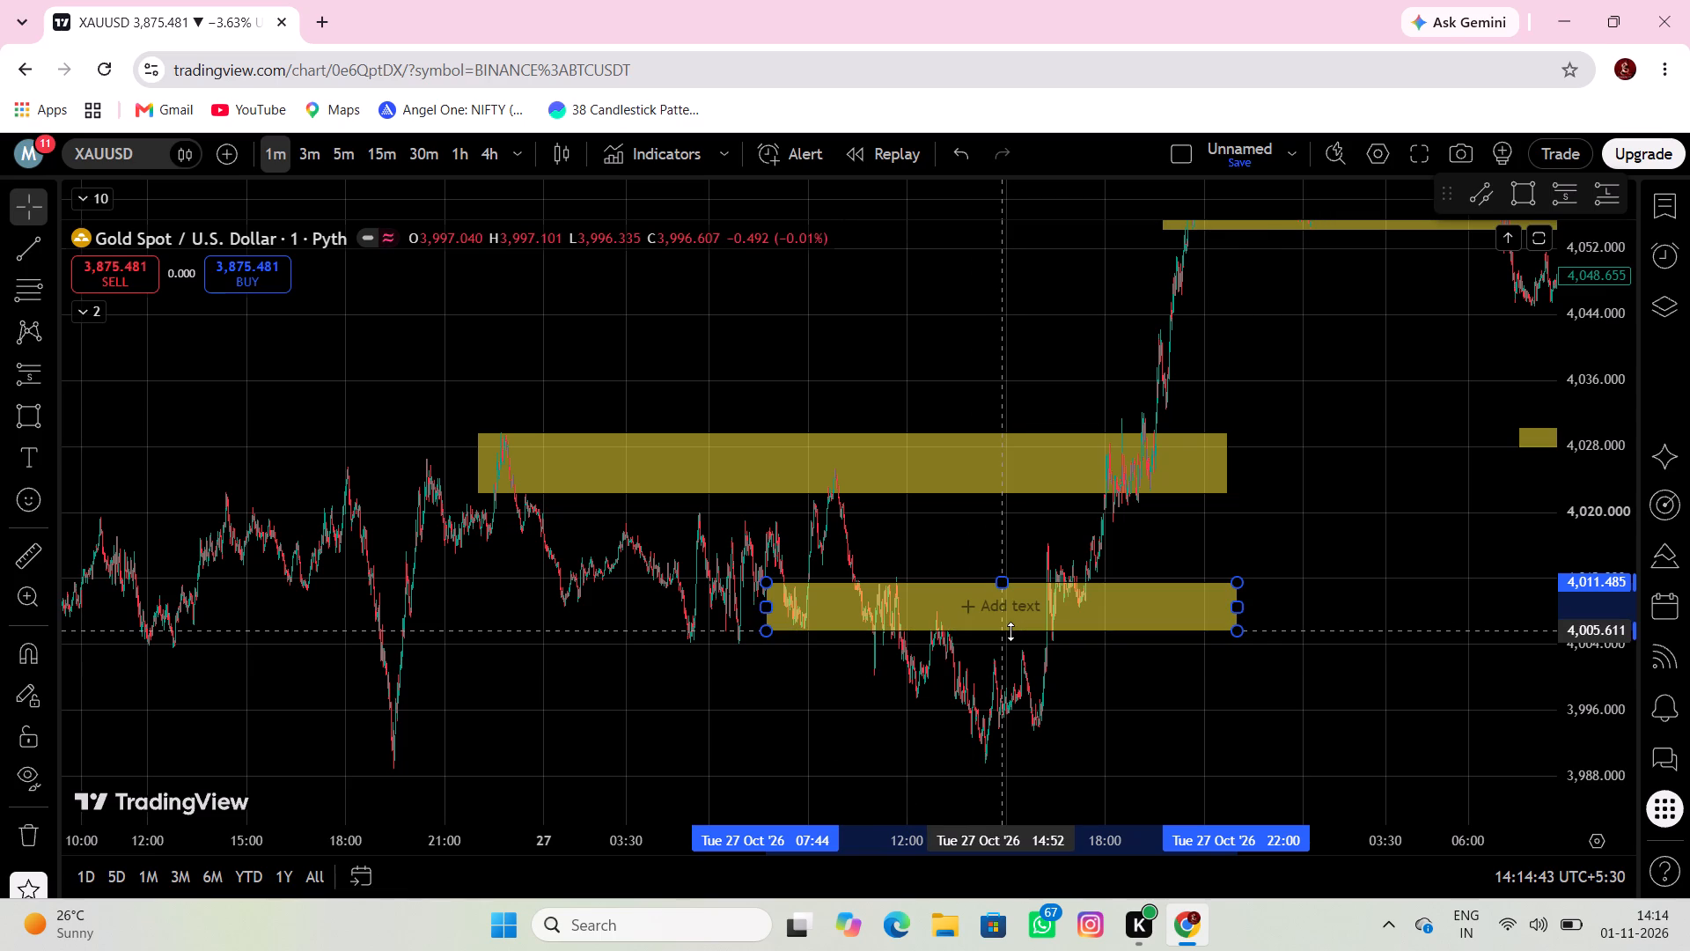
{"action": "left_click_drag", "start_coordinate": [1010, 631], "coordinate": [1013, 608]}
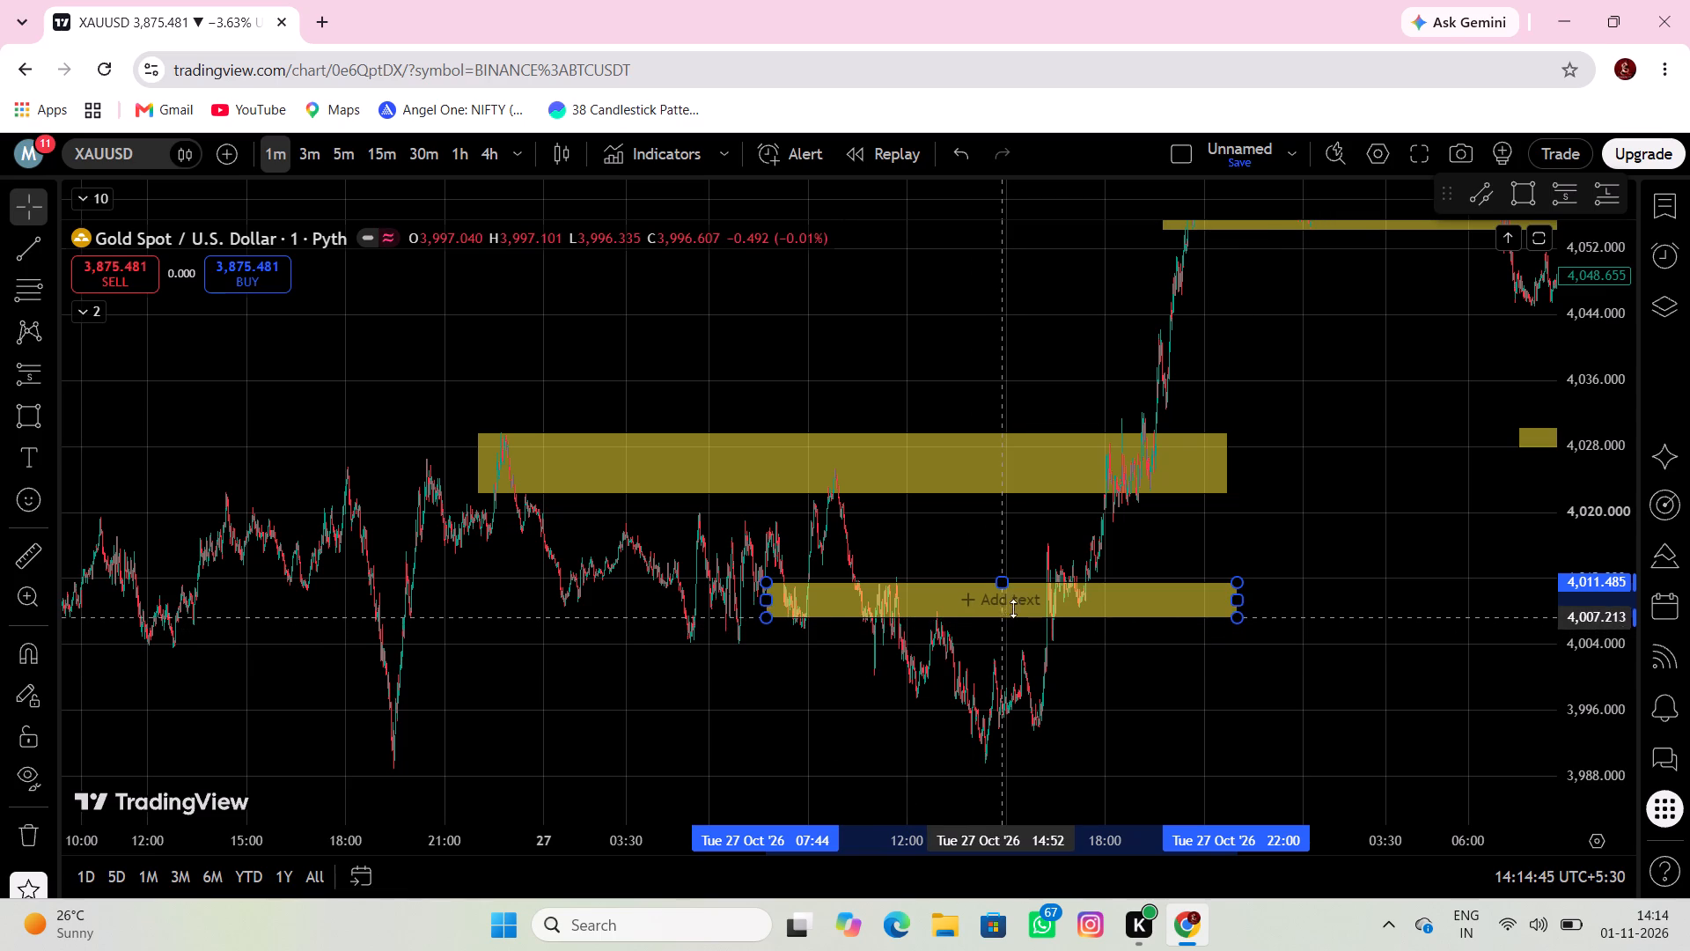
{"action": "left_click_drag", "start_coordinate": [1013, 608], "coordinate": [1014, 608]}
Draw a thin zone rectangle across the 26 Oct swings, from 07:30 to about 23:35, between about 4,015.6 and 4,017.5.
{"action": "left_click_drag", "start_coordinate": [965, 645], "coordinate": [1163, 623]}
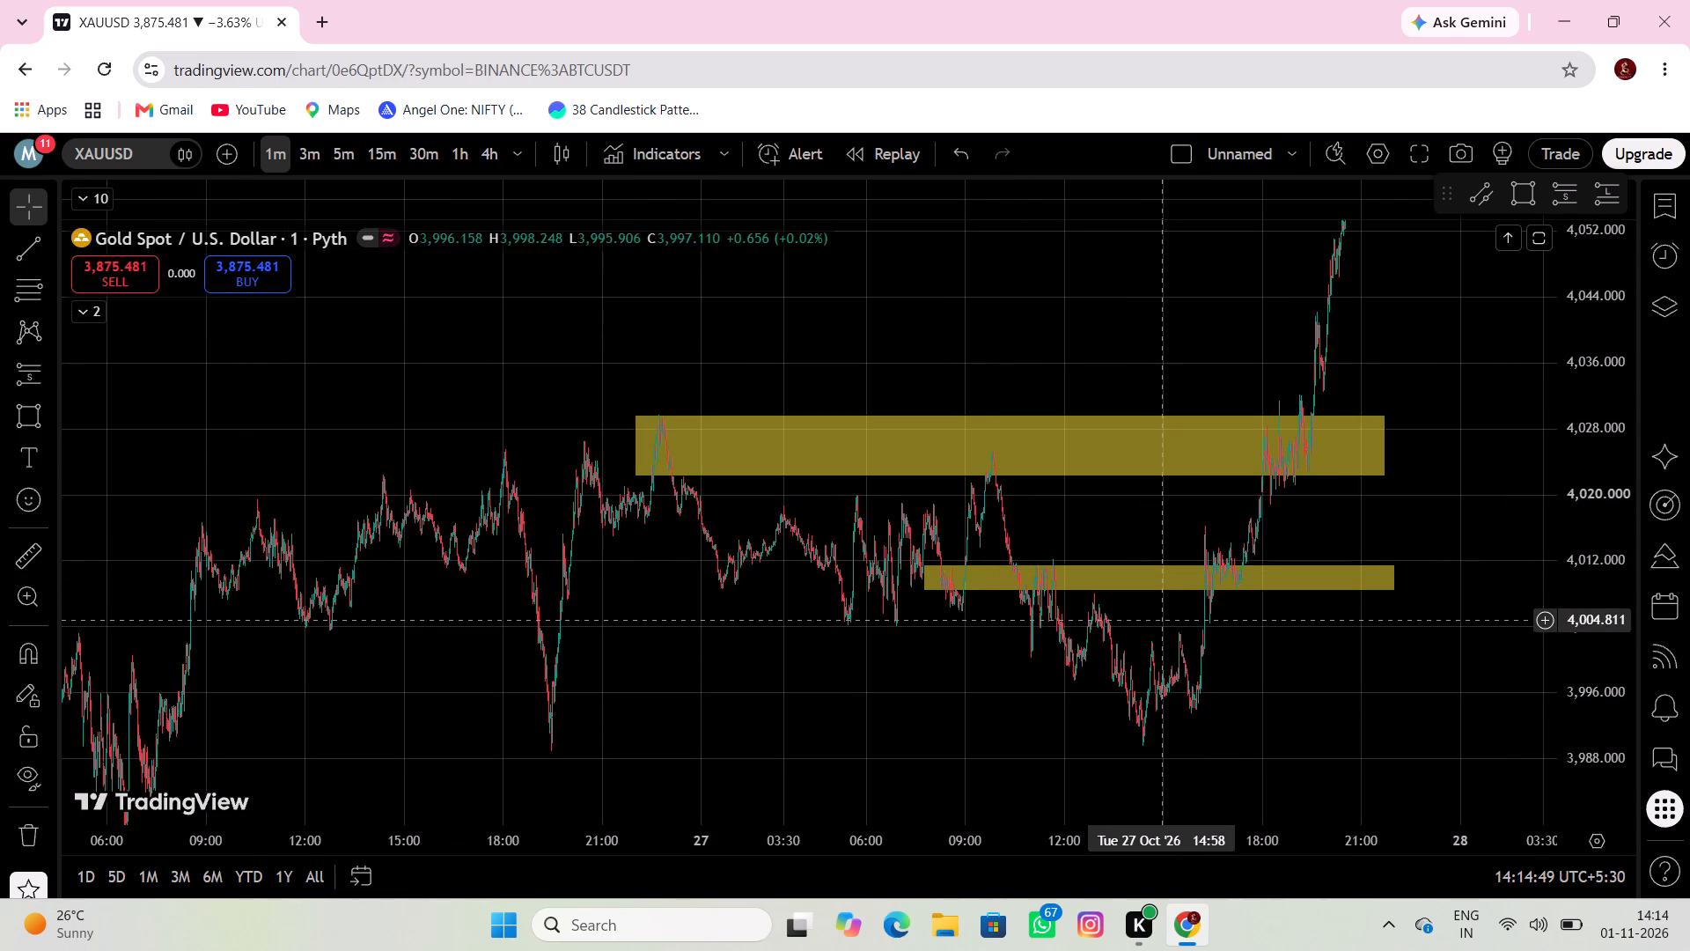
{"action": "left_click_drag", "start_coordinate": [371, 723], "coordinate": [715, 649]}
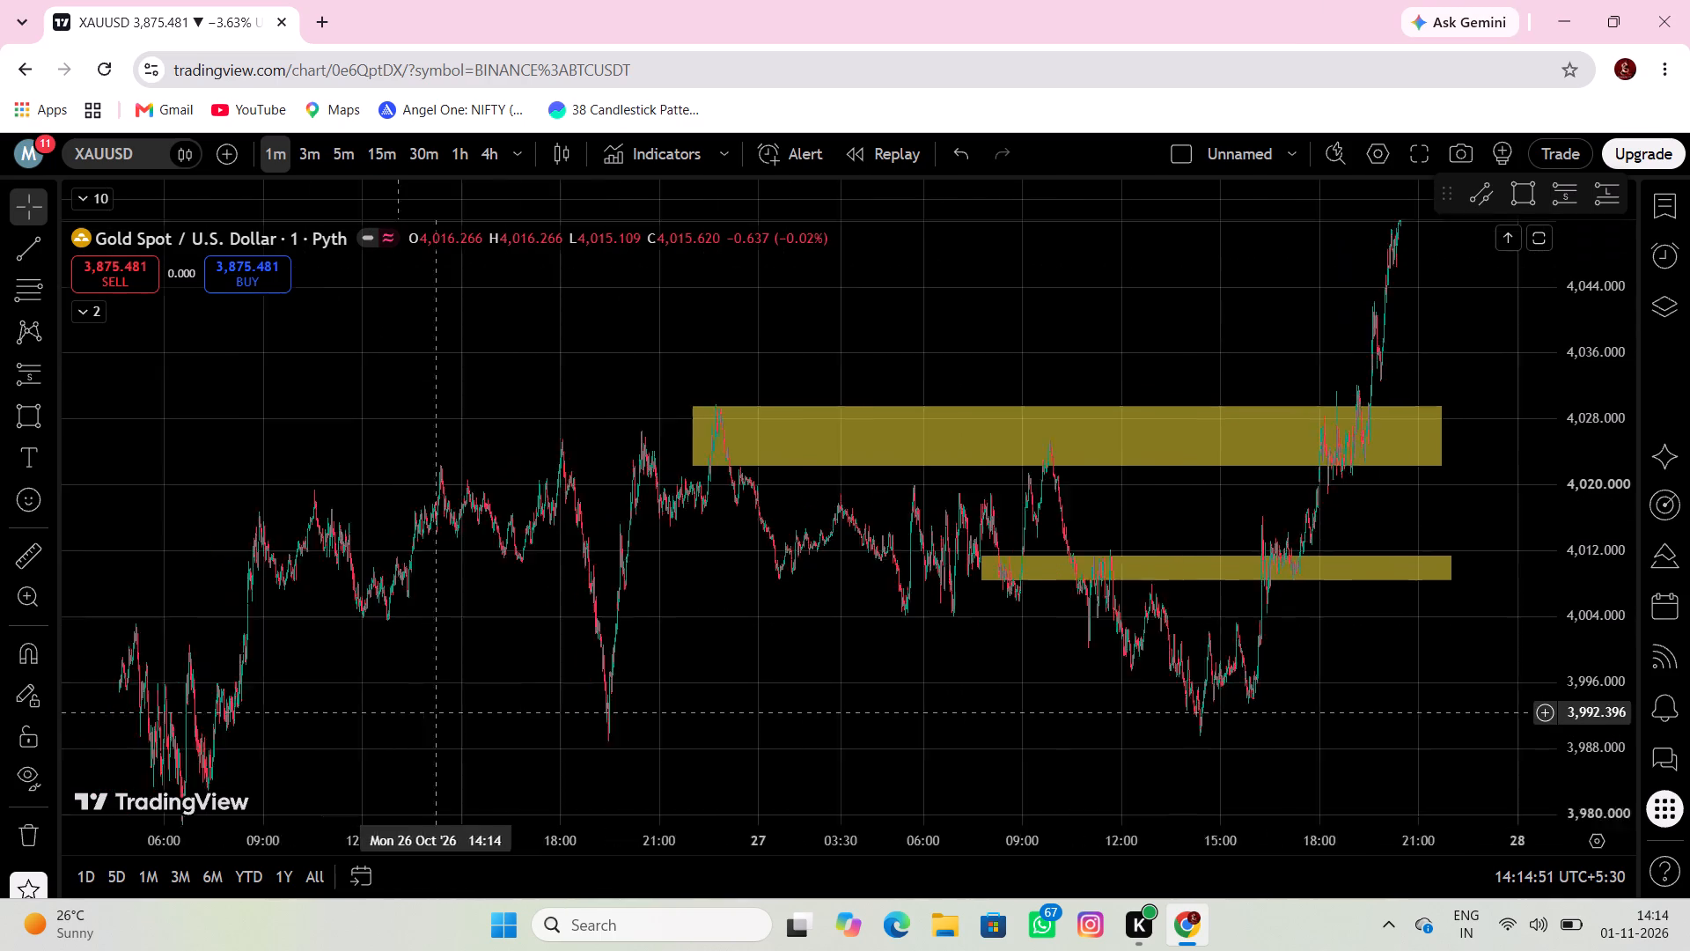
{"action": "left_click_drag", "start_coordinate": [715, 649], "coordinate": [852, 606]}
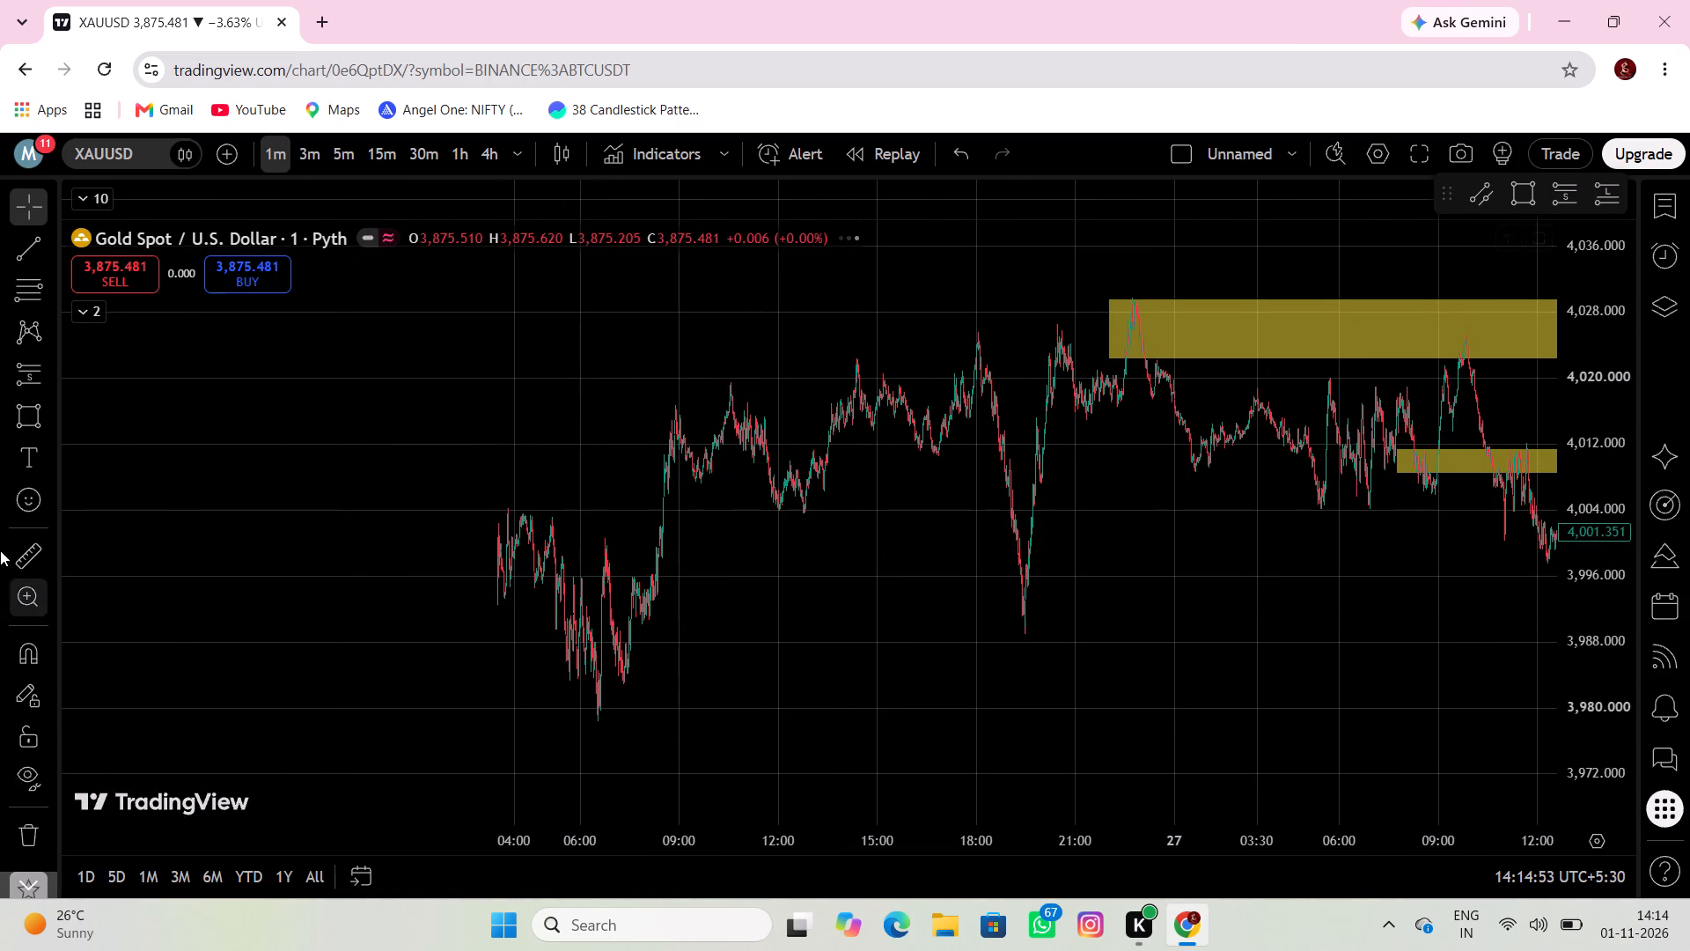
{"action": "left_click", "coordinate": [30, 418]}
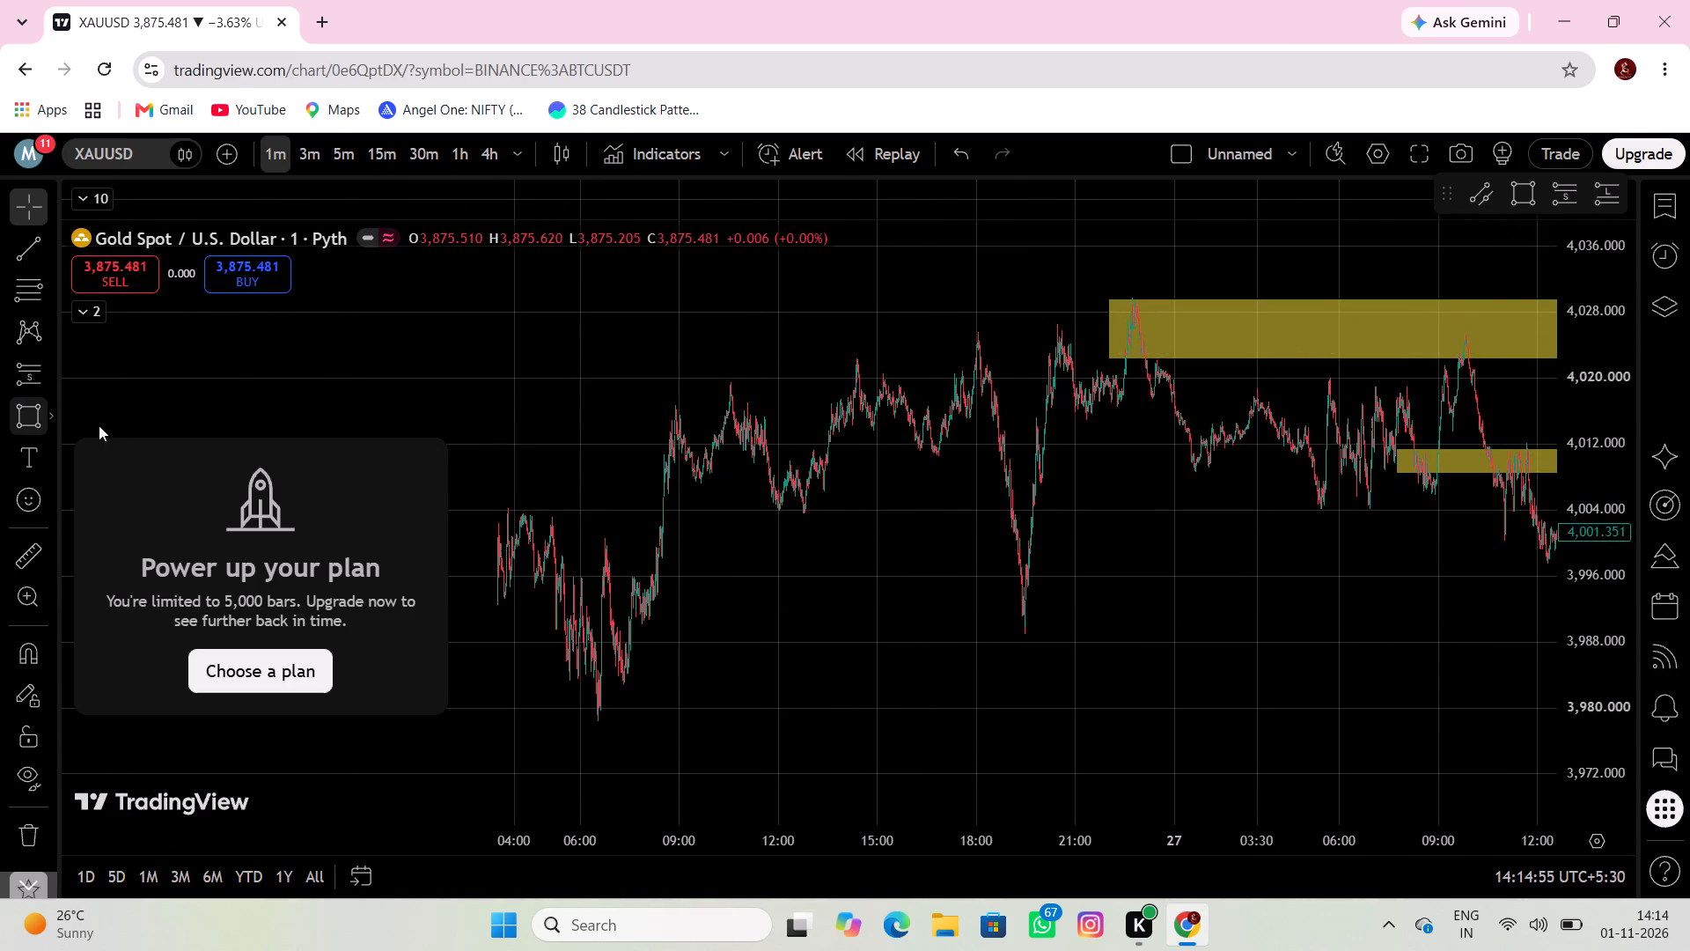
{"action": "left_click_drag", "start_coordinate": [629, 399], "coordinate": [952, 387]}
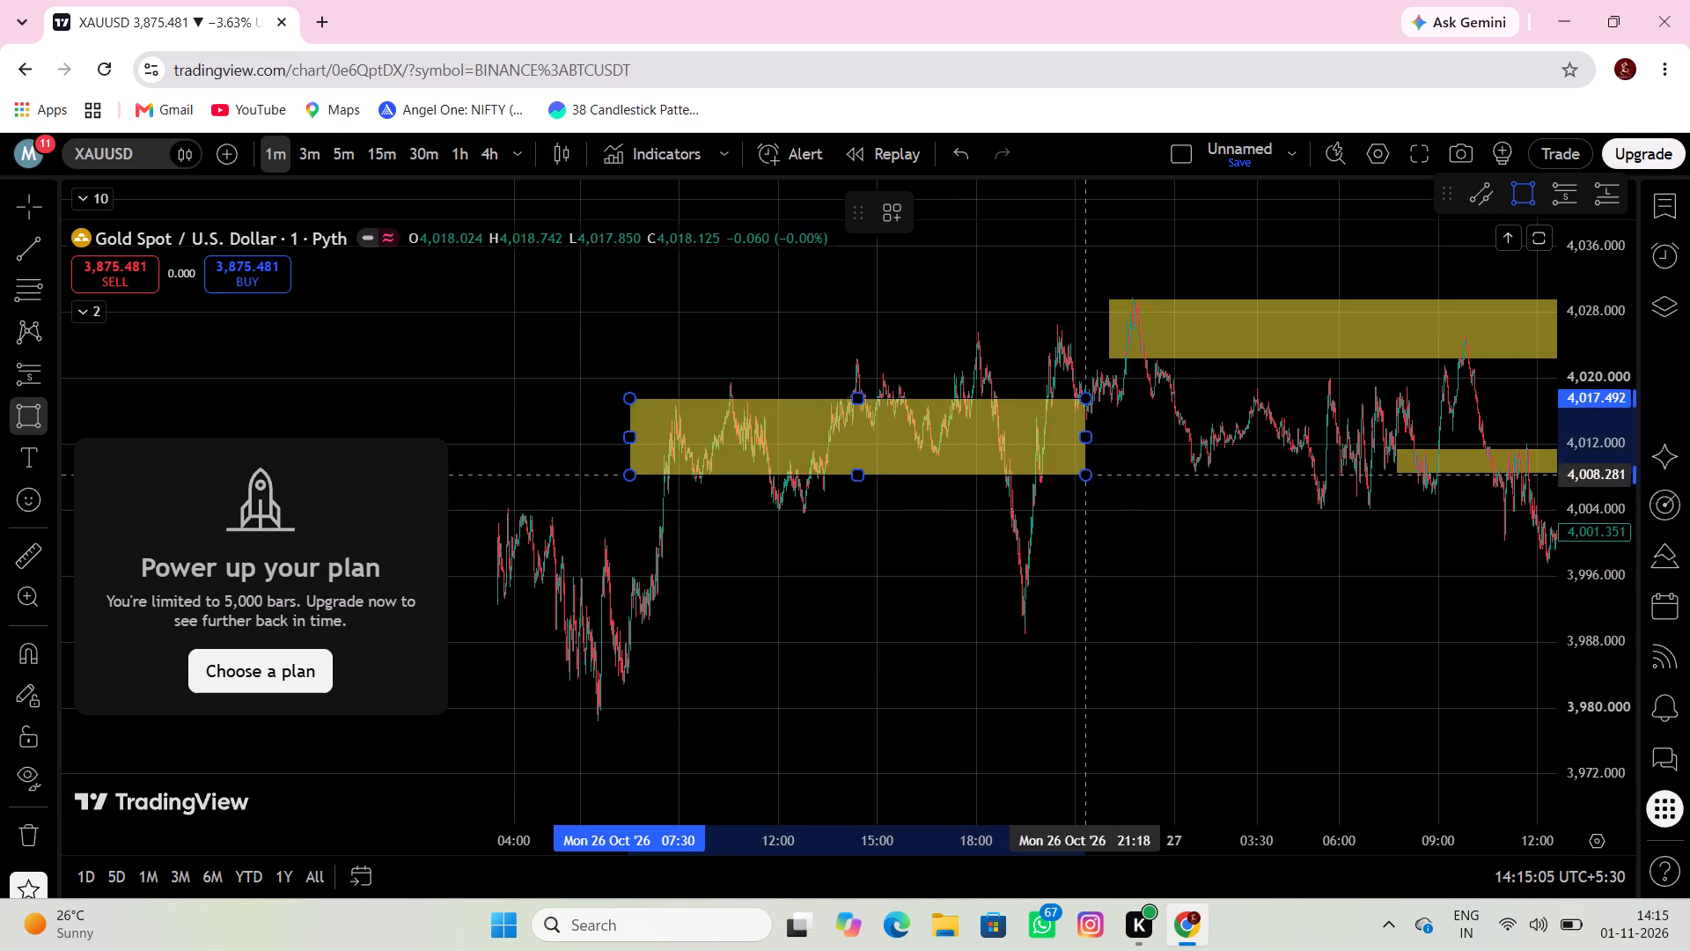
{"action": "left_click", "coordinate": [1161, 414]}
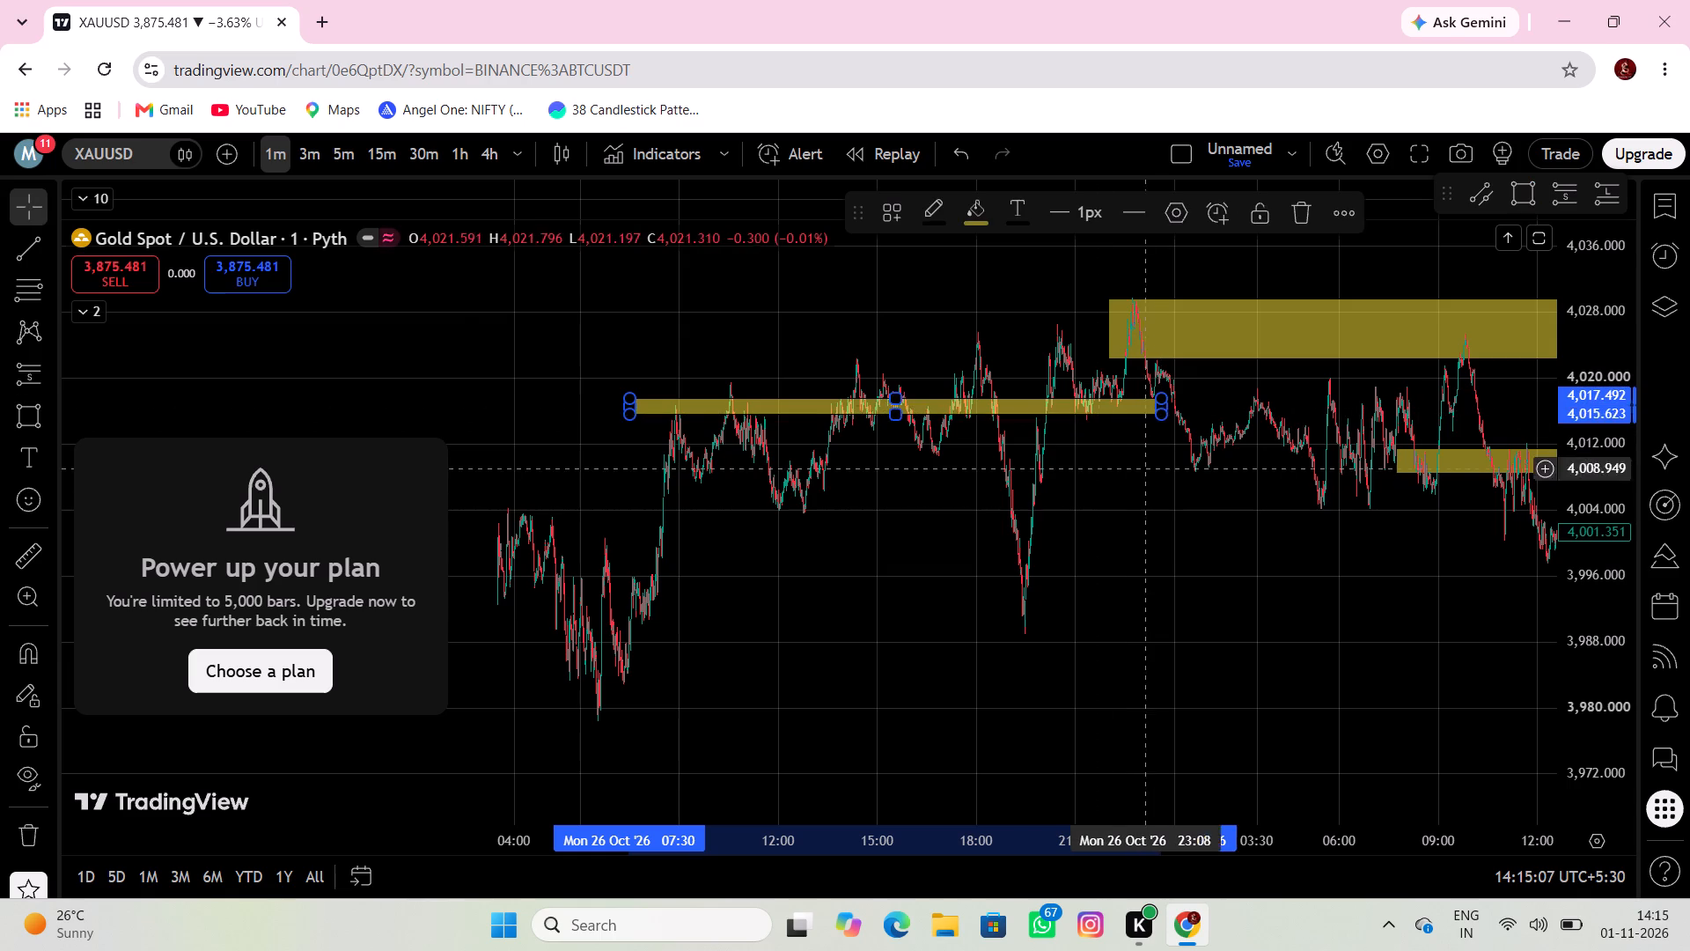
Switch the chart symbol to BTCUSDT (Bitcoin / TetherUS, Binance).
{"action": "left_click_drag", "start_coordinate": [931, 618], "coordinate": [1123, 608]}
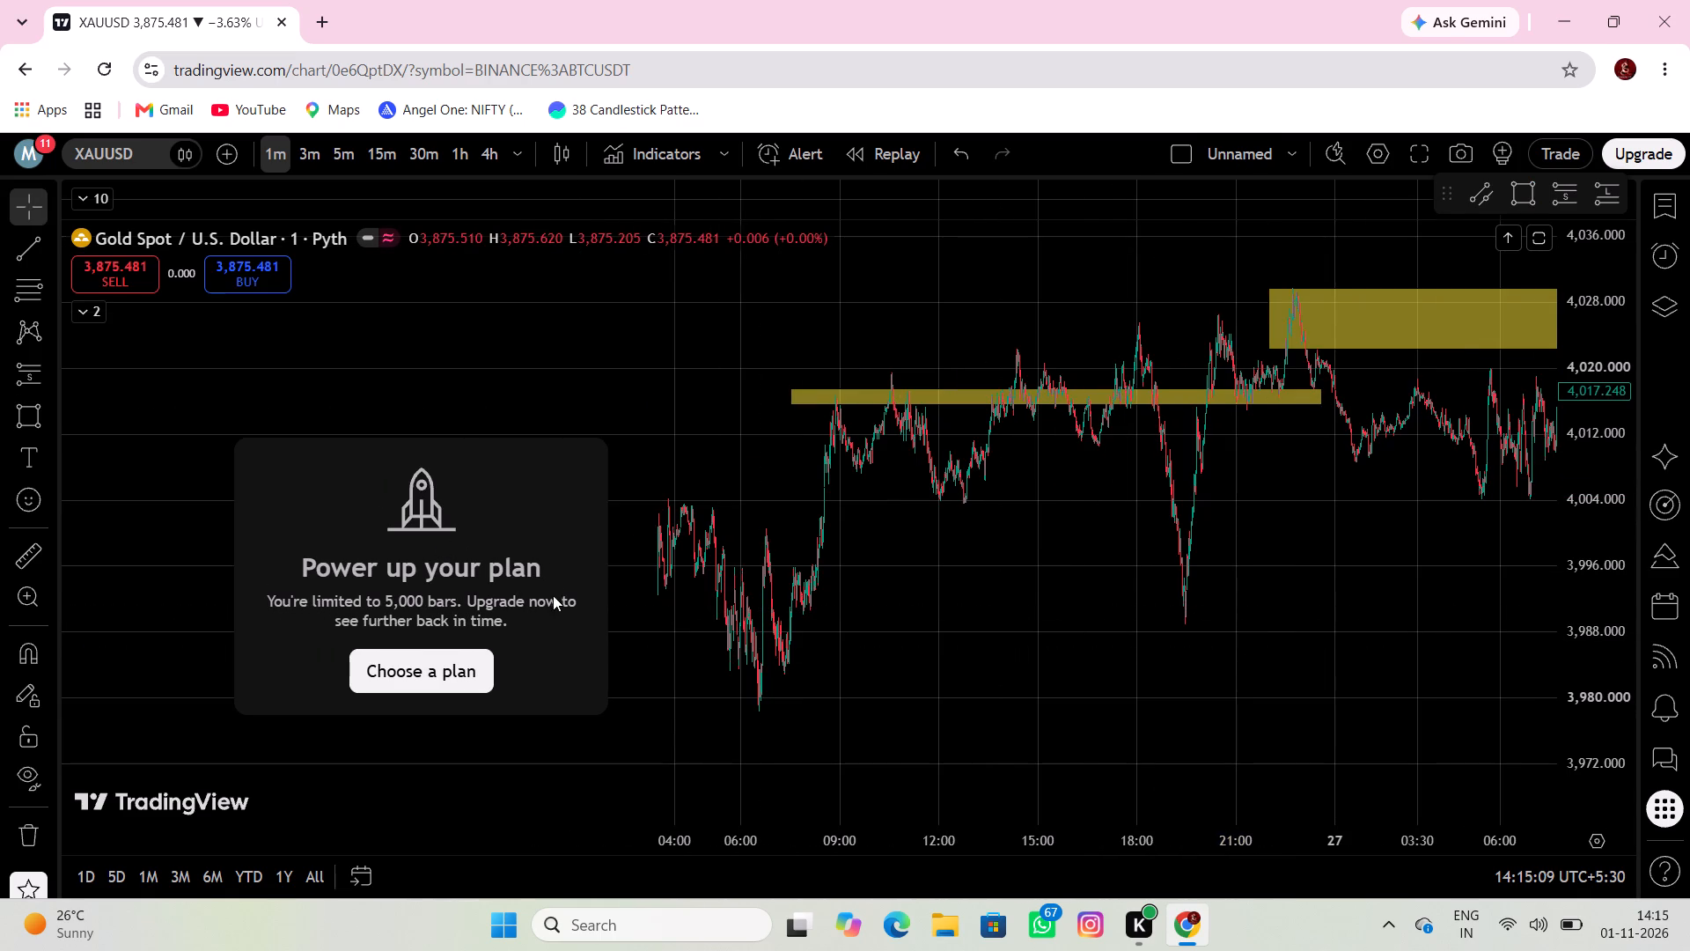
{"action": "left_click", "coordinate": [129, 151]}
{"action": "key", "text": "BackSpace"}
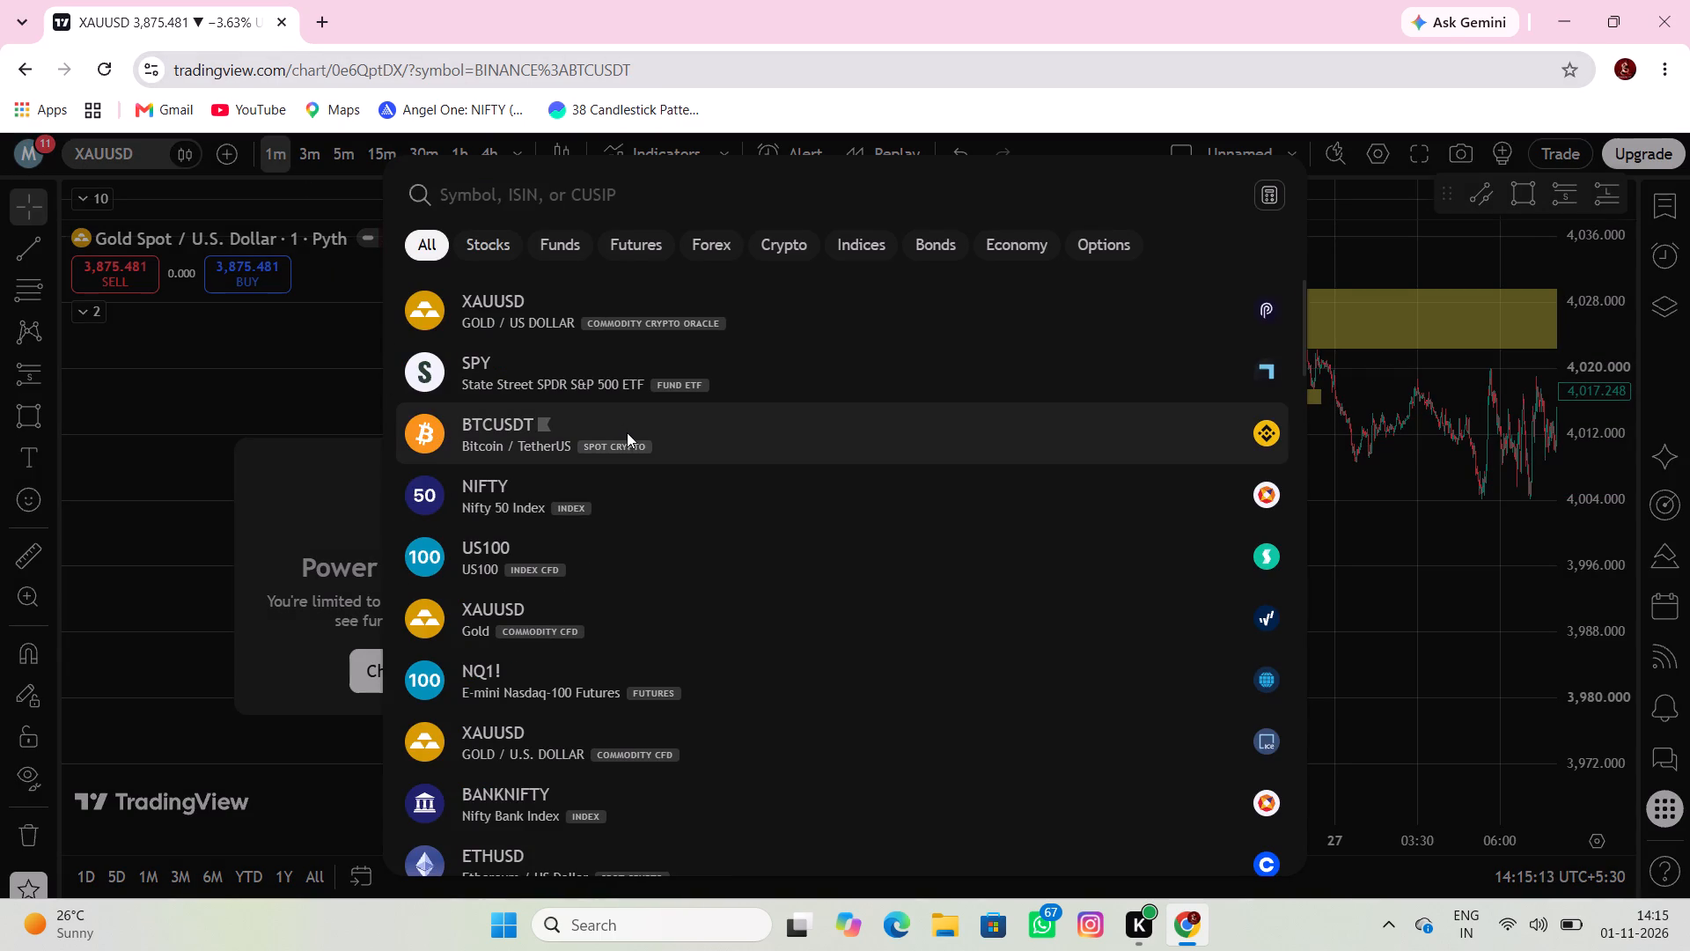
{"action": "left_click", "coordinate": [650, 437]}
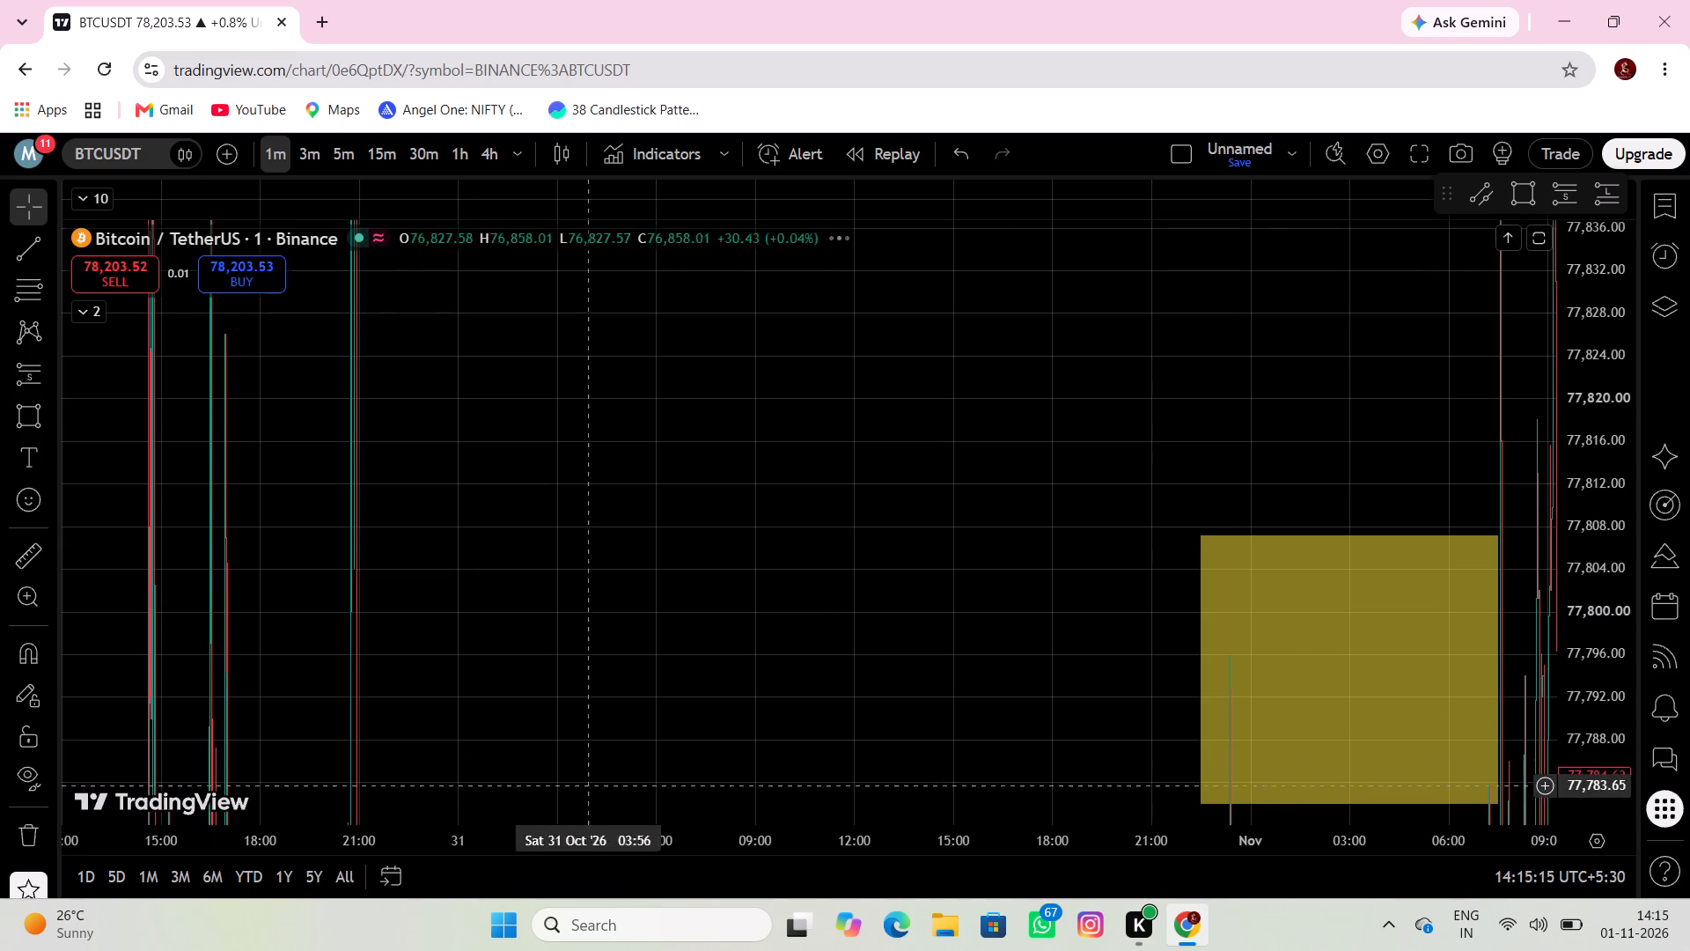
Remove all 17 drawings while keeping the indicators.
{"action": "scroll", "coordinate": [1586, 676], "scroll_direction": "down", "scroll_amount": 17}
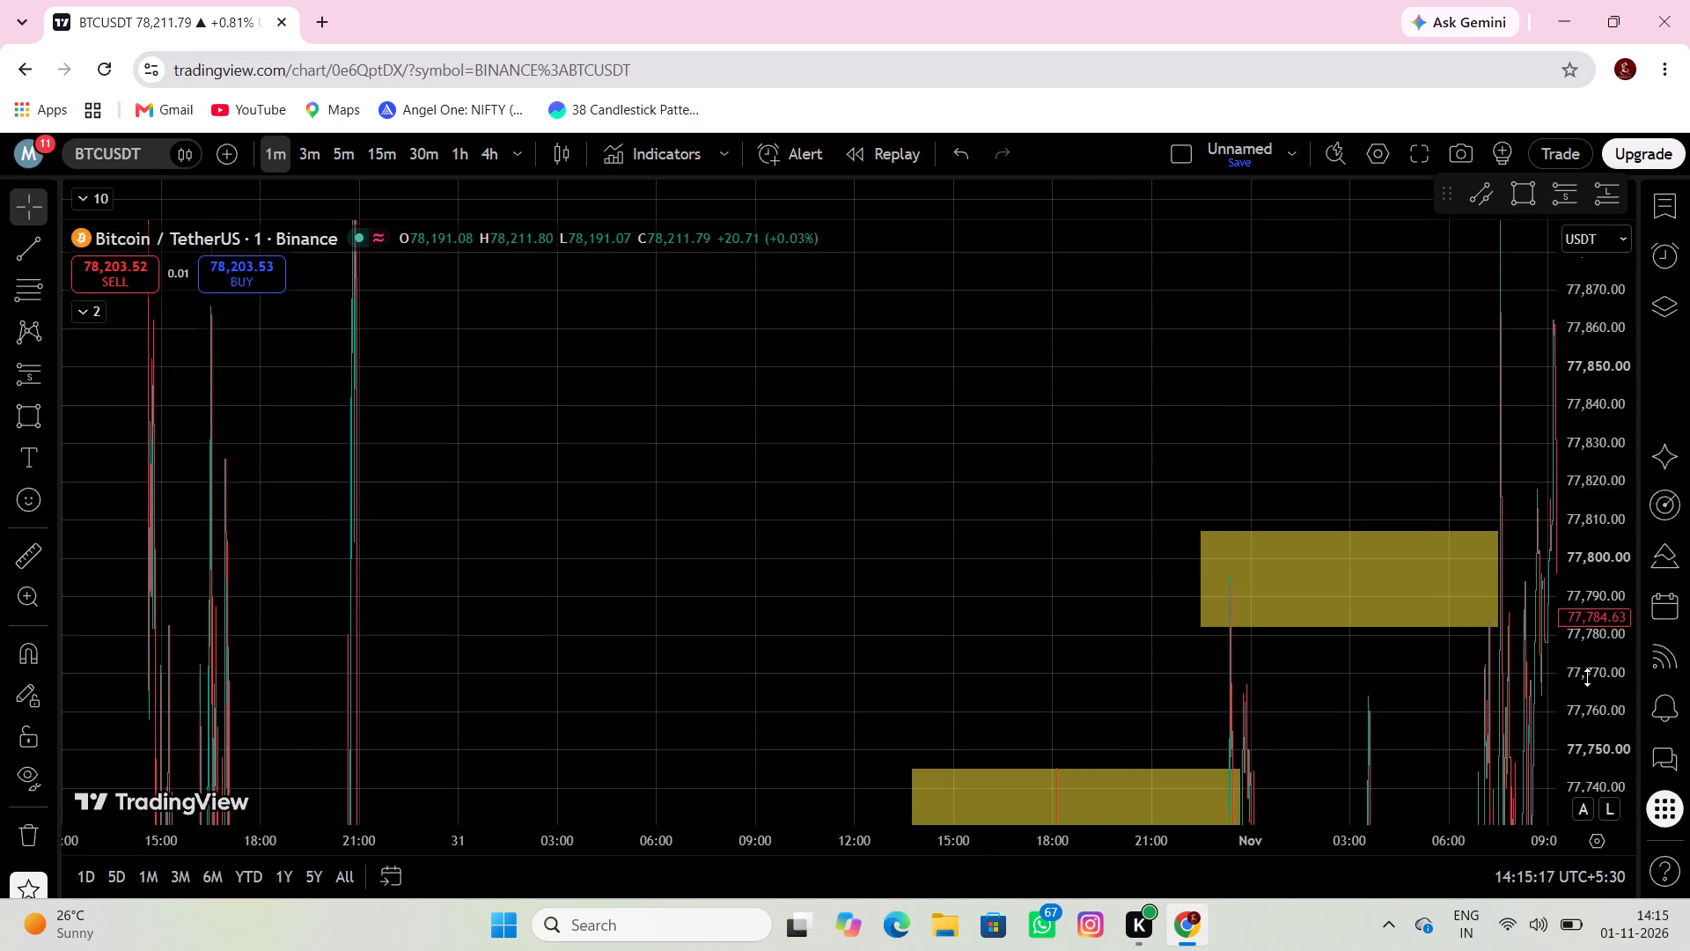
{"action": "scroll", "coordinate": [1587, 677], "scroll_direction": "down", "scroll_amount": 4}
{"action": "left_click_drag", "start_coordinate": [1447, 722], "coordinate": [936, 575]}
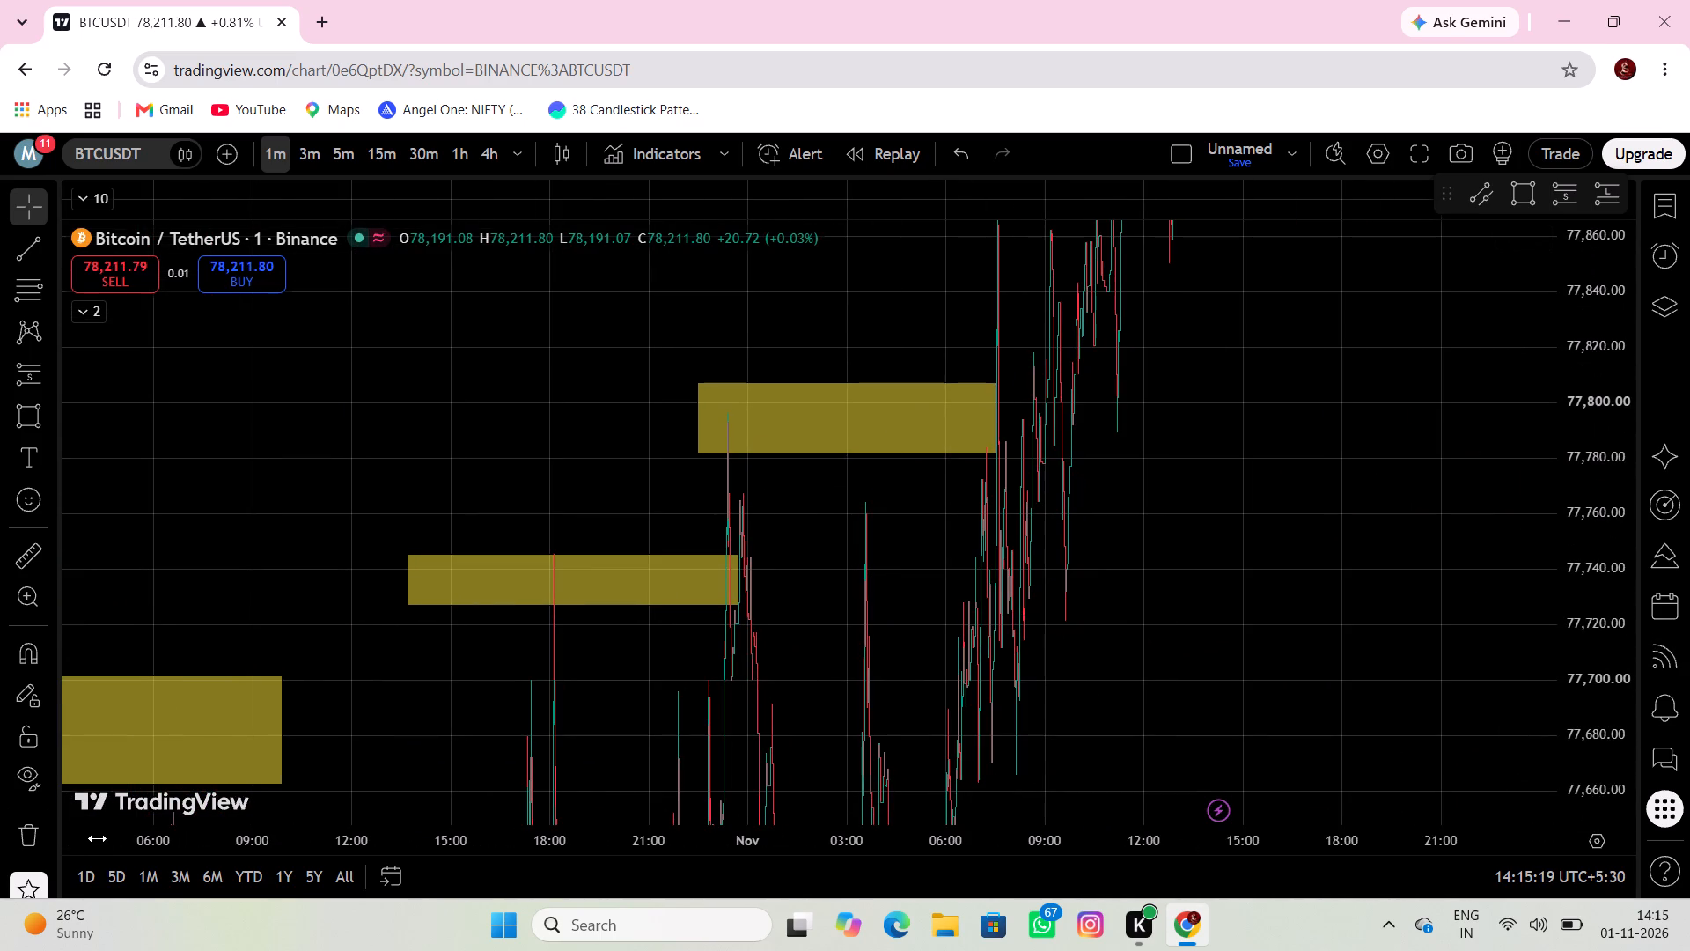
{"action": "left_click", "coordinate": [29, 837]}
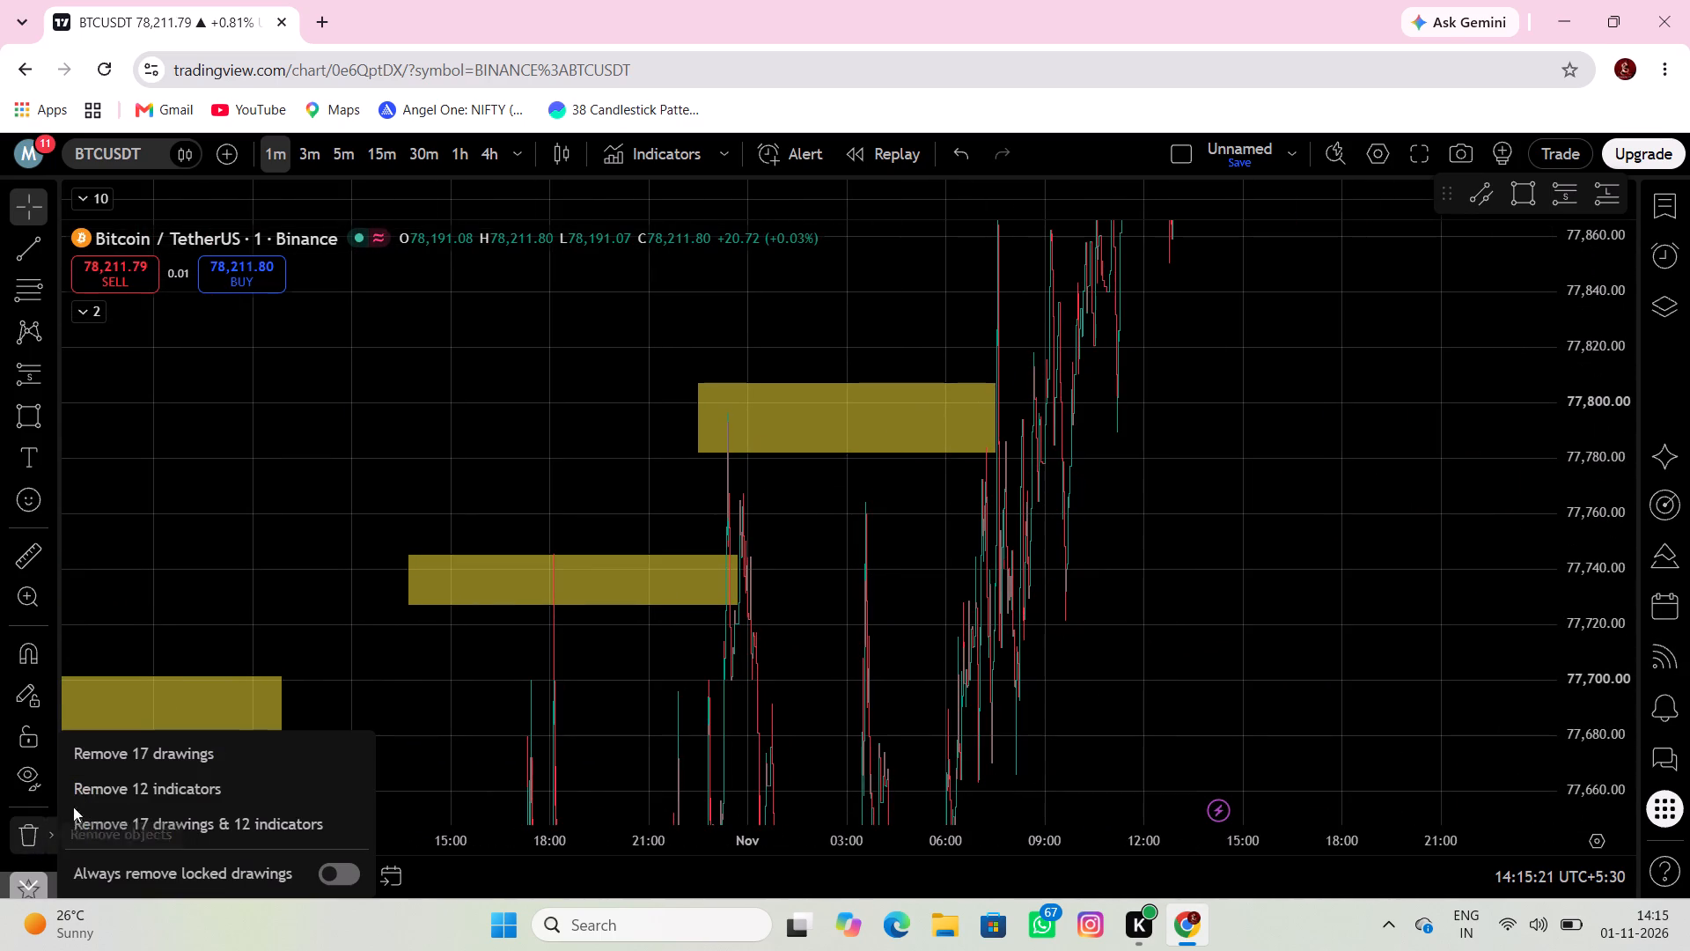
{"action": "left_click", "coordinate": [94, 770]}
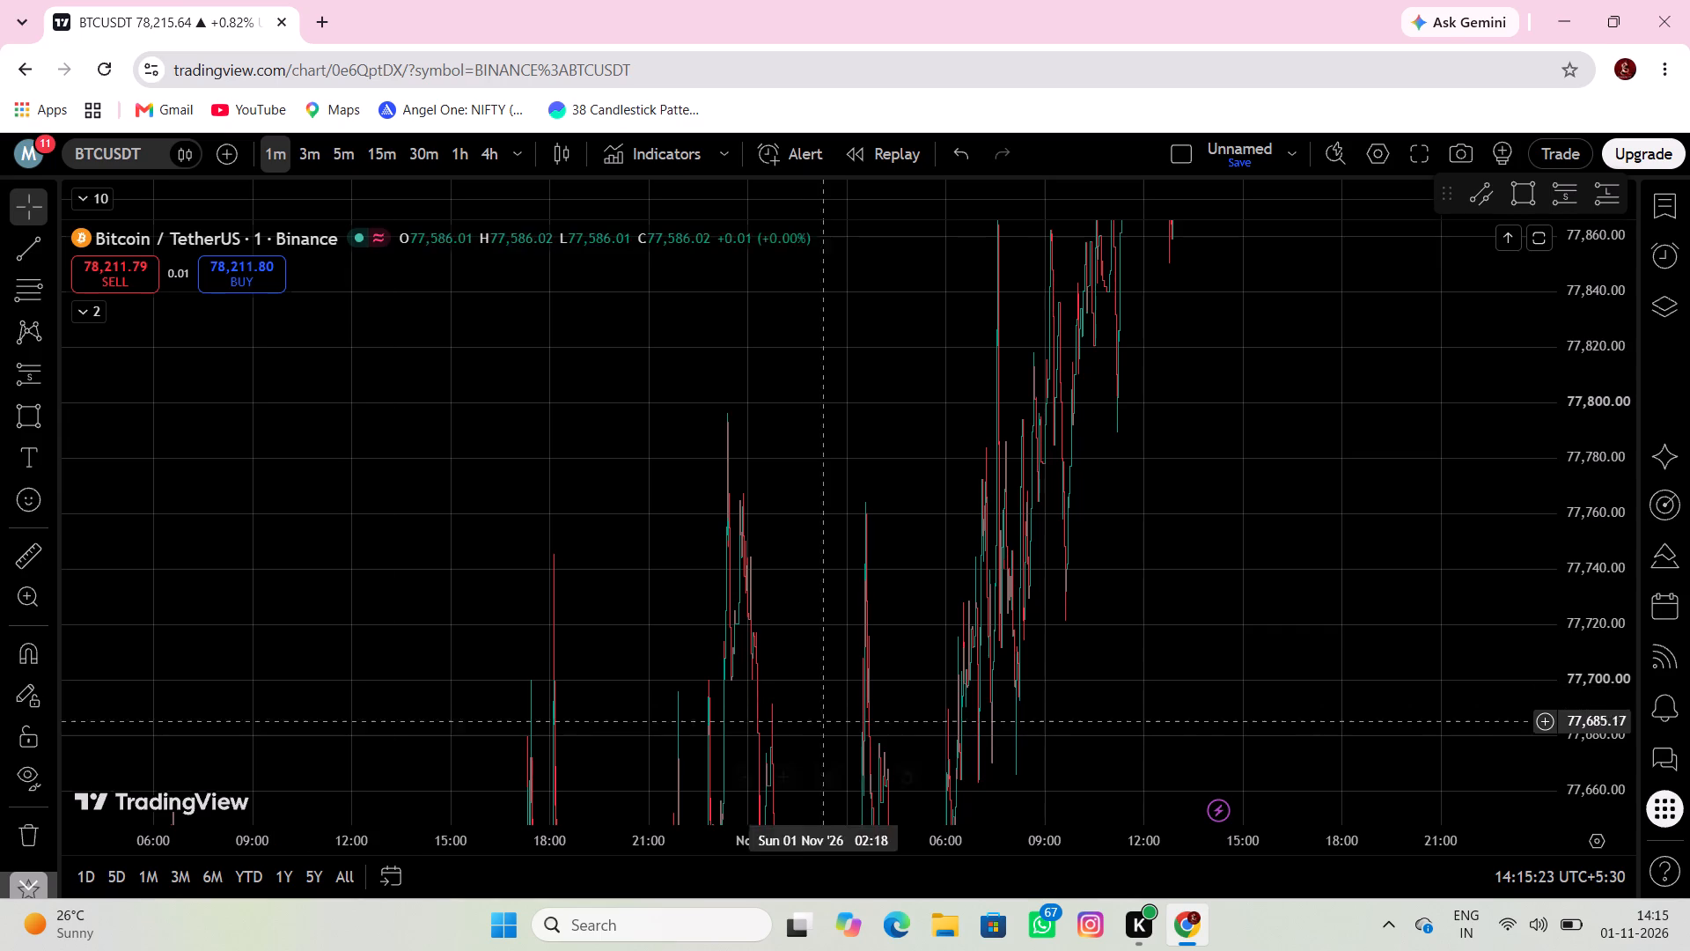
Draw a resistance rectangle over the overnight highs, from 22:19 on 31 Oct to 09:14 on 1 Nov, between about 77,795 and 77,842.
{"action": "scroll", "coordinate": [1610, 634], "scroll_direction": "down", "scroll_amount": 9}
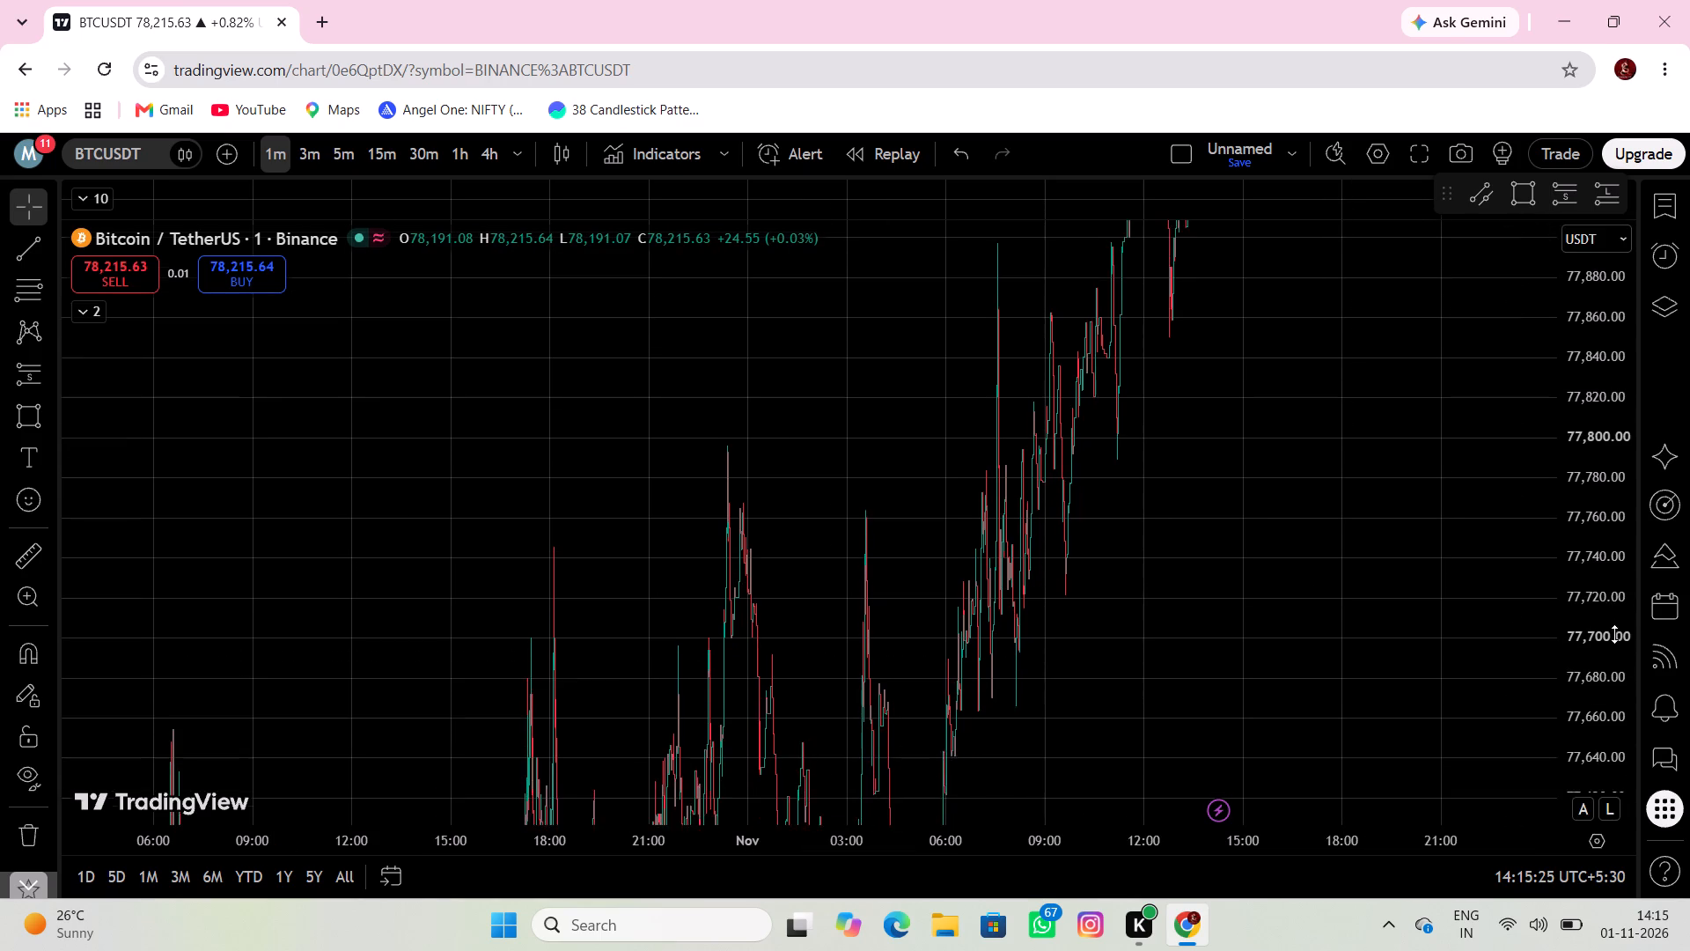
{"action": "scroll", "coordinate": [1614, 634], "scroll_direction": "down", "scroll_amount": 20}
{"action": "scroll", "coordinate": [1614, 634], "scroll_direction": "down", "scroll_amount": 7}
{"action": "scroll", "coordinate": [1116, 629], "scroll_direction": "up", "scroll_amount": 5}
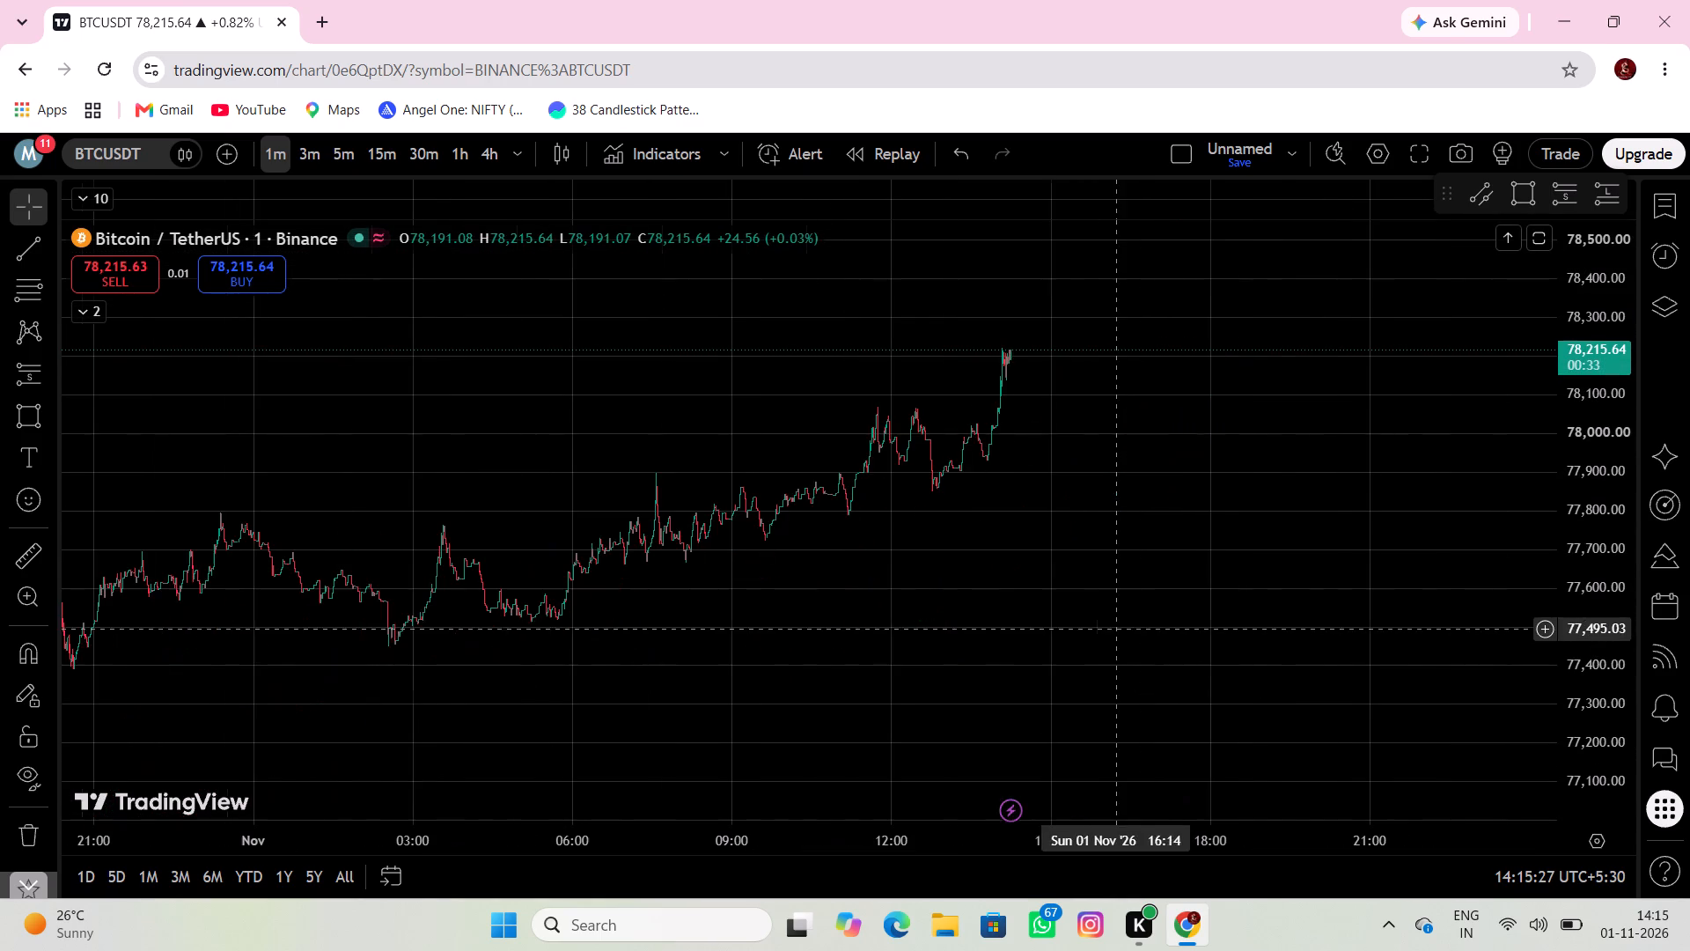
{"action": "left_click_drag", "start_coordinate": [984, 667], "coordinate": [1145, 662]}
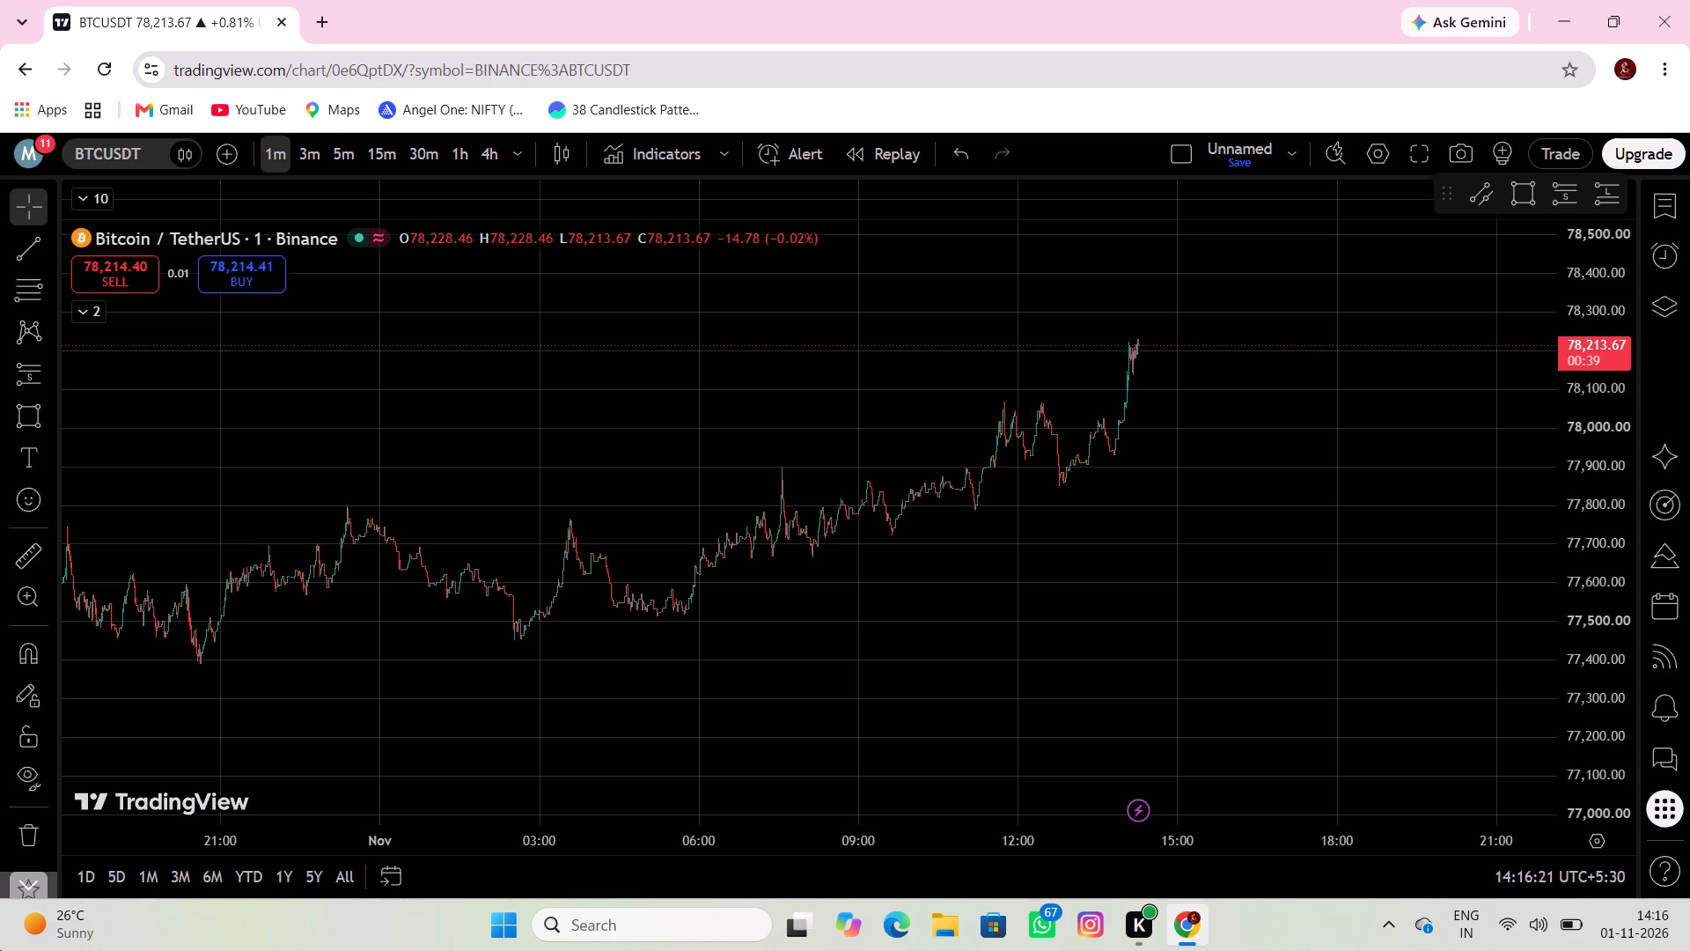
{"action": "left_click", "coordinate": [18, 412]}
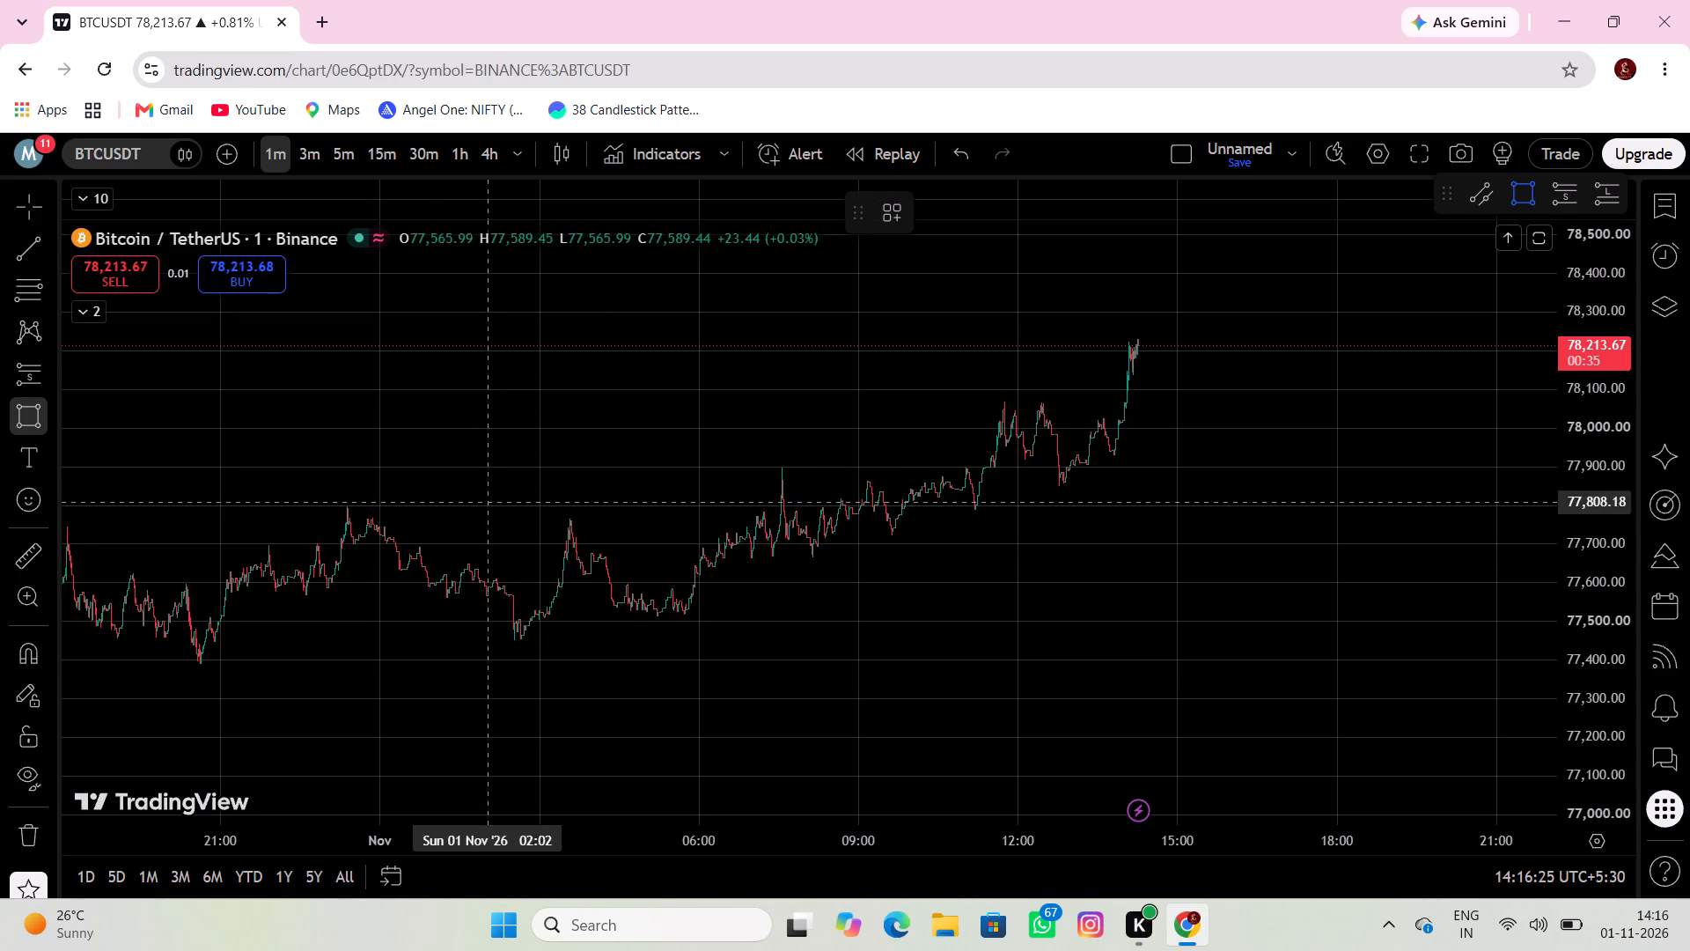
{"action": "left_click_drag", "start_coordinate": [291, 502], "coordinate": [299, 502]}
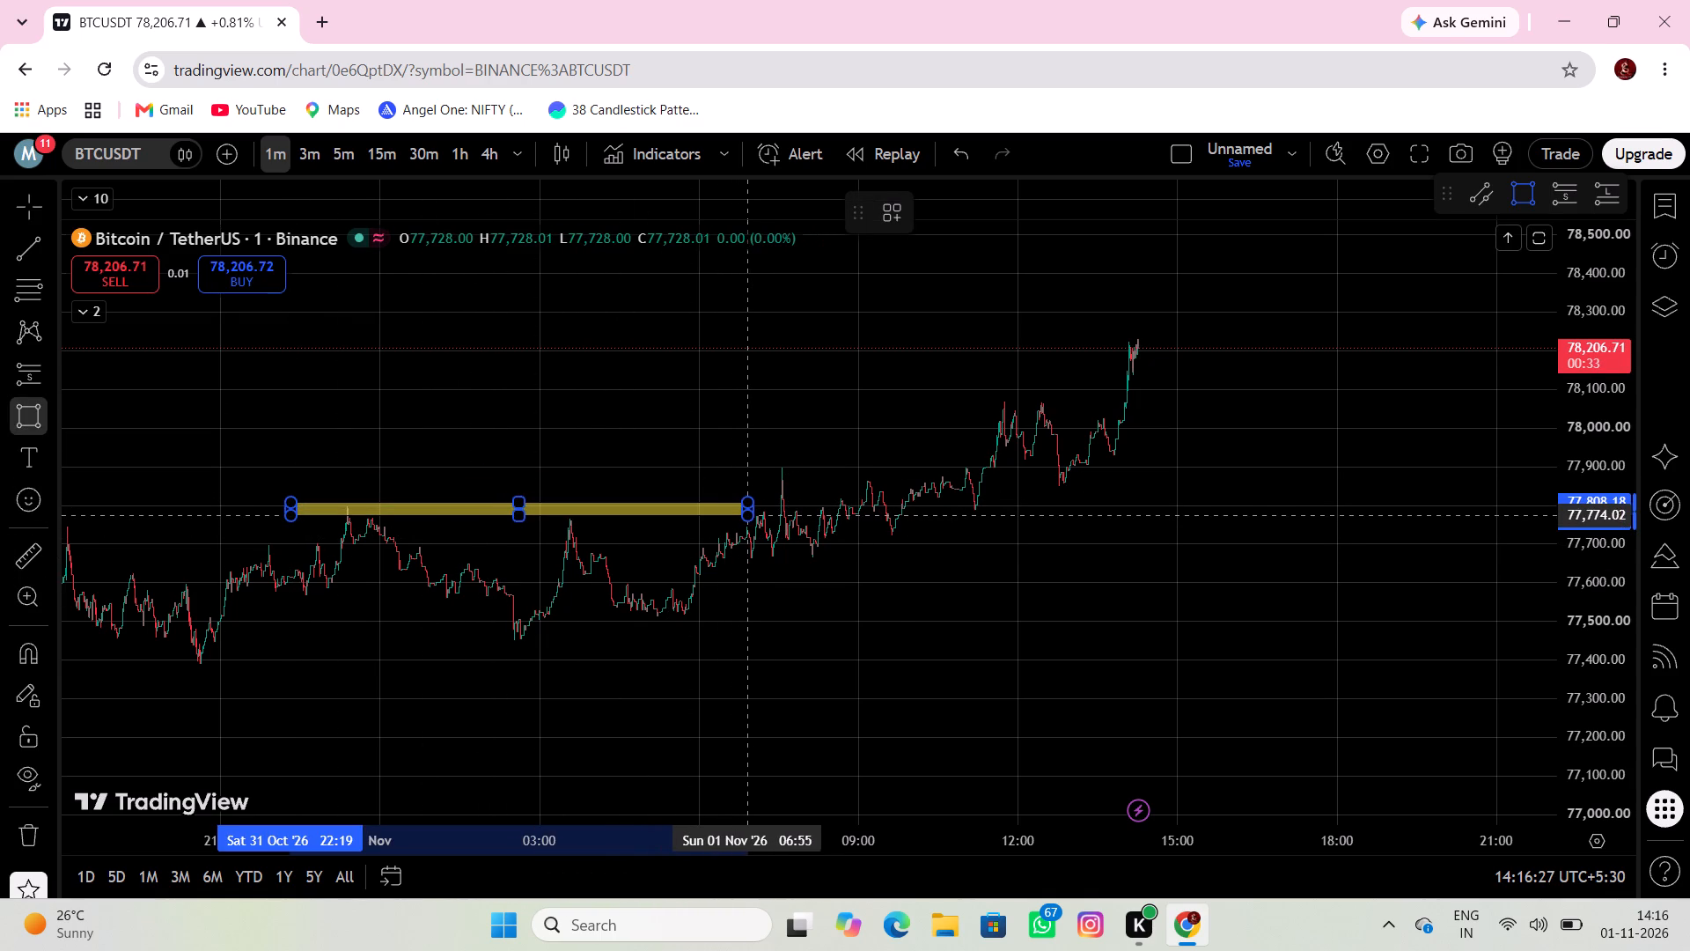
{"action": "left_click", "coordinate": [749, 515]}
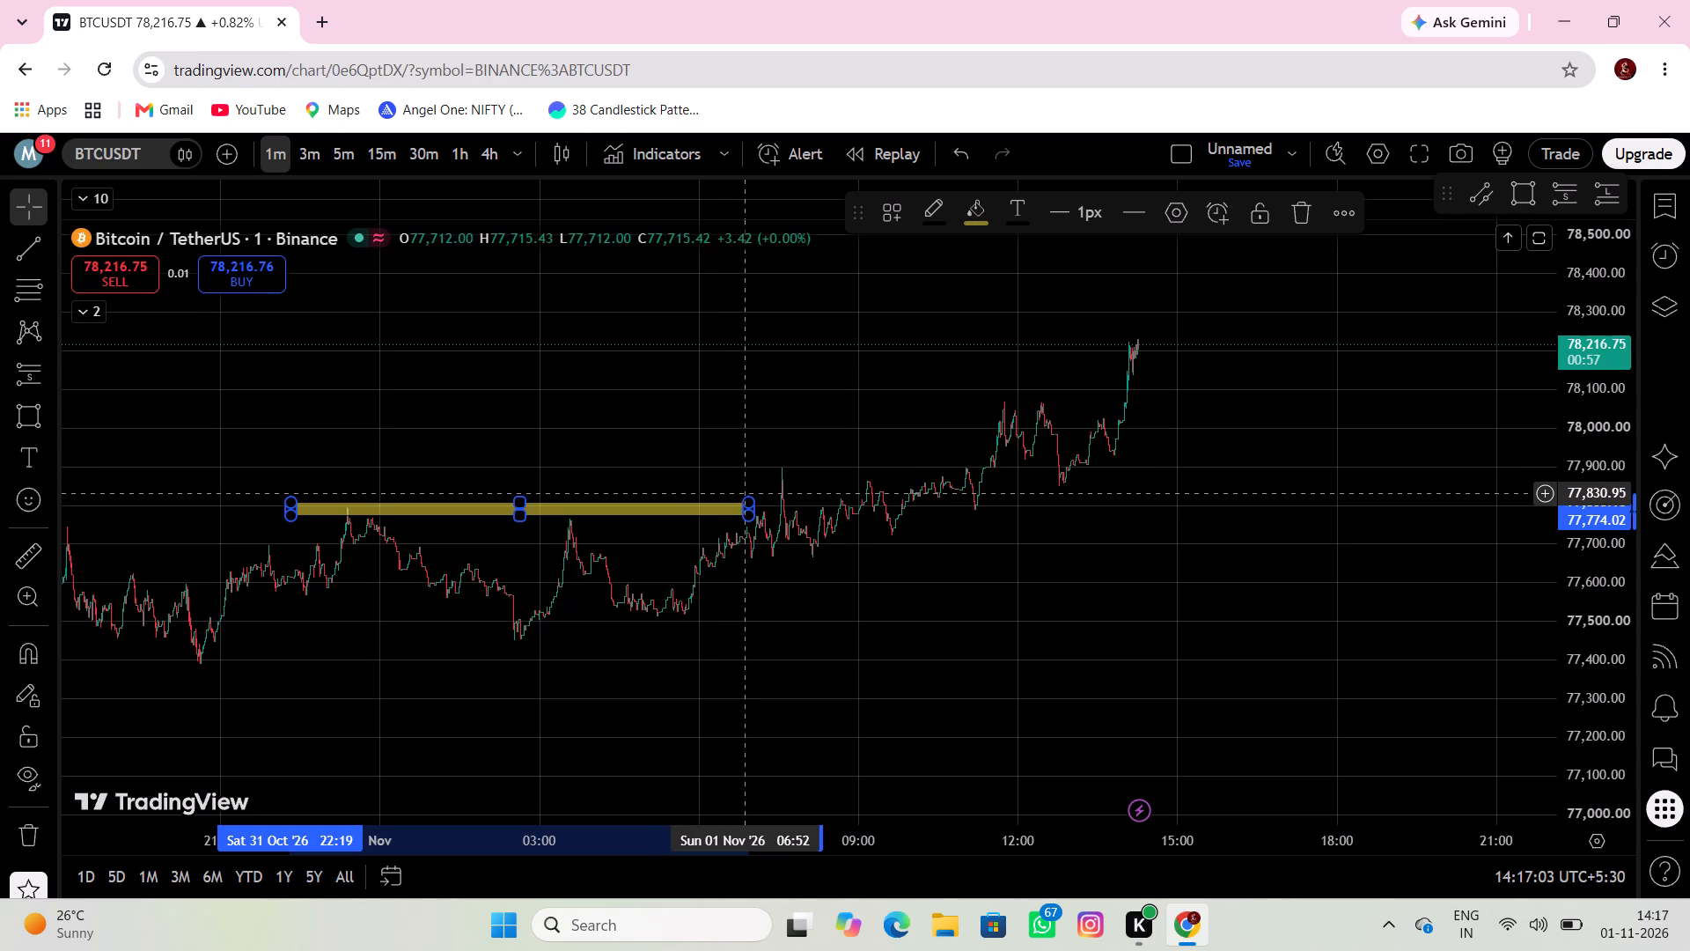
{"action": "left_click_drag", "start_coordinate": [748, 500], "coordinate": [871, 490]}
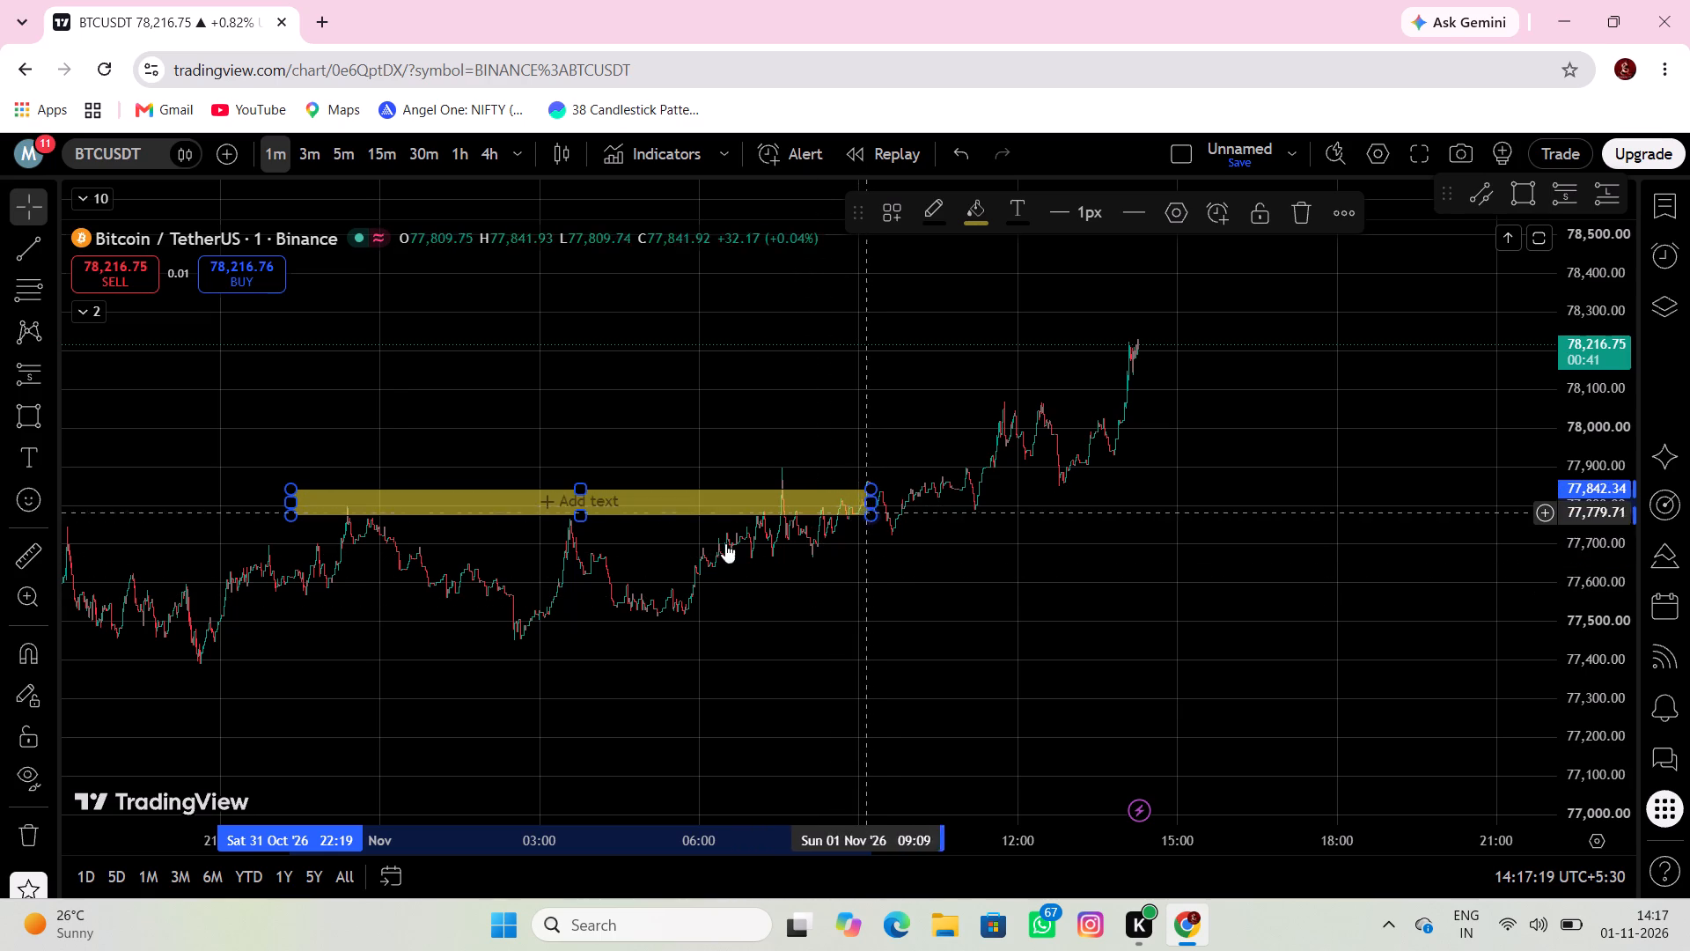
{"action": "left_click", "coordinate": [588, 525]}
{"action": "left_click_drag", "start_coordinate": [577, 517], "coordinate": [583, 508]}
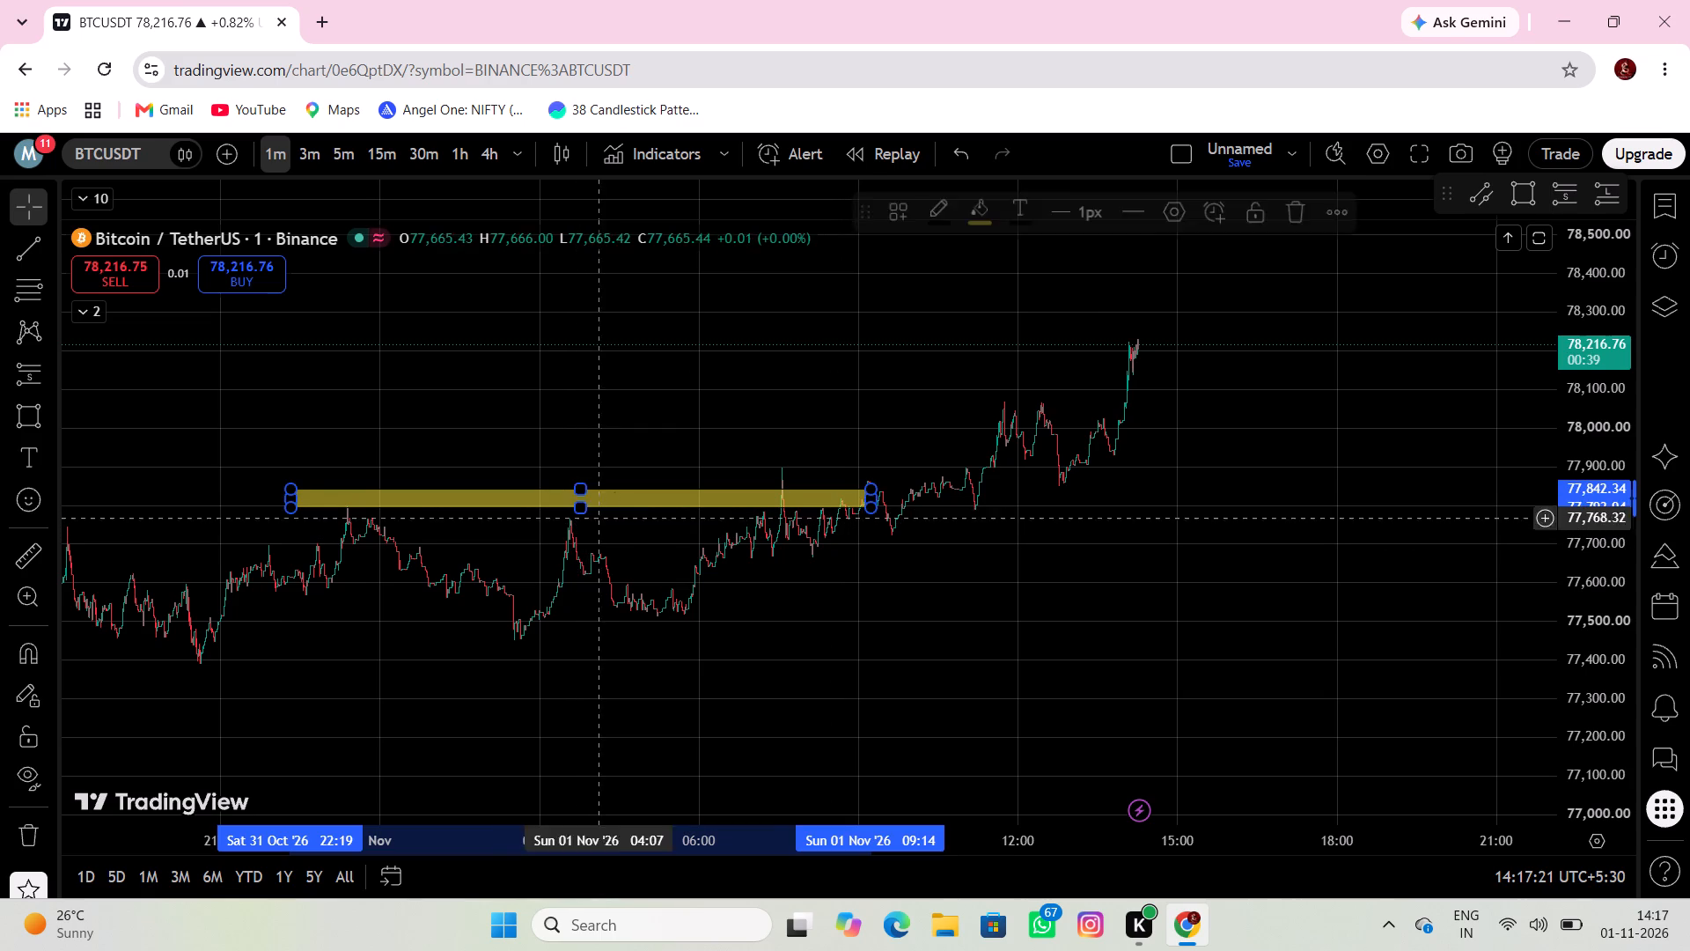
Draw a resistance rectangle over the 31 Oct daytime highs, from 04:44 to 20:27, between about 77,657 and 77,694.
{"action": "left_click_drag", "start_coordinate": [700, 639], "coordinate": [546, 645]}
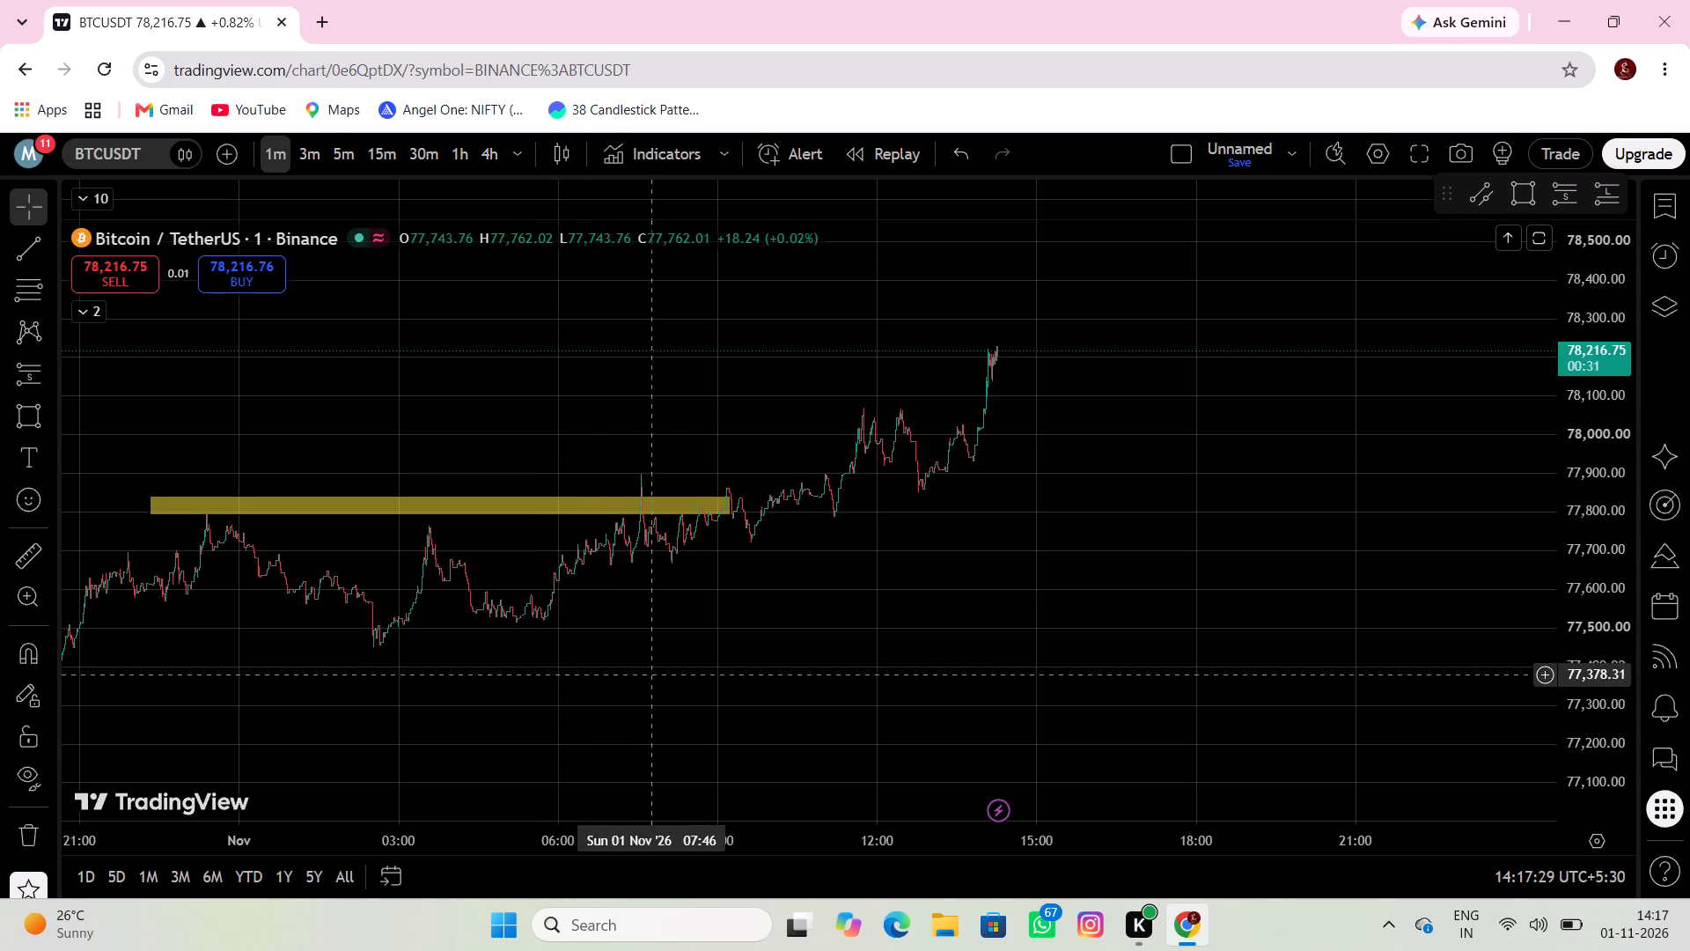
{"action": "left_click_drag", "start_coordinate": [665, 668], "coordinate": [796, 640]}
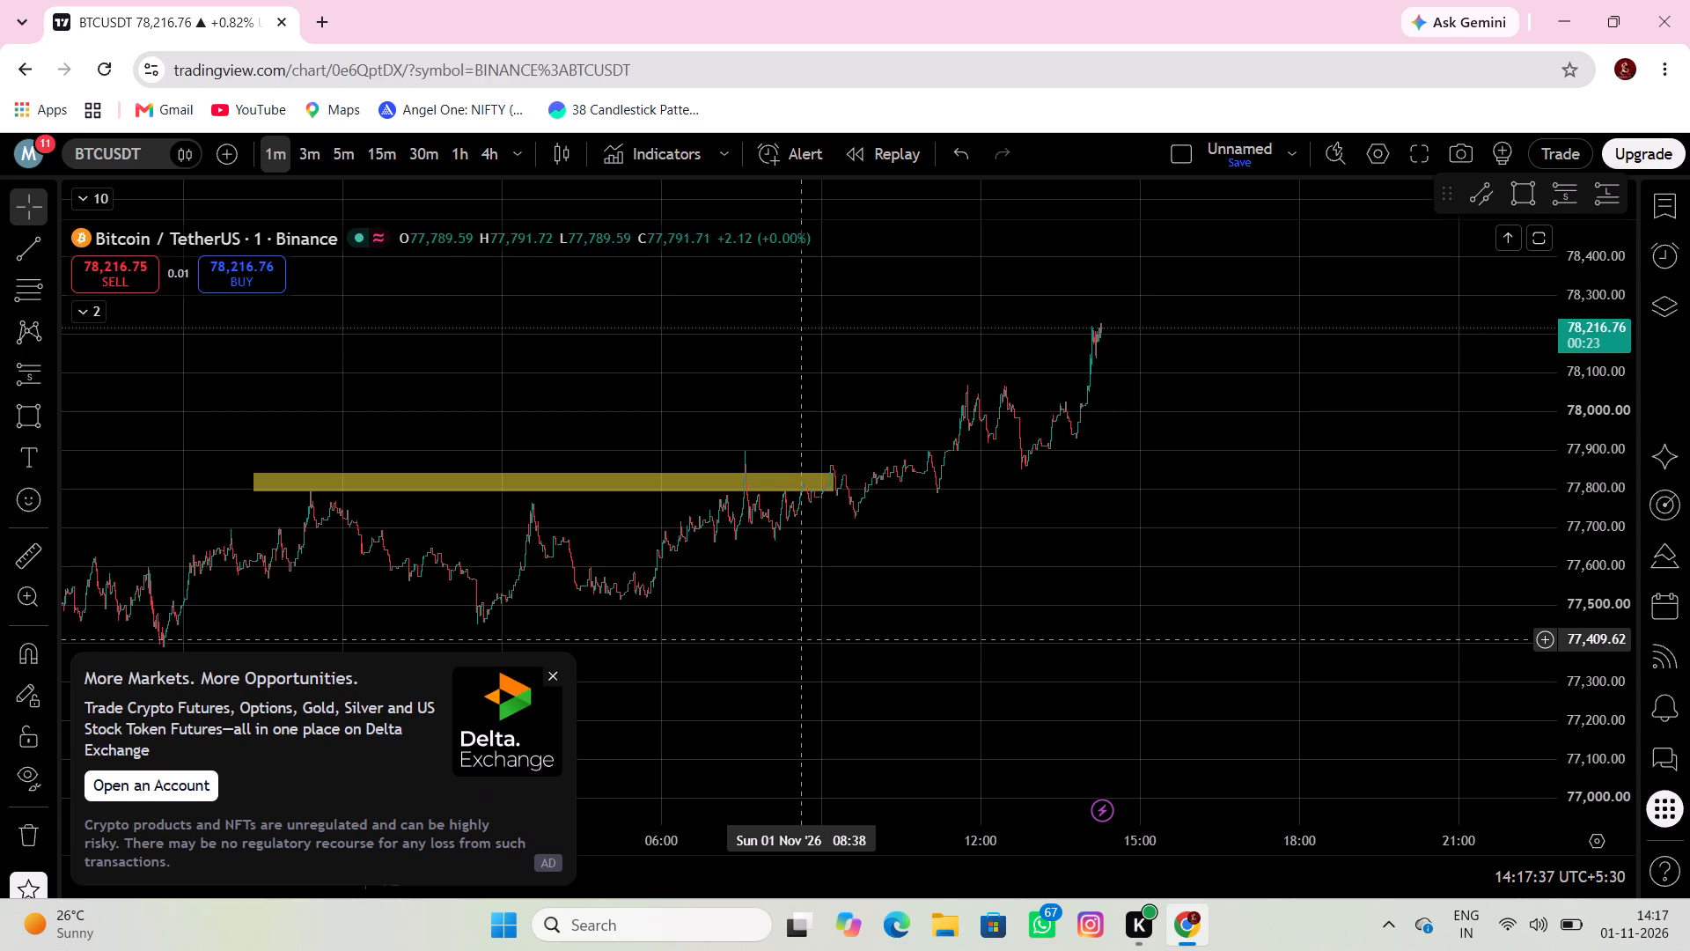
{"action": "left_click_drag", "start_coordinate": [821, 663], "coordinate": [930, 652]}
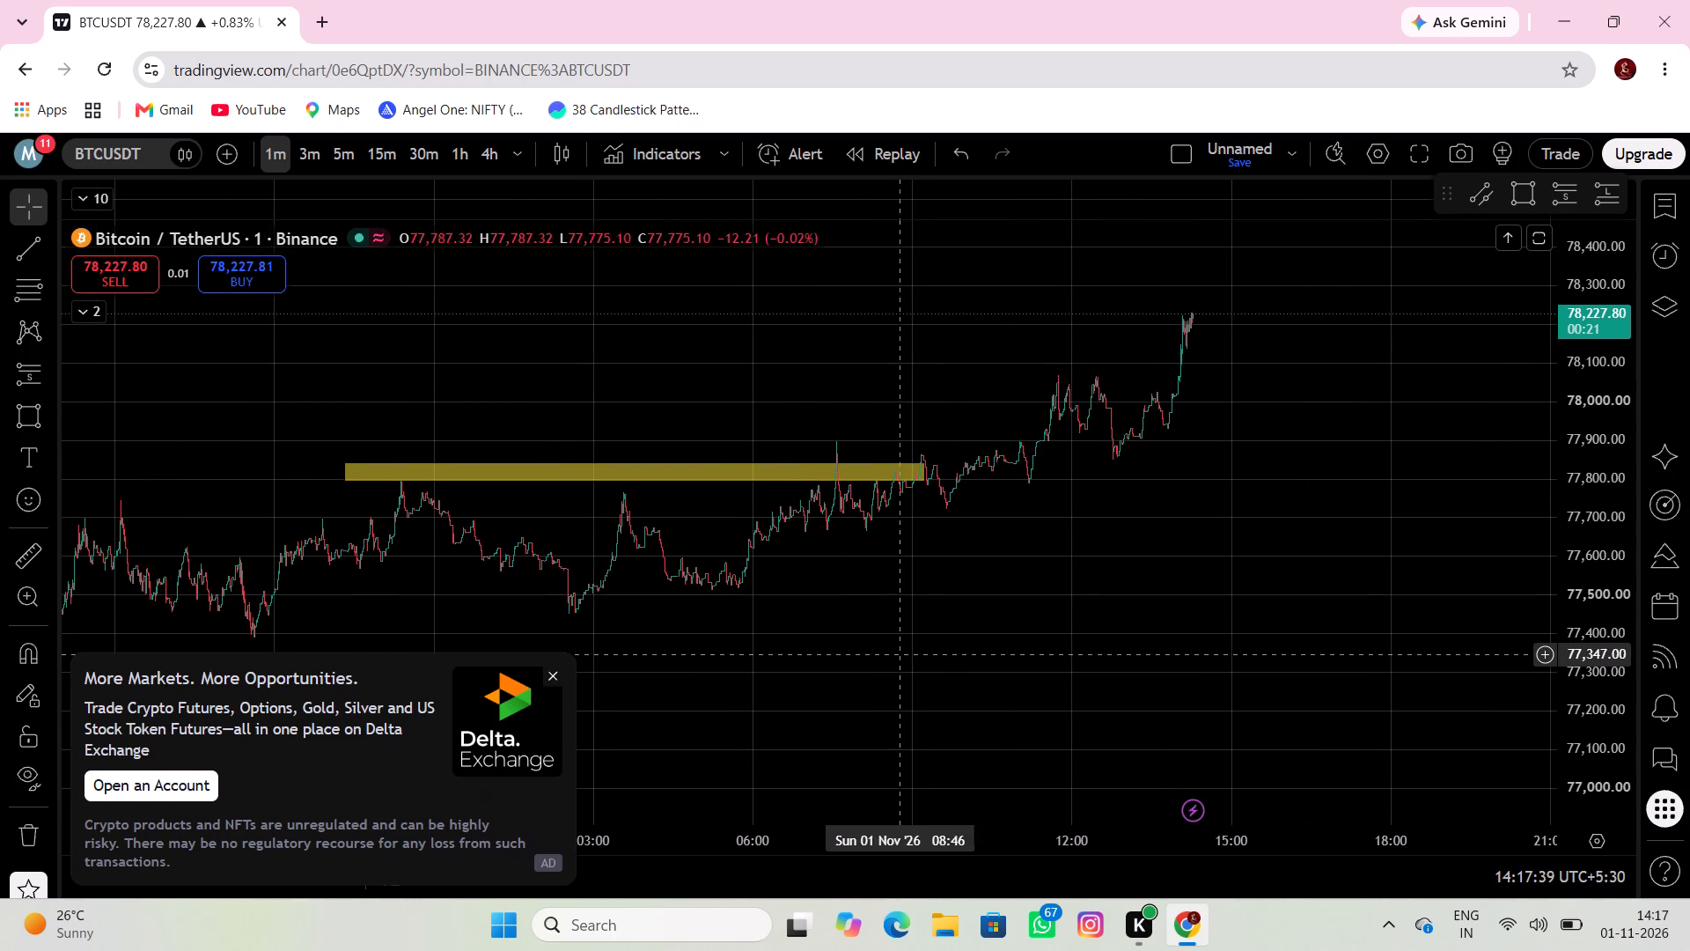
{"action": "scroll", "coordinate": [747, 623], "scroll_direction": "down", "scroll_amount": 2}
{"action": "left_click_drag", "start_coordinate": [749, 618], "coordinate": [777, 608]}
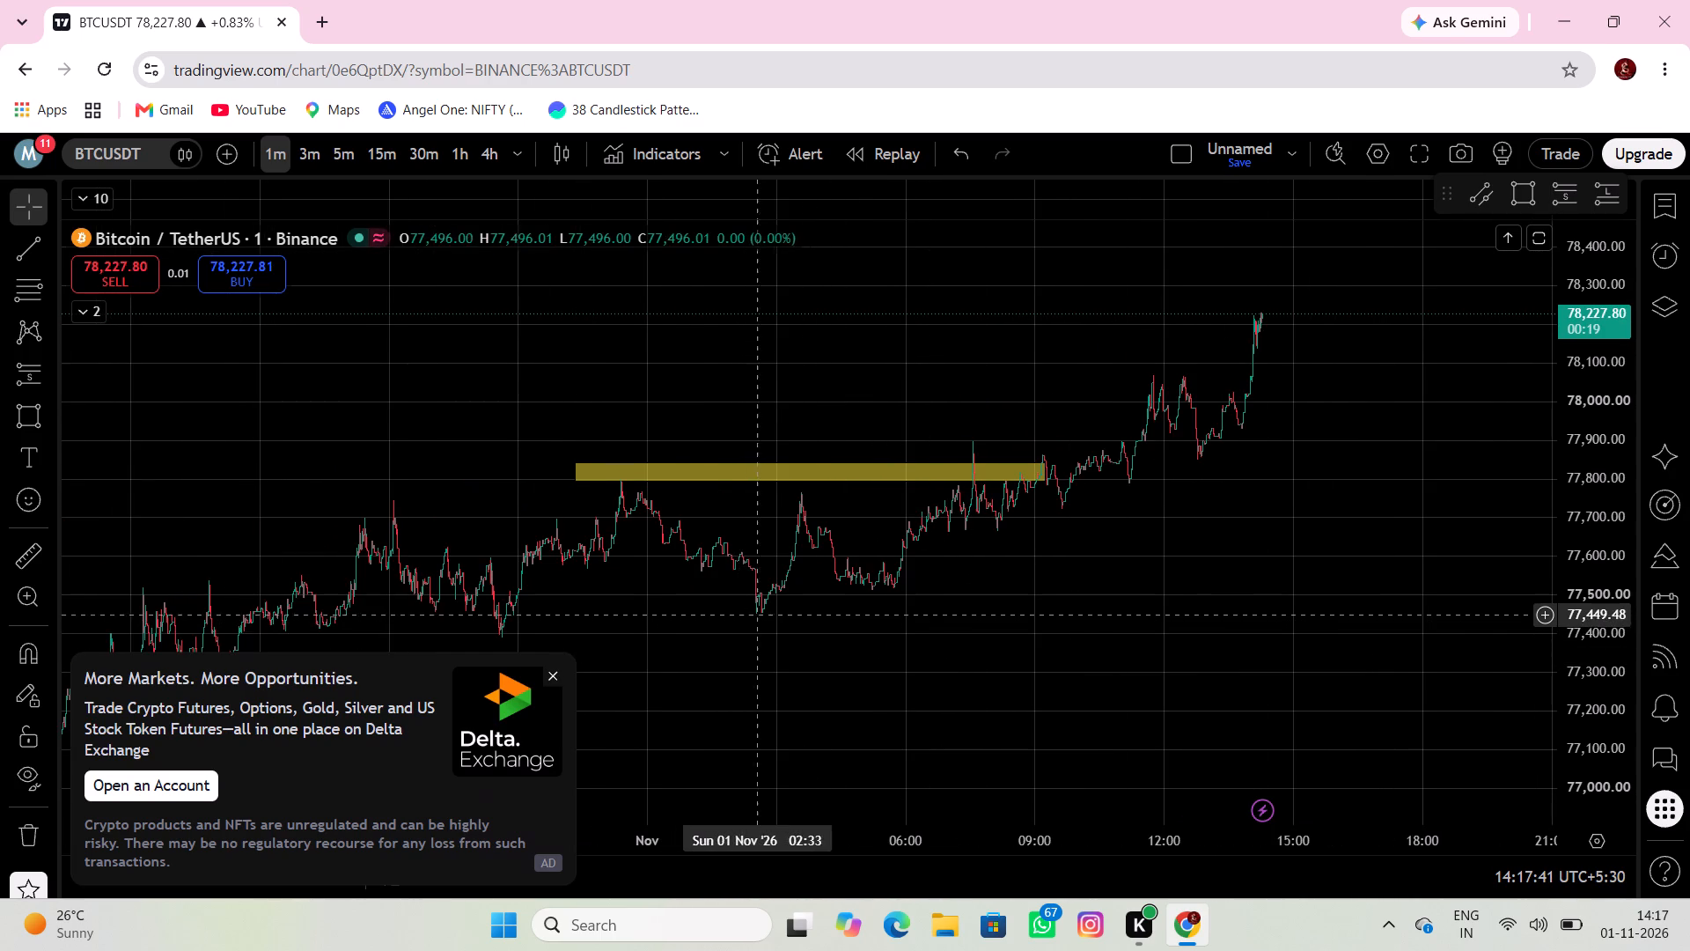
{"action": "left_click_drag", "start_coordinate": [777, 608], "coordinate": [874, 603]}
{"action": "left_click_drag", "start_coordinate": [695, 640], "coordinate": [1134, 571]}
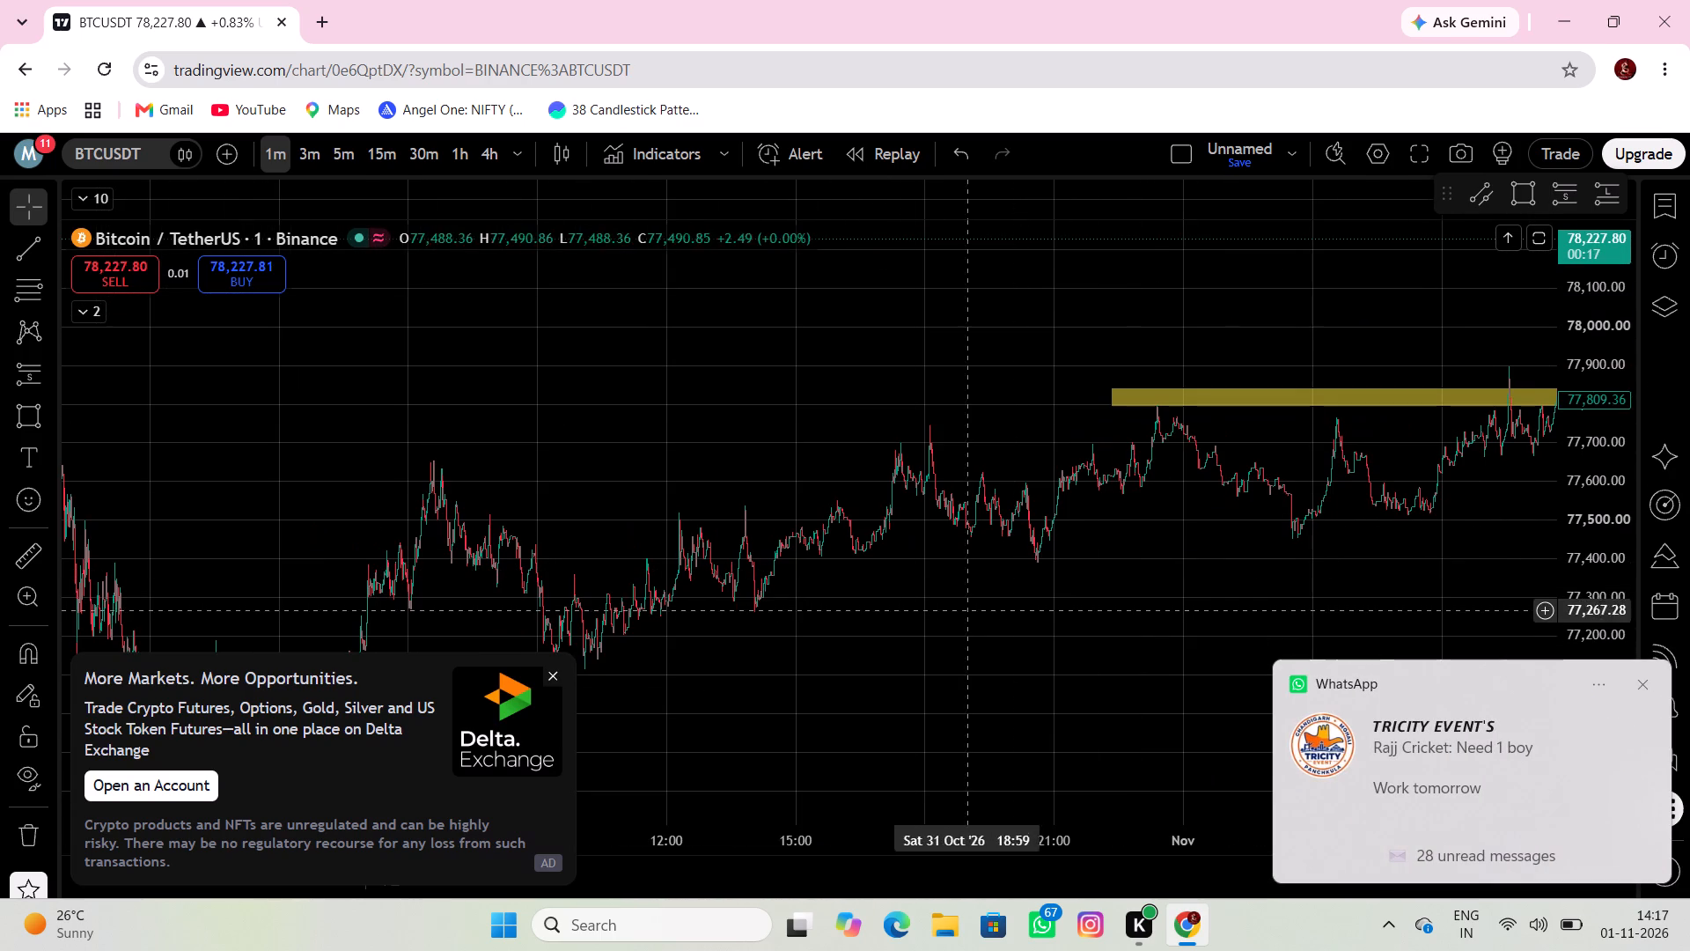
{"action": "left_click", "coordinate": [550, 674]}
{"action": "left_click", "coordinate": [37, 419]}
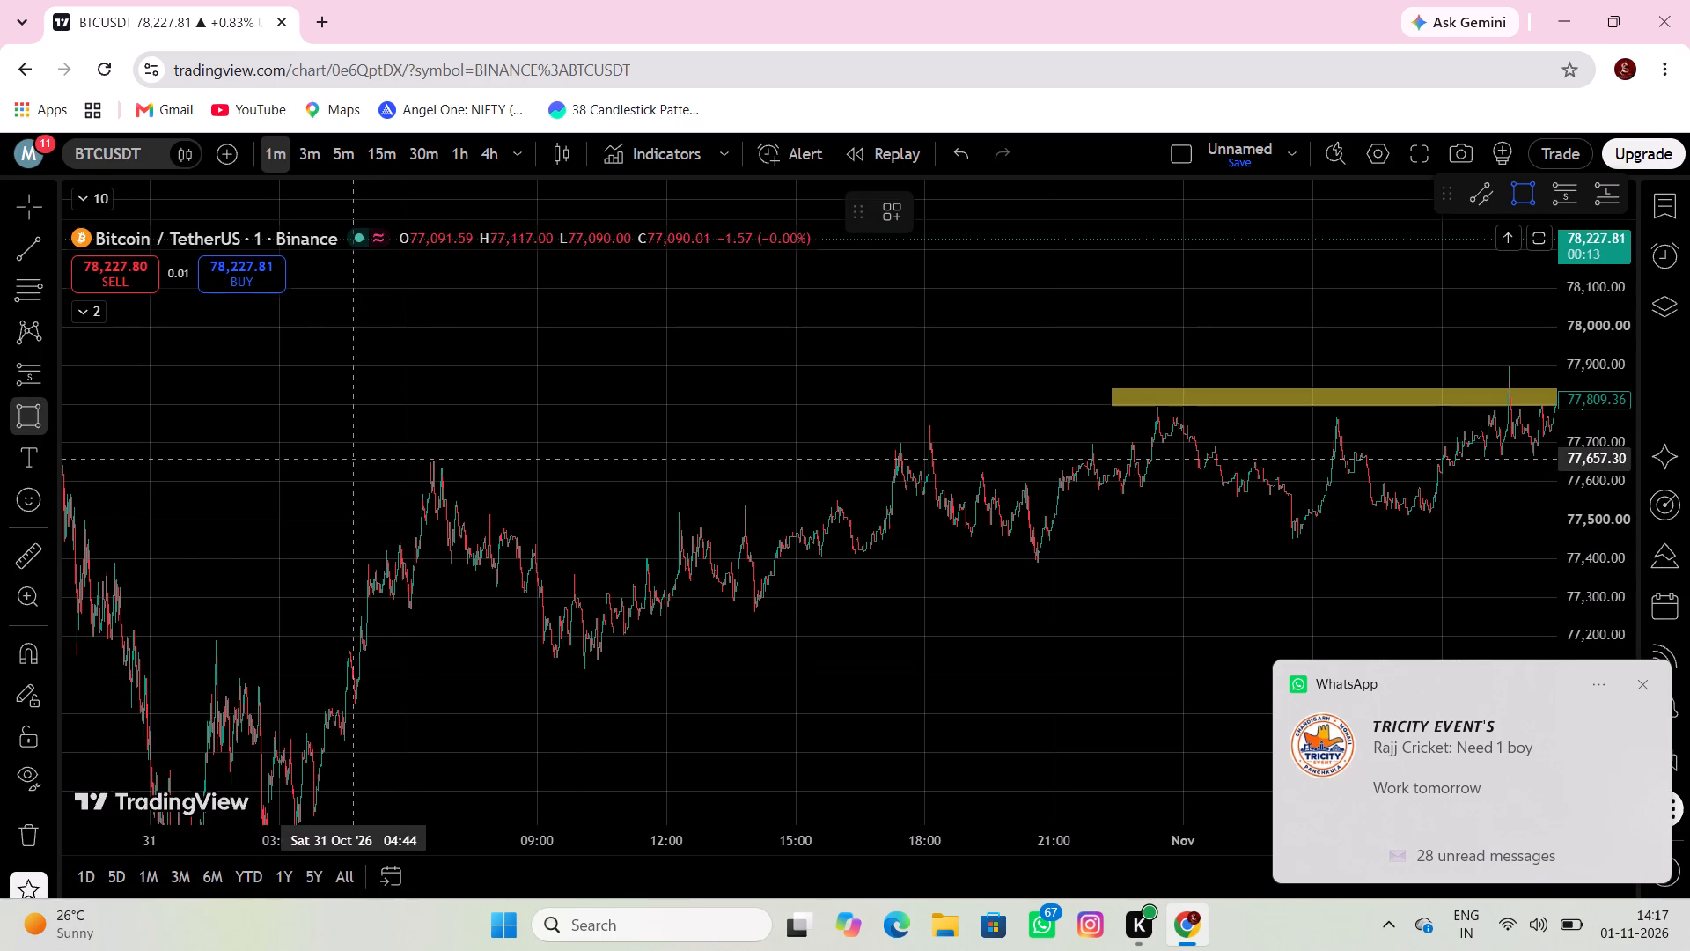
{"action": "left_click_drag", "start_coordinate": [354, 460], "coordinate": [375, 460]}
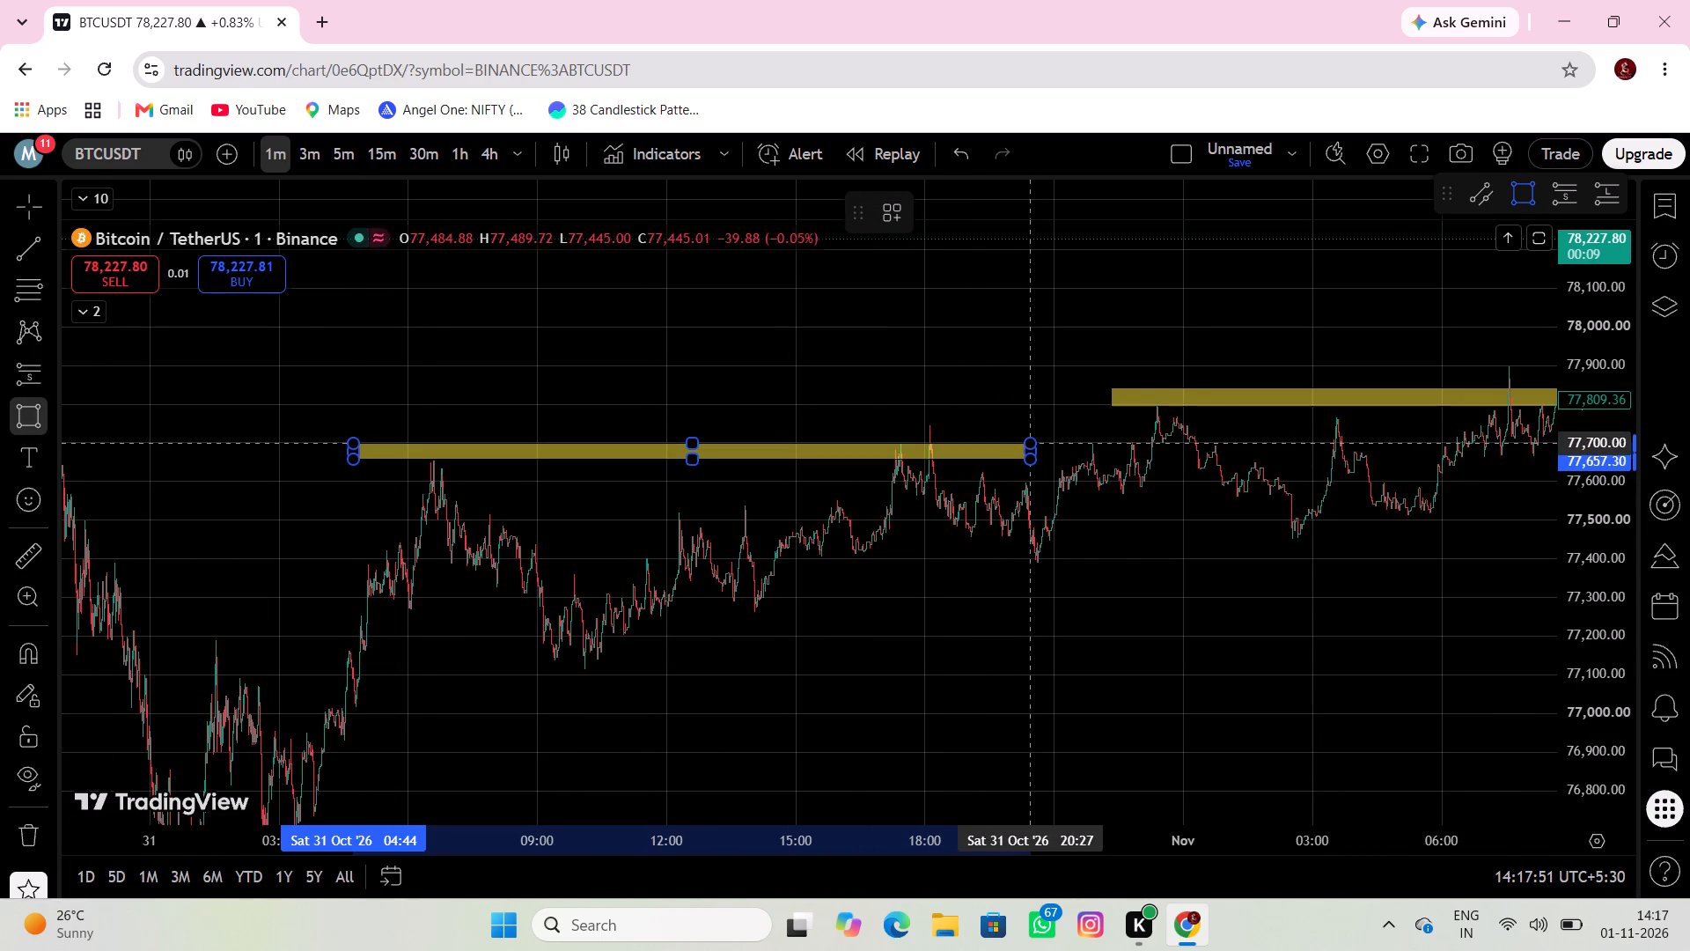
{"action": "left_click", "coordinate": [1030, 445]}
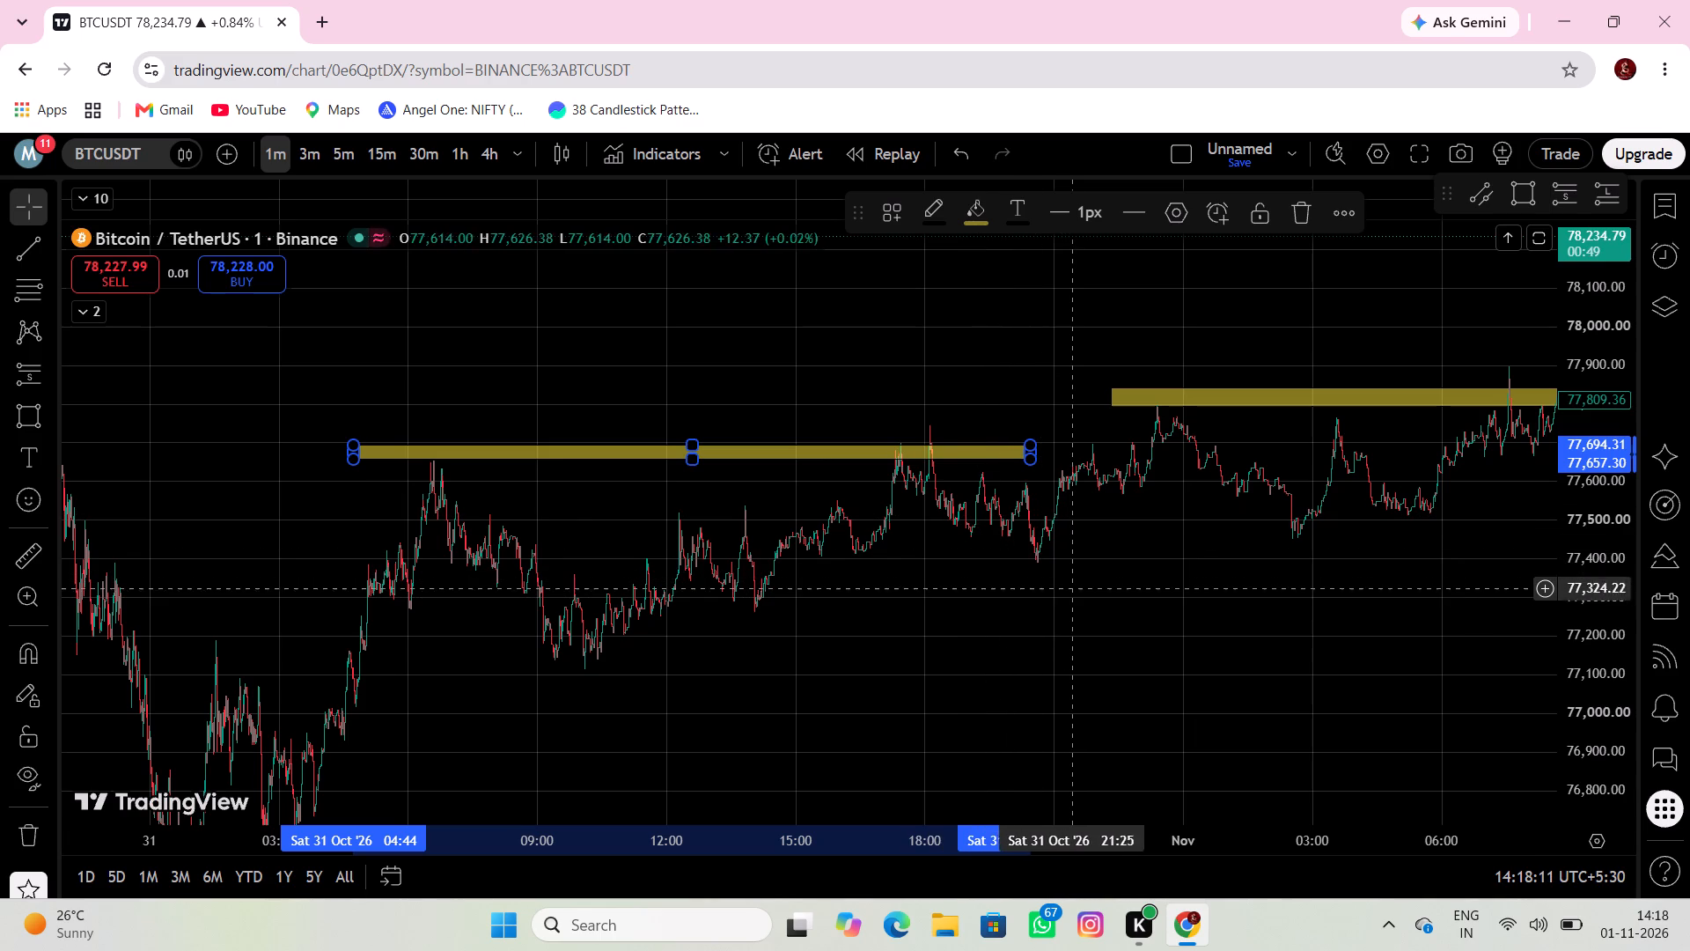
Draw a support rectangle at the overnight lows, from 22:23 on 31 Oct to about 13:20 on 1 Nov, between about 77,467 and 77,500.
{"action": "left_click_drag", "start_coordinate": [1065, 601], "coordinate": [986, 602]}
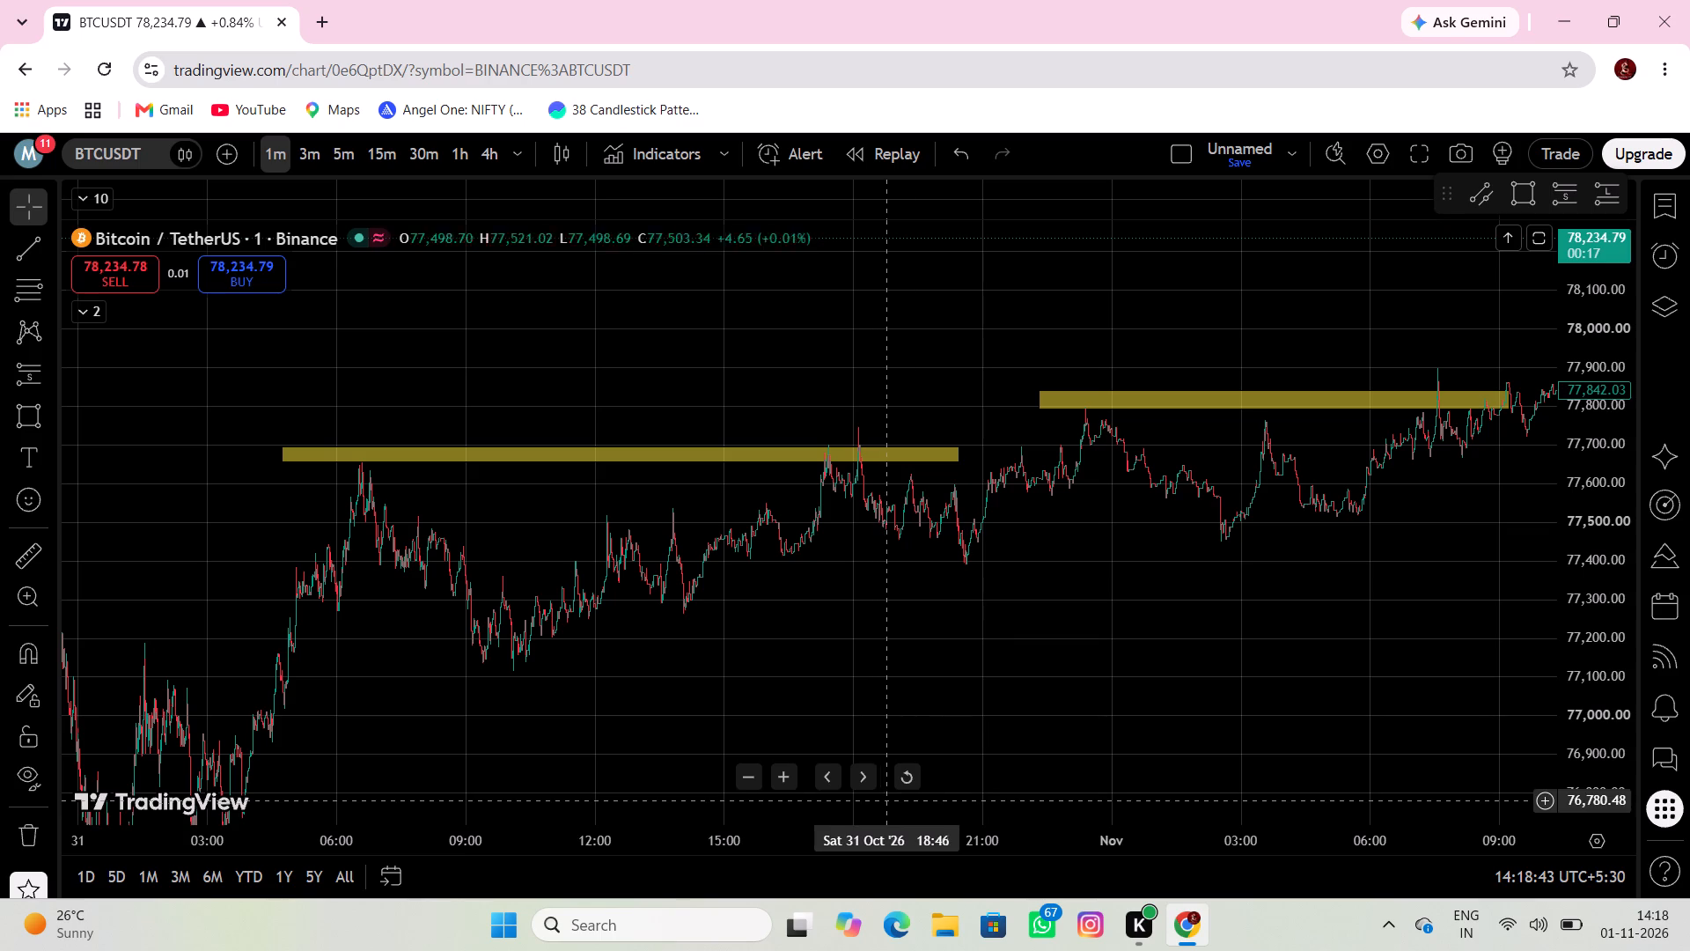
{"action": "left_click_drag", "start_coordinate": [1110, 803], "coordinate": [814, 796]}
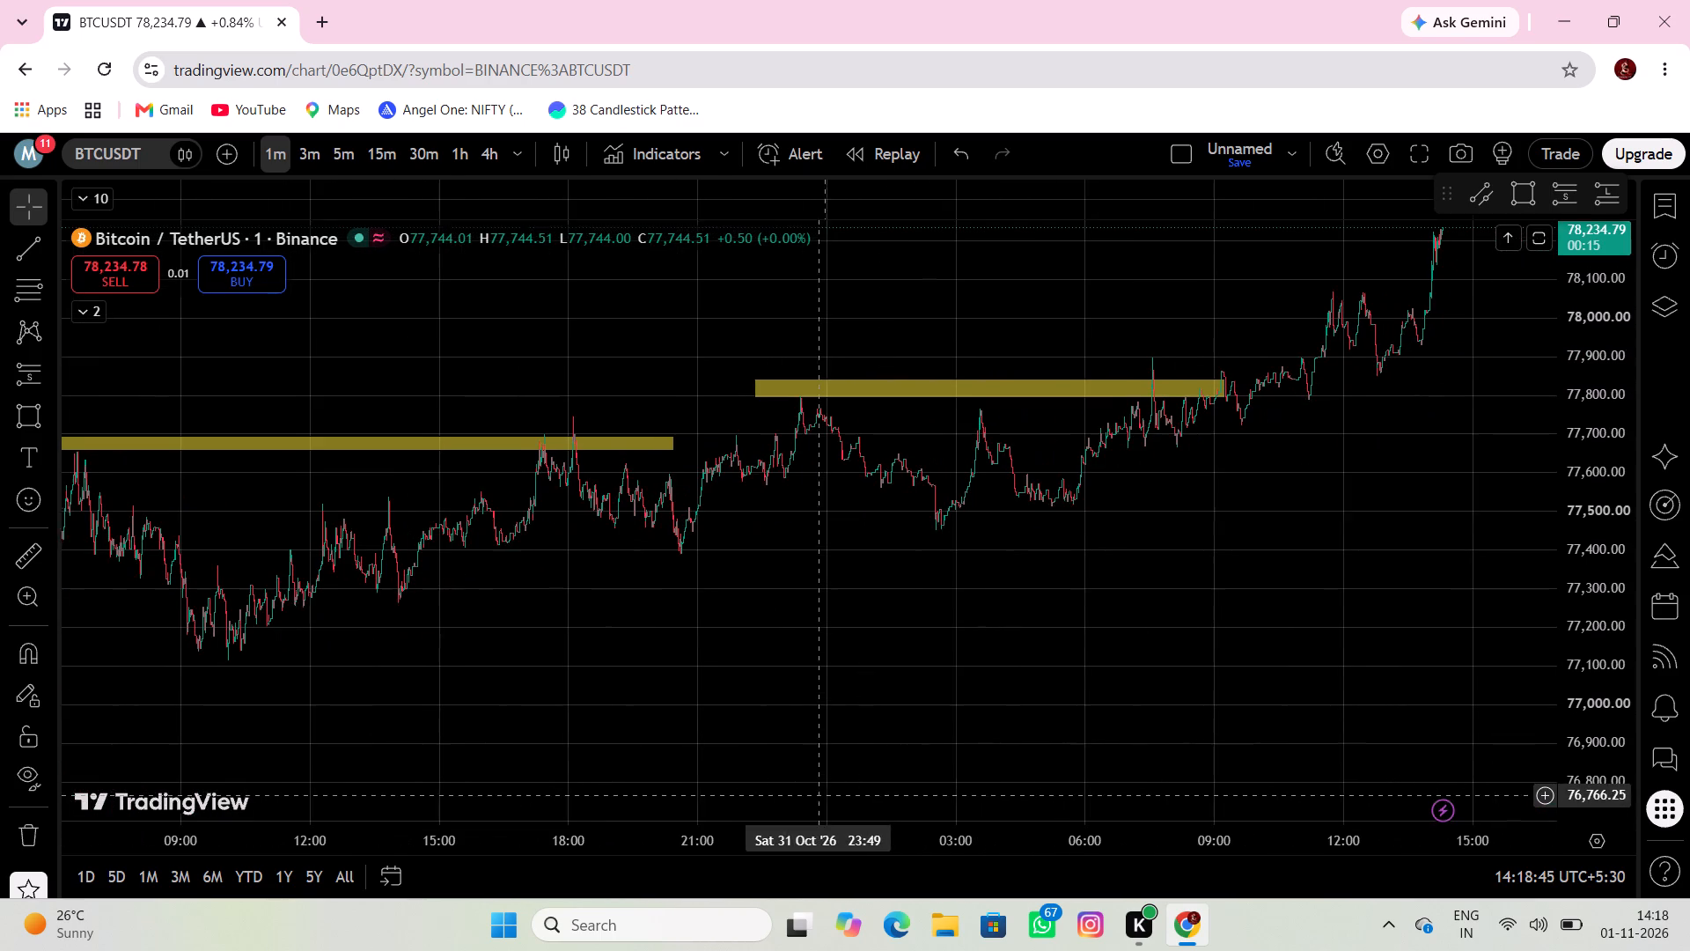
{"action": "left_click", "coordinate": [20, 419]}
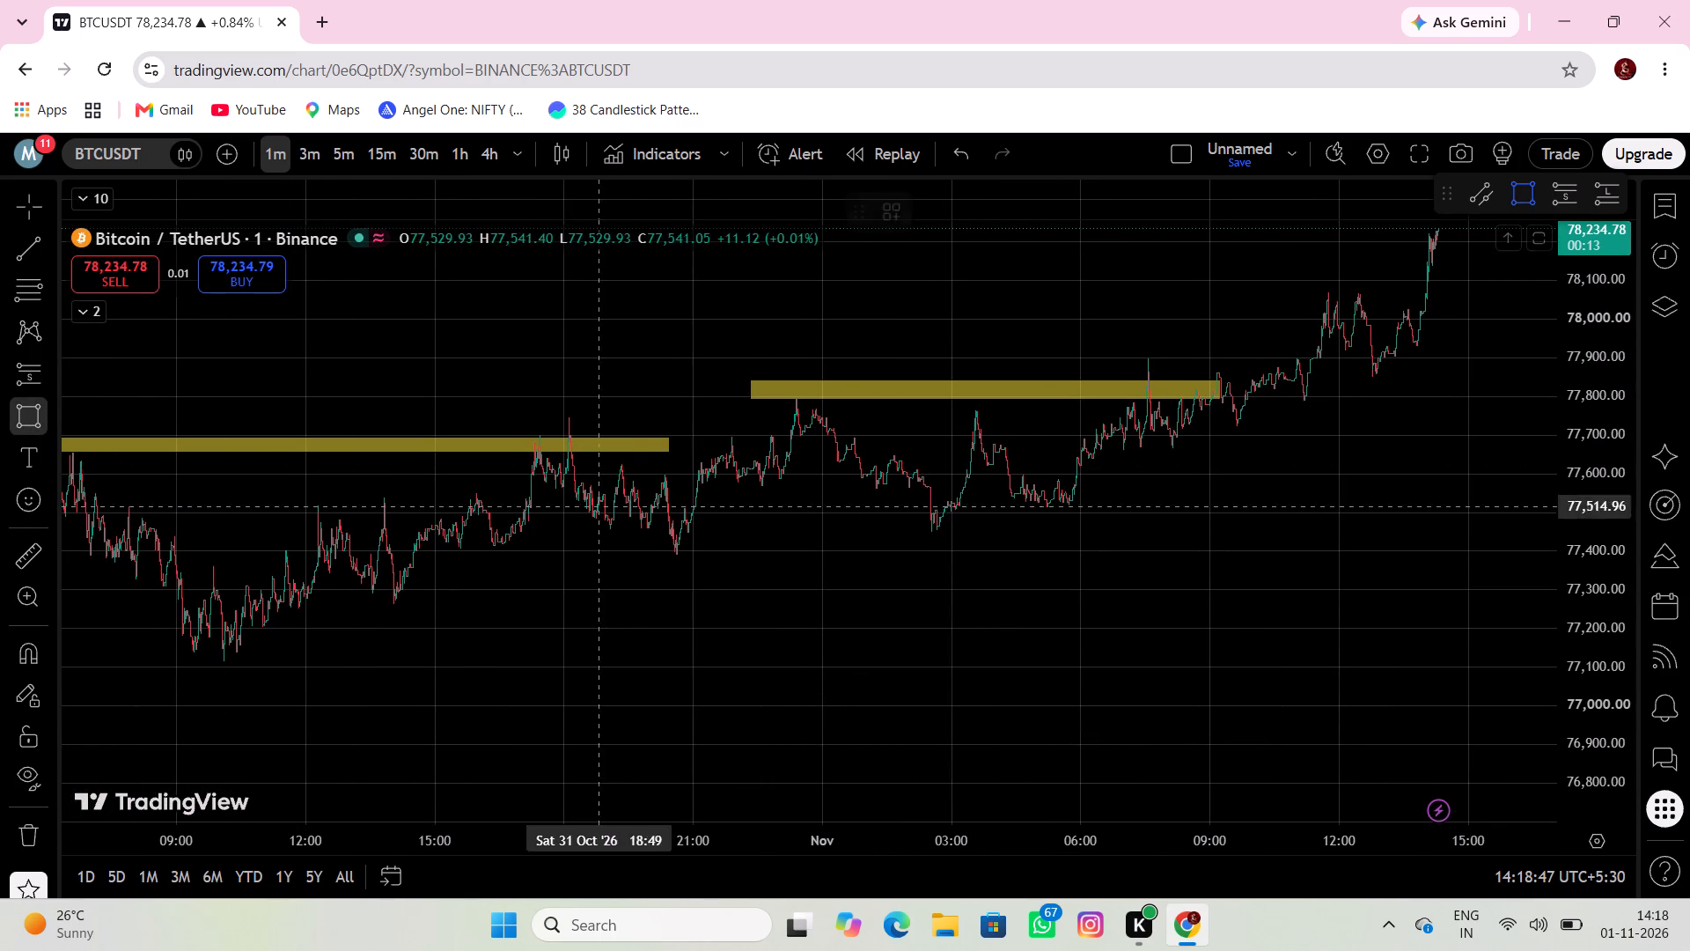
{"action": "left_click", "coordinate": [753, 526]}
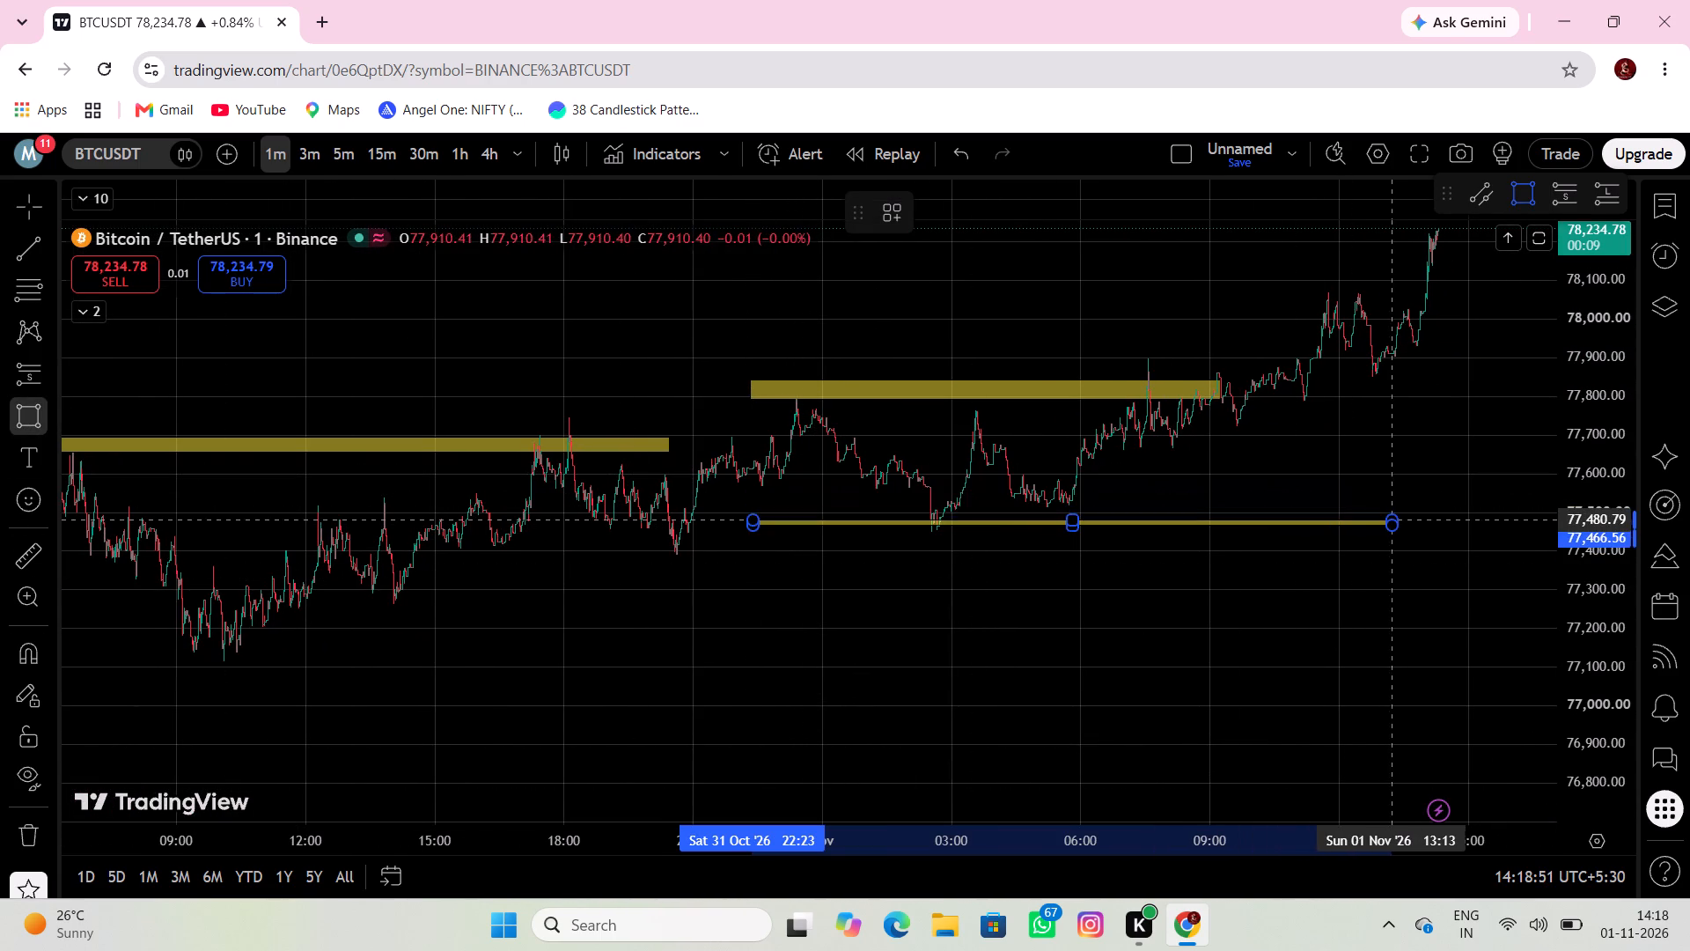
{"action": "left_click", "coordinate": [1397, 511]}
Draw a rectangle at the 30 Oct evening spike's peak, from 13:11 to 02:43 on 31 Oct, between about 78,002 and 78,091.
{"action": "left_click_drag", "start_coordinate": [1339, 574], "coordinate": [926, 594]}
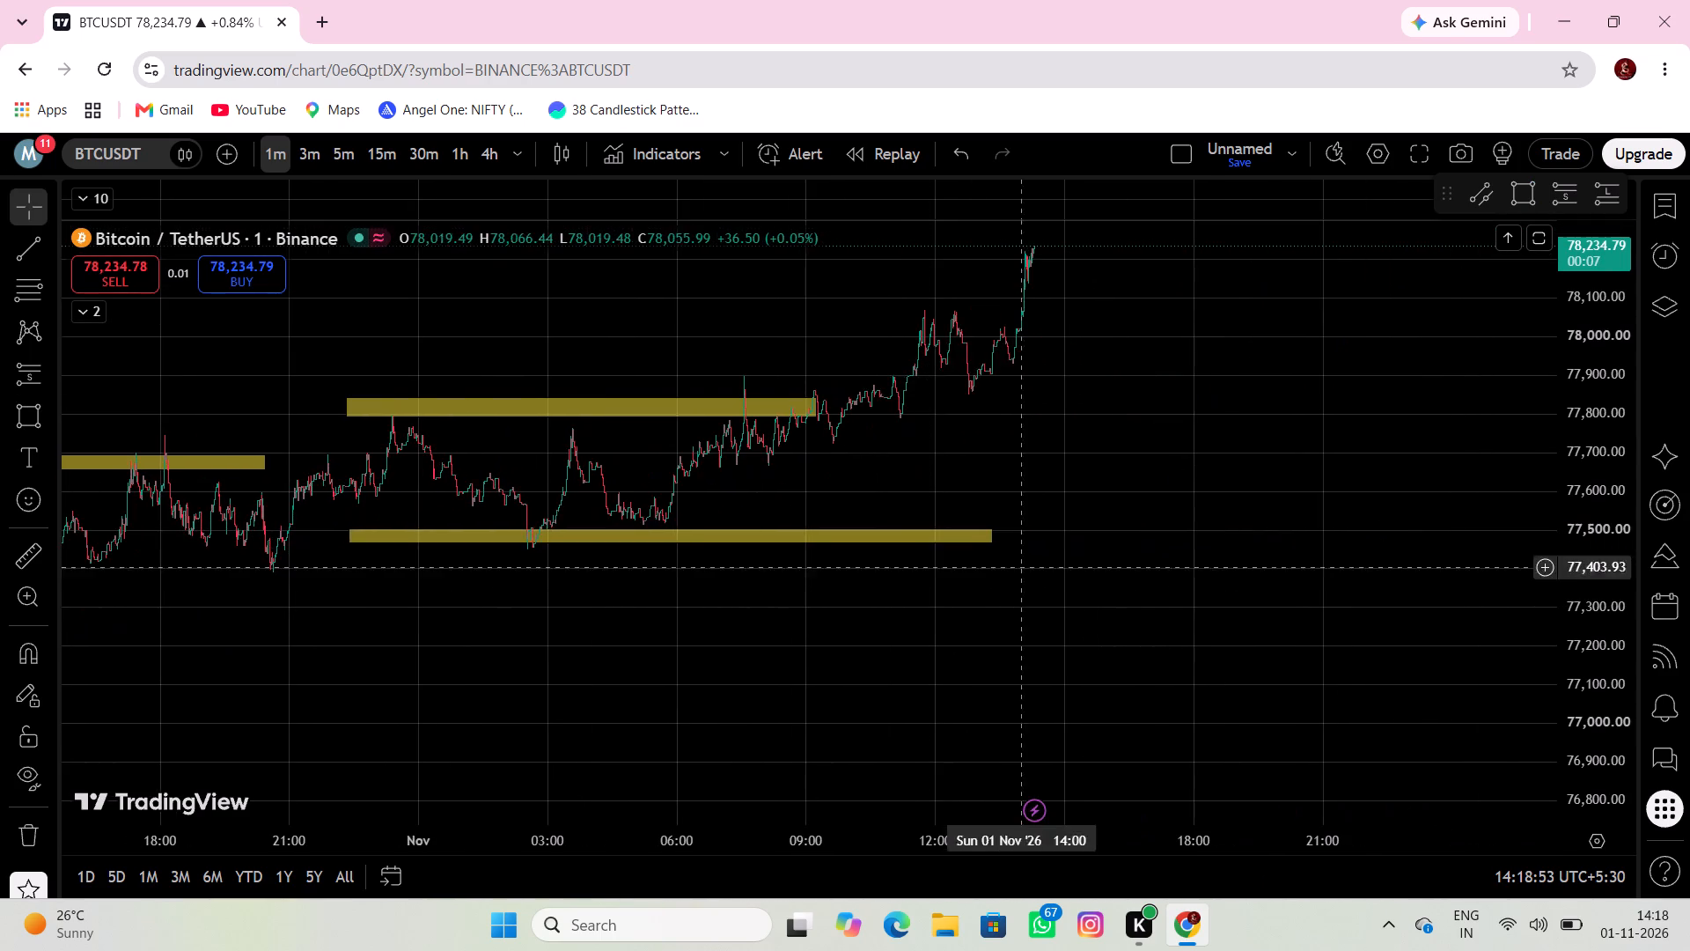
{"action": "scroll", "coordinate": [1056, 537], "scroll_direction": "down", "scroll_amount": 5}
{"action": "left_click_drag", "start_coordinate": [1148, 413], "coordinate": [1161, 465]}
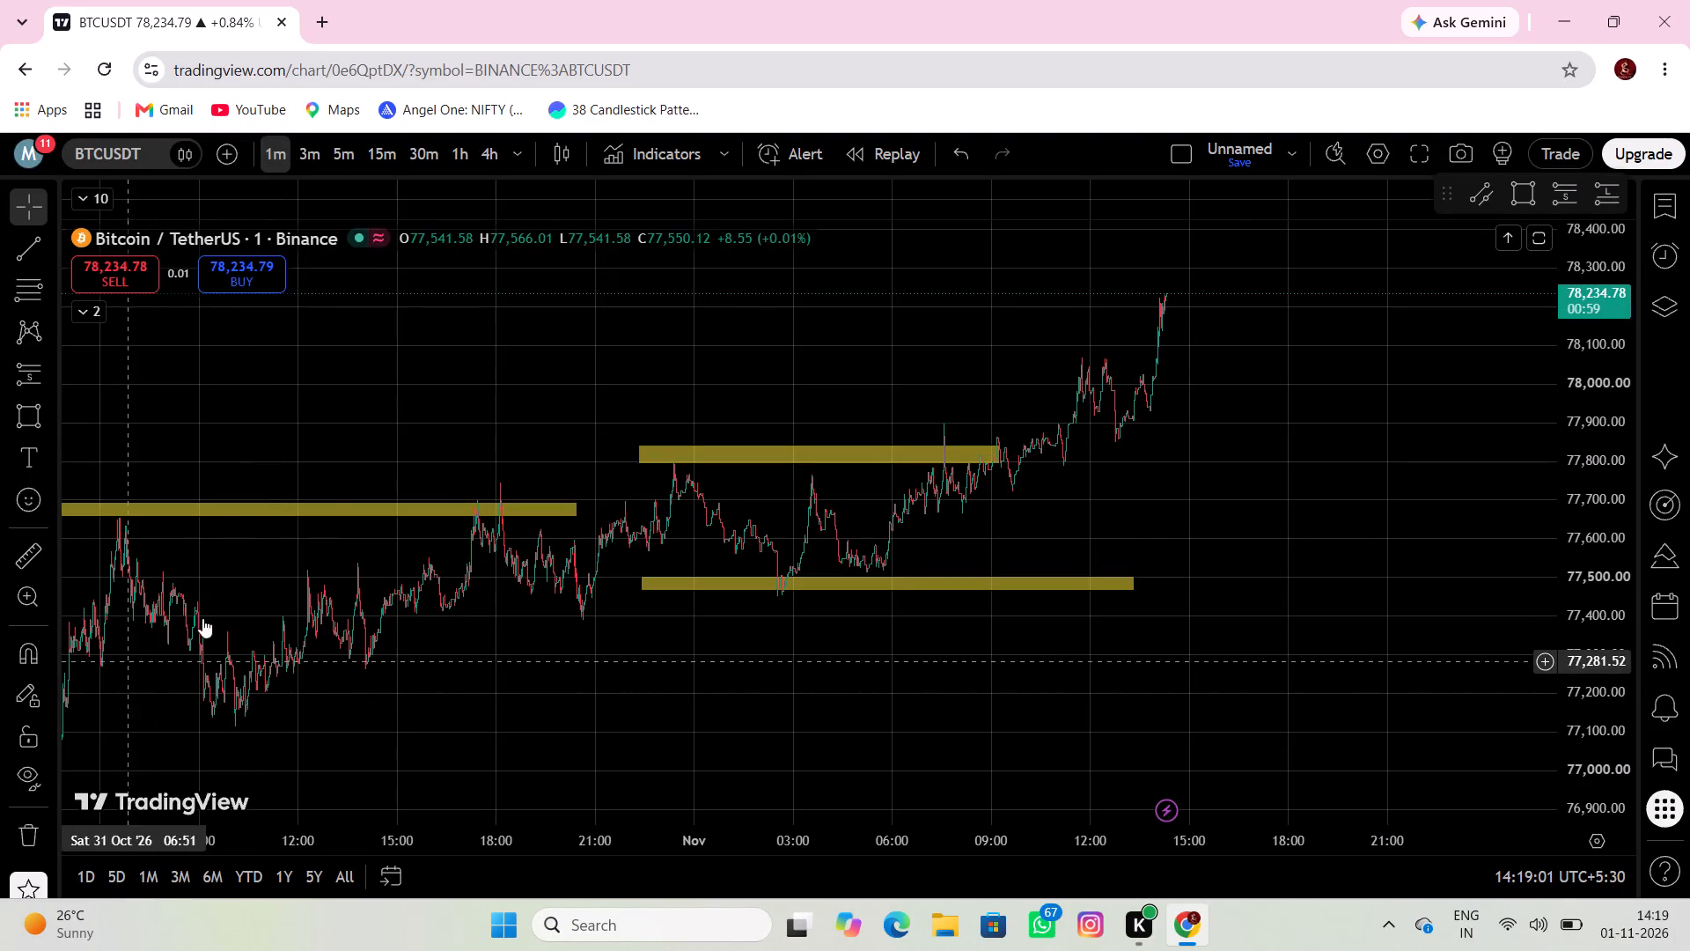
{"action": "left_click_drag", "start_coordinate": [353, 423], "coordinate": [940, 377]}
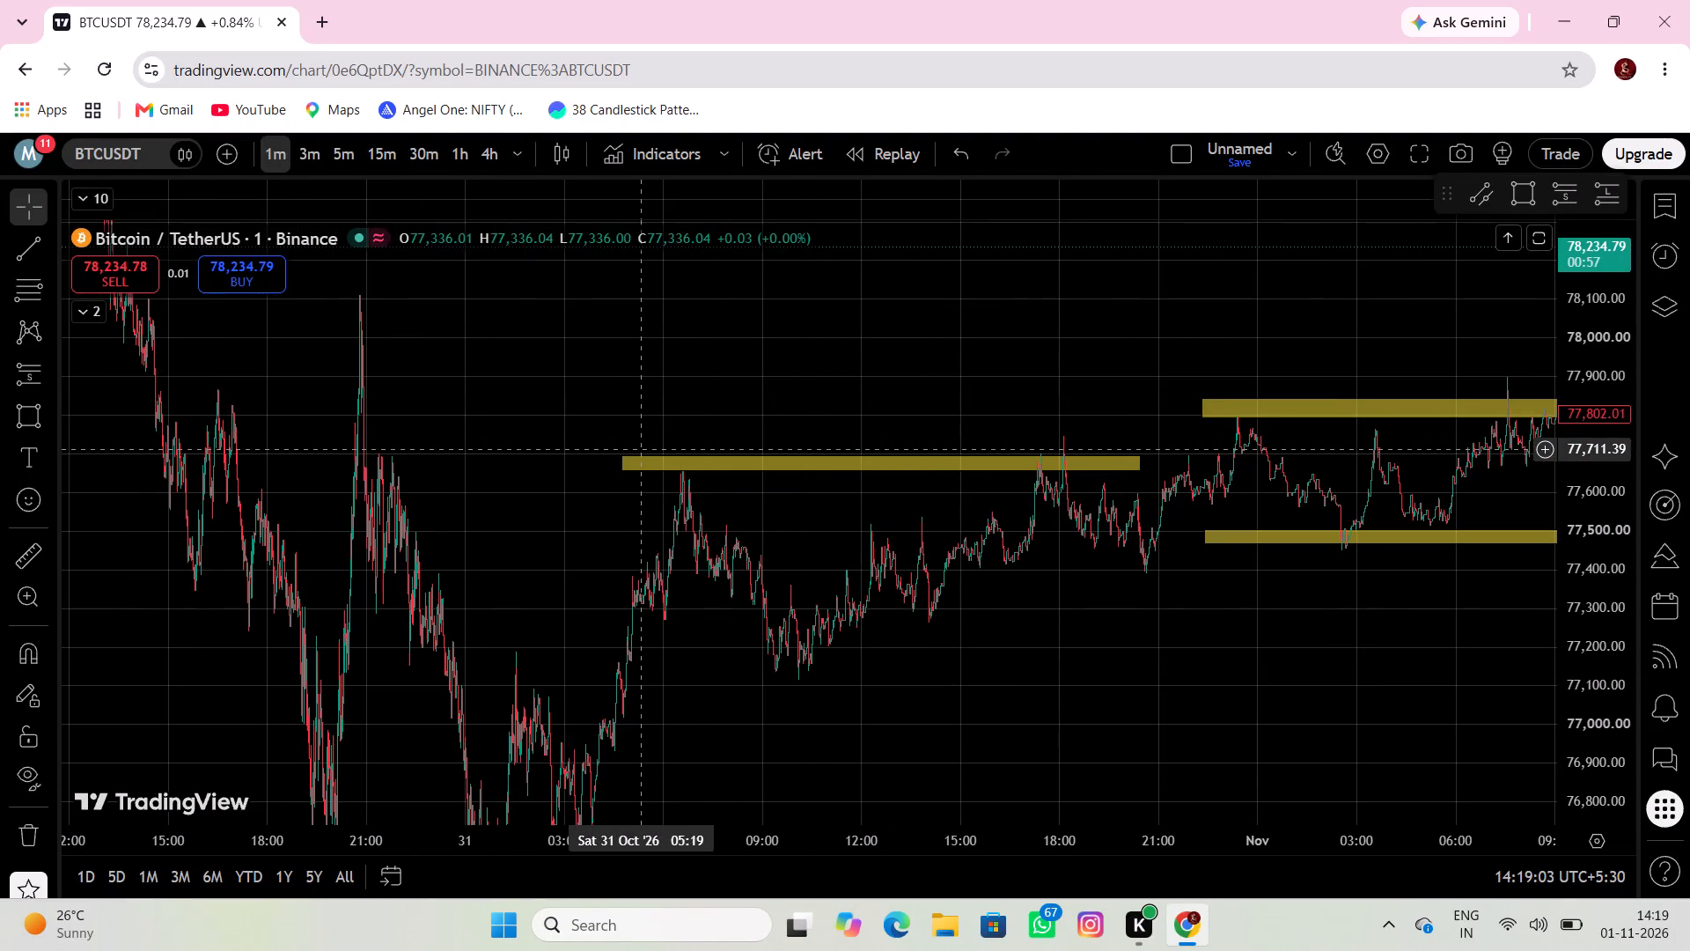
{"action": "left_click_drag", "start_coordinate": [694, 439], "coordinate": [920, 405]}
{"action": "scroll", "coordinate": [921, 403], "scroll_direction": "down", "scroll_amount": 3}
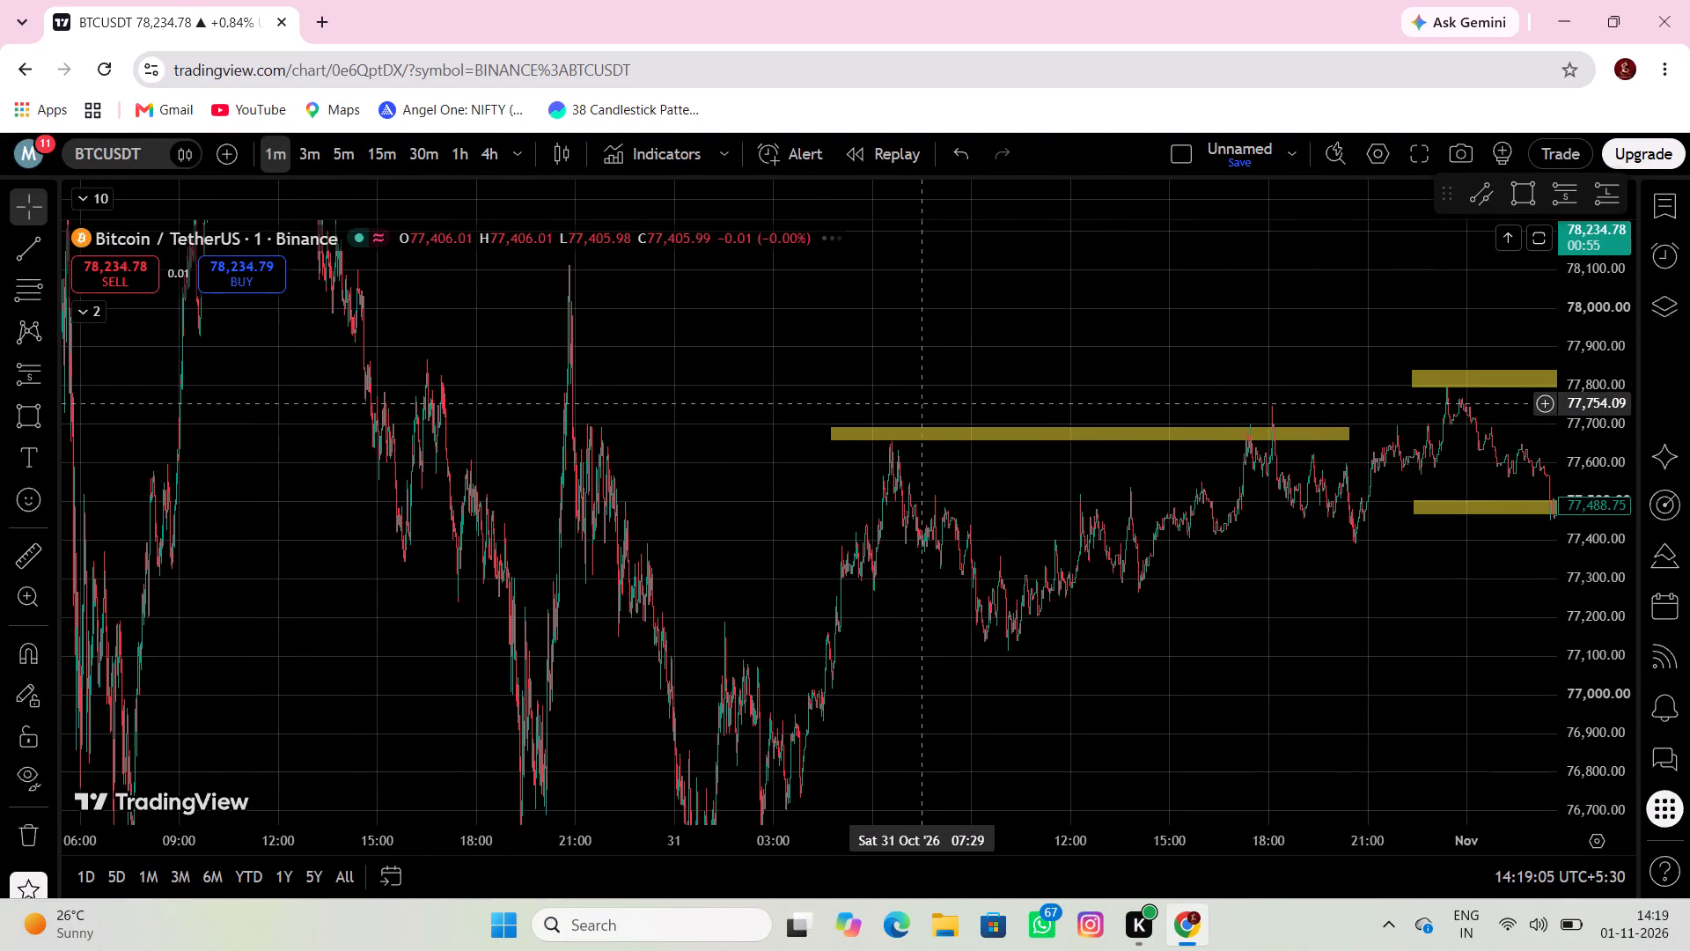
{"action": "left_click_drag", "start_coordinate": [850, 520], "coordinate": [988, 500]}
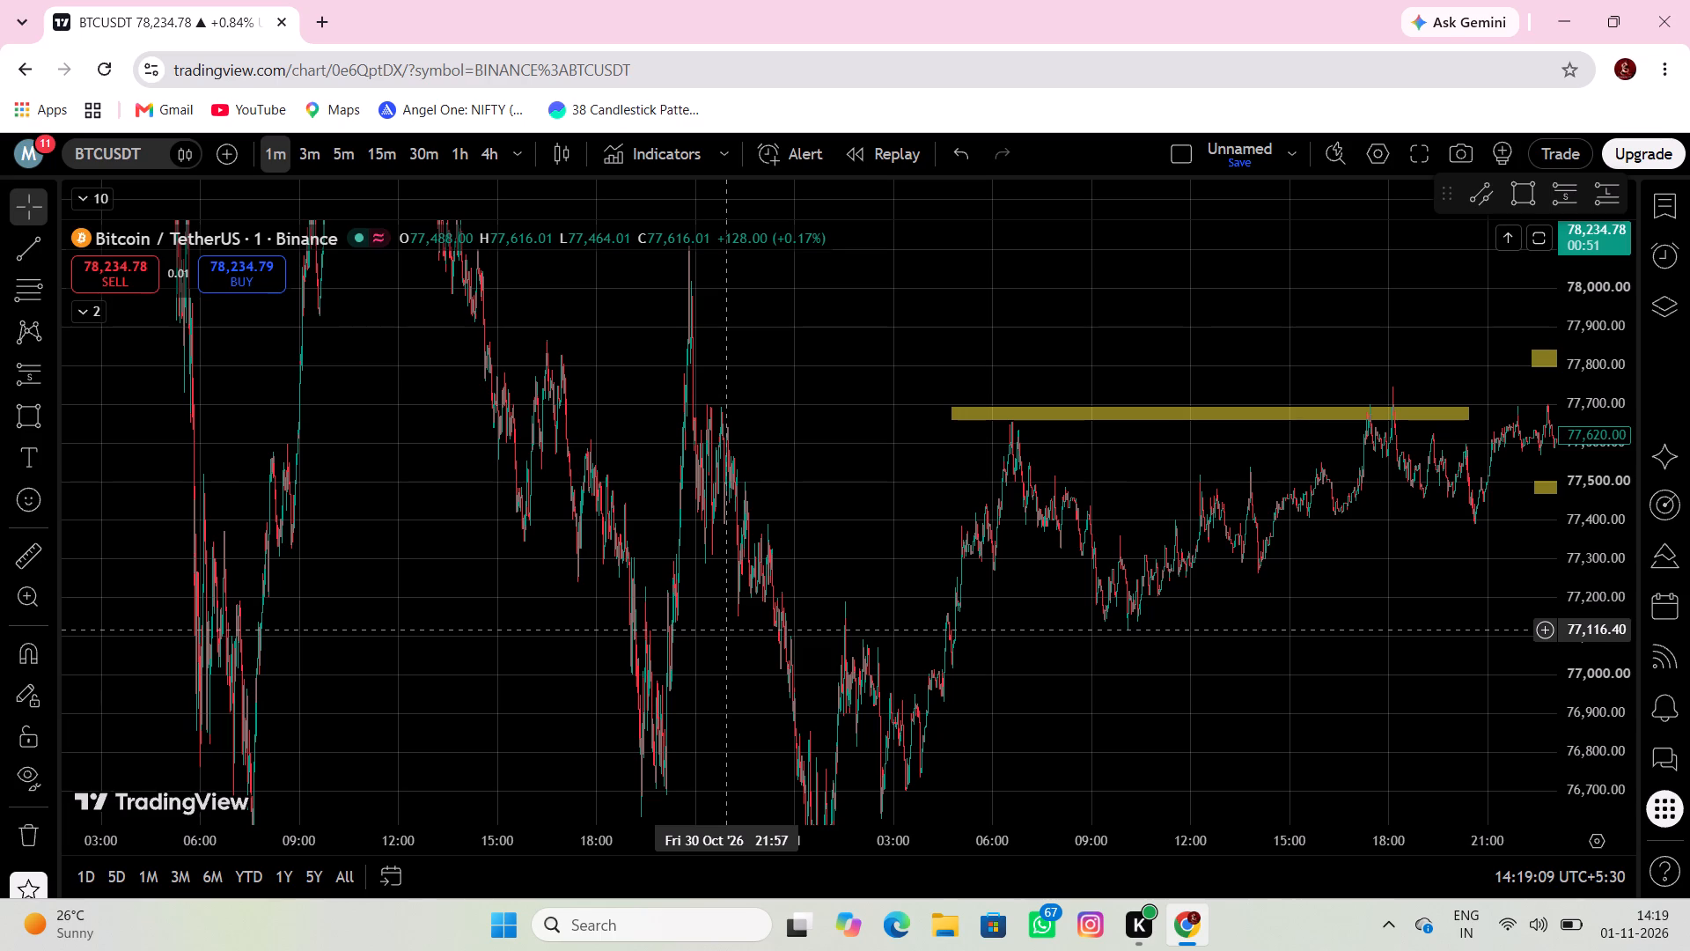
{"action": "left_click_drag", "start_coordinate": [658, 636], "coordinate": [753, 615]}
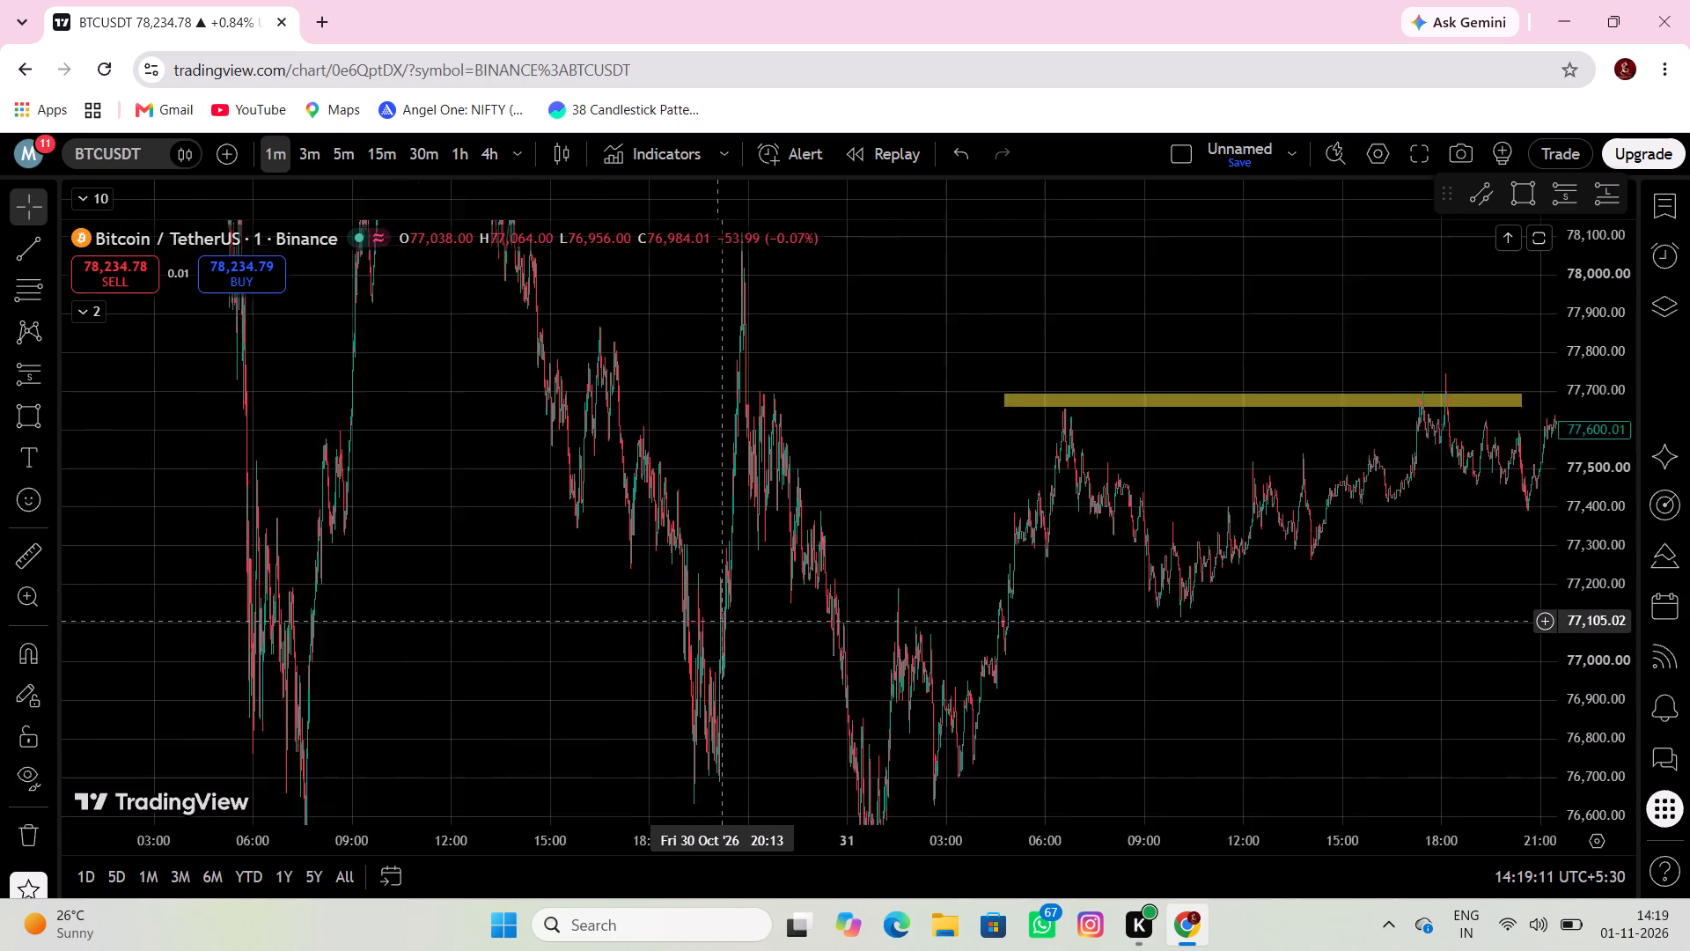
{"action": "left_click_drag", "start_coordinate": [753, 615], "coordinate": [754, 615]}
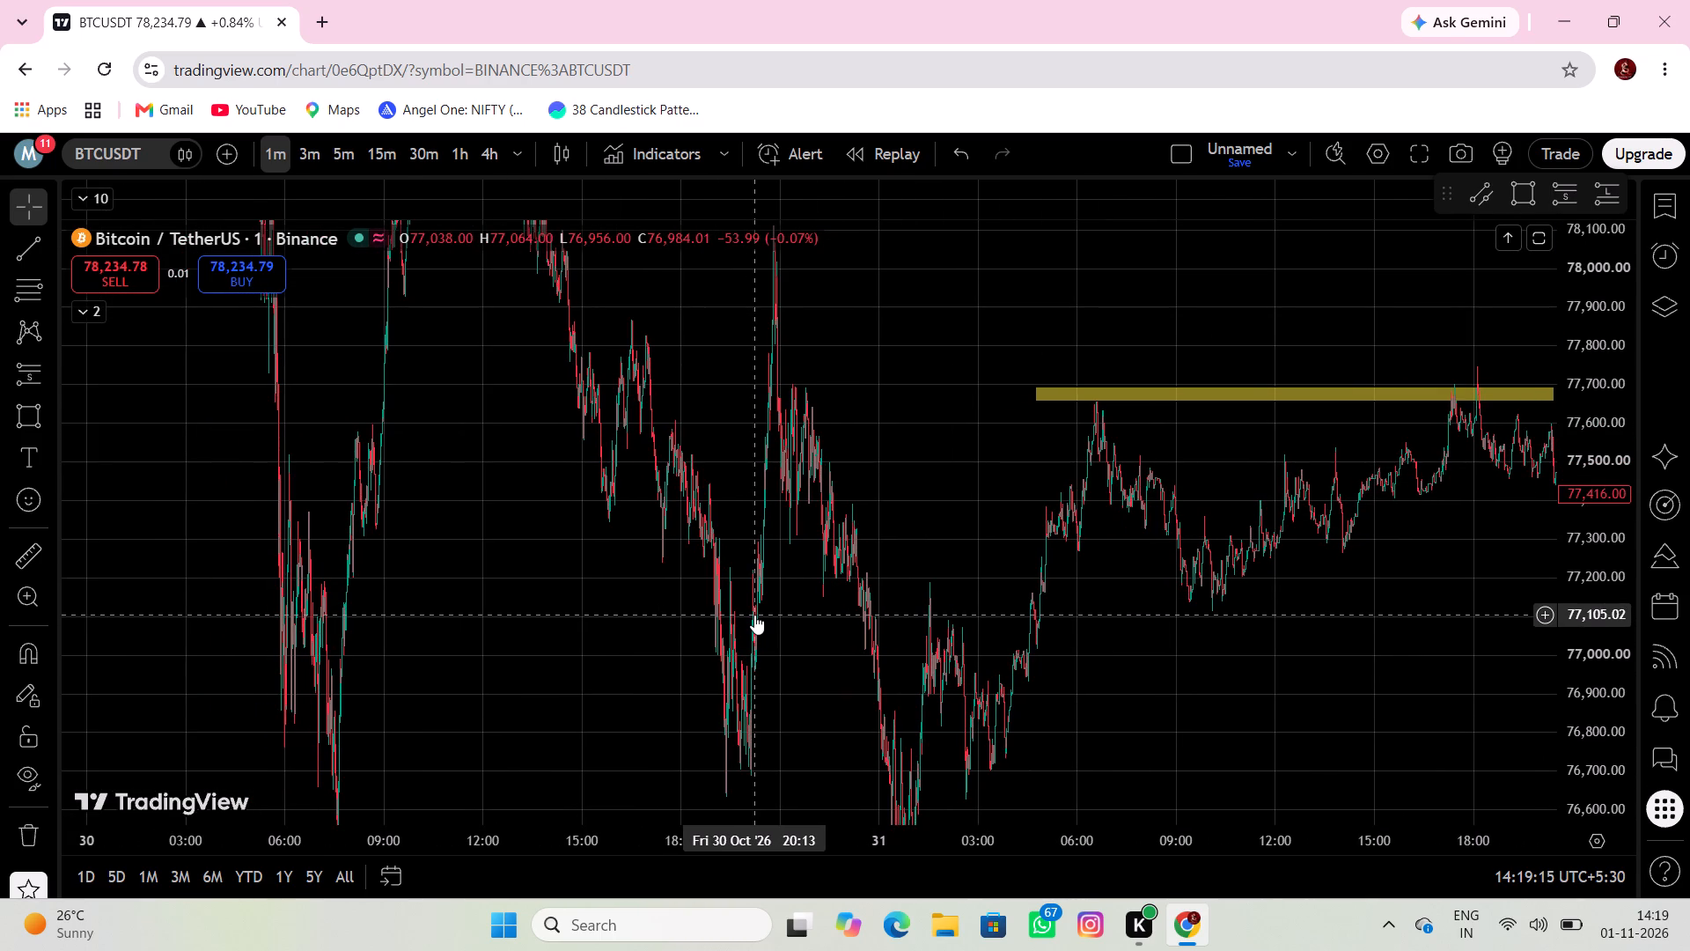
{"action": "left_click_drag", "start_coordinate": [745, 615], "coordinate": [864, 609]}
{"action": "scroll", "coordinate": [835, 616], "scroll_direction": "up", "scroll_amount": 2}
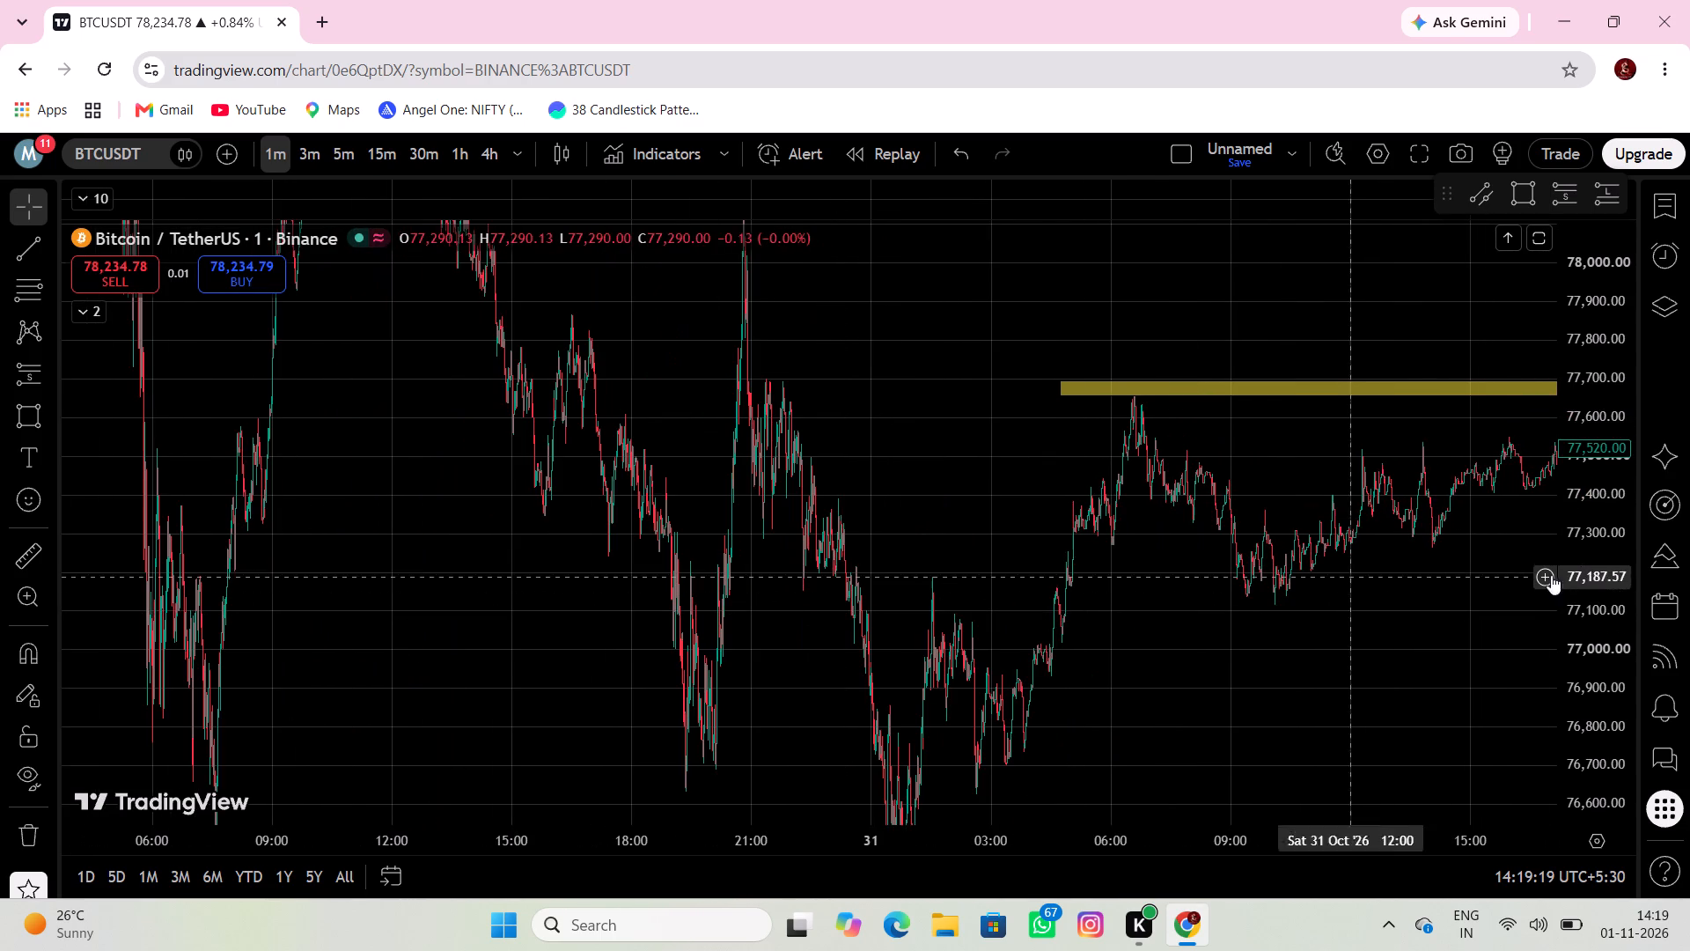
{"action": "scroll", "coordinate": [1600, 575], "scroll_direction": "down", "scroll_amount": 12}
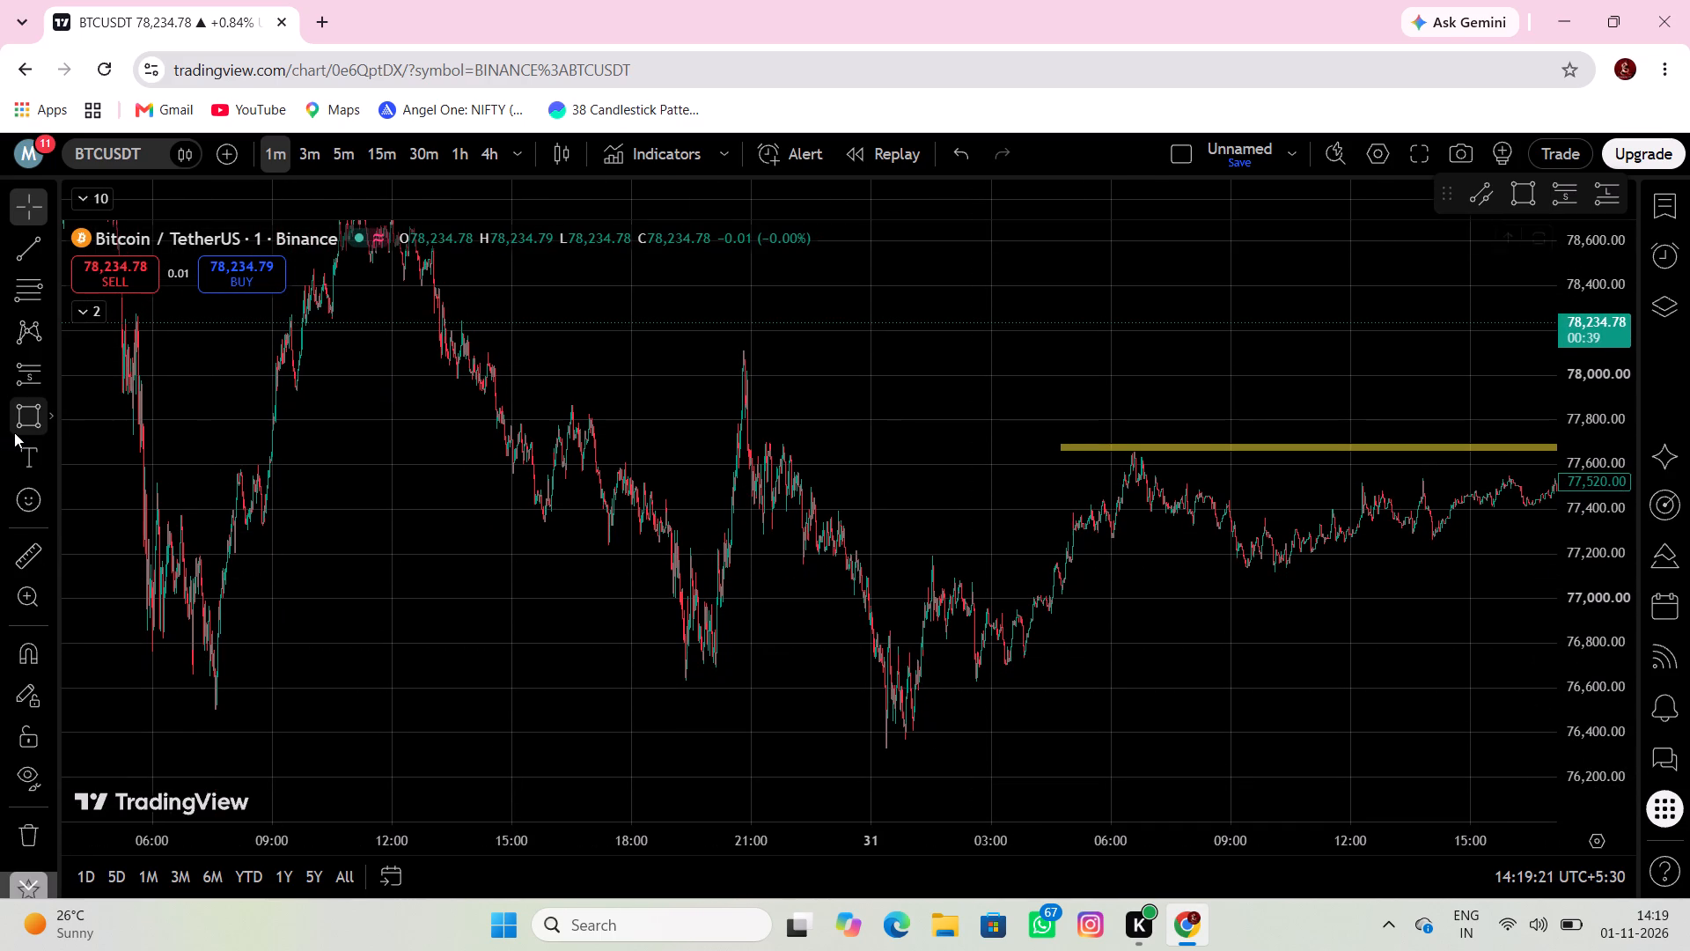
{"action": "left_click", "coordinate": [15, 432]}
{"action": "left_click_drag", "start_coordinate": [439, 355], "coordinate": [447, 353]}
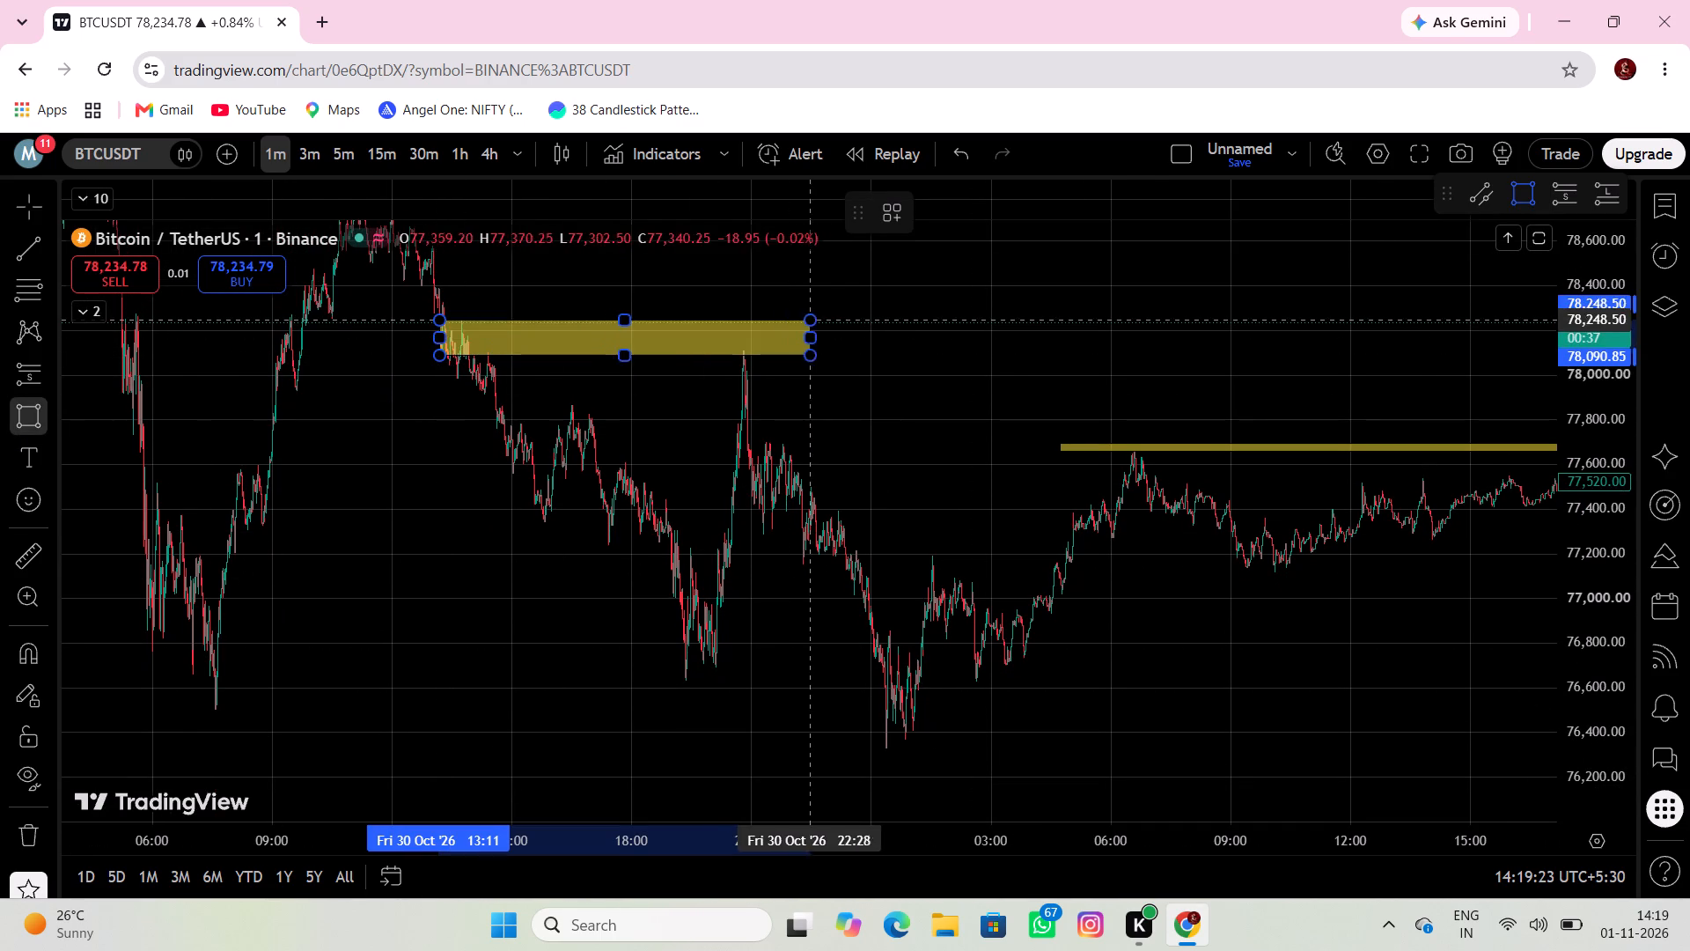
{"action": "left_click", "coordinate": [980, 375]}
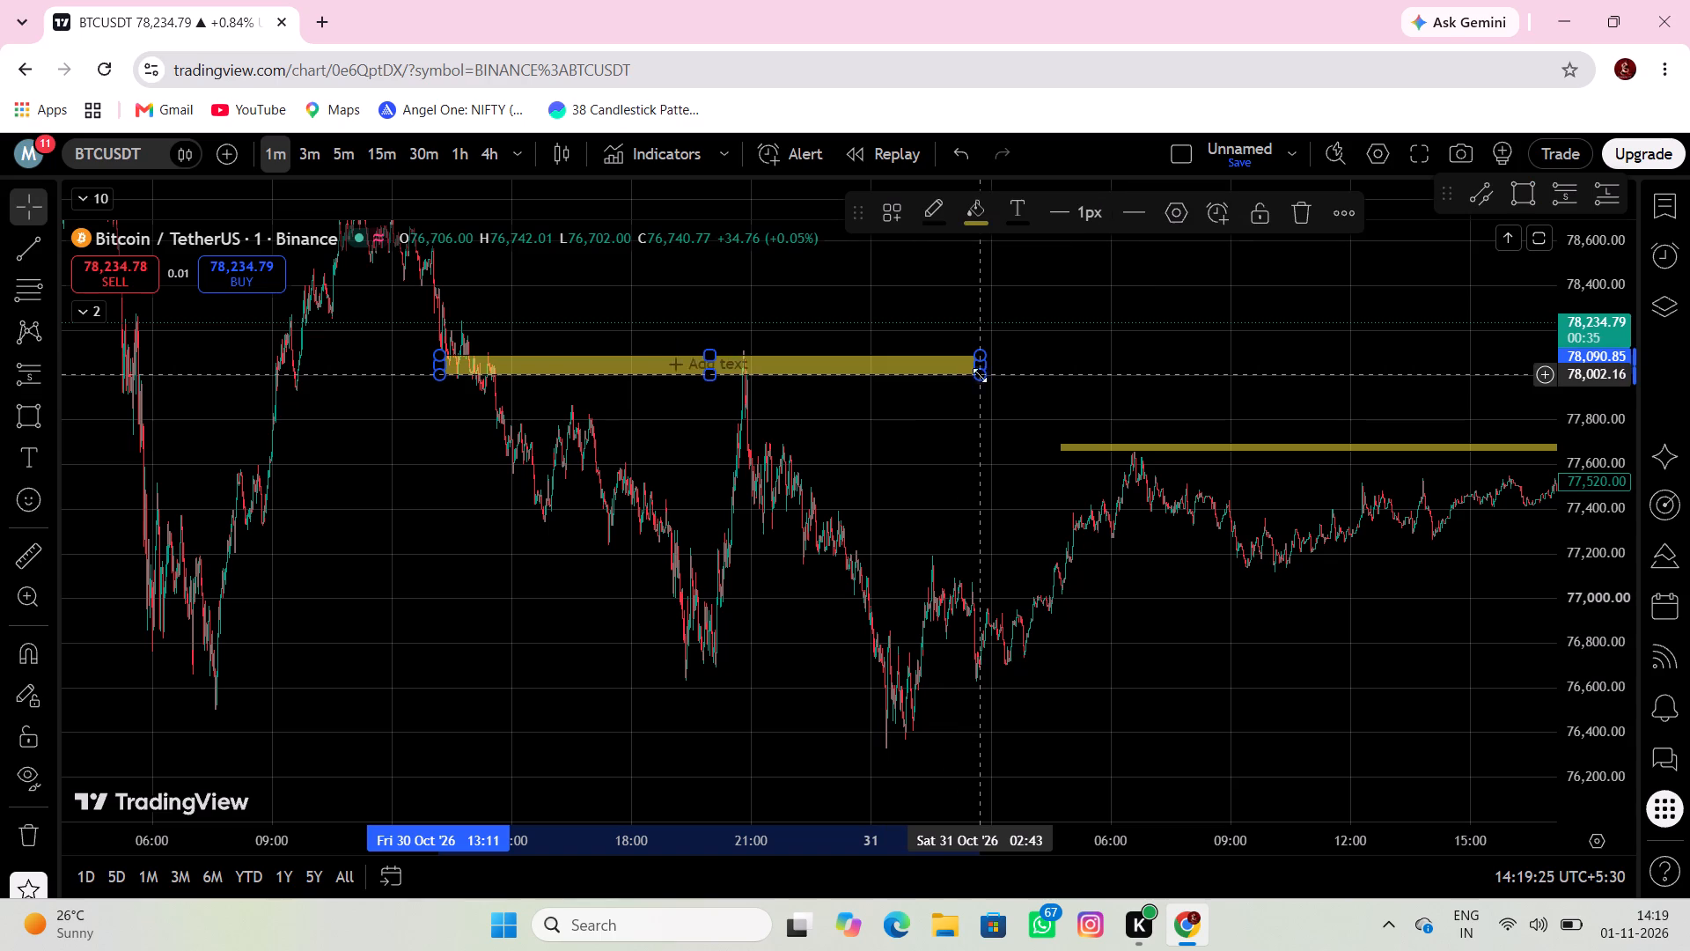
Move the spike-peak rectangle up and forward, spanning about 13:40 to 03:15, between about 78,070 and 78,150.
{"action": "left_click_drag", "start_coordinate": [916, 359], "coordinate": [937, 342]}
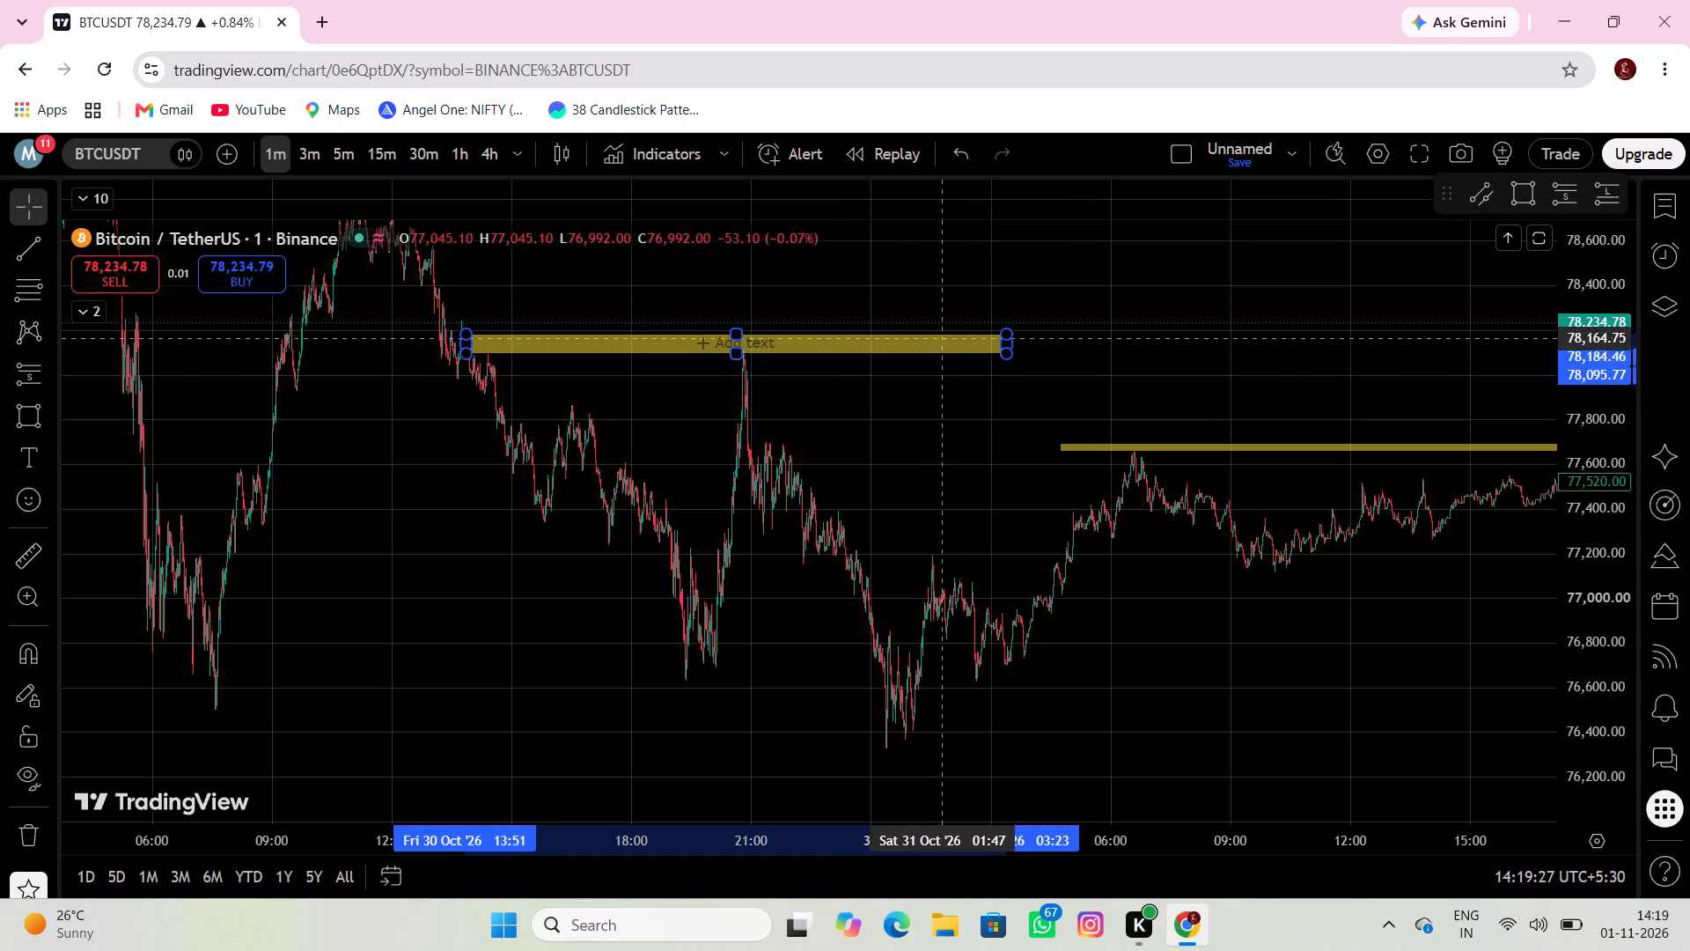
{"action": "left_click_drag", "start_coordinate": [937, 342], "coordinate": [936, 343]}
Draw a rectangle over the 30 Oct afternoon highs, from 13:15 to 01:35 on 31 Oct, between about 77,771 and 77,889.
{"action": "left_click_drag", "start_coordinate": [820, 426], "coordinate": [885, 396]}
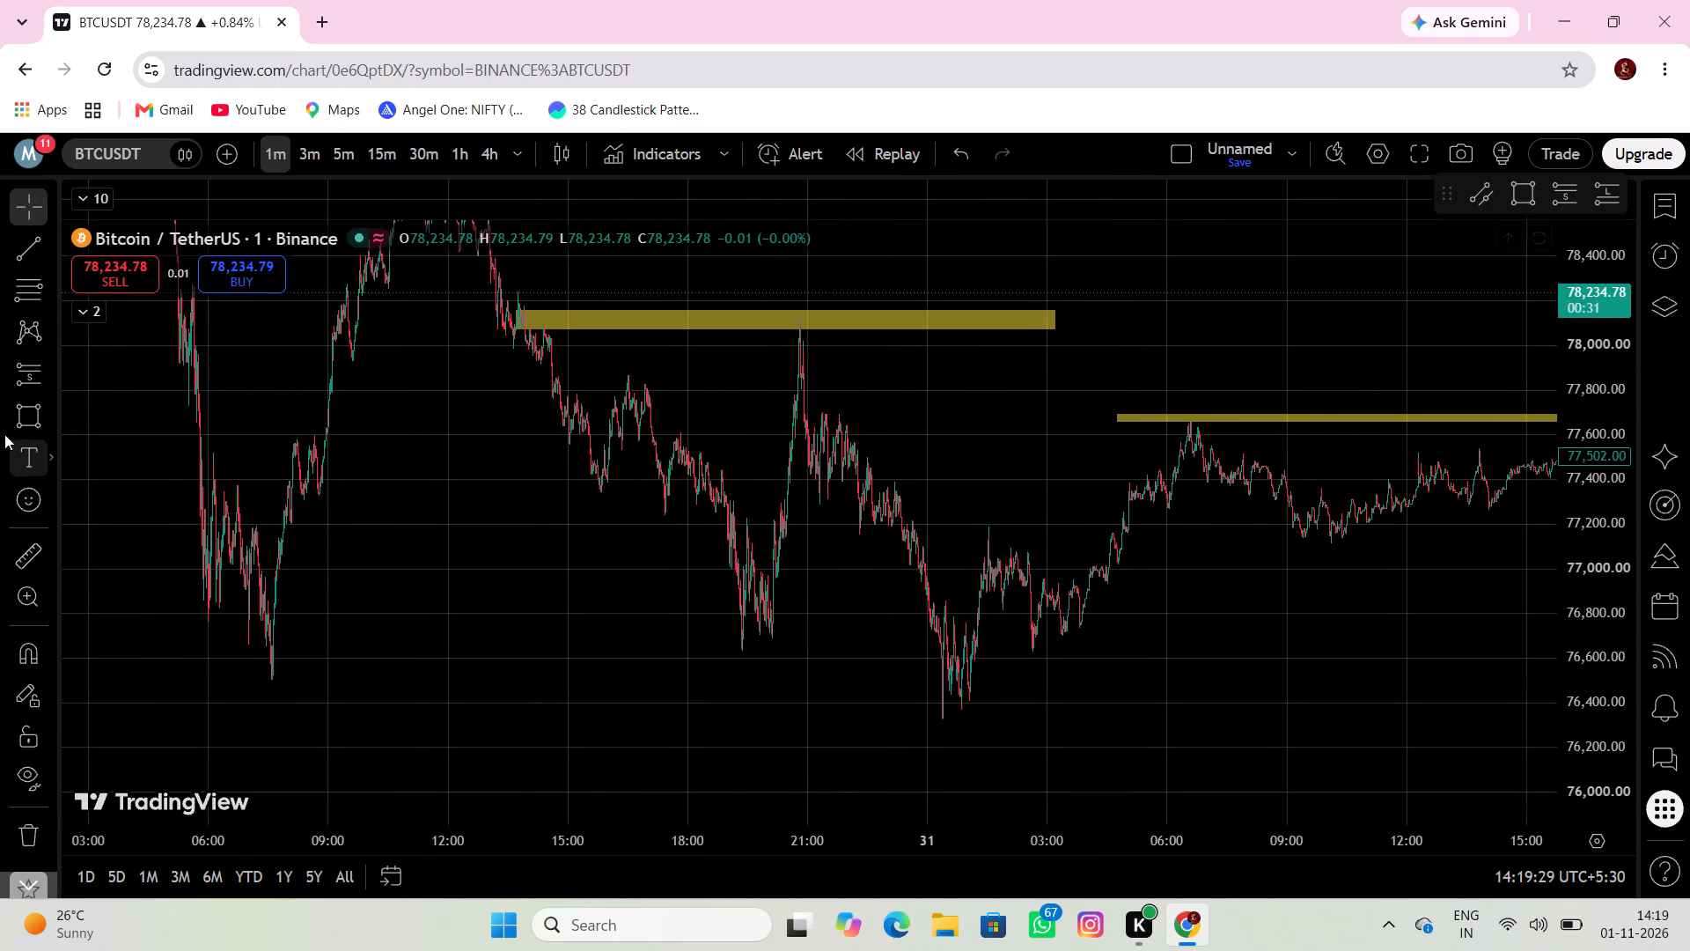
{"action": "left_click", "coordinate": [16, 414]}
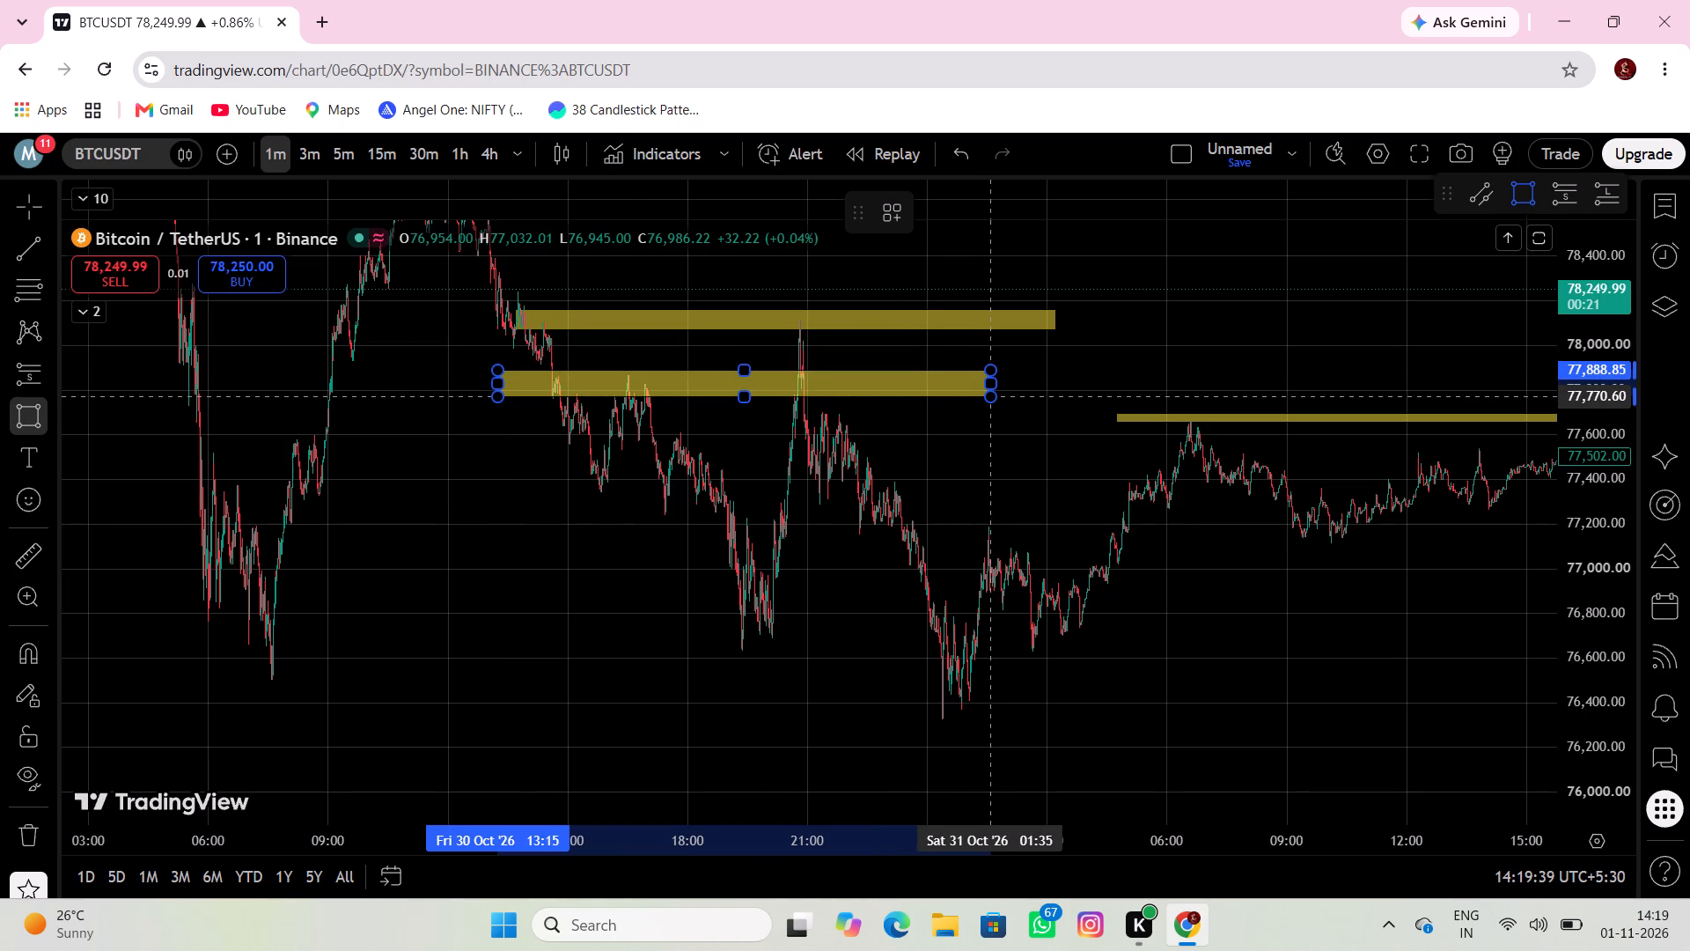
{"action": "left_click", "coordinate": [990, 397]}
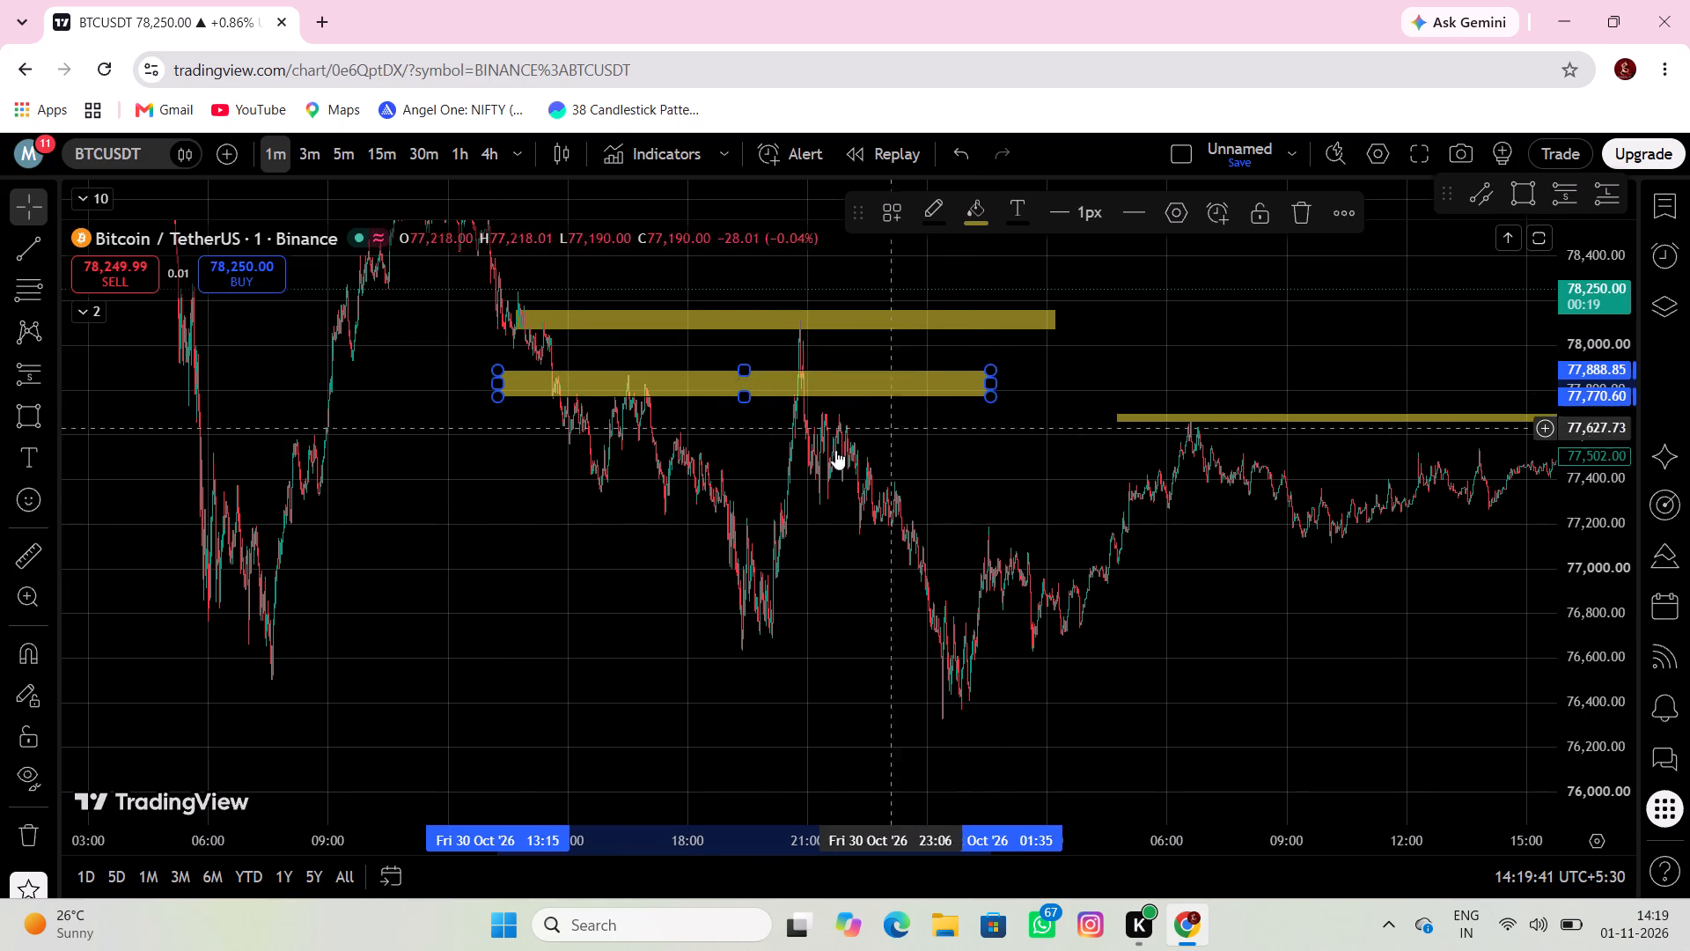
Draw a rectangle at the 30 Oct afternoon low, from 14:32 to about 01:00 on 31 Oct, between about 77,347 and 77,400.
{"action": "left_click_drag", "start_coordinate": [496, 492], "coordinate": [506, 492]}
{"action": "left_click", "coordinate": [37, 417]}
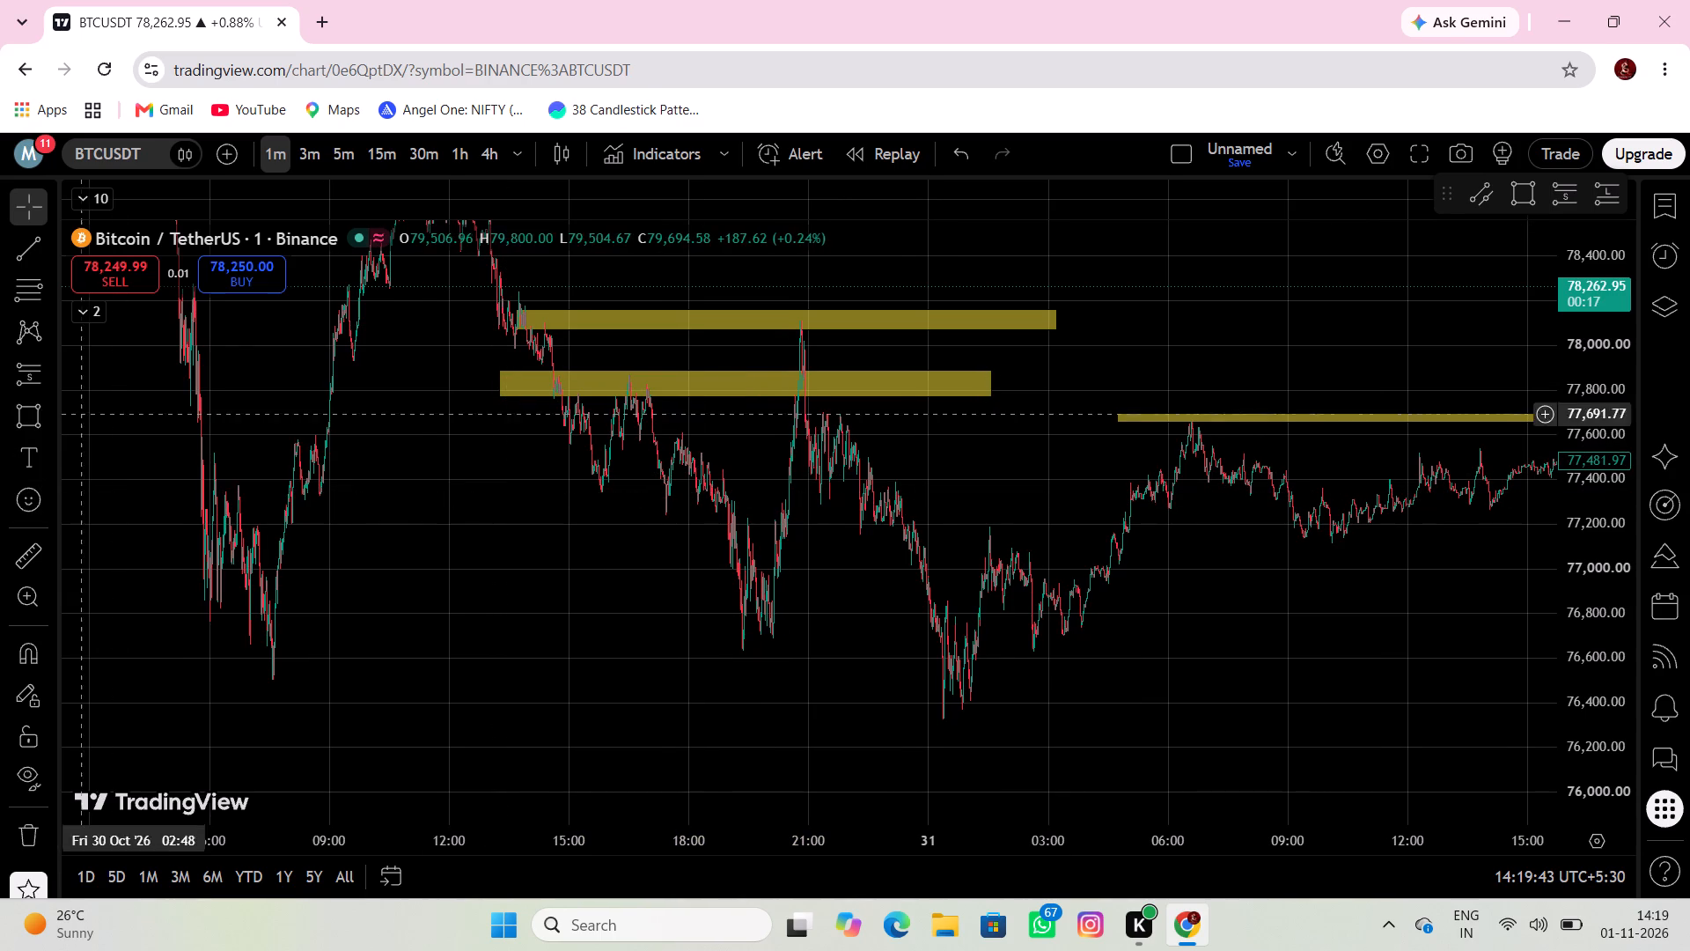
{"action": "left_click", "coordinate": [551, 491]}
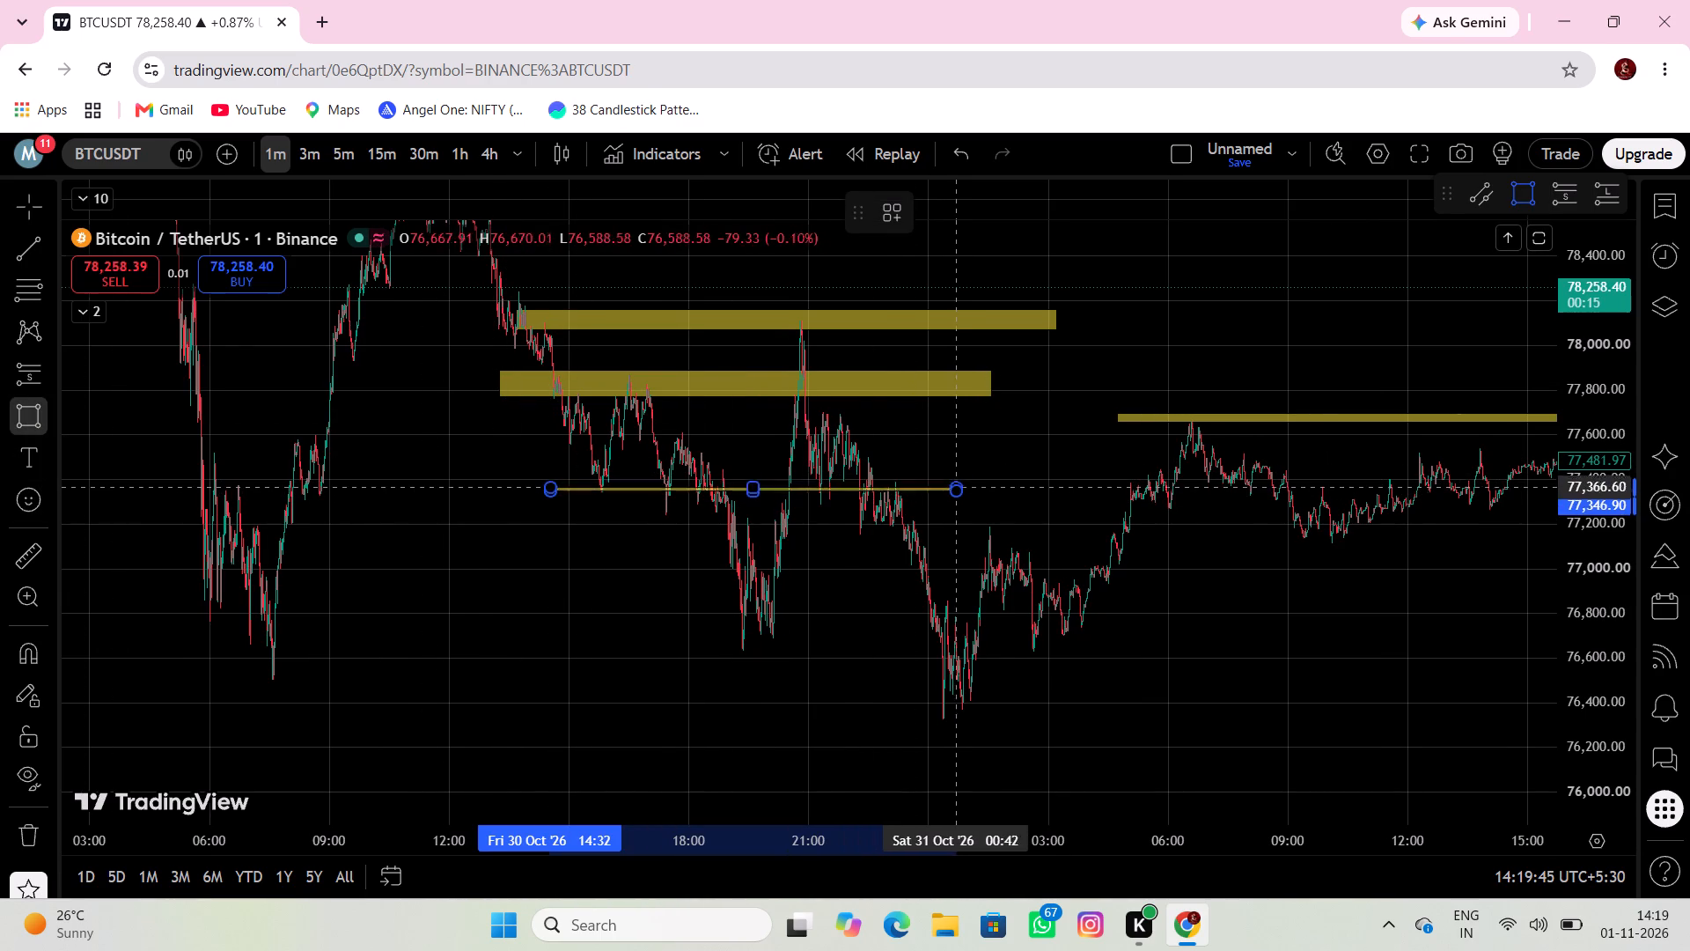
{"action": "left_click", "coordinate": [968, 479]}
Draw a thin rectangle below the afternoon-low zone, from 17:31 on 30 Oct to 02:58 on 31 Oct, between about 76,948 and 76,997.
{"action": "left_click_drag", "start_coordinate": [797, 622], "coordinate": [728, 623]}
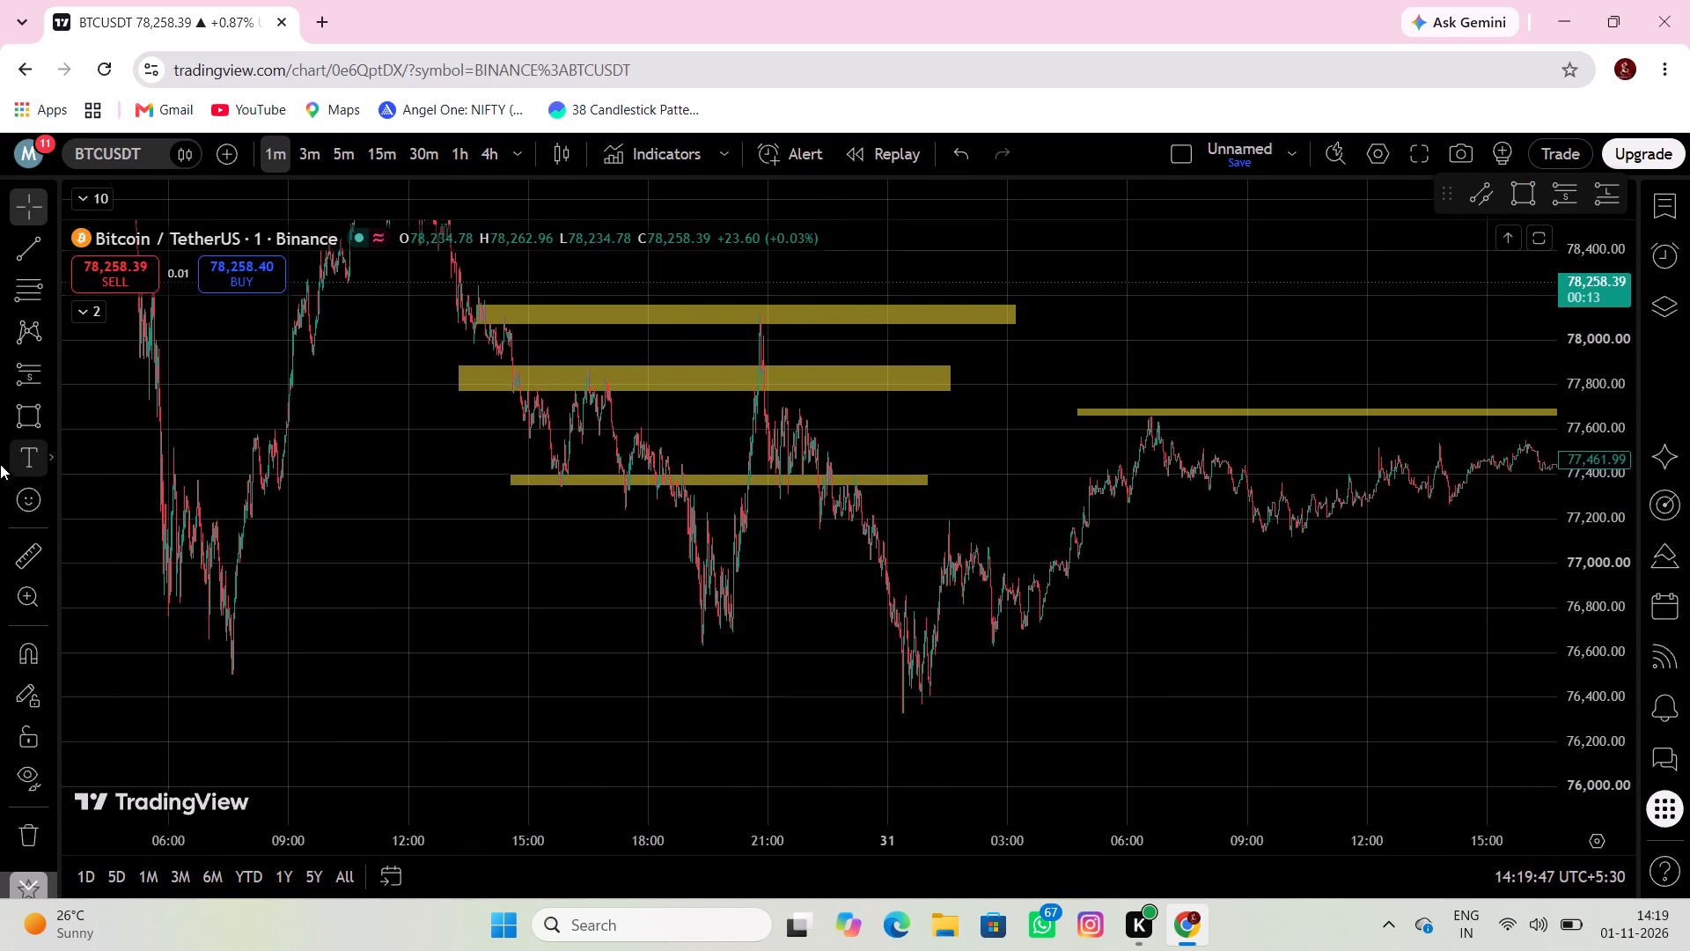
{"action": "left_click", "coordinate": [16, 413]}
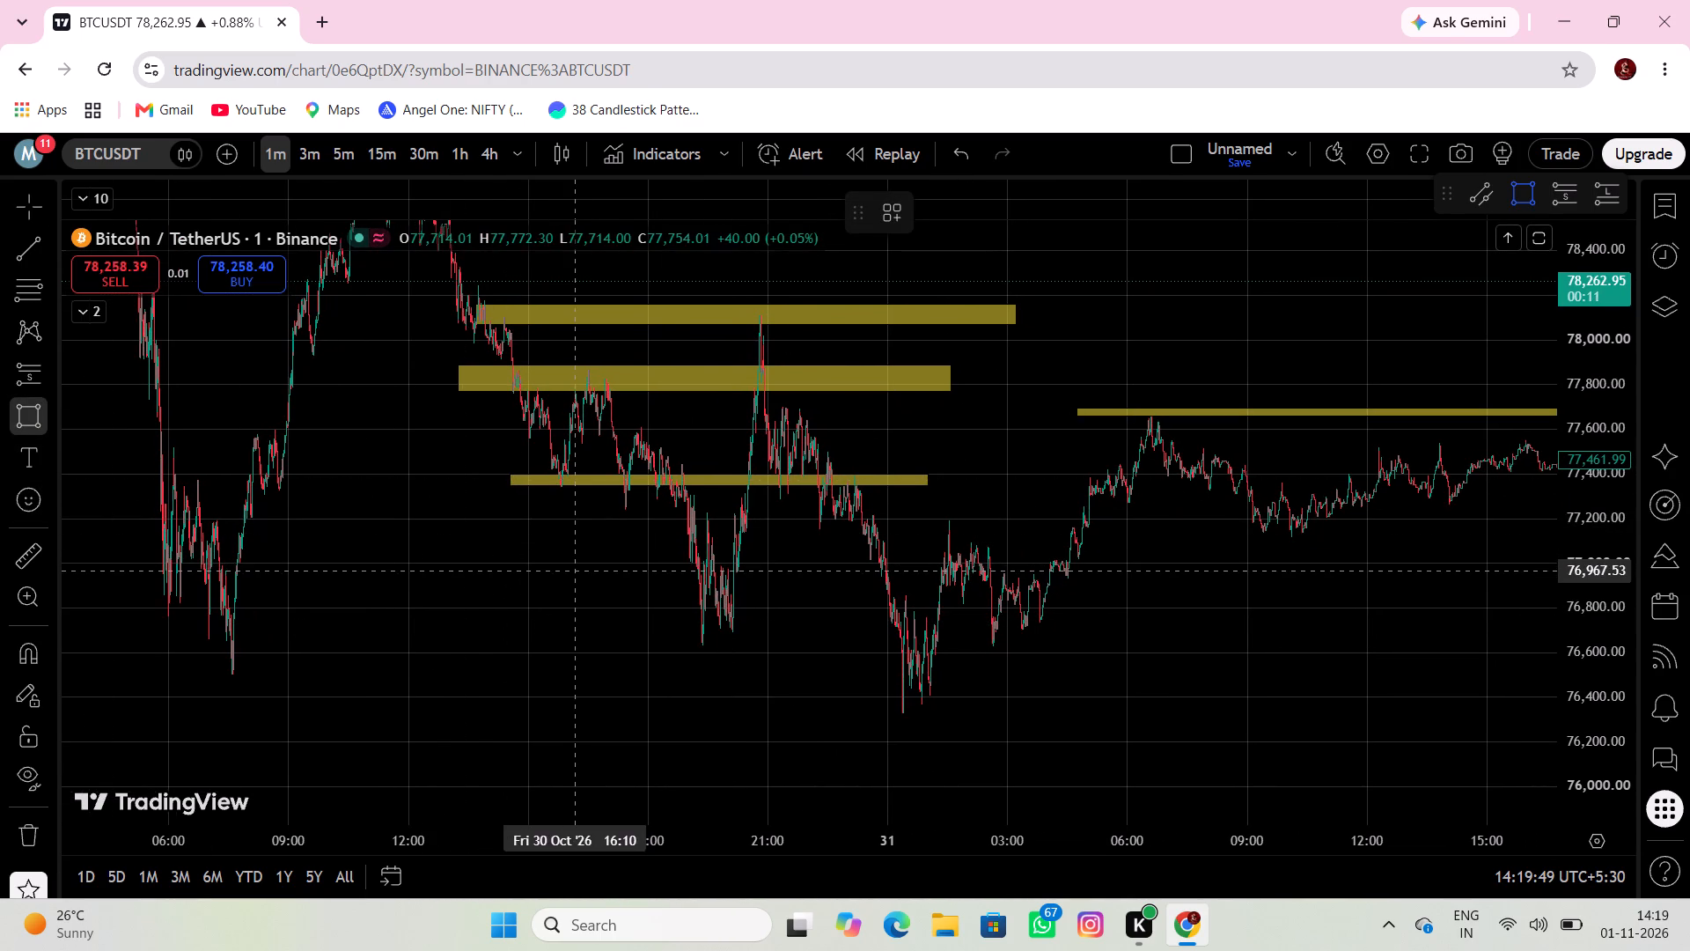
{"action": "left_click", "coordinate": [628, 564]}
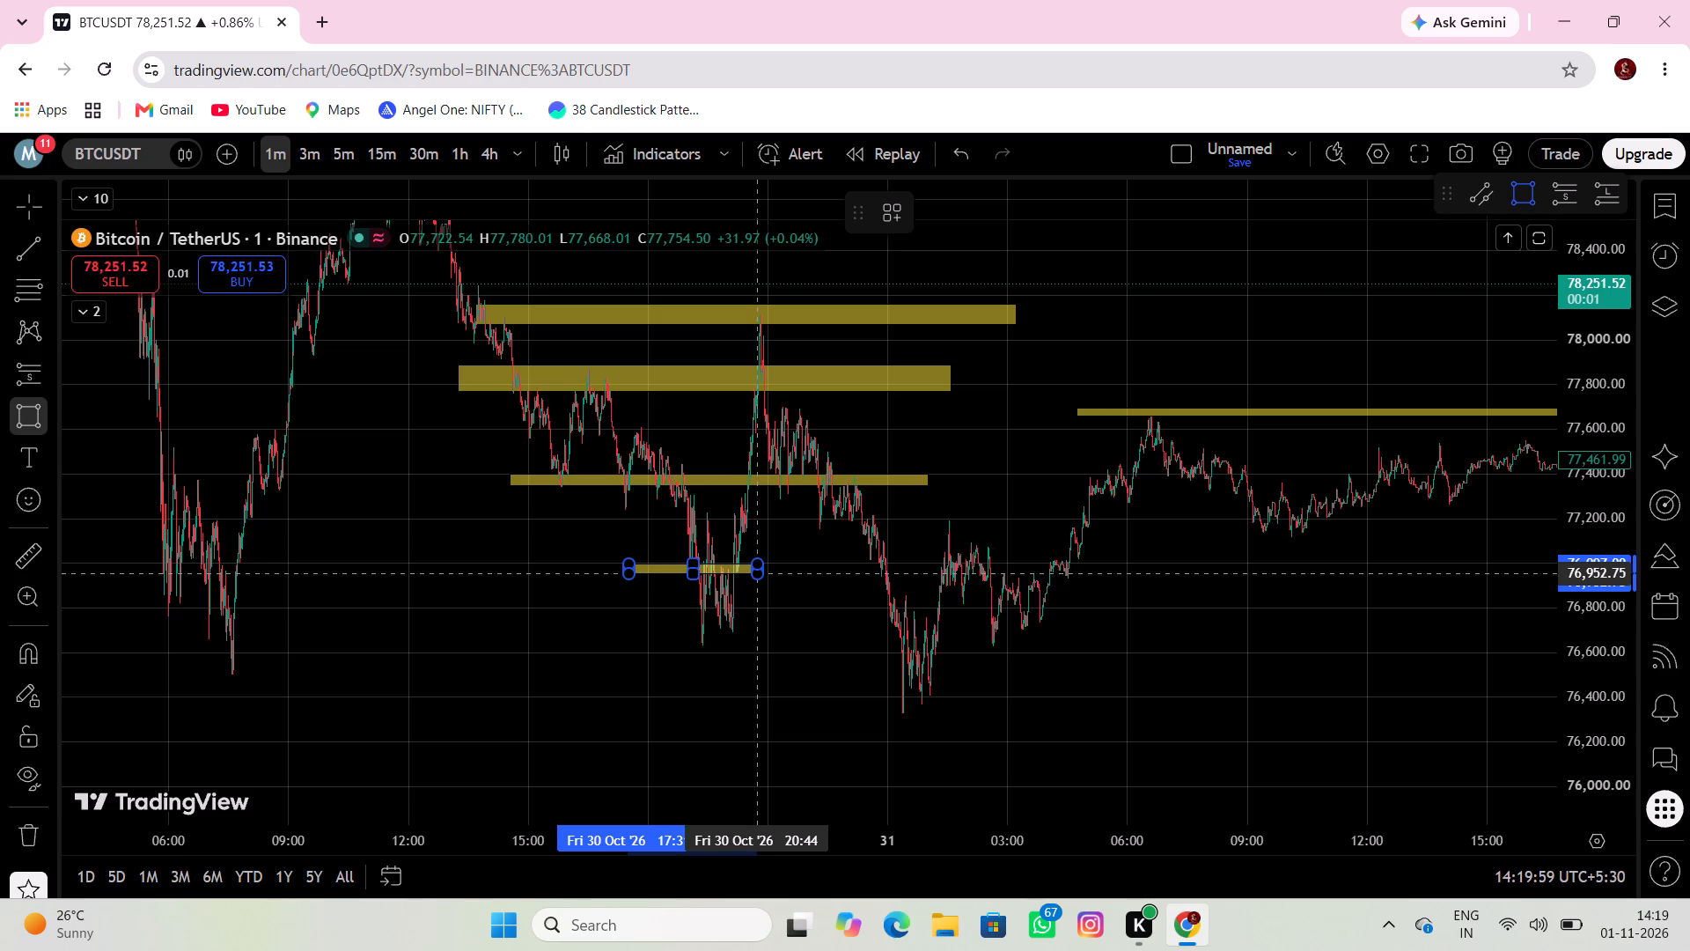
{"action": "left_click", "coordinate": [1006, 575]}
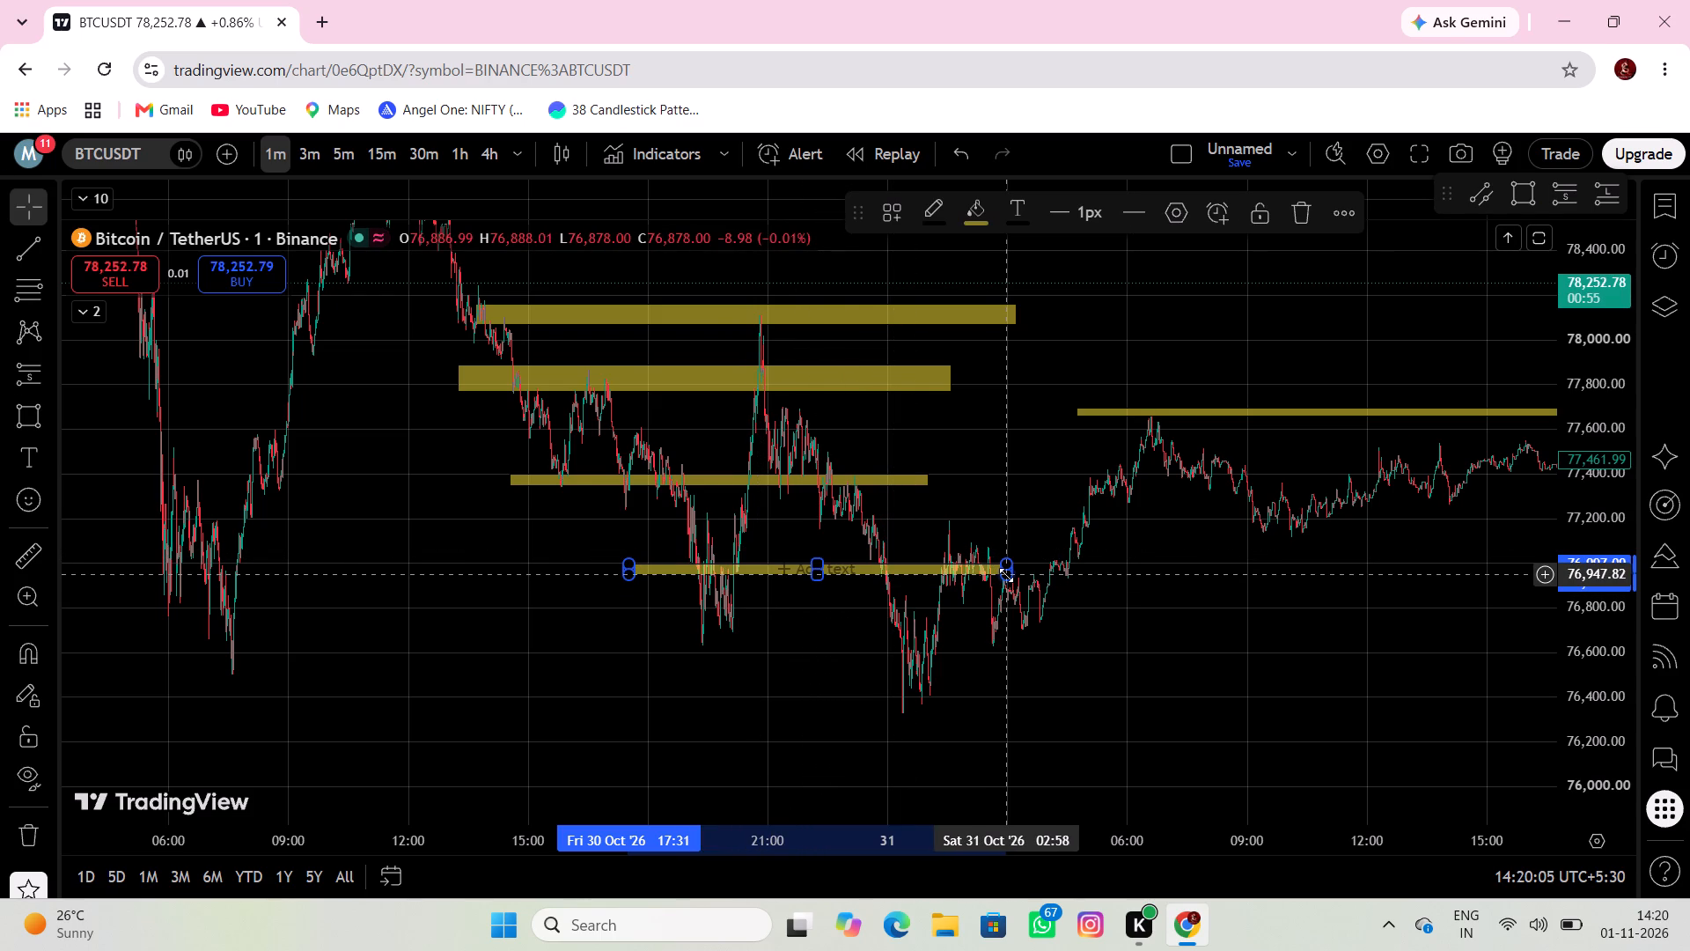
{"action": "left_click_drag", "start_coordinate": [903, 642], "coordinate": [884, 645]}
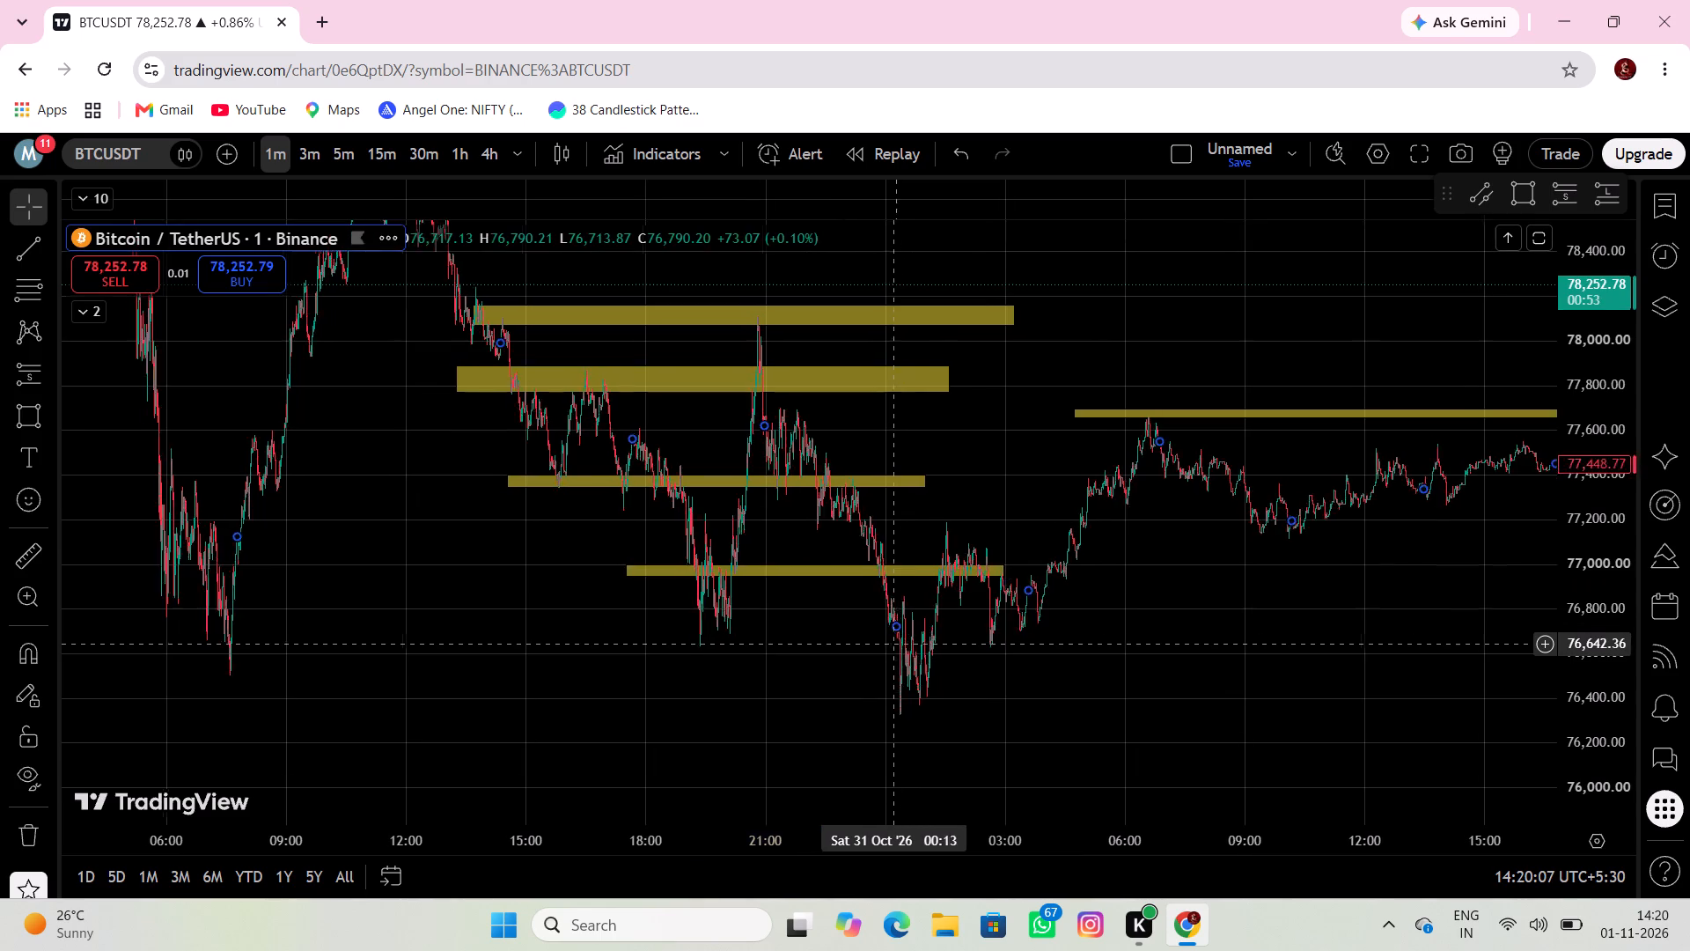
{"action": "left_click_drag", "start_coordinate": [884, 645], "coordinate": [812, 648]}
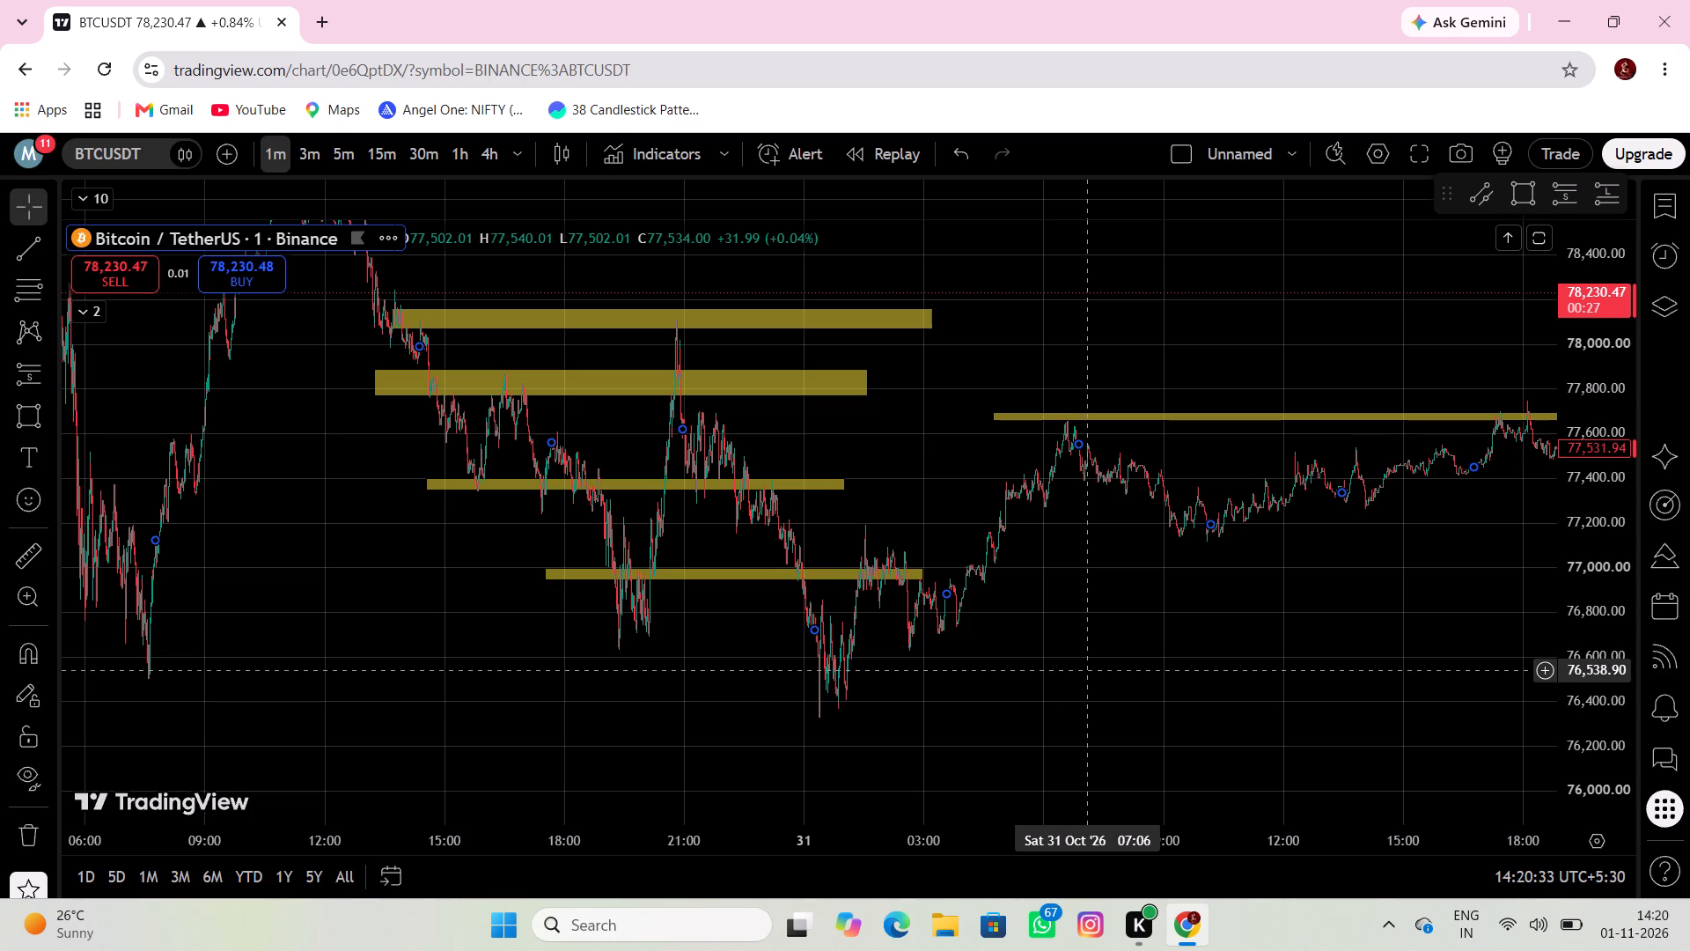
Draw a rectangle under the early 30 Oct sell-off low, from 23:14 on 29 Oct to about 09:44, between about 78,190 and 78,386.
{"action": "left_click_drag", "start_coordinate": [1228, 608], "coordinate": [1386, 673]}
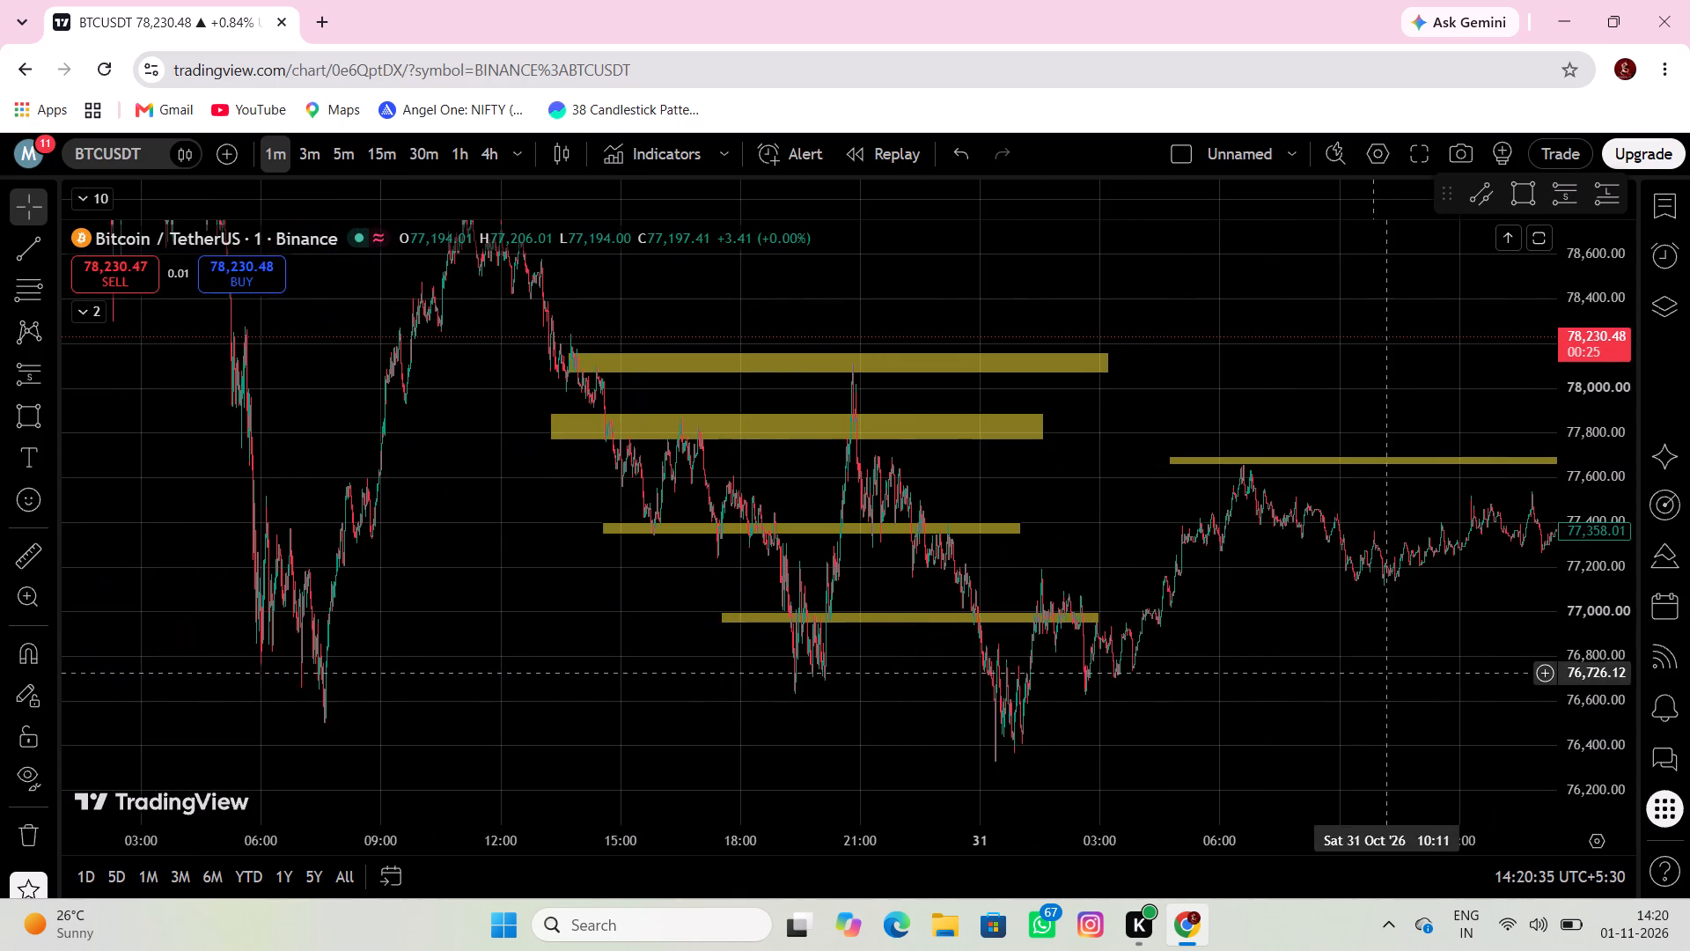
{"action": "left_click_drag", "start_coordinate": [1251, 666], "coordinate": [1350, 660]}
{"action": "scroll", "coordinate": [1350, 660], "scroll_direction": "down", "scroll_amount": 3}
{"action": "left_click_drag", "start_coordinate": [959, 688], "coordinate": [1135, 681]}
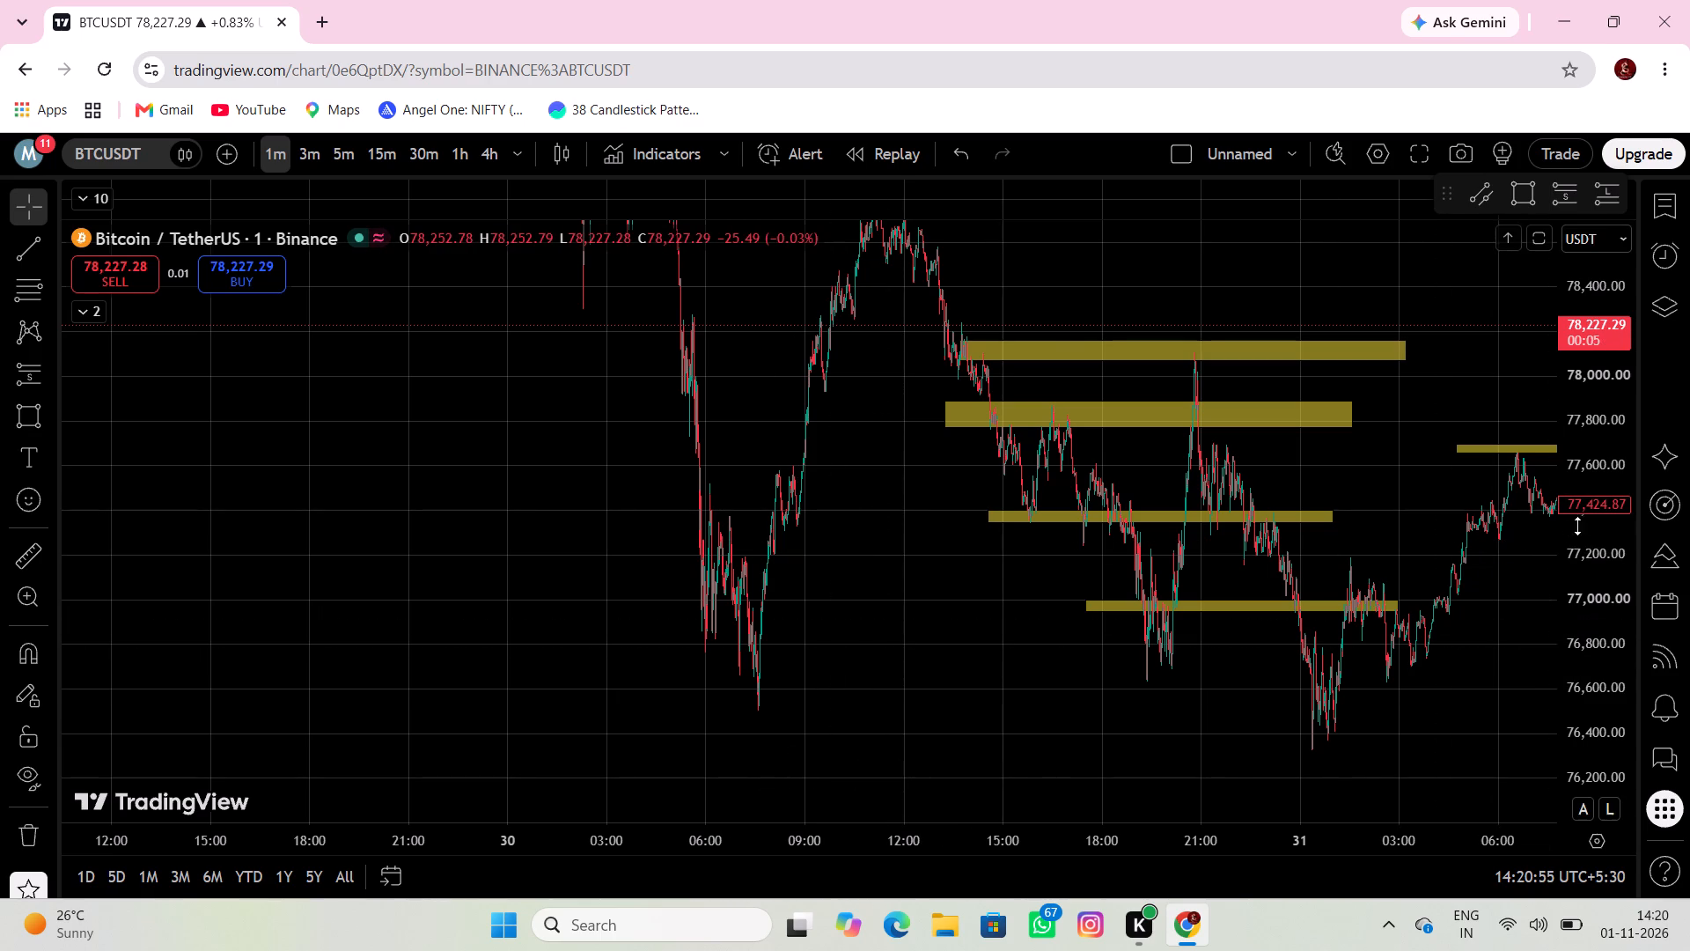
{"action": "scroll", "coordinate": [1594, 526], "scroll_direction": "down", "scroll_amount": 17}
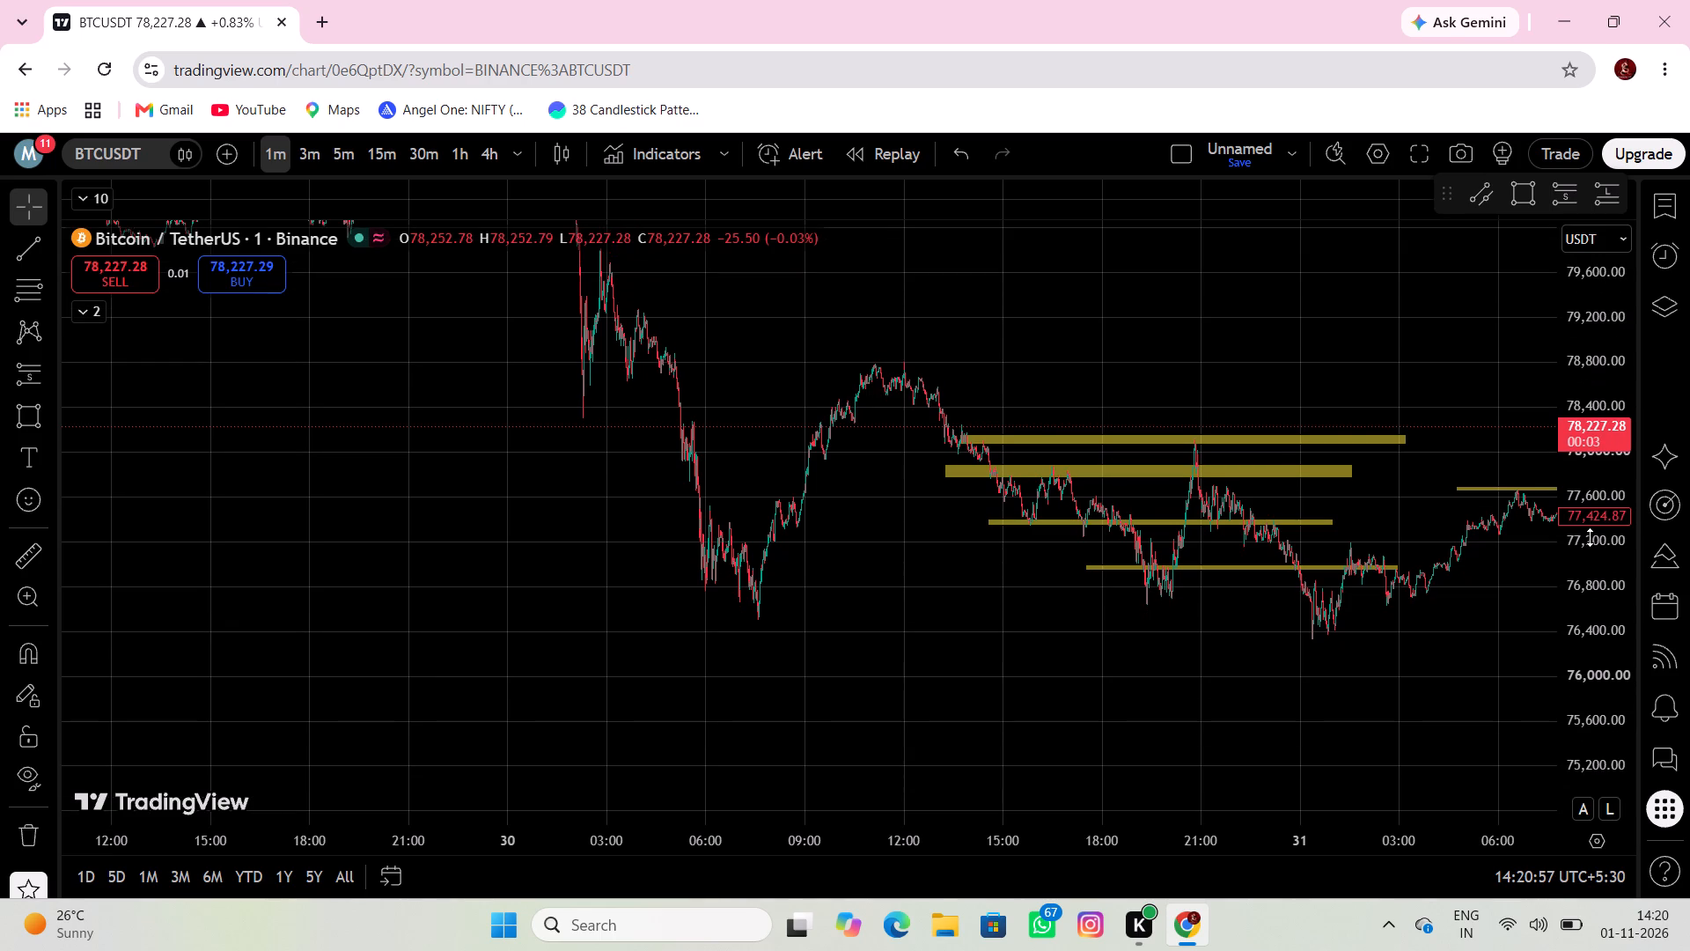
{"action": "left_click_drag", "start_coordinate": [1007, 623], "coordinate": [1162, 708]}
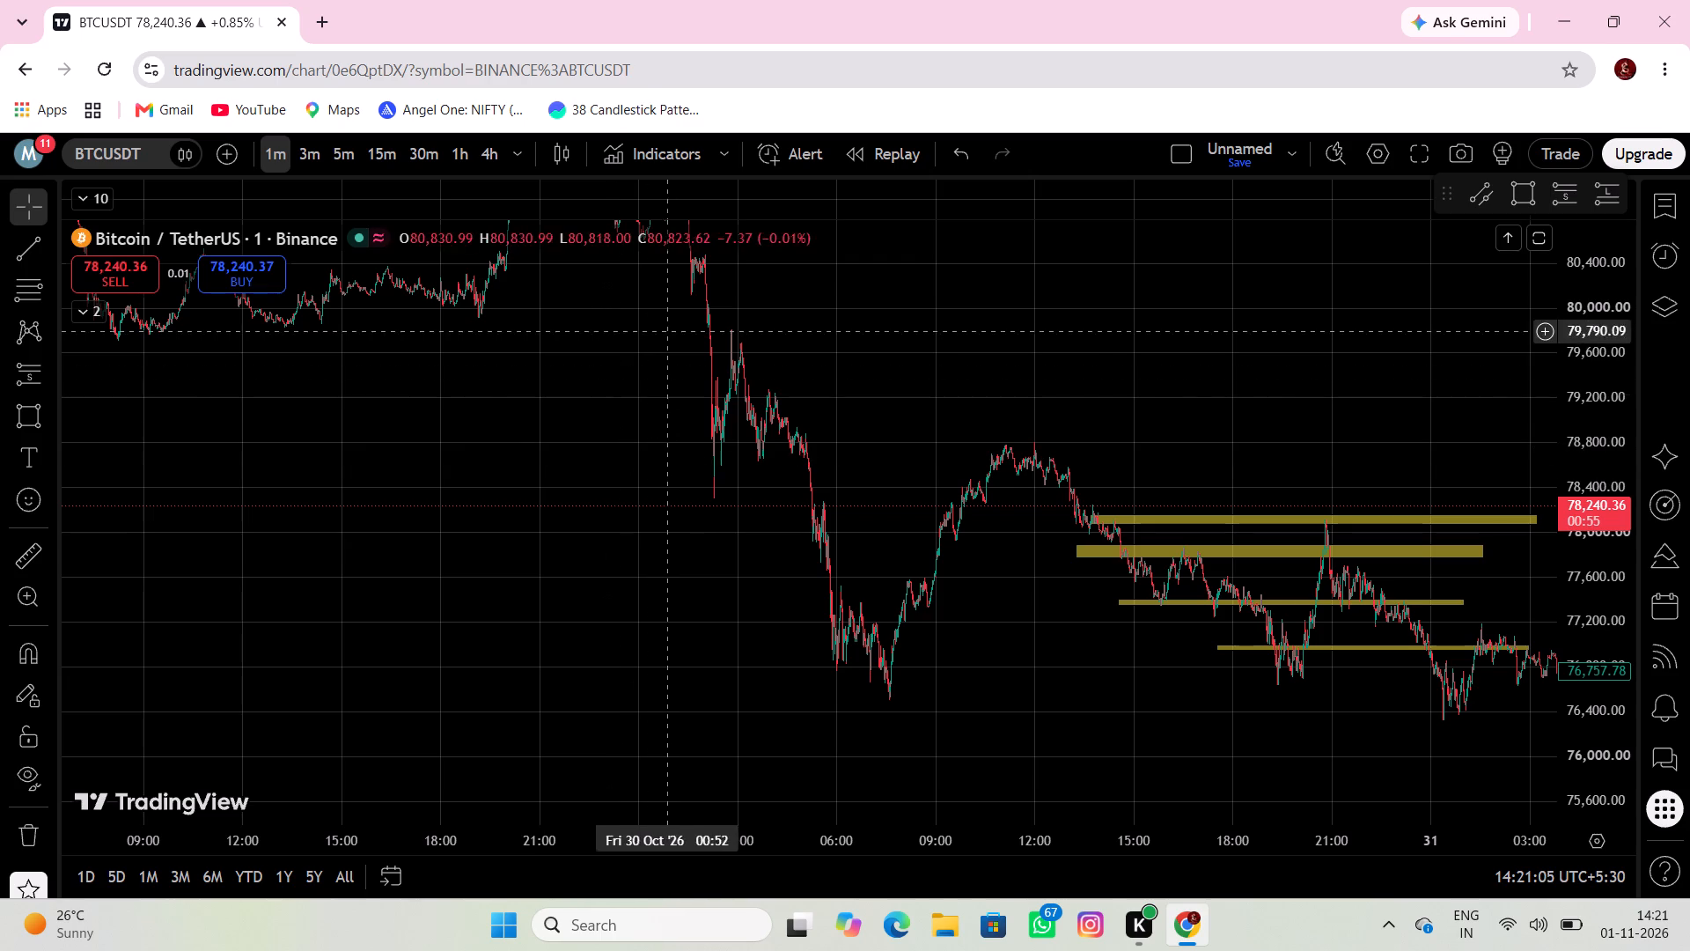
{"action": "left_click", "coordinate": [30, 417]}
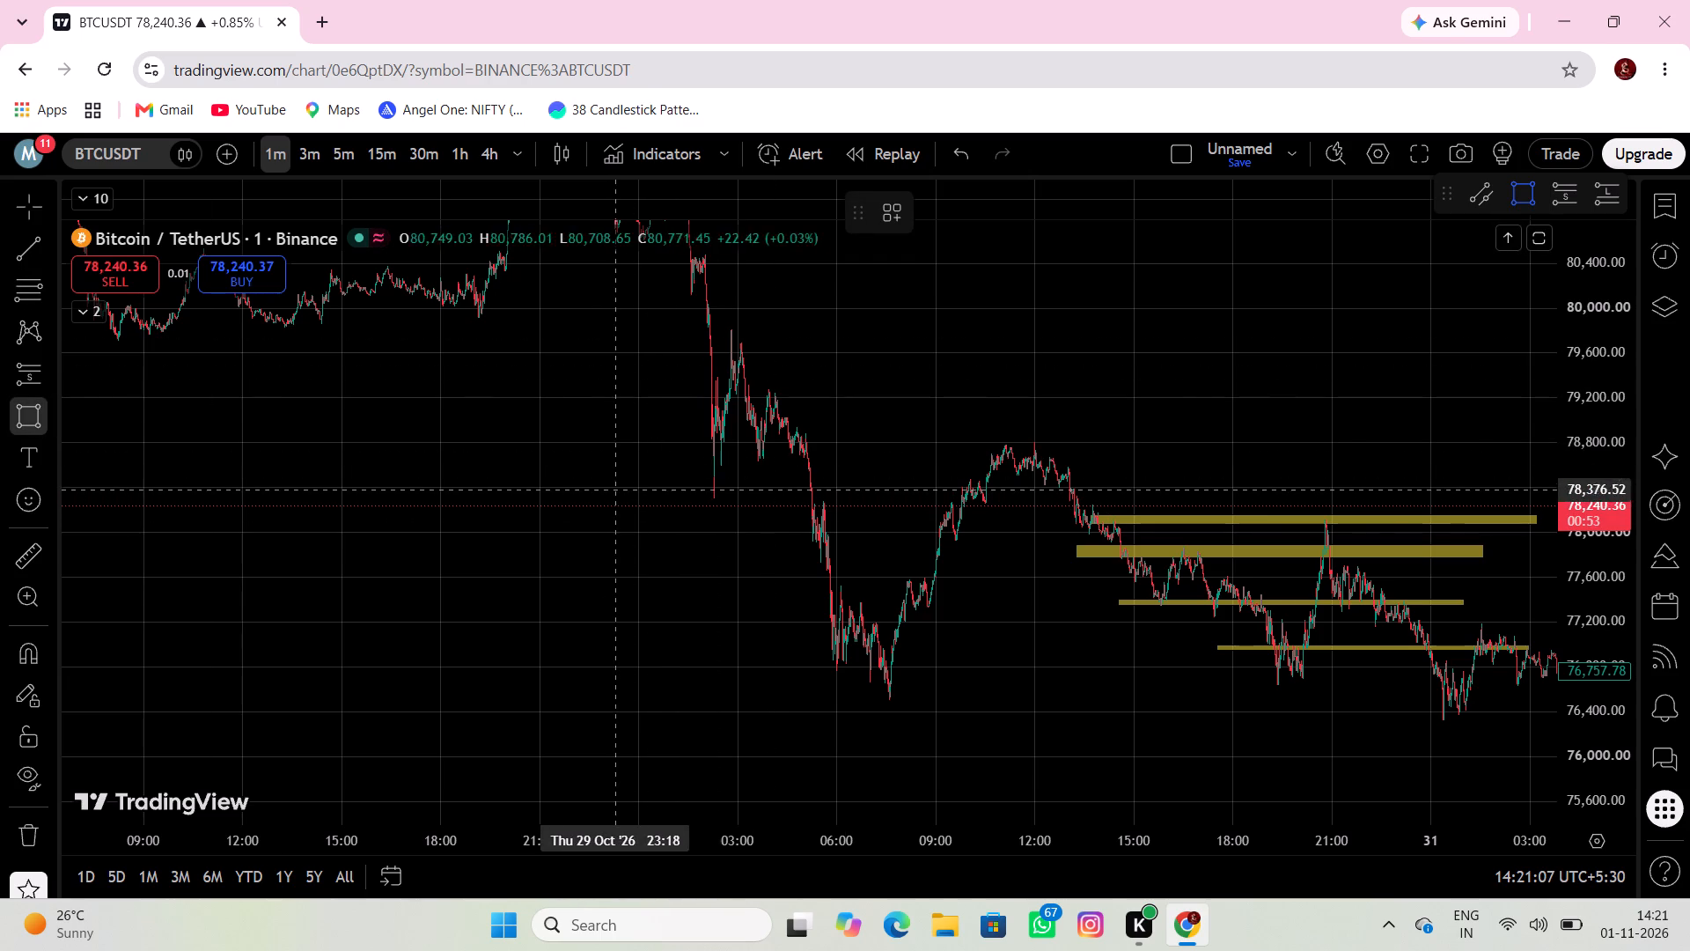
{"action": "left_click", "coordinate": [614, 489]}
{"action": "left_click", "coordinate": [960, 512]}
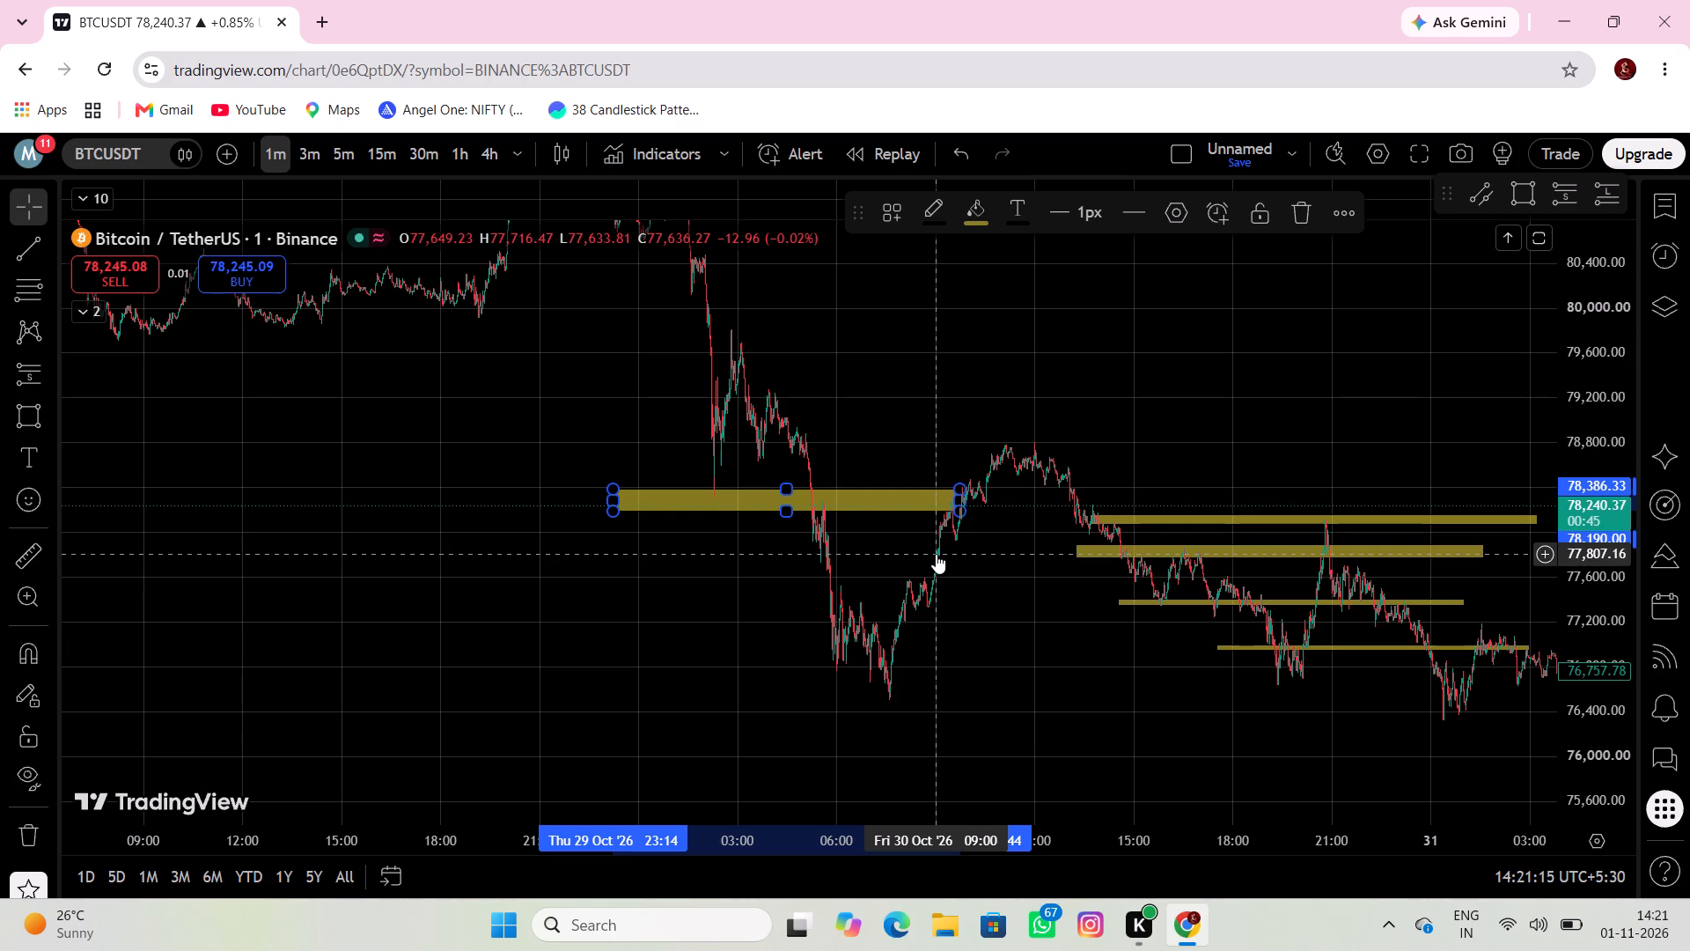
Draw a rectangle across the two 29 Oct peaks, from 01:08 to about 02:20 on 30 Oct, between about 81,802 and 81,999.
{"action": "left_click_drag", "start_coordinate": [954, 553], "coordinate": [865, 592]}
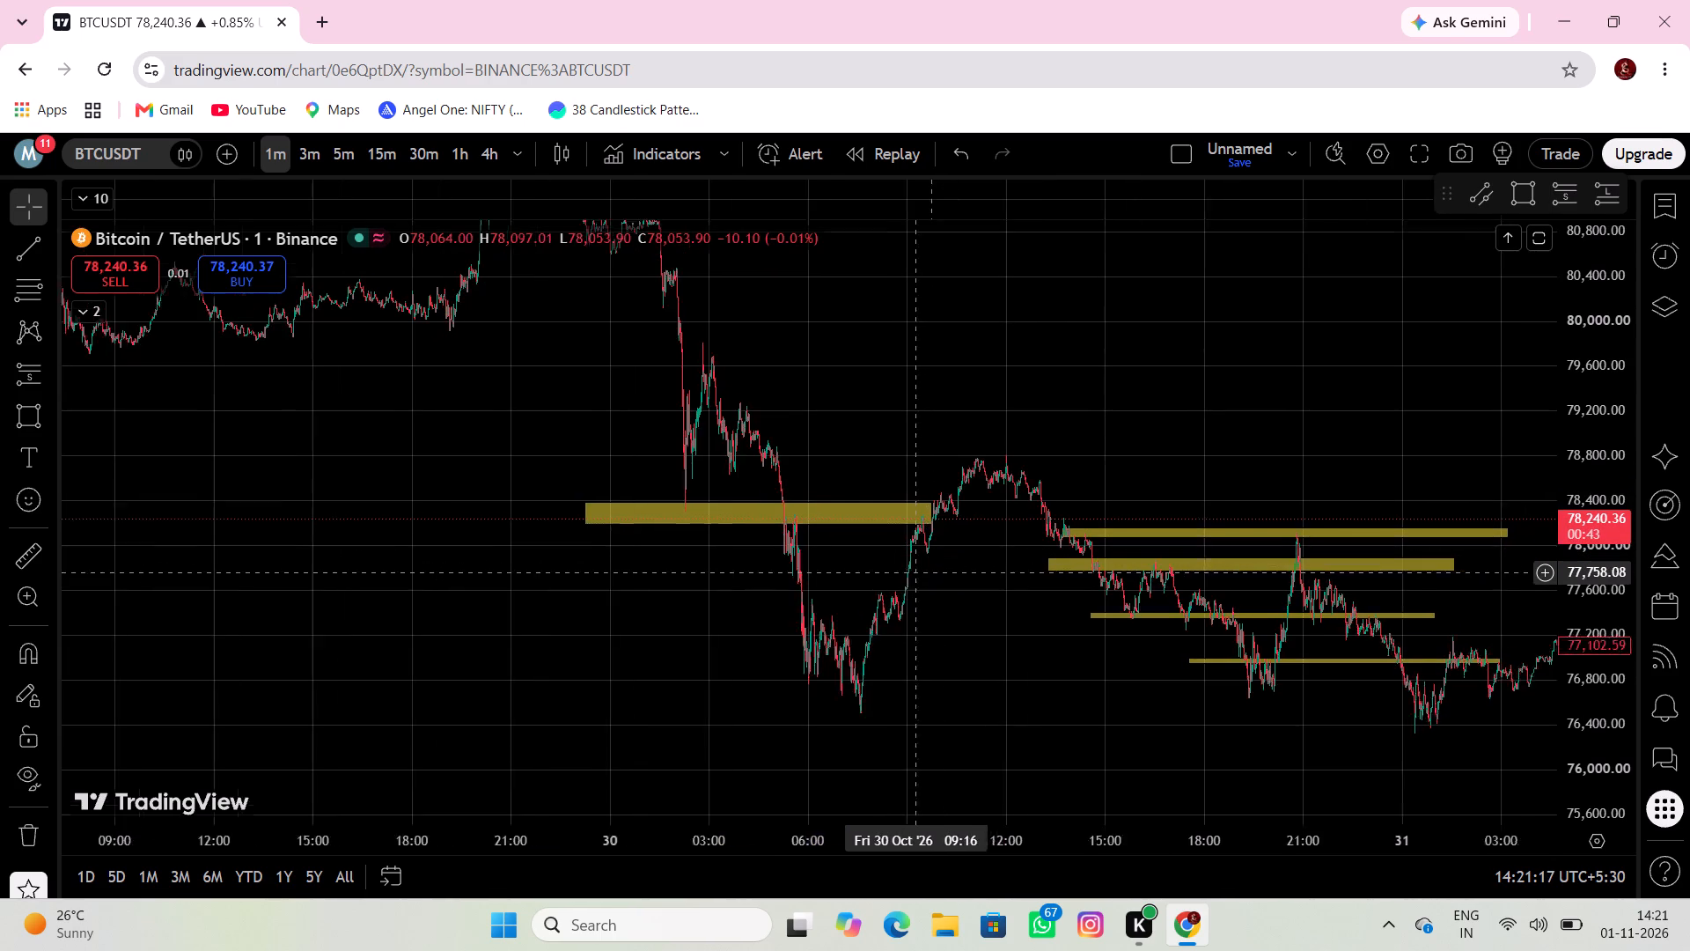
{"action": "left_click_drag", "start_coordinate": [865, 592], "coordinate": [859, 594]}
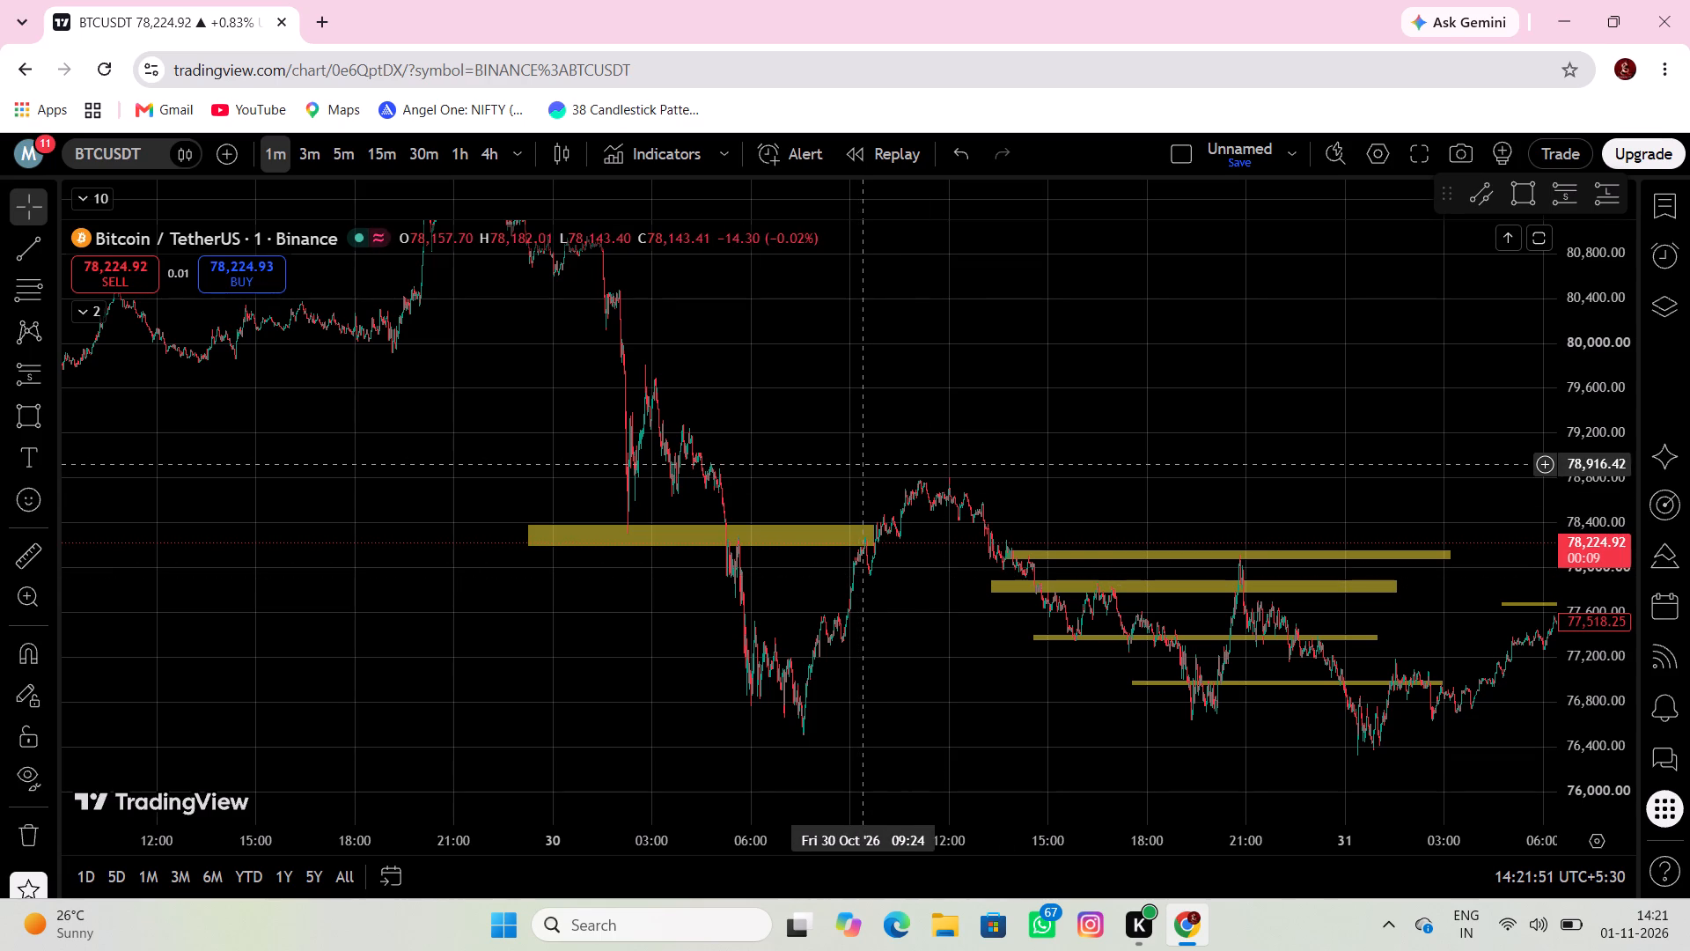
{"action": "left_click_drag", "start_coordinate": [880, 342], "coordinate": [1133, 357]}
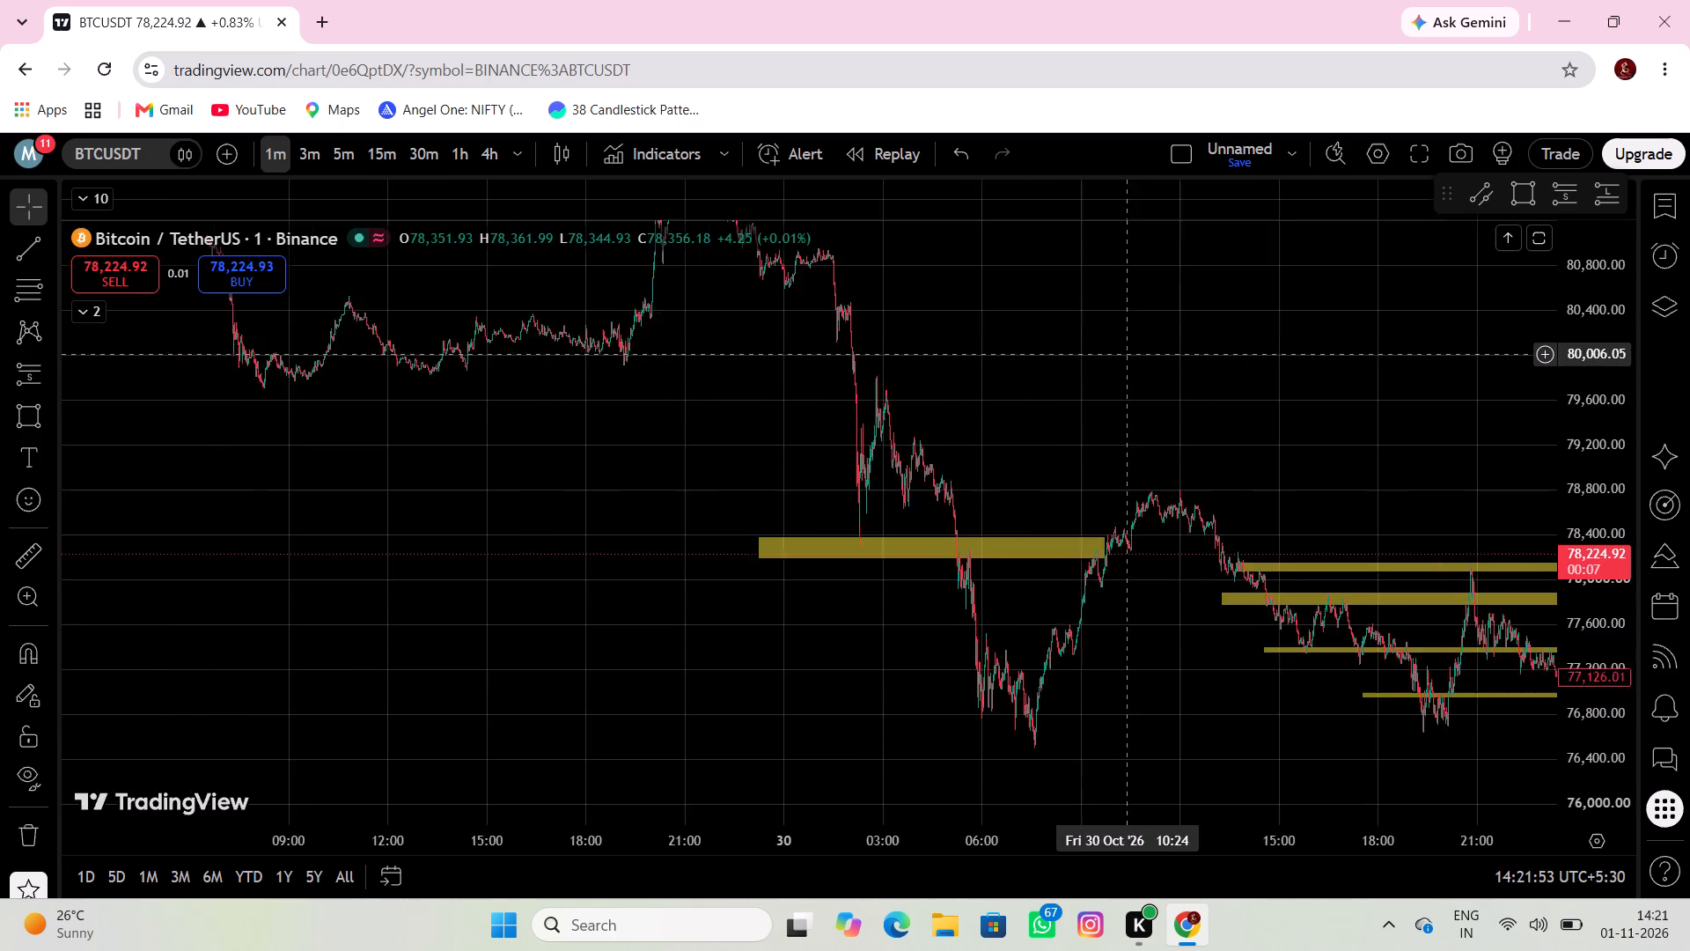
{"action": "left_click_drag", "start_coordinate": [1133, 357], "coordinate": [1247, 519]}
{"action": "left_click", "coordinate": [20, 416]}
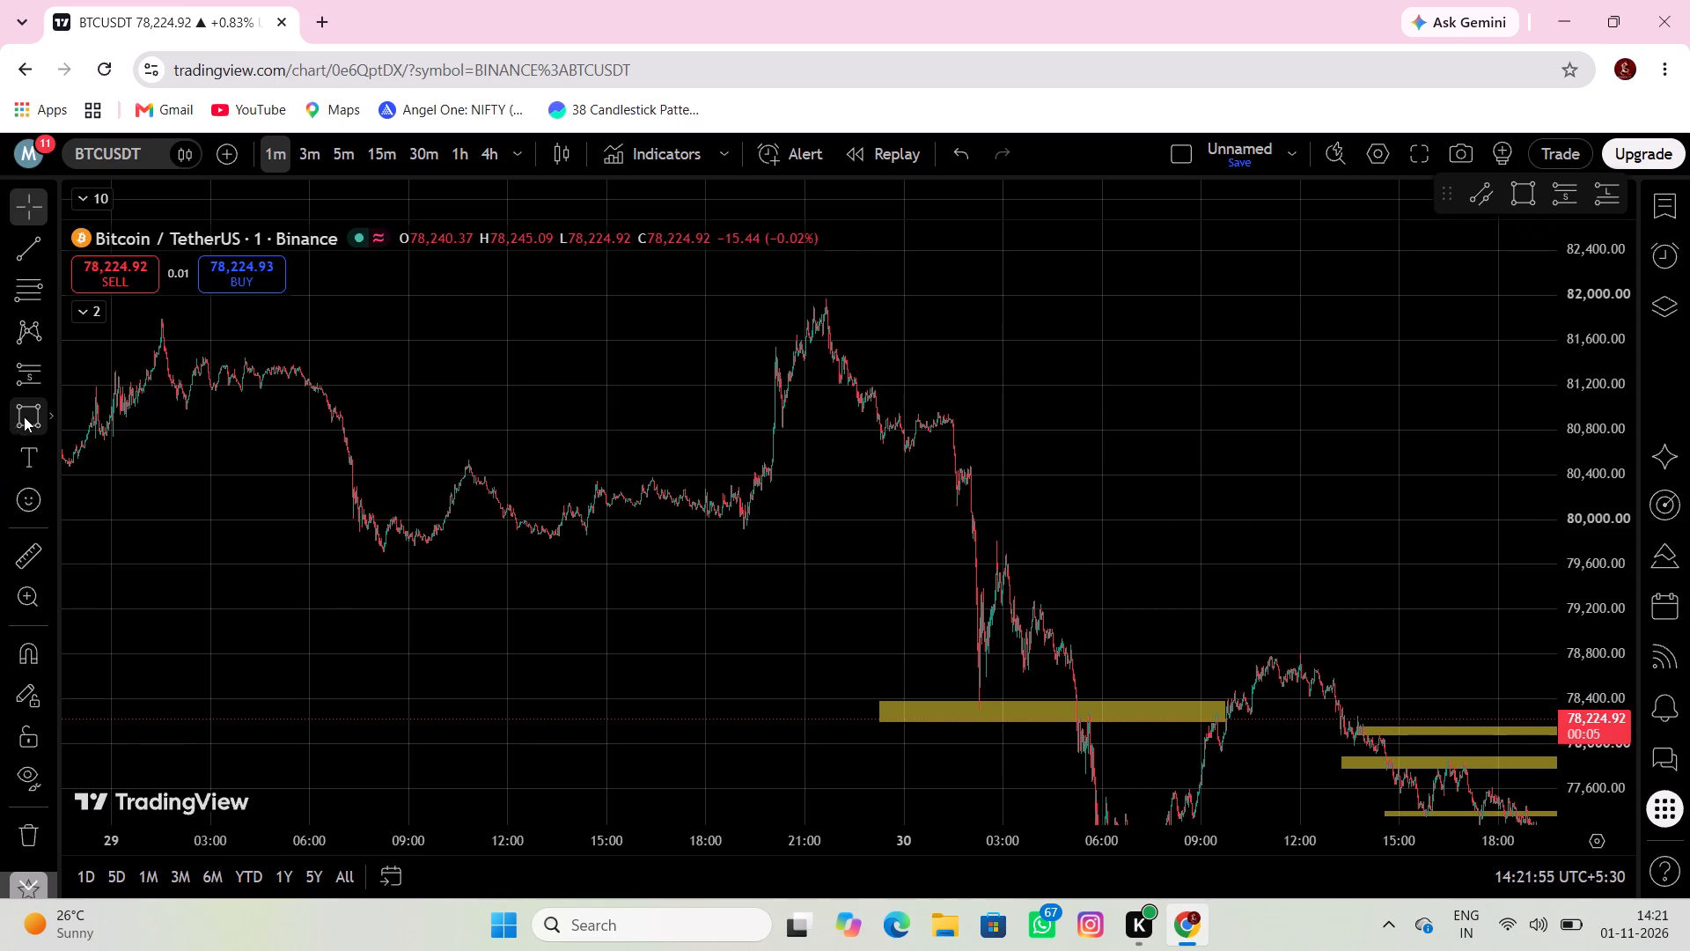
{"action": "left_click", "coordinate": [149, 318]}
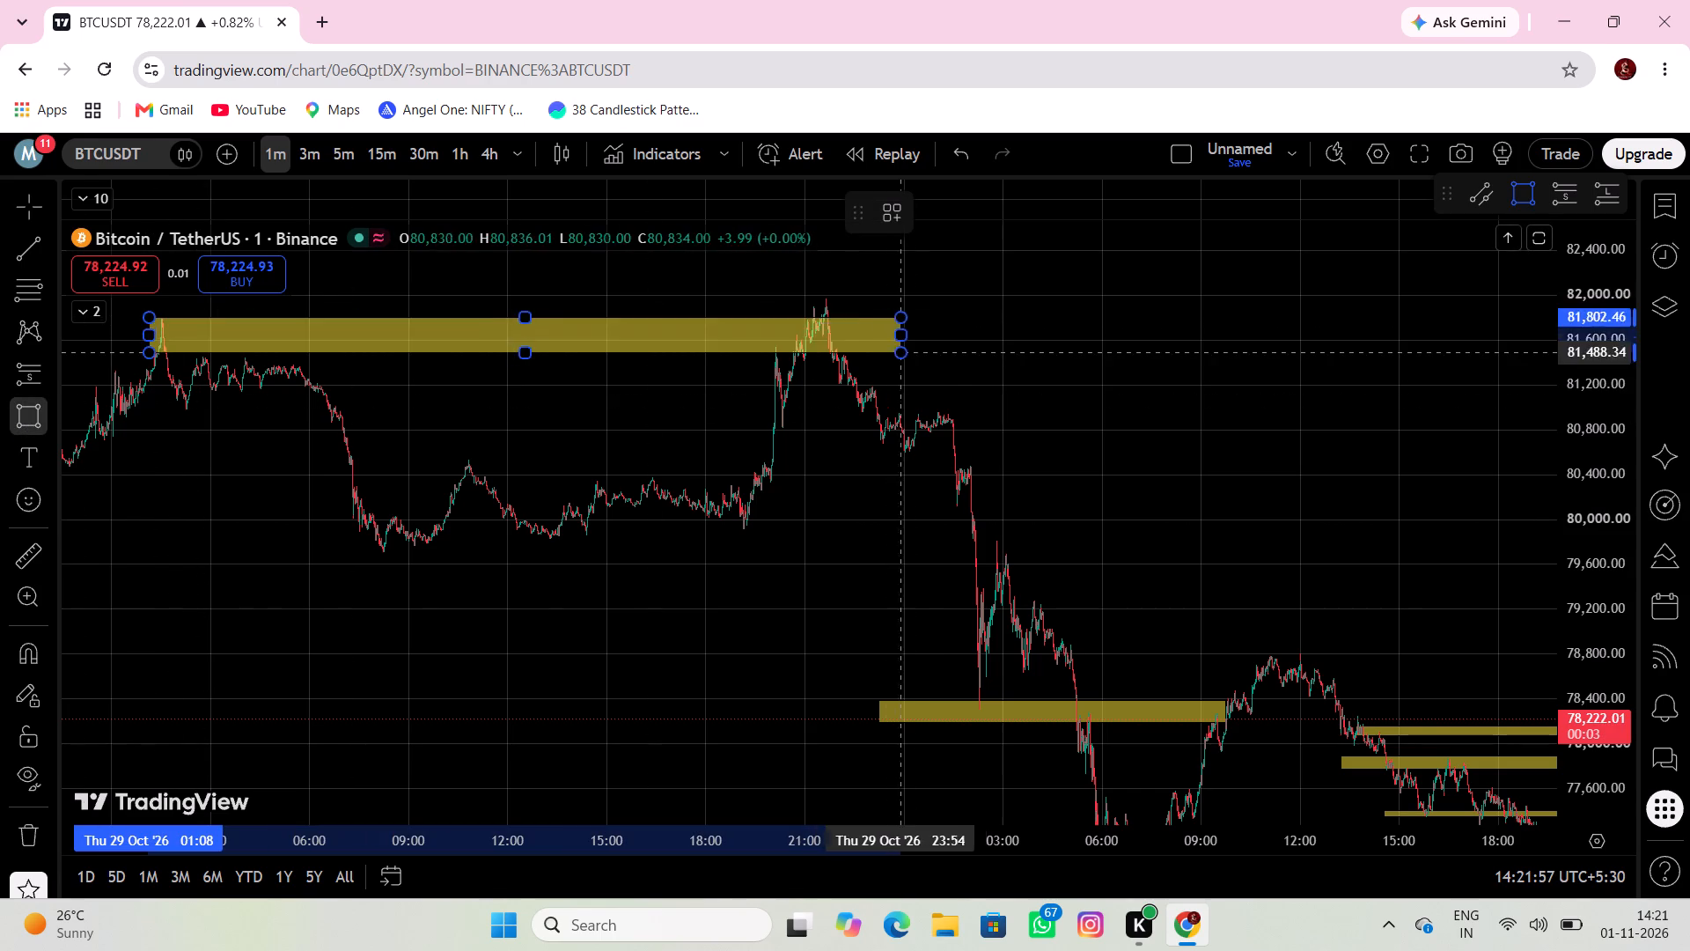
{"action": "left_click", "coordinate": [981, 295]}
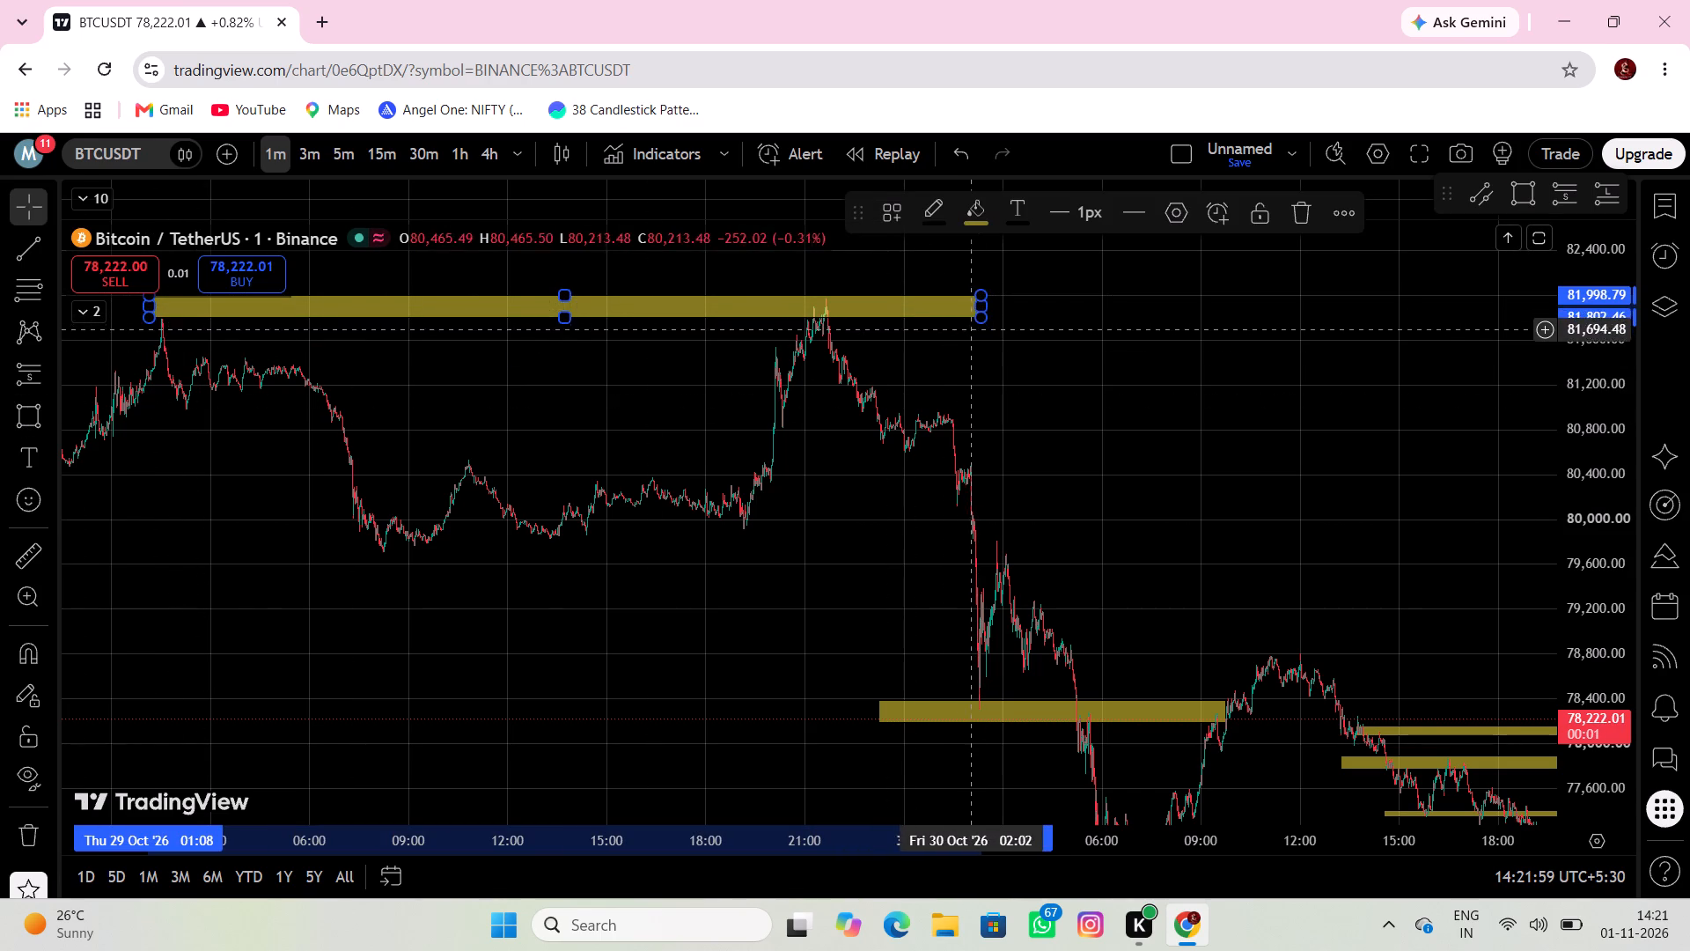
Draw a rectangle below the 29 Oct peak zone, from 02:12 to 23:44, and adjust it to span about 81,380 to 81,508.
{"action": "left_click_drag", "start_coordinate": [959, 347], "coordinate": [1086, 335]}
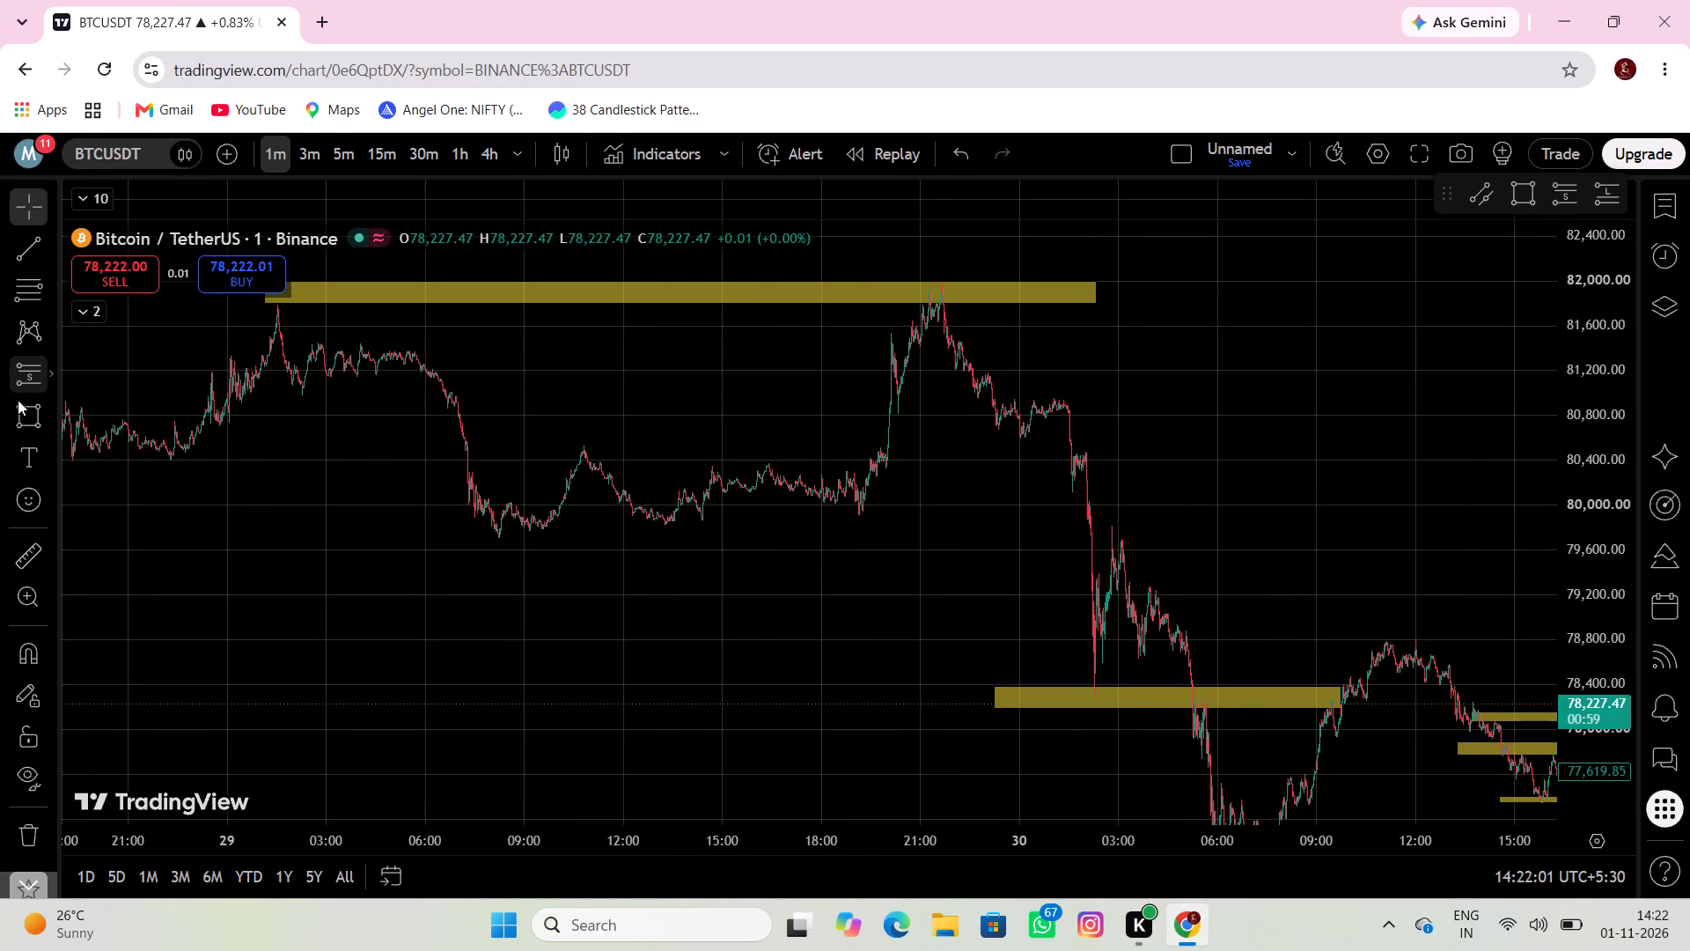
{"action": "left_click", "coordinate": [19, 416]}
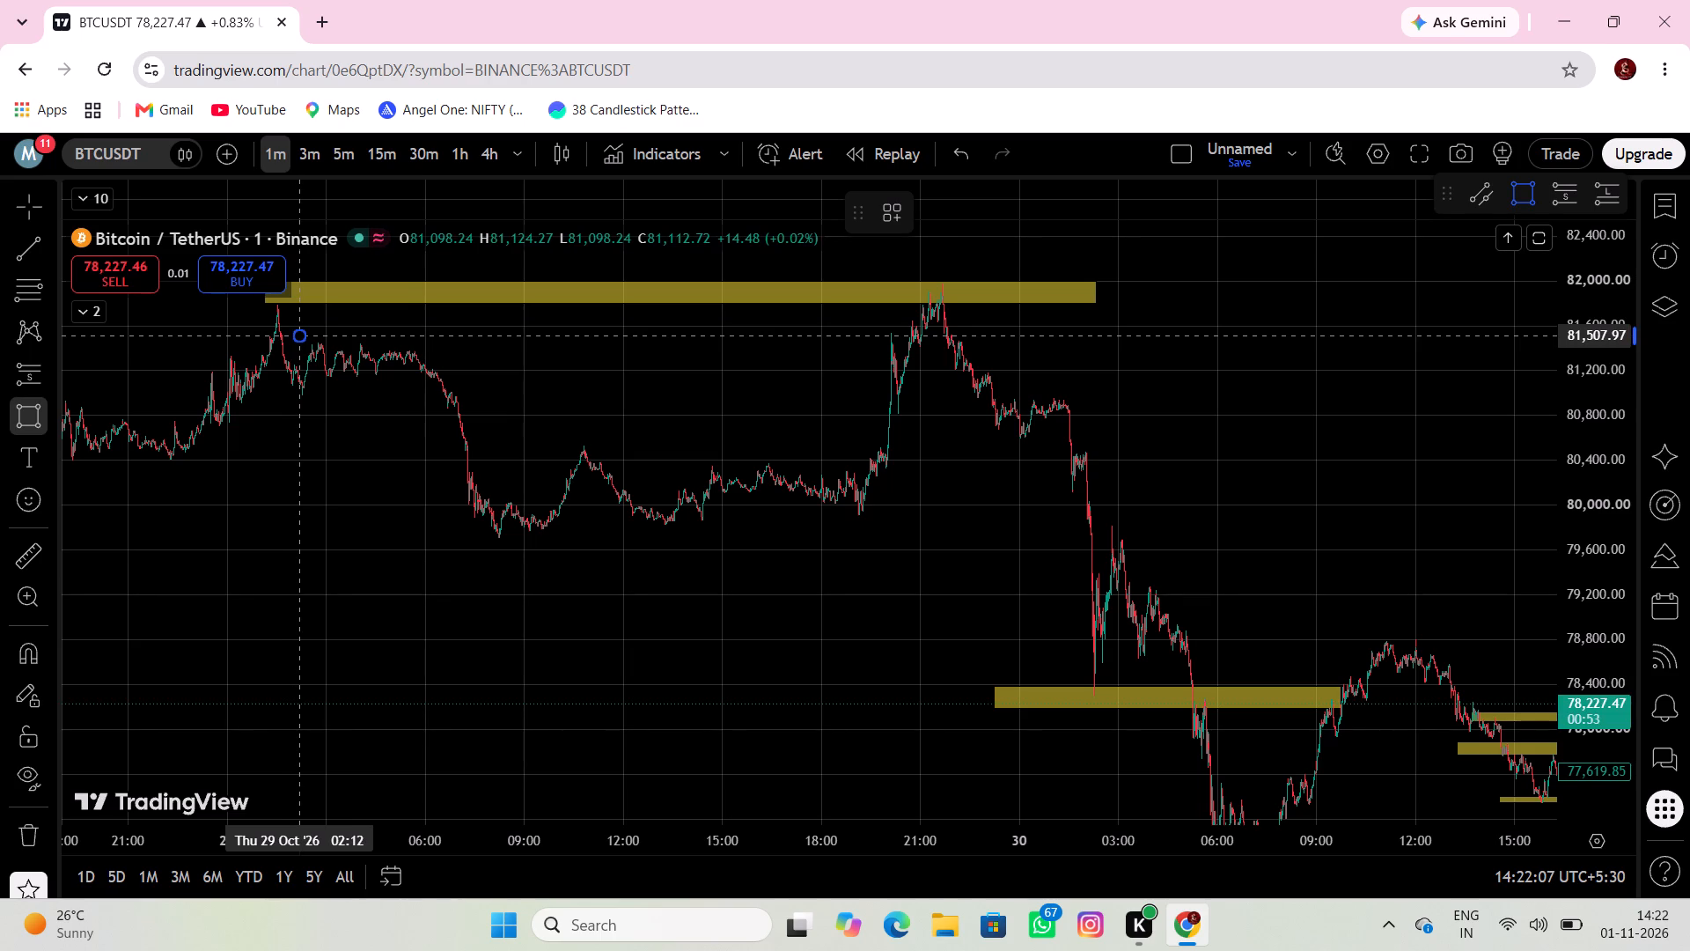
{"action": "left_click", "coordinate": [300, 336]}
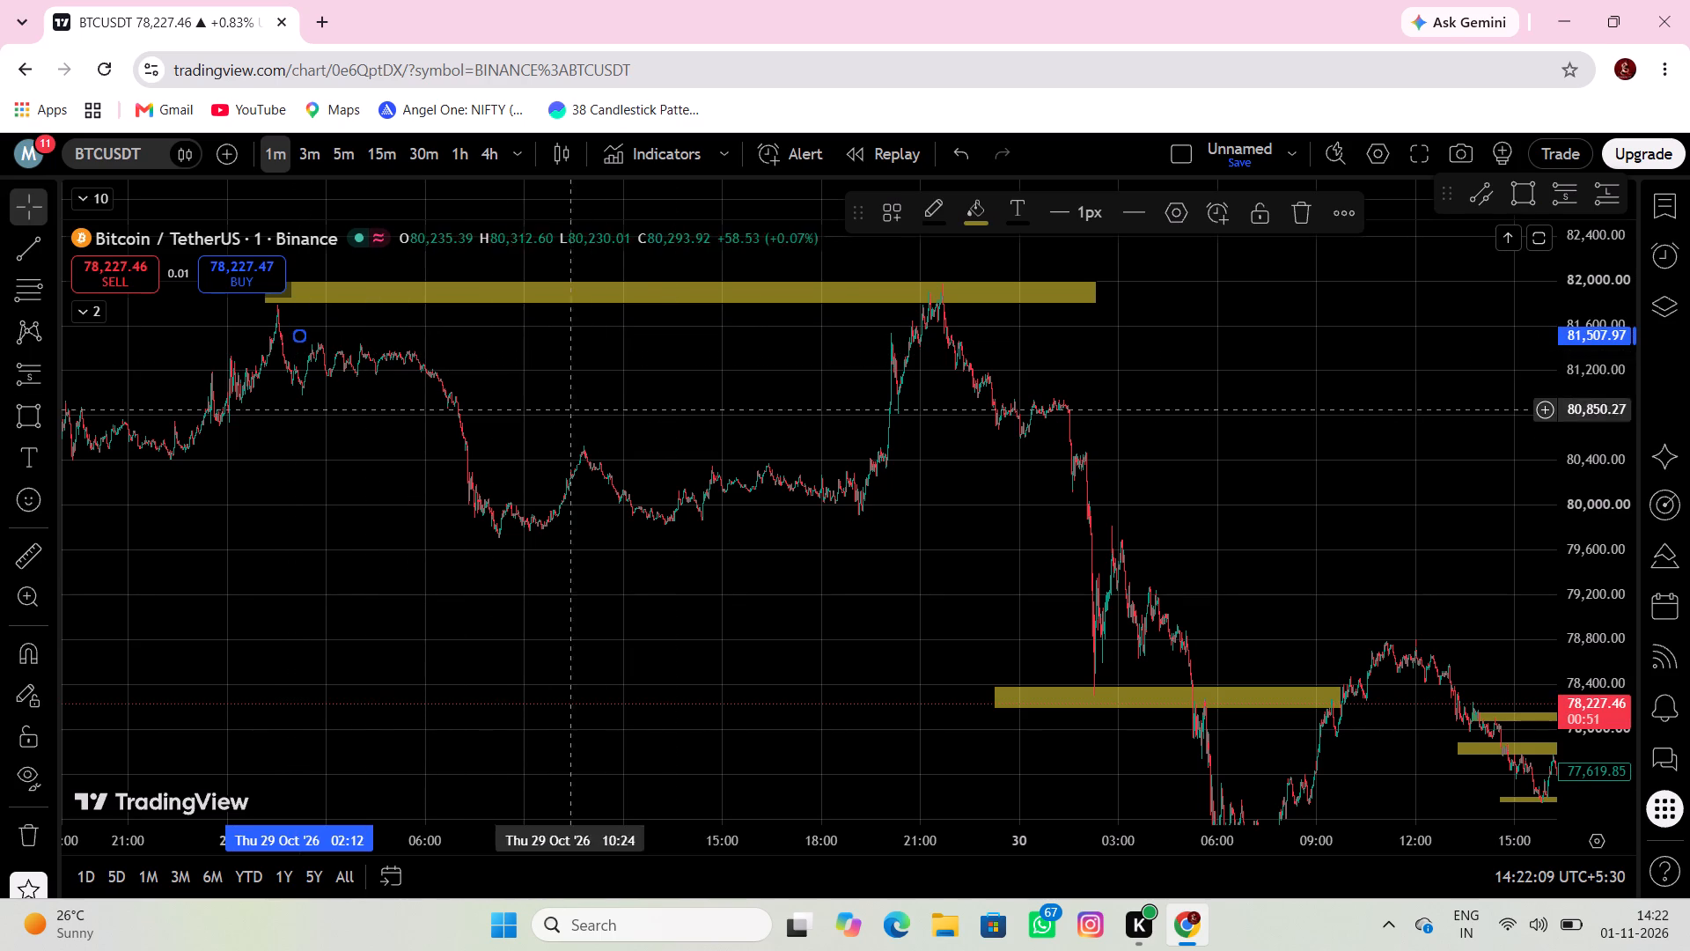
{"action": "left_click", "coordinate": [305, 336]}
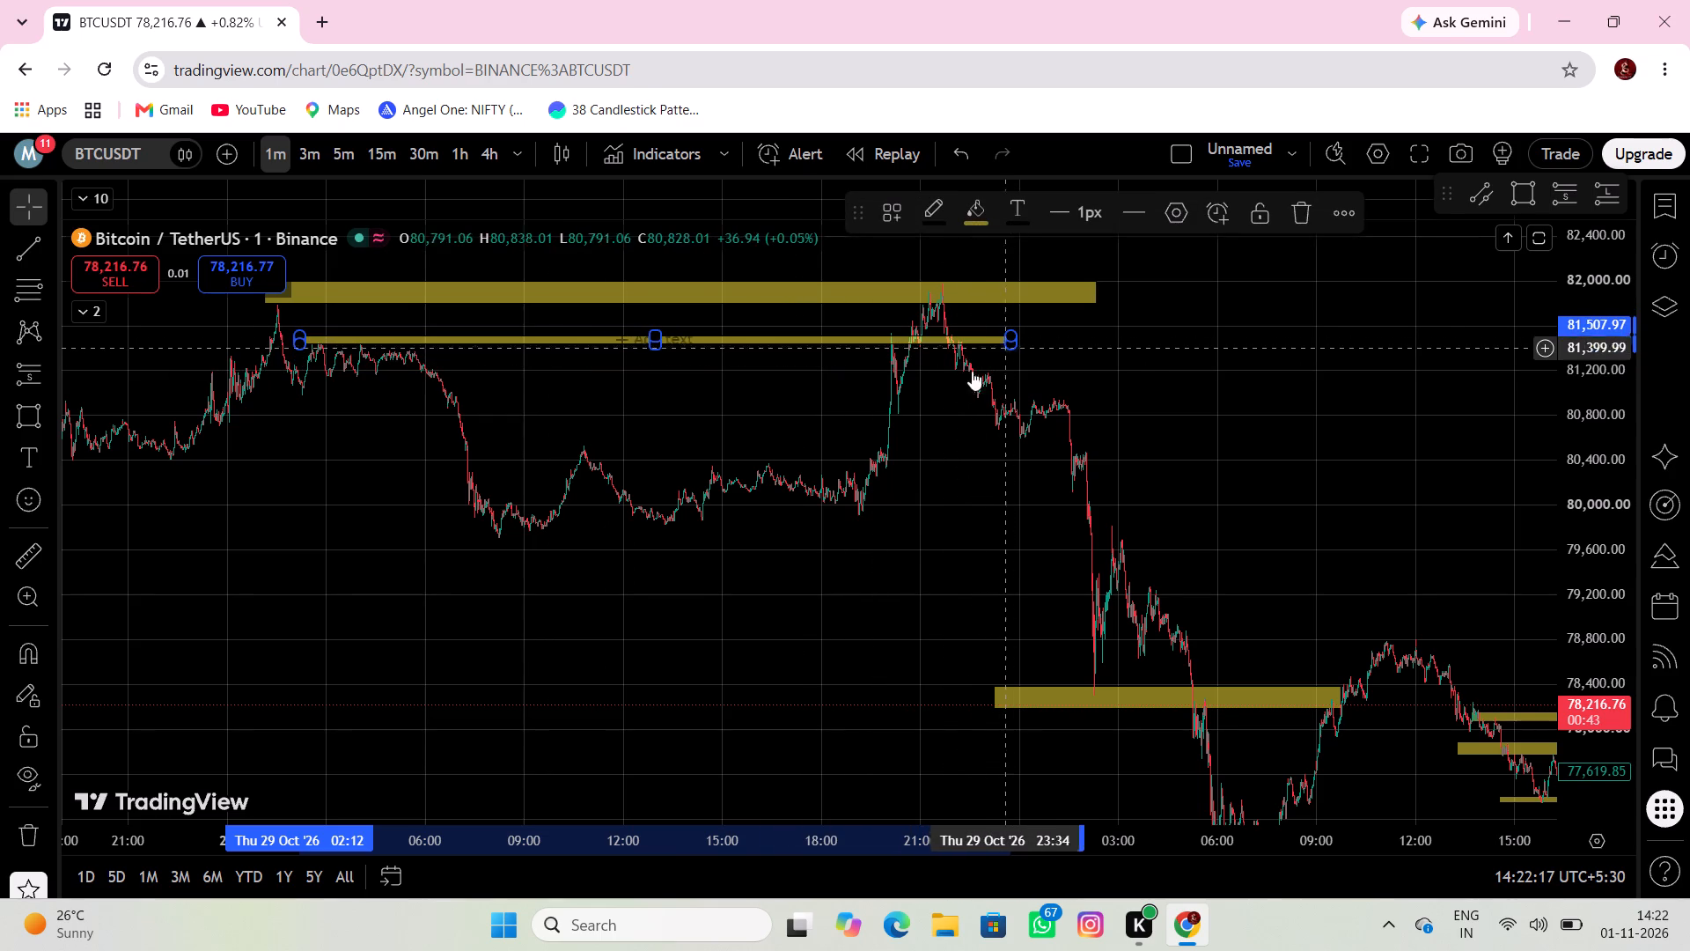
{"action": "left_click_drag", "start_coordinate": [650, 349], "coordinate": [658, 352]}
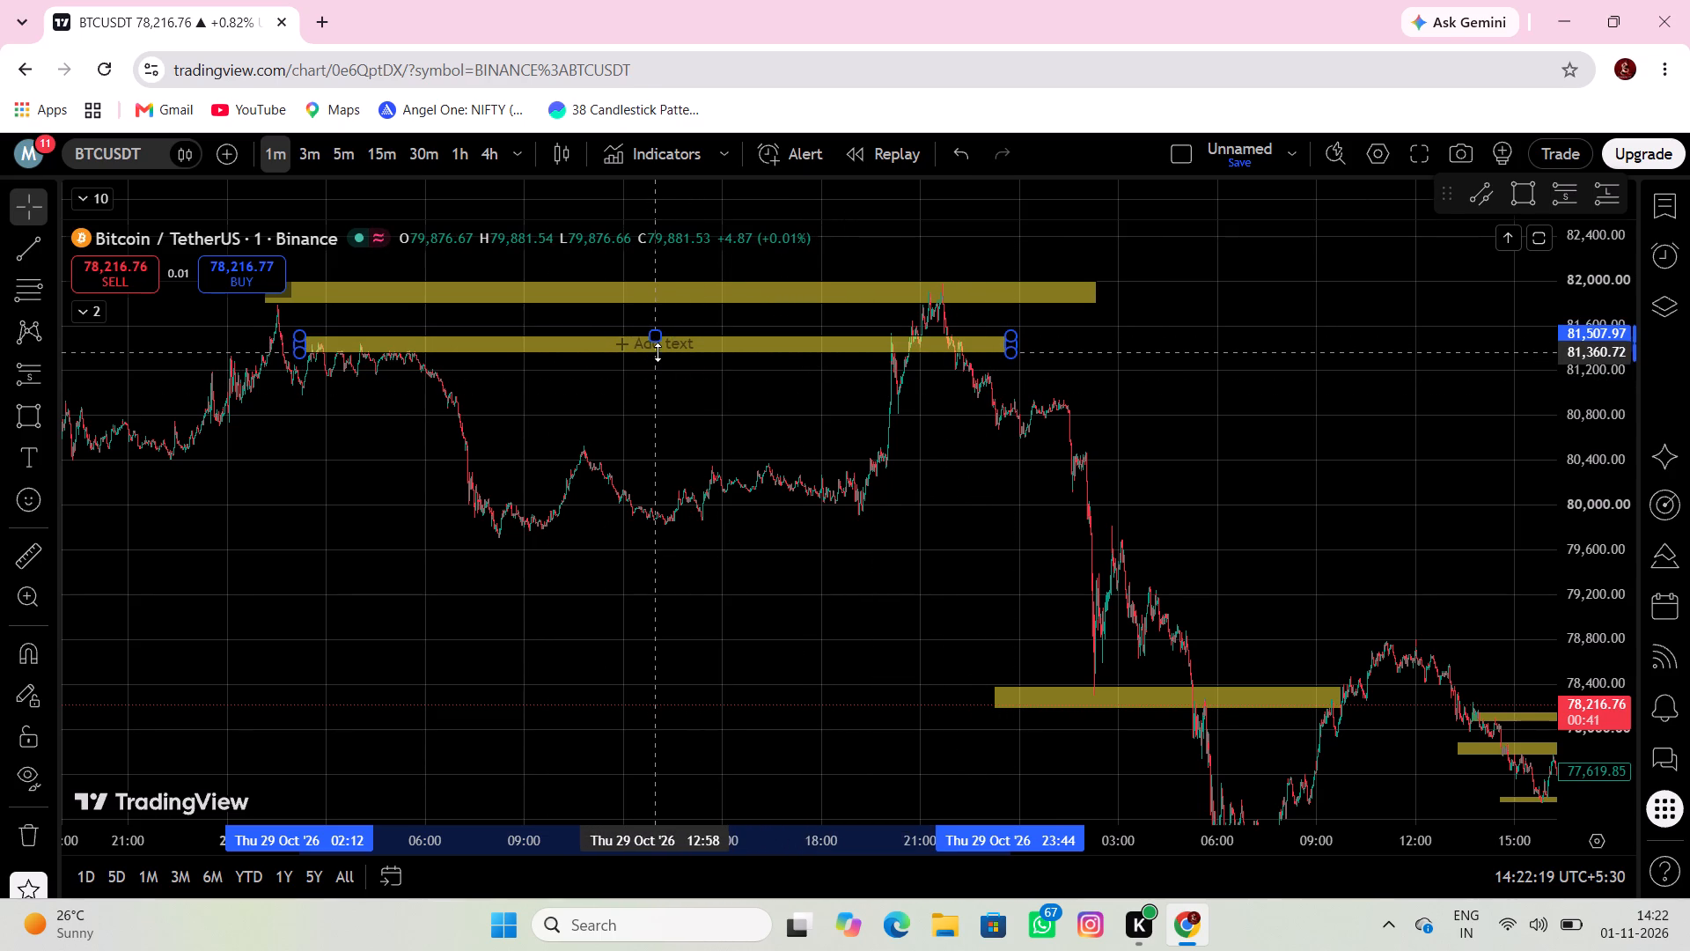
{"action": "left_click_drag", "start_coordinate": [658, 352], "coordinate": [662, 350]}
Draw a thin rectangle at the 28 Oct afternoon high, from 13:24 to 20:40, between about 81,783 and 81,842.
{"action": "left_click_drag", "start_coordinate": [621, 400], "coordinate": [779, 413]}
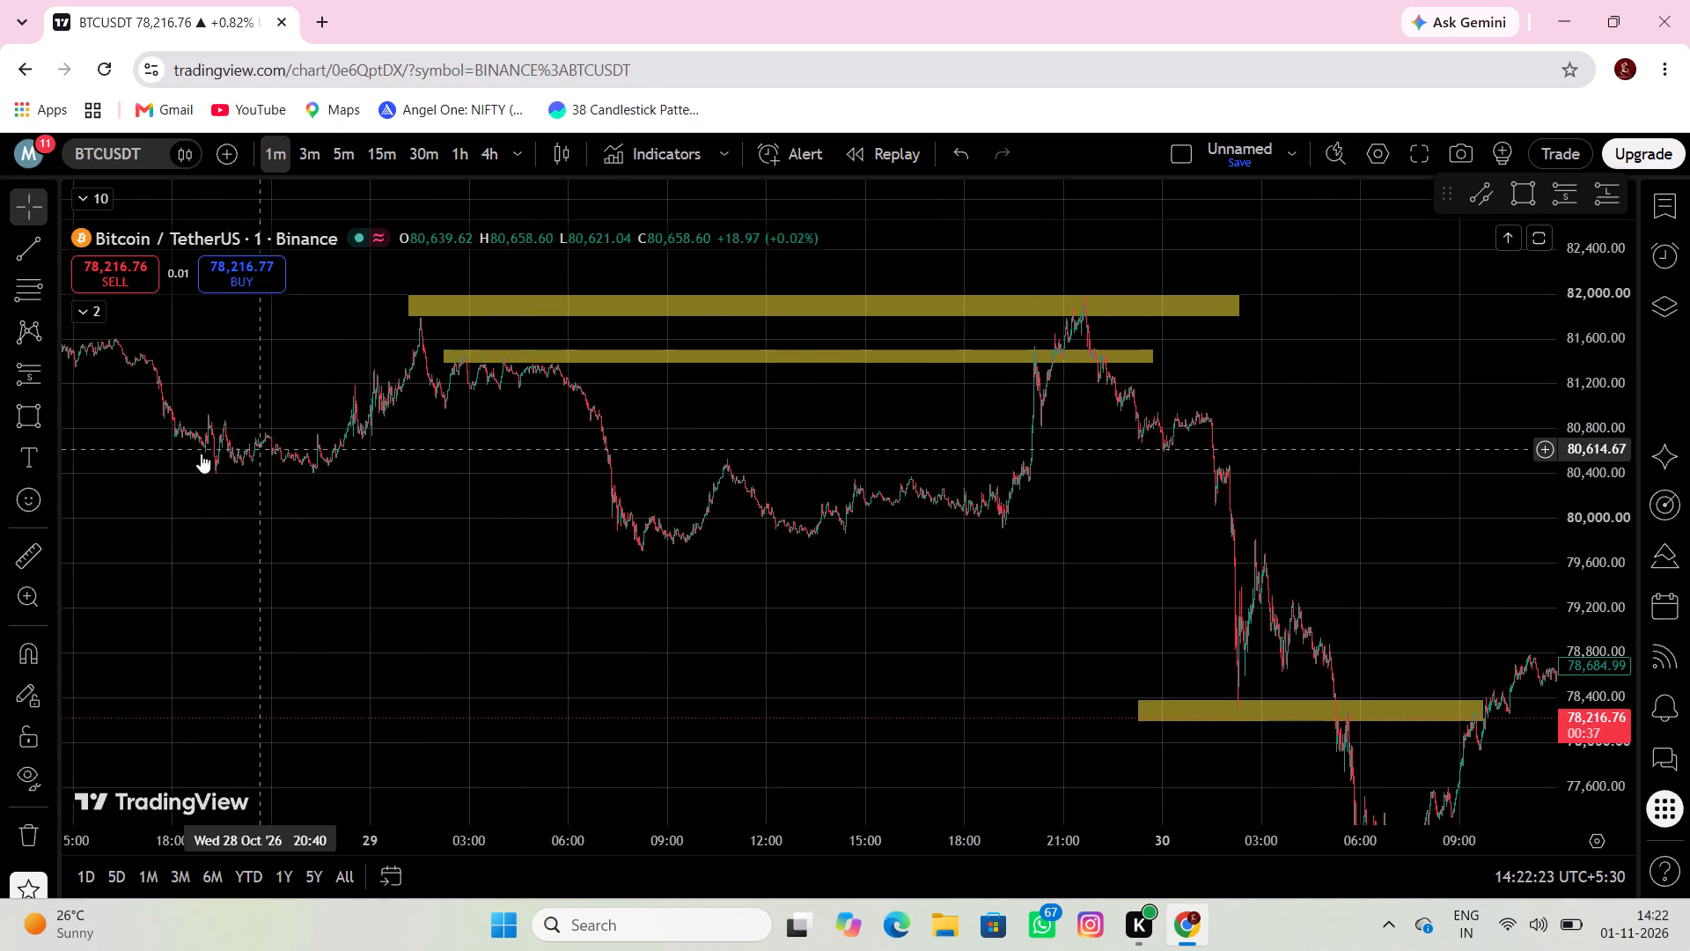
{"action": "left_click_drag", "start_coordinate": [207, 456], "coordinate": [313, 532]}
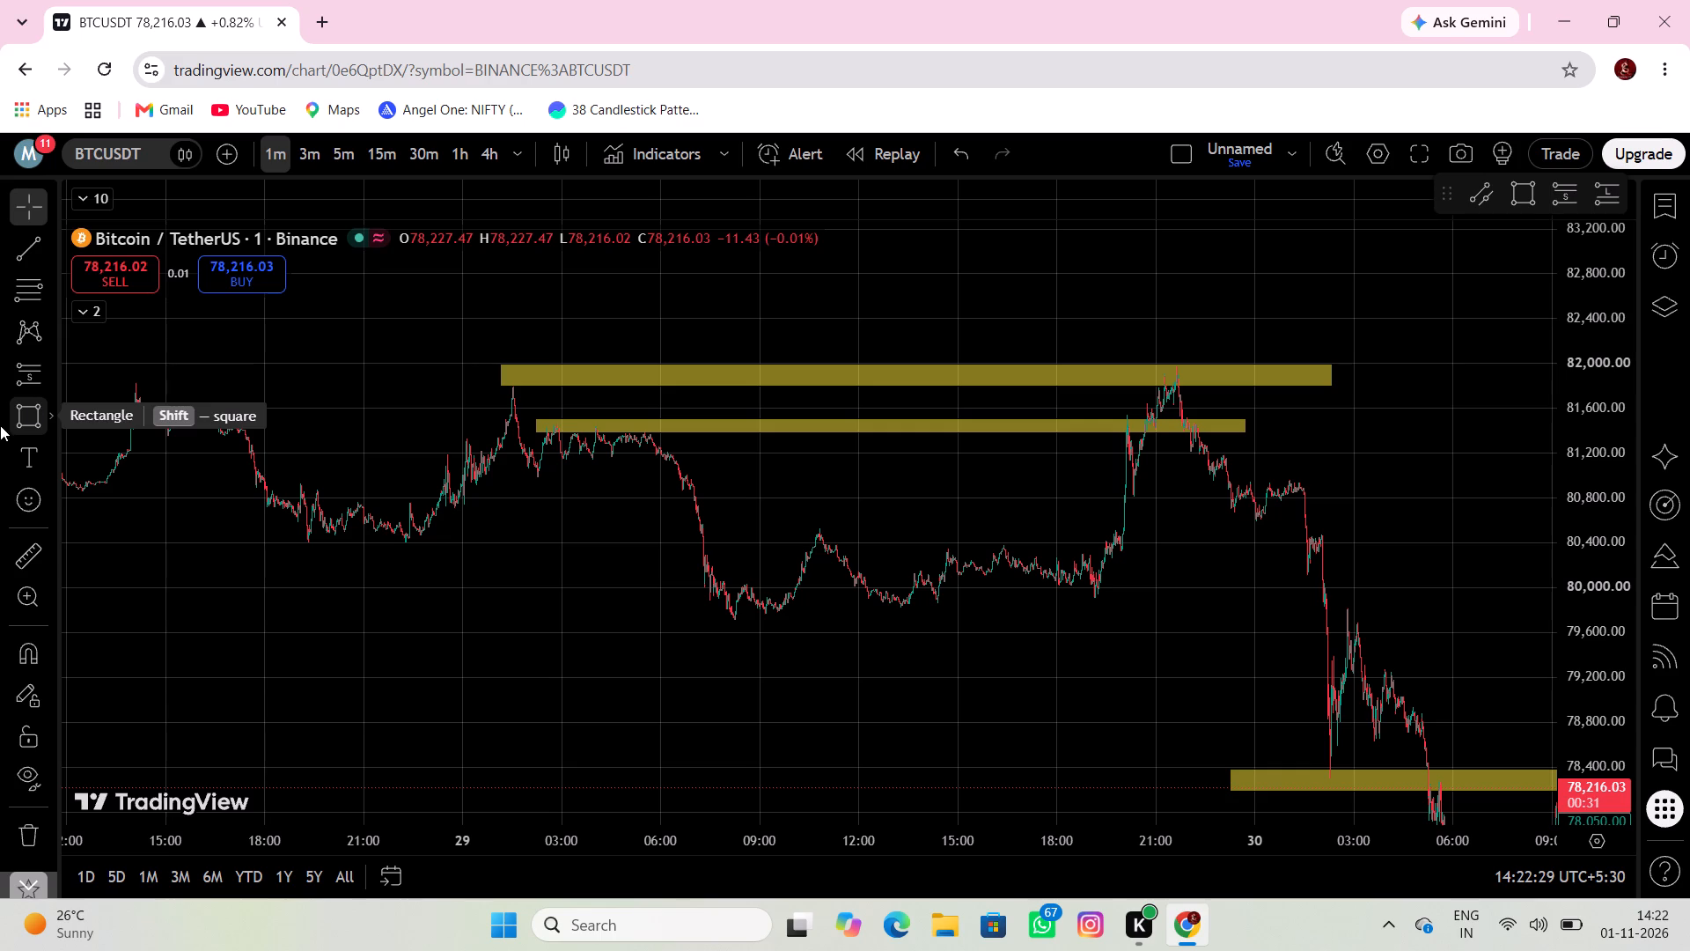
{"action": "left_click", "coordinate": [24, 419]}
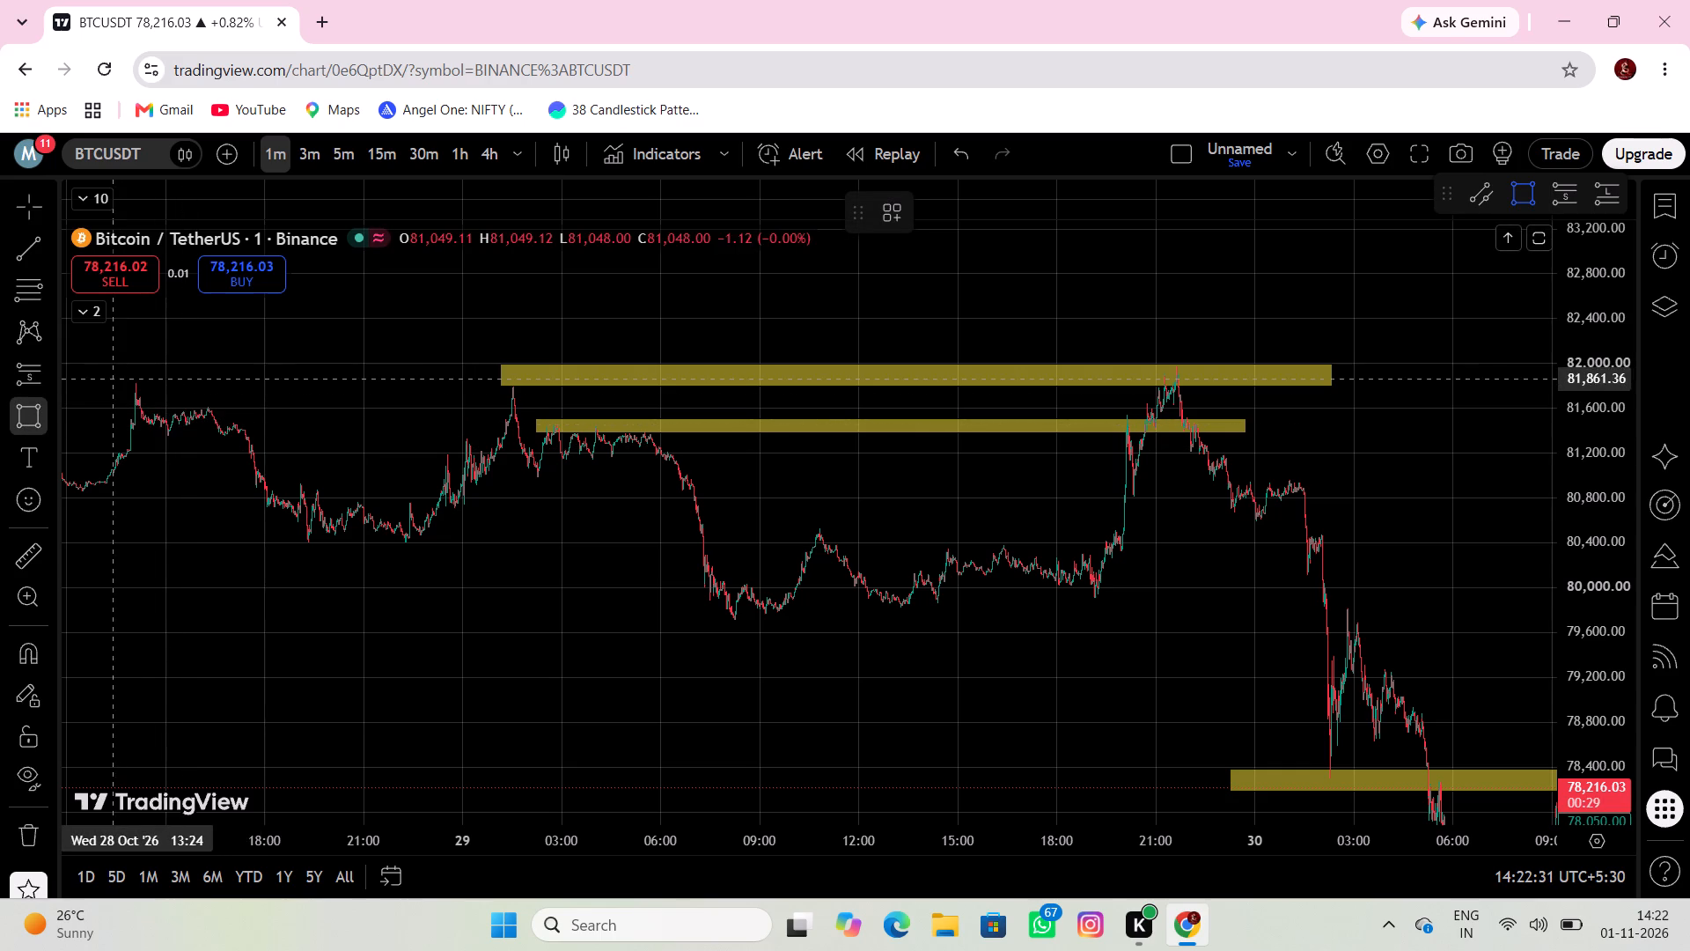
{"action": "left_click", "coordinate": [113, 381]}
{"action": "left_click", "coordinate": [353, 388]}
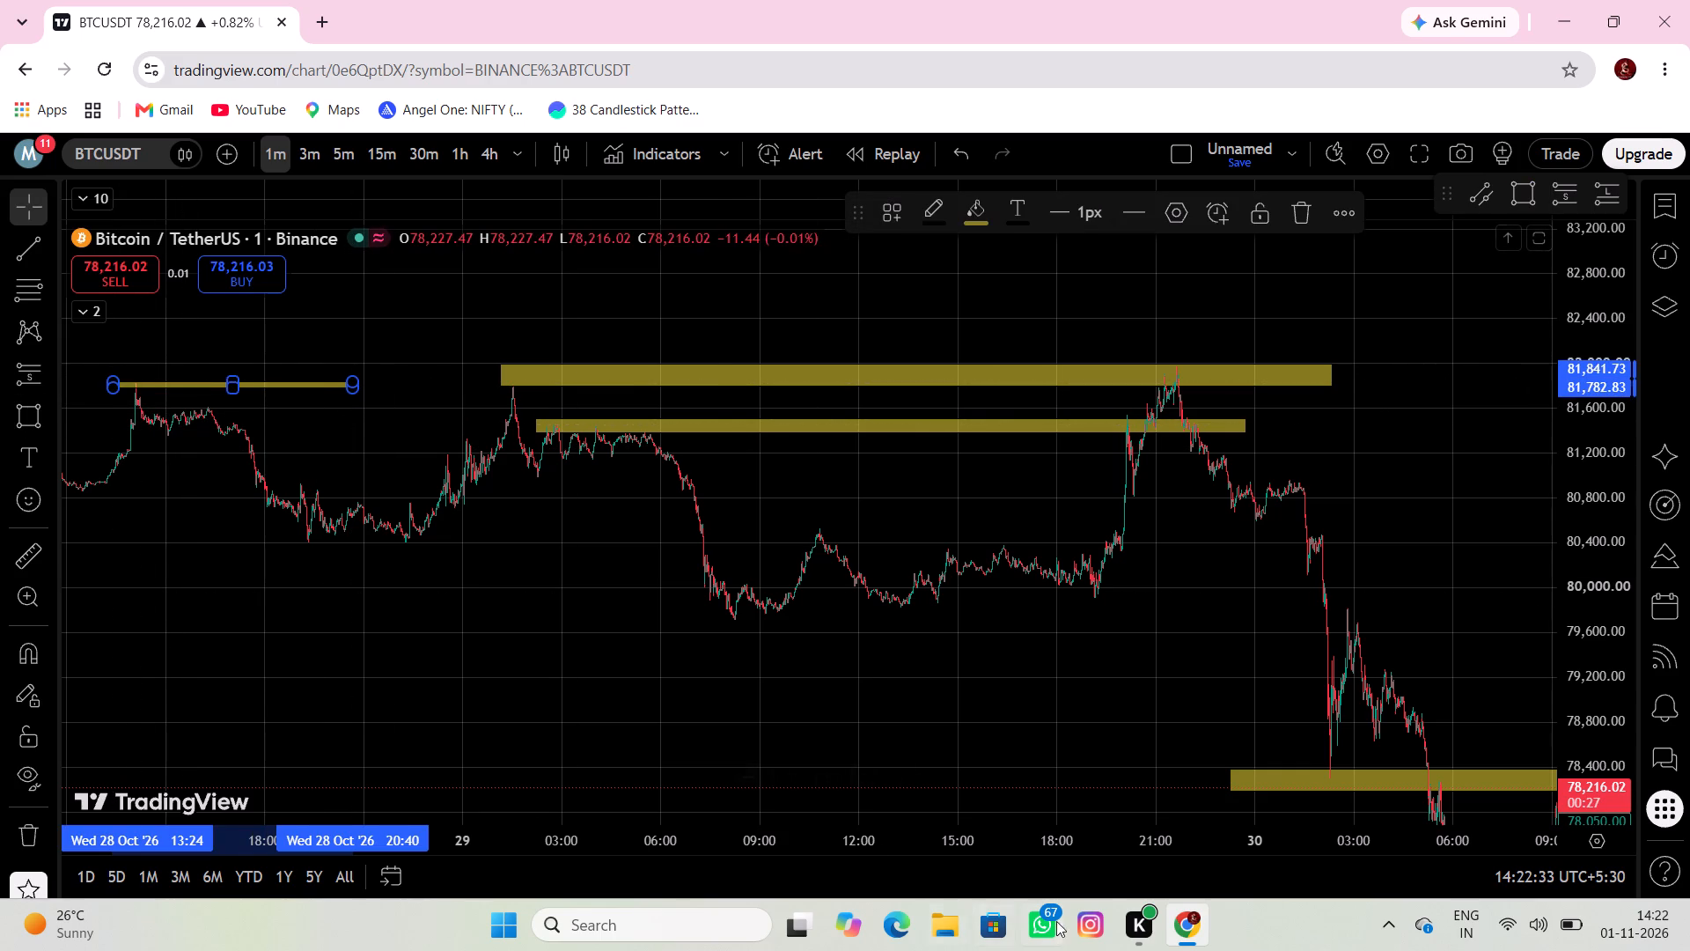
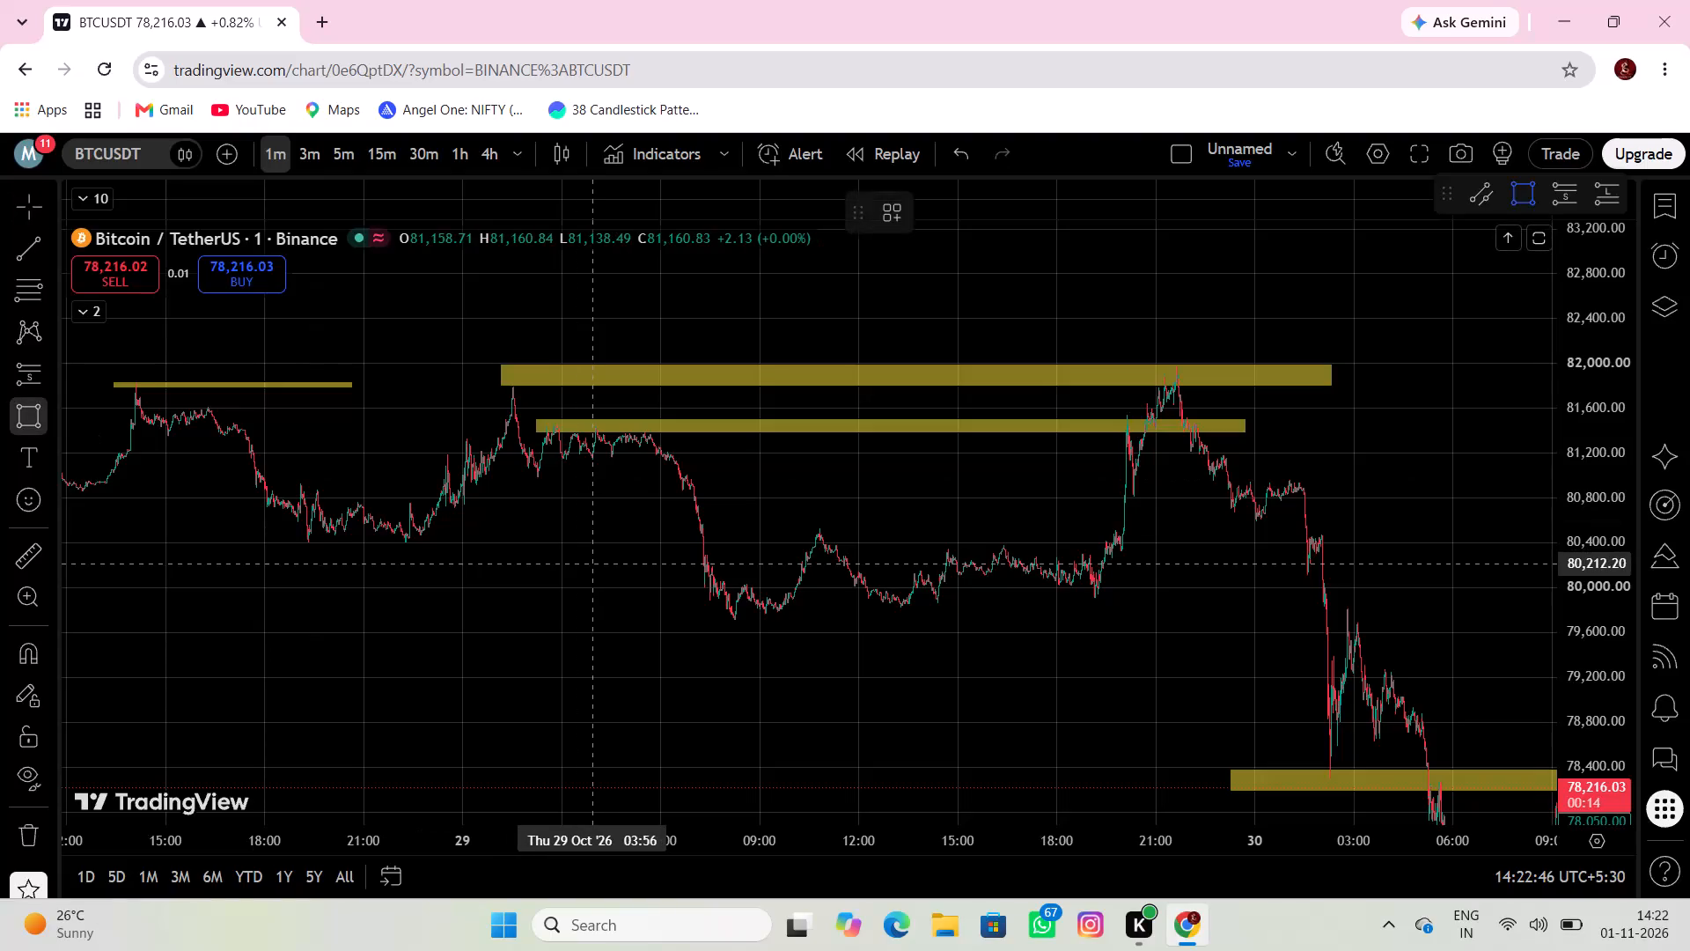
Draw a rectangle above the midday 29 Oct swing high, from 04:28 to about 23:20, and adjust it to span about 80,458 to 80,600.
{"action": "left_click_drag", "start_coordinate": [610, 552], "coordinate": [618, 550]}
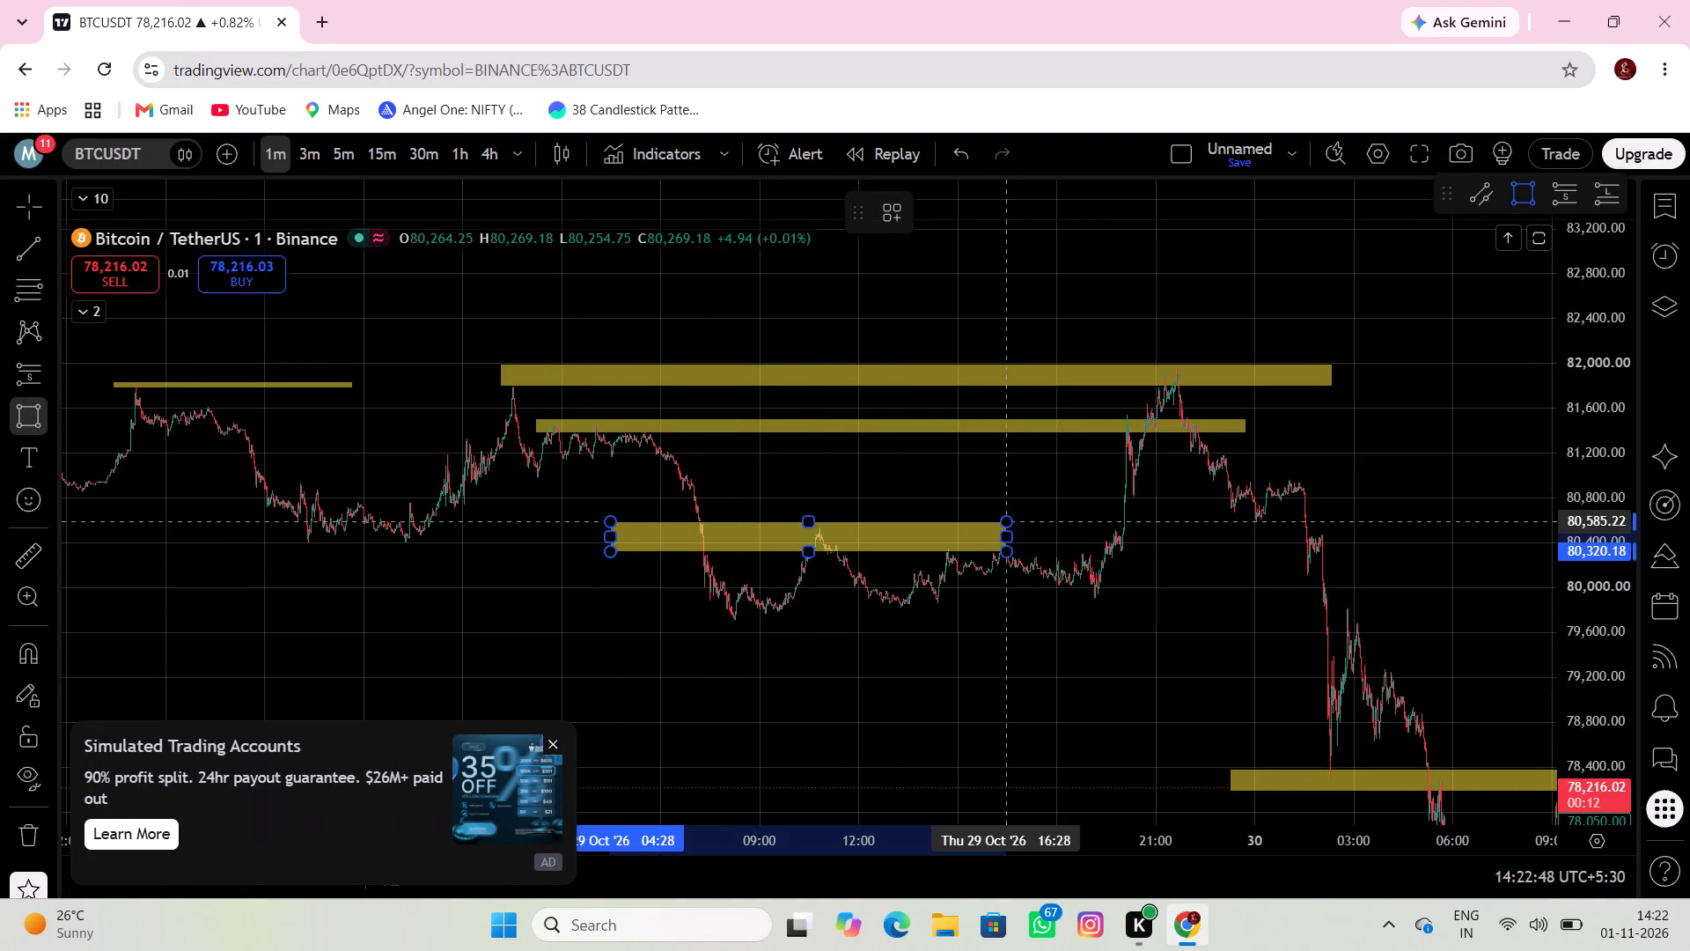
{"action": "left_click", "coordinate": [1250, 520]}
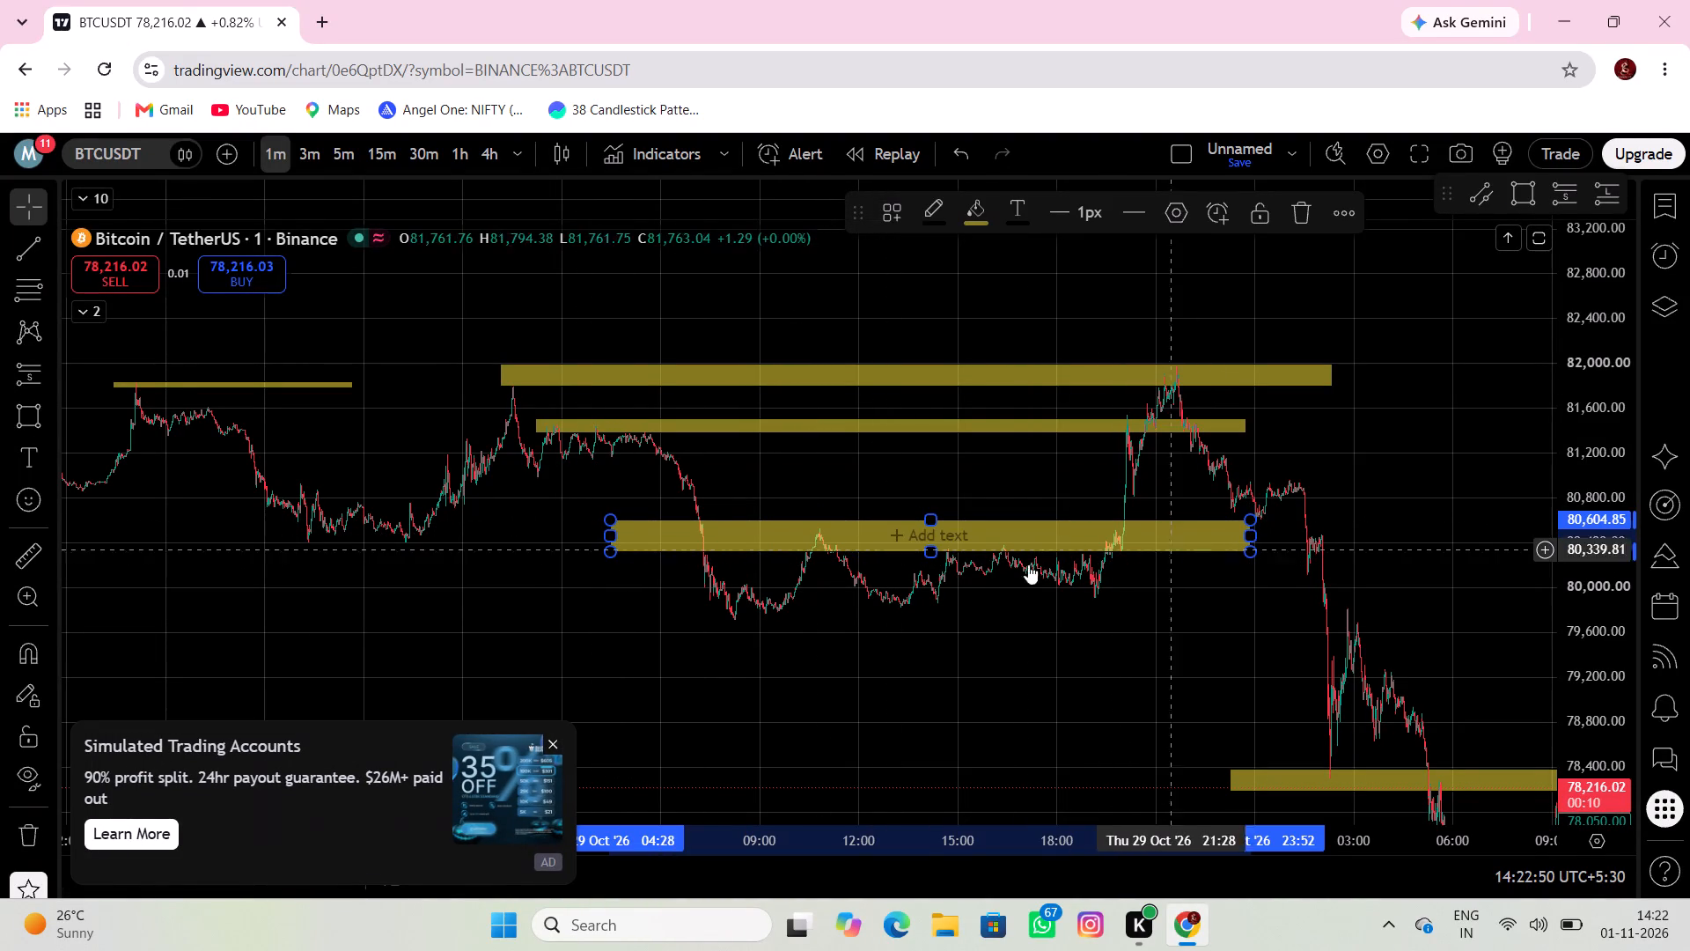
{"action": "left_click_drag", "start_coordinate": [937, 555], "coordinate": [947, 545]}
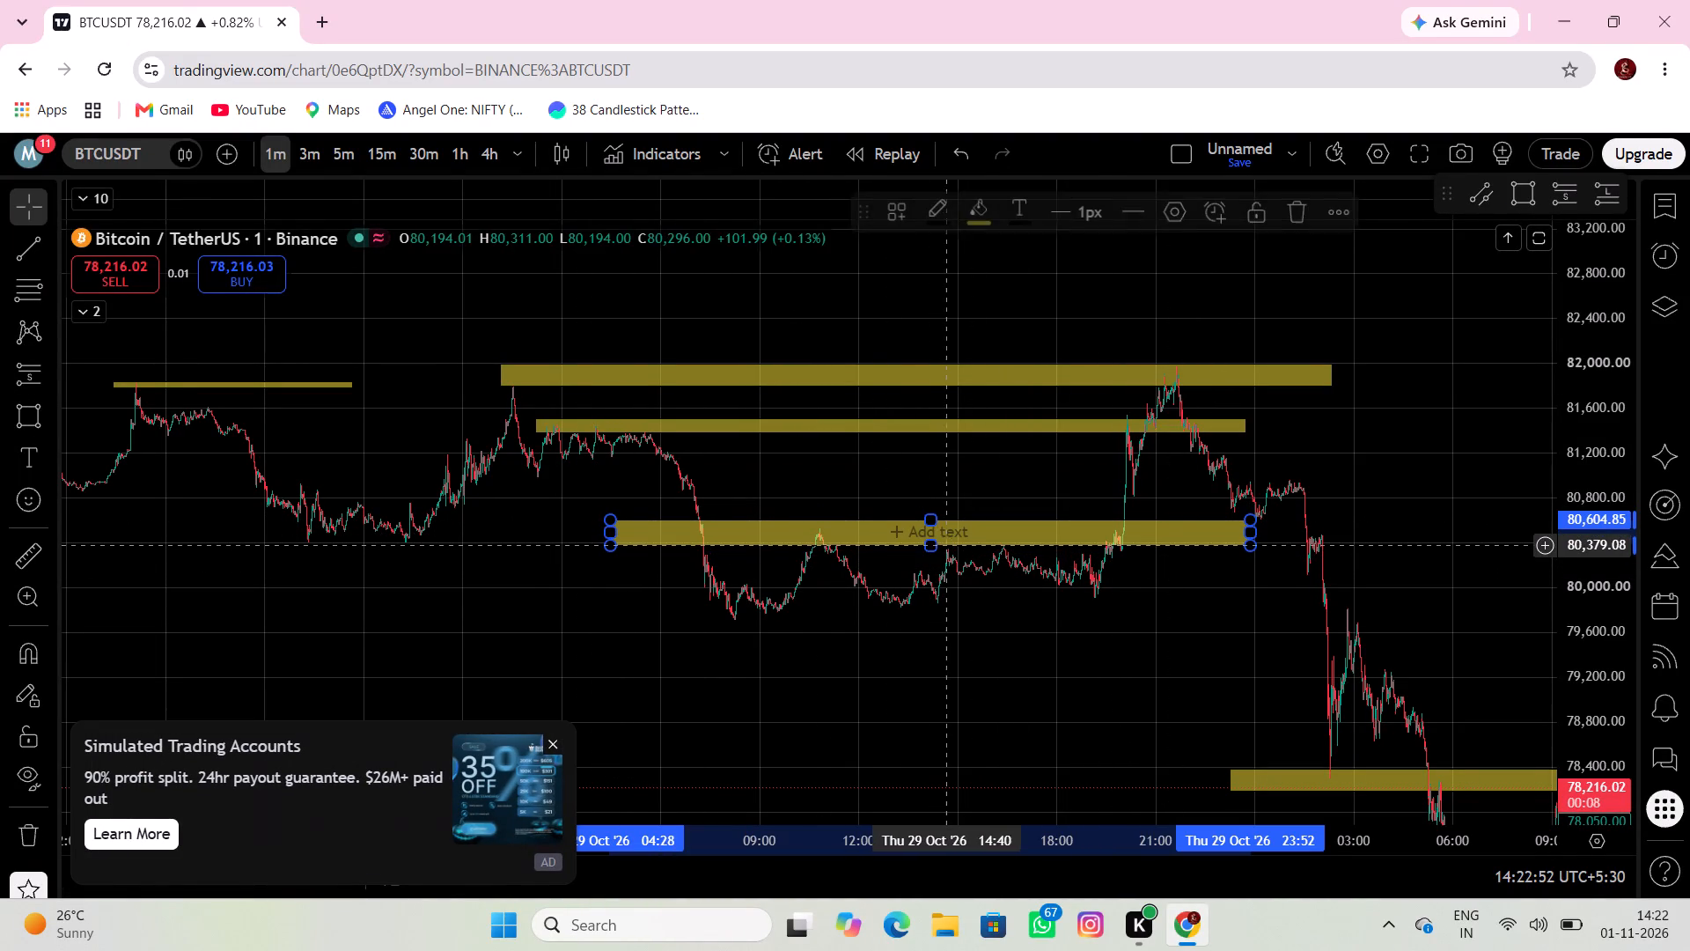
{"action": "left_click_drag", "start_coordinate": [938, 548], "coordinate": [954, 536]}
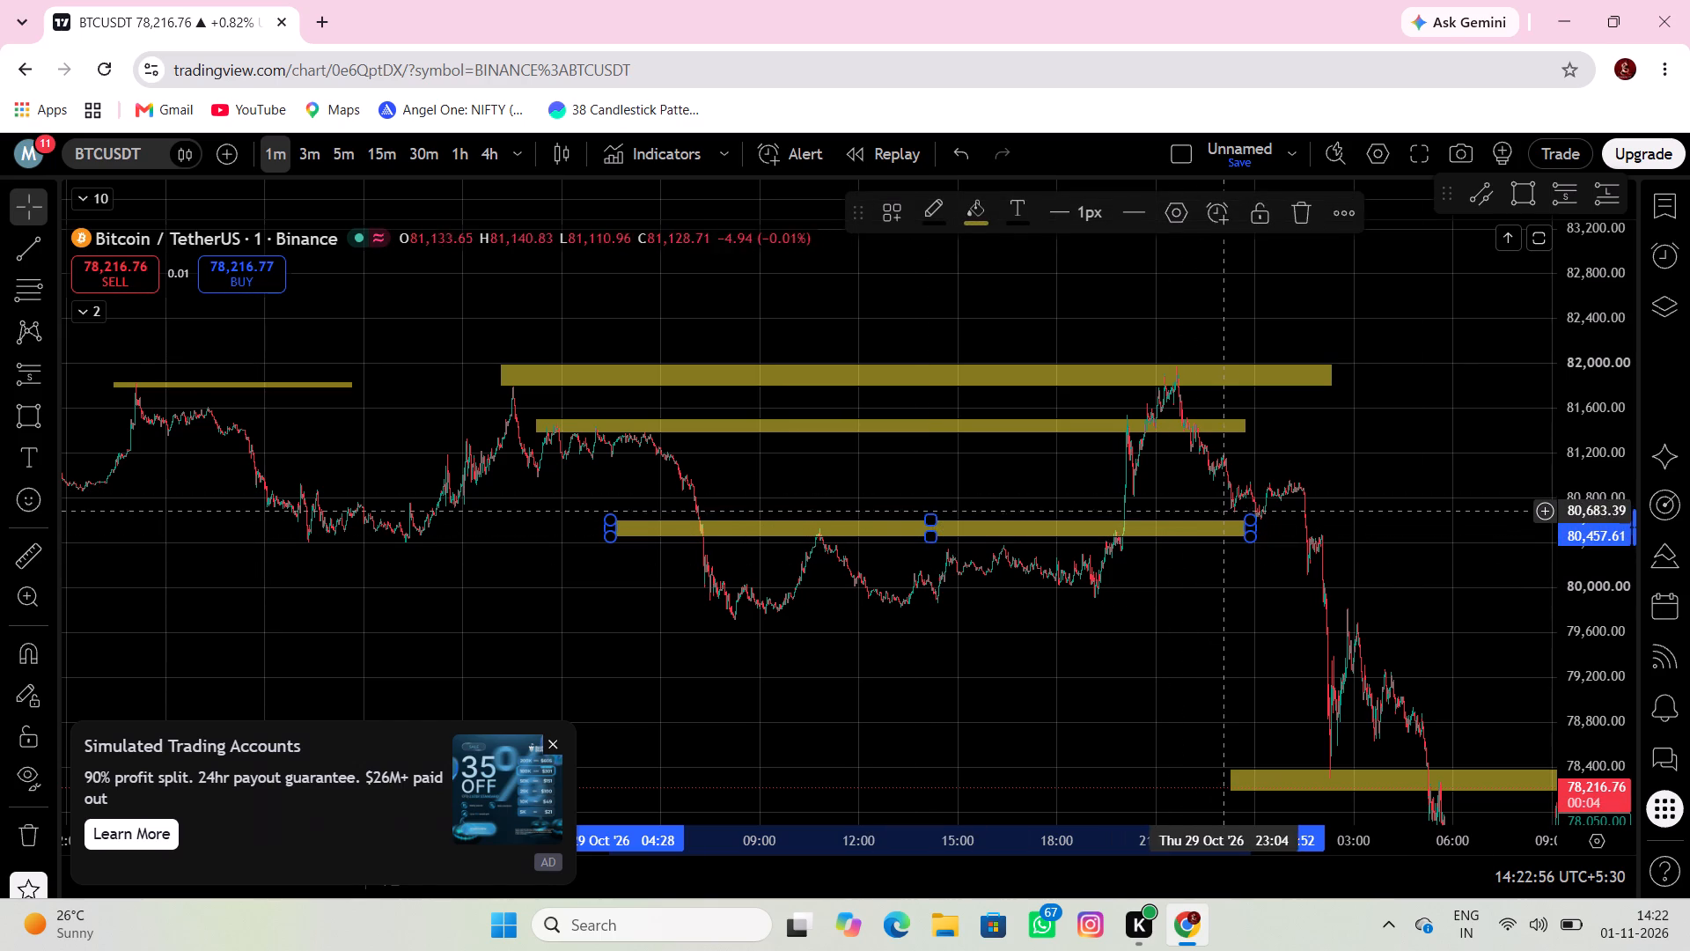
{"action": "left_click_drag", "start_coordinate": [1252, 517], "coordinate": [1223, 513]}
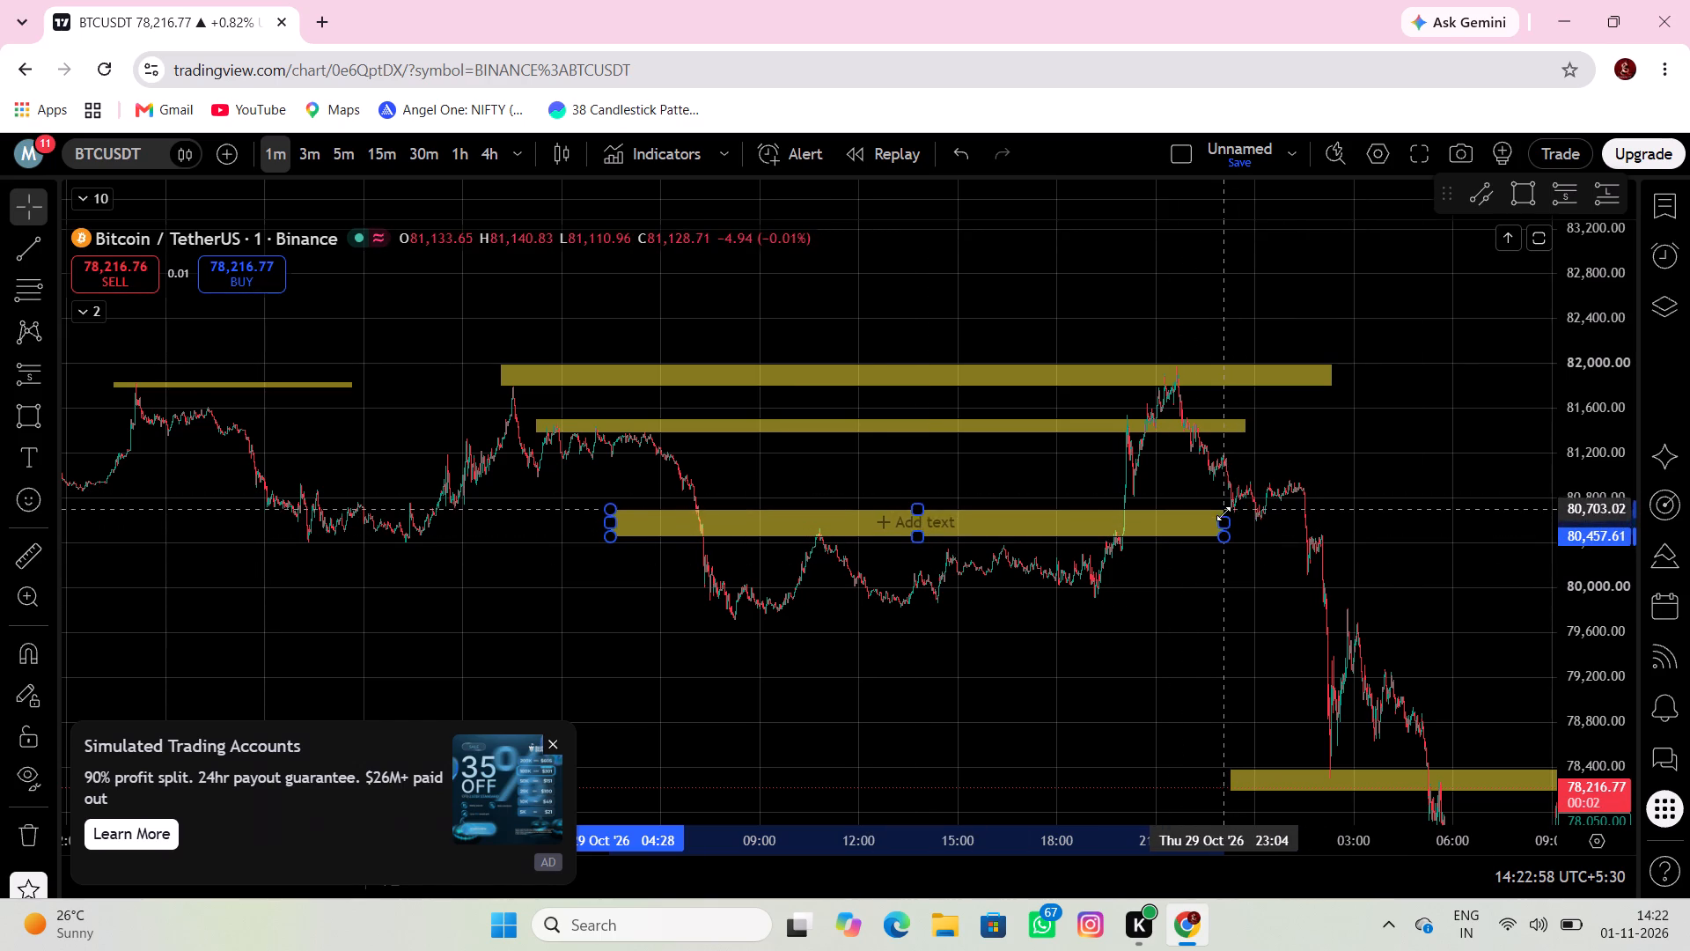
{"action": "left_click_drag", "start_coordinate": [1223, 513], "coordinate": [1232, 520]}
Draw a rectangle at the 28 Oct morning highs, from 01:20 to 11:28, between about 81,243 and 81,390.
{"action": "left_click_drag", "start_coordinate": [1160, 605], "coordinate": [1220, 582]}
{"action": "left_click_drag", "start_coordinate": [960, 650], "coordinate": [1413, 625]}
{"action": "scroll", "coordinate": [571, 629], "scroll_direction": "down", "scroll_amount": 2}
{"action": "left_click_drag", "start_coordinate": [604, 567], "coordinate": [1097, 626]}
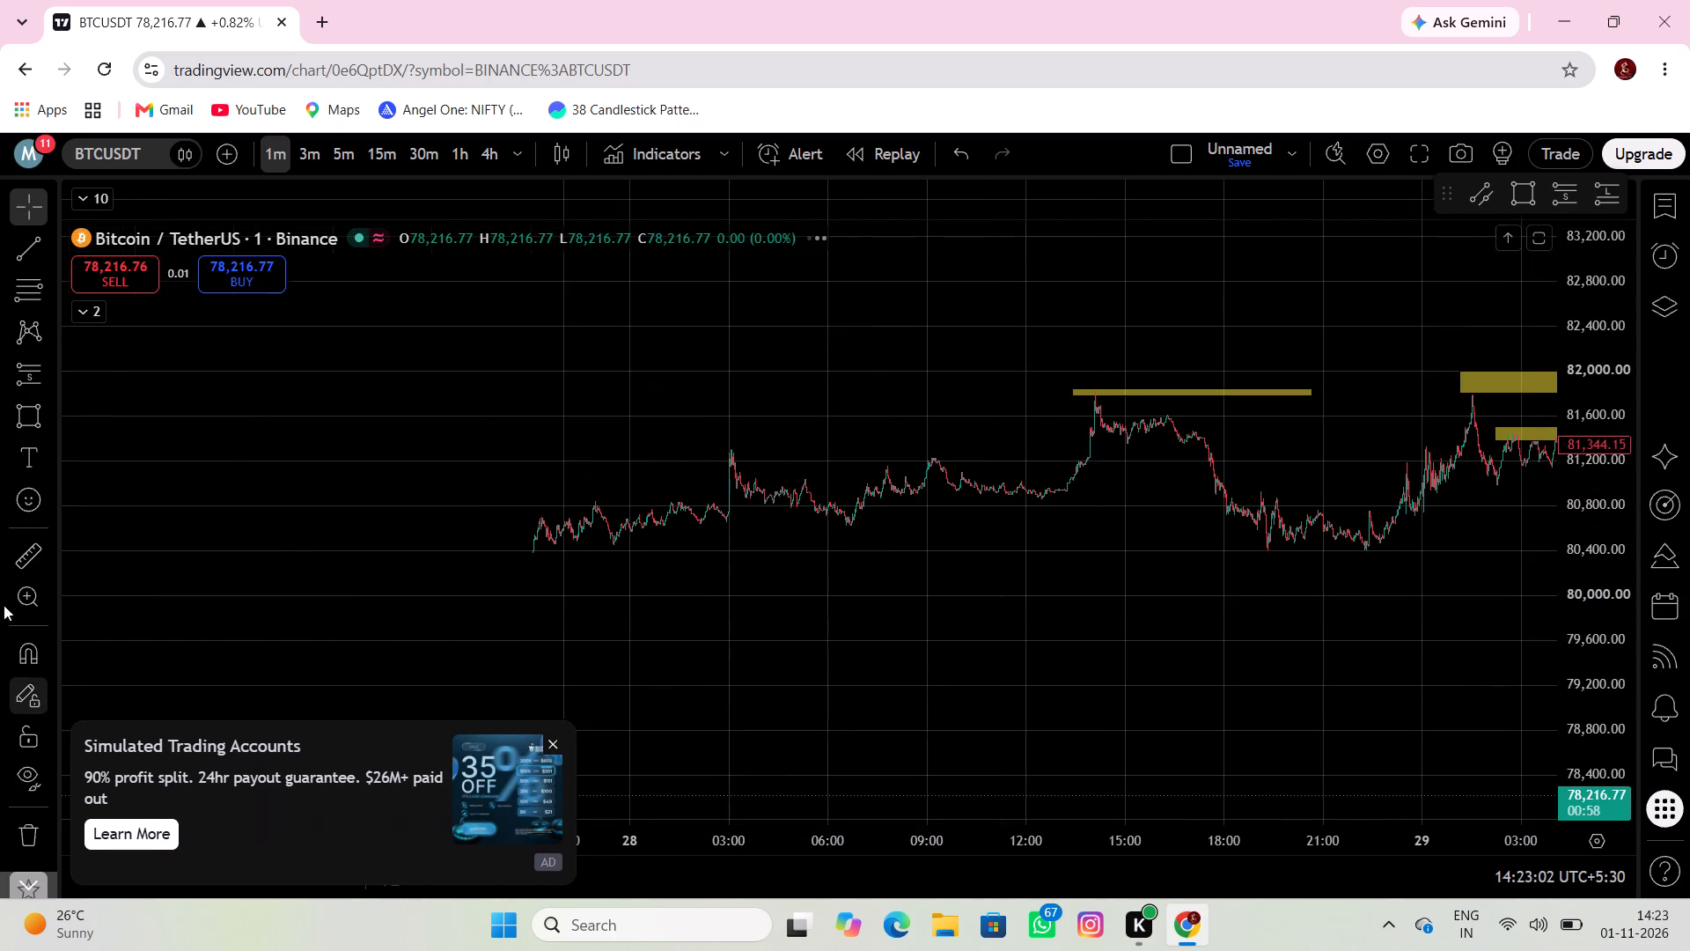
{"action": "left_click", "coordinate": [20, 427]}
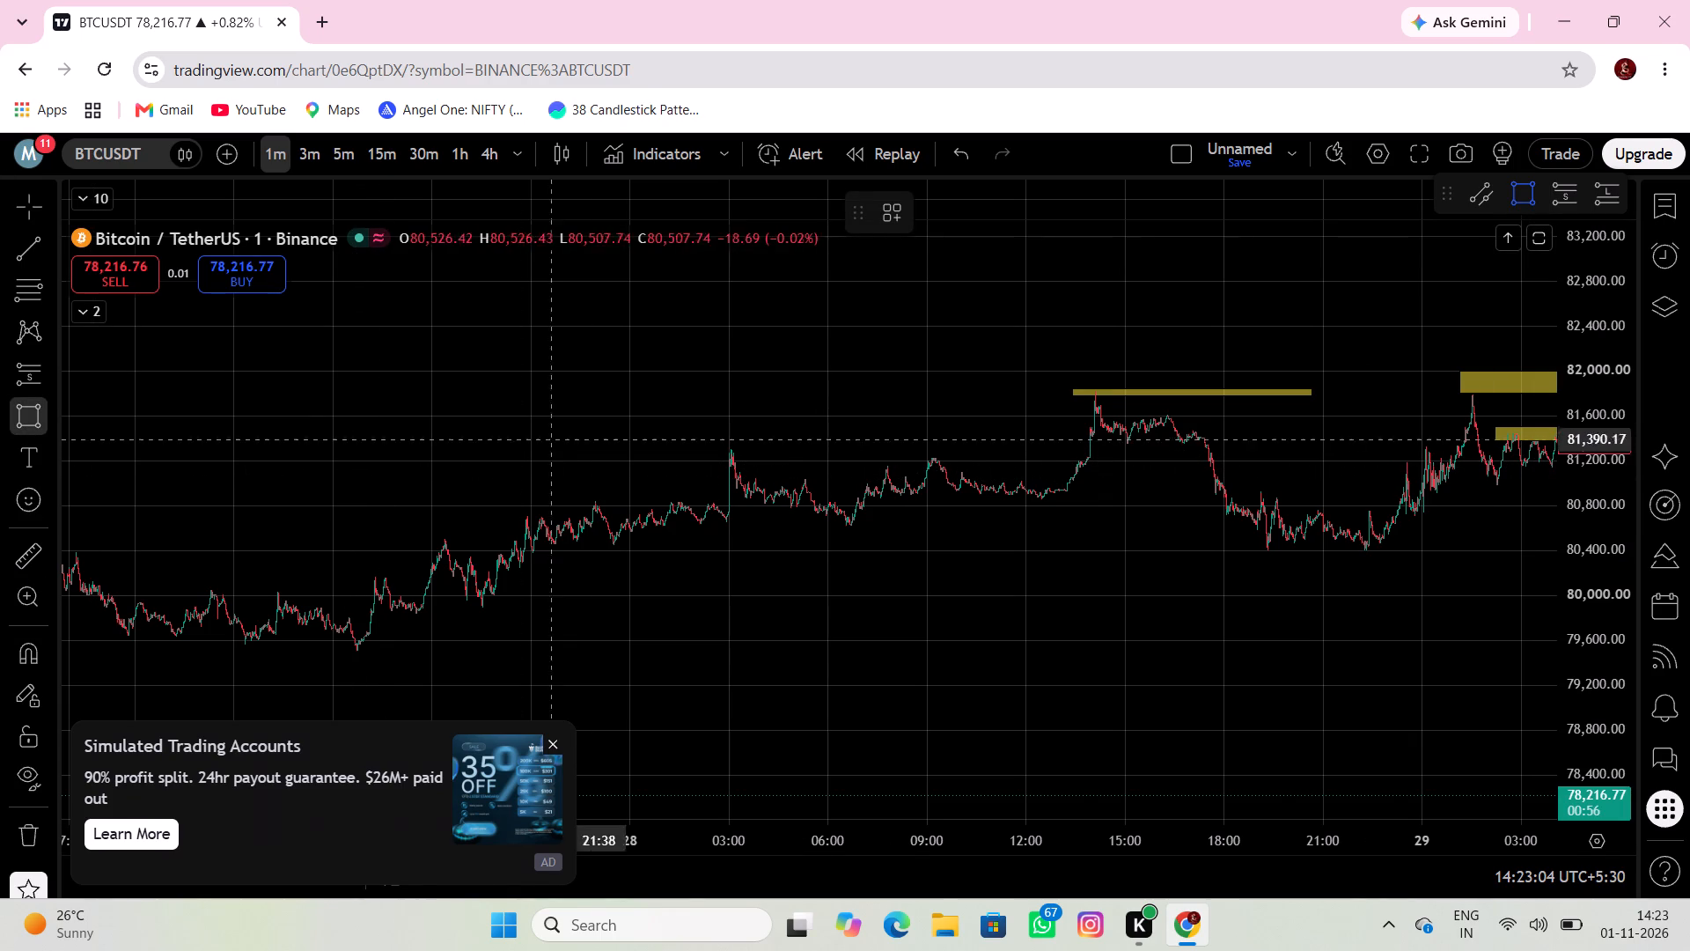
{"action": "left_click_drag", "start_coordinate": [674, 439], "coordinate": [682, 440]}
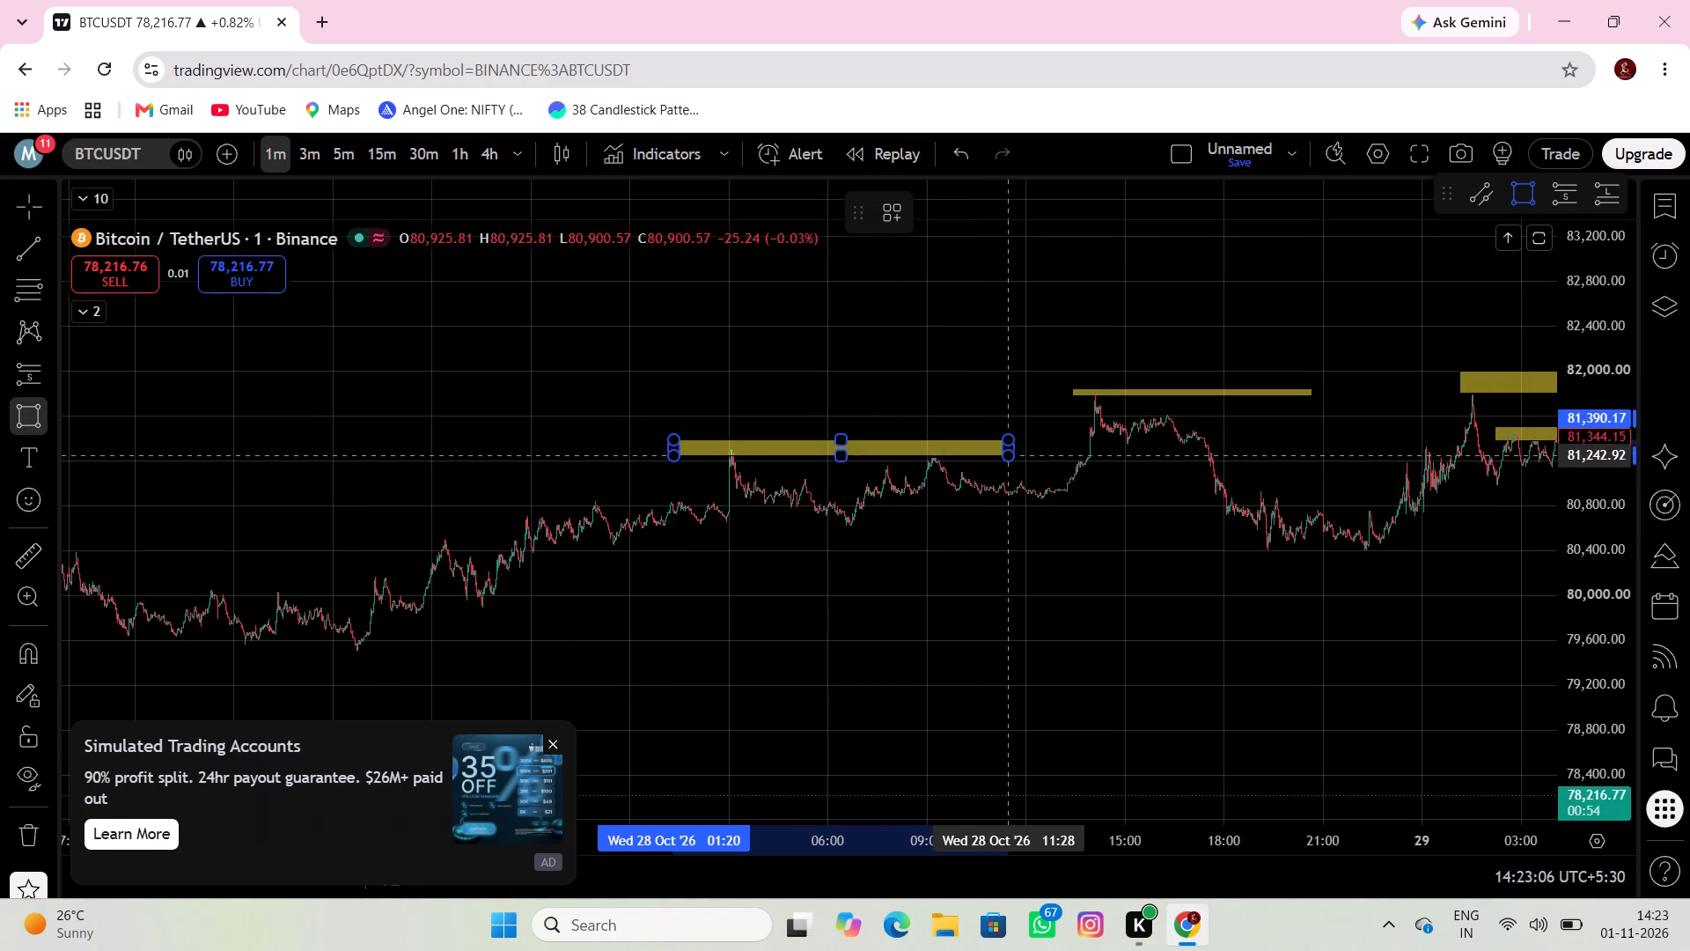
{"action": "left_click", "coordinate": [1009, 456]}
Examine BTCUSDT's older one-minute price action back through 27 and 26 Oct.
{"action": "left_click_drag", "start_coordinate": [788, 551], "coordinate": [1116, 546]}
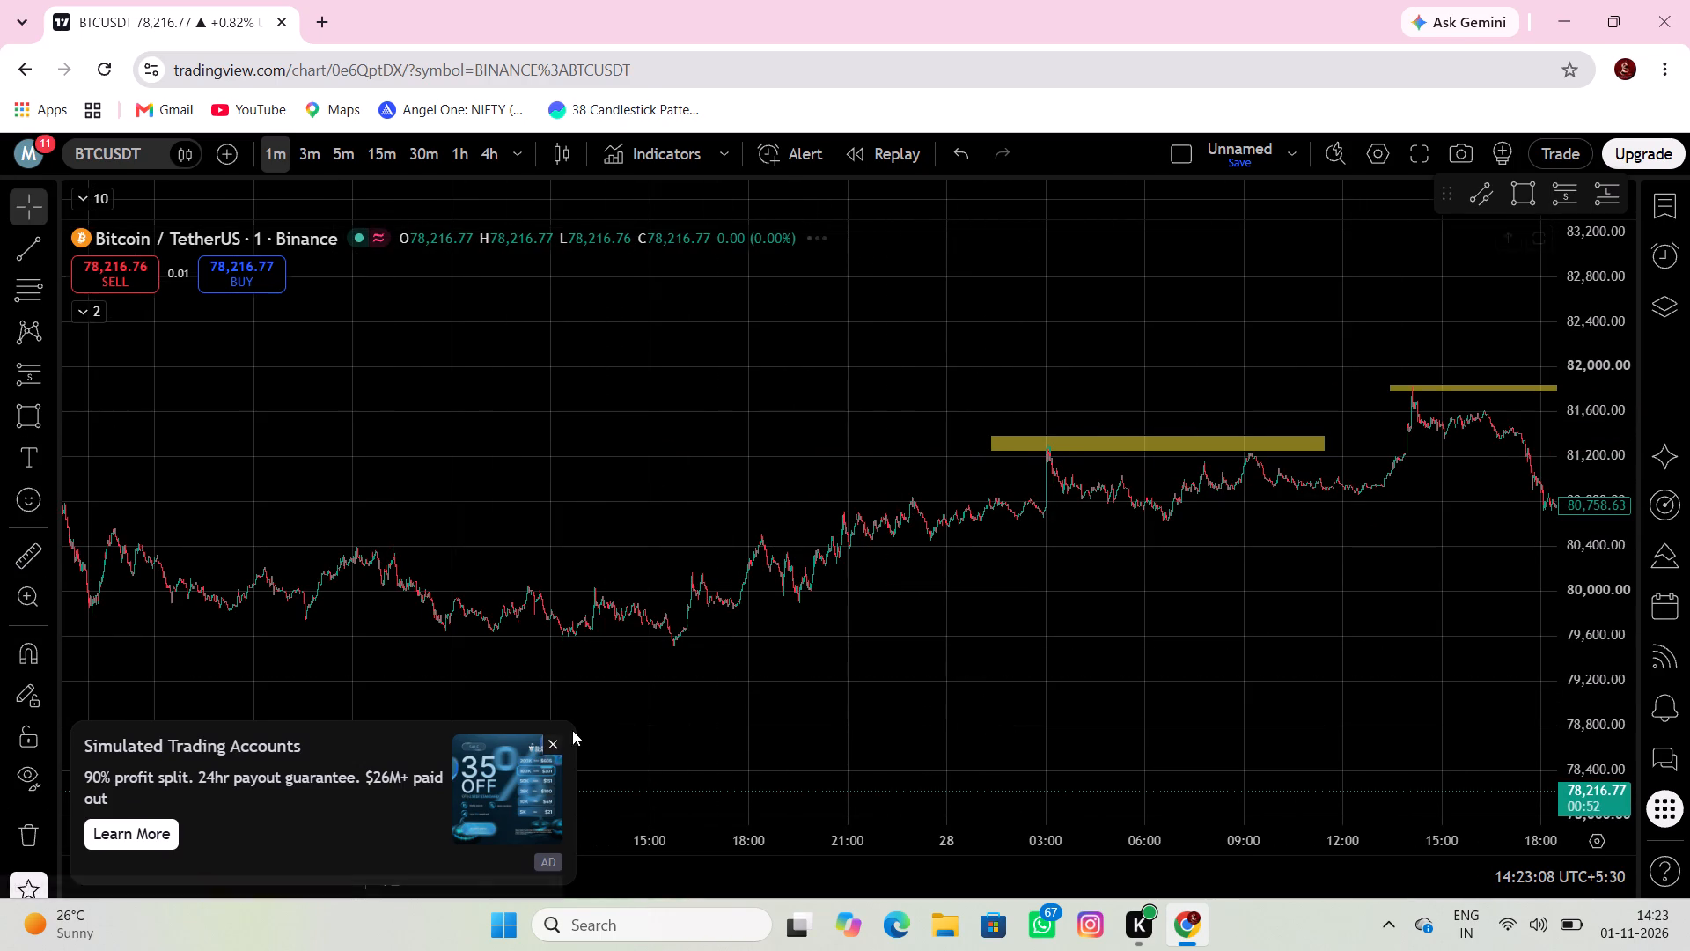
{"action": "left_click", "coordinate": [544, 744]}
{"action": "left_click_drag", "start_coordinate": [473, 726], "coordinate": [943, 654]}
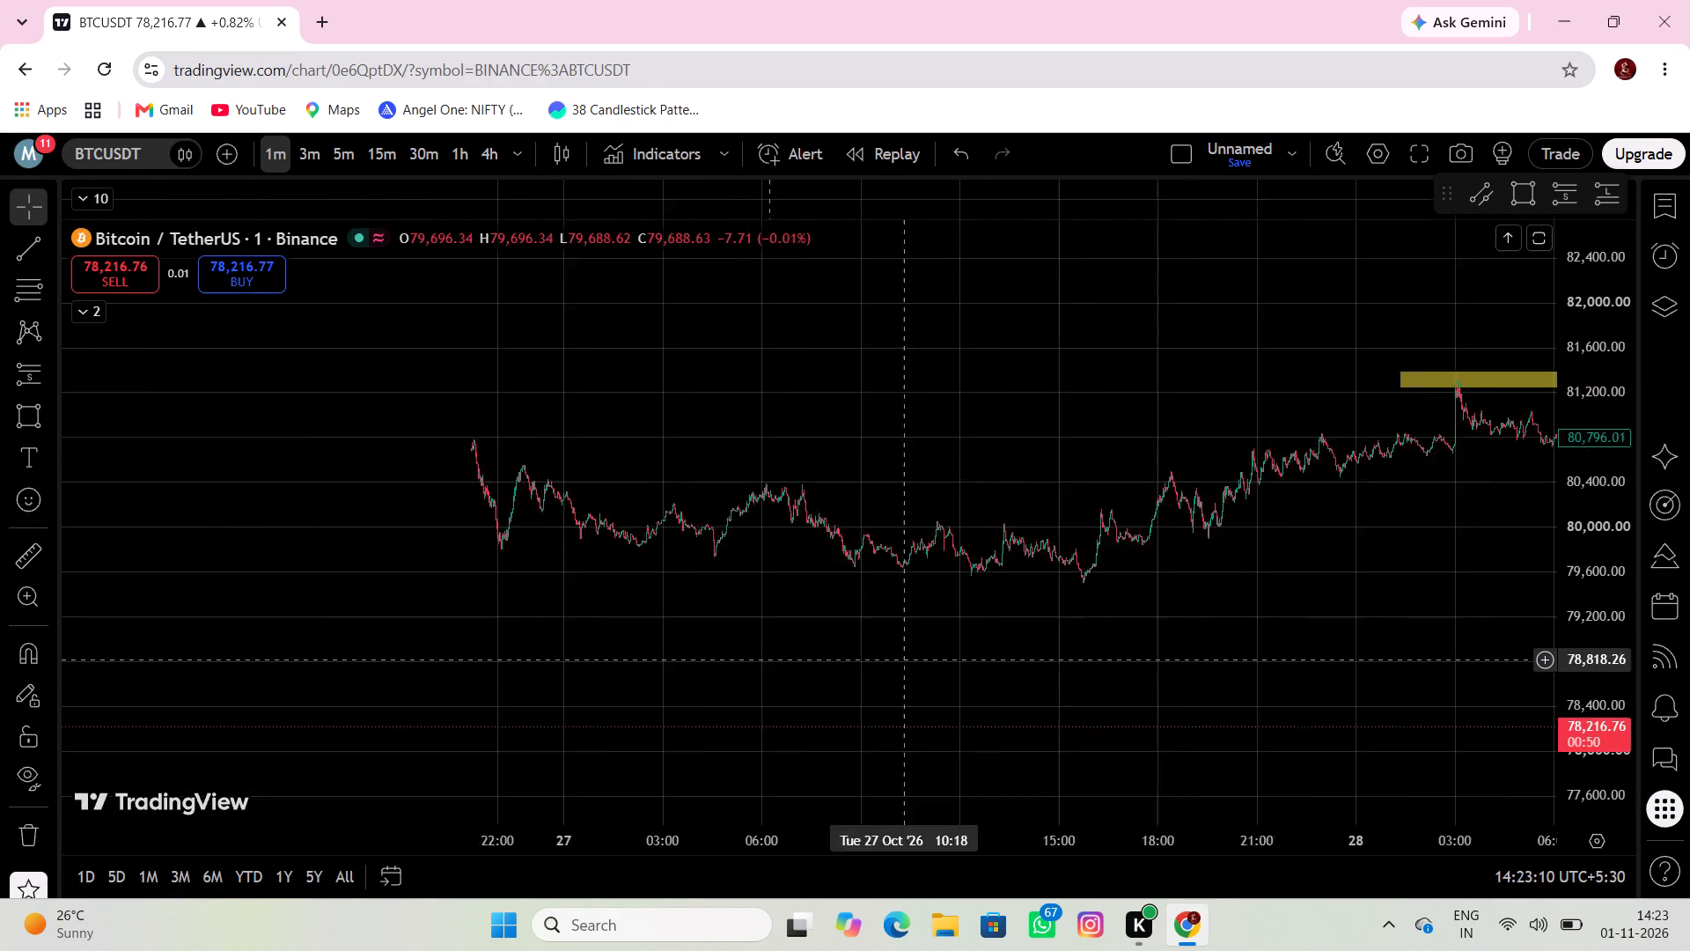
{"action": "left_click_drag", "start_coordinate": [943, 654], "coordinate": [944, 653]}
{"action": "left_click_drag", "start_coordinate": [381, 628], "coordinate": [1018, 788]}
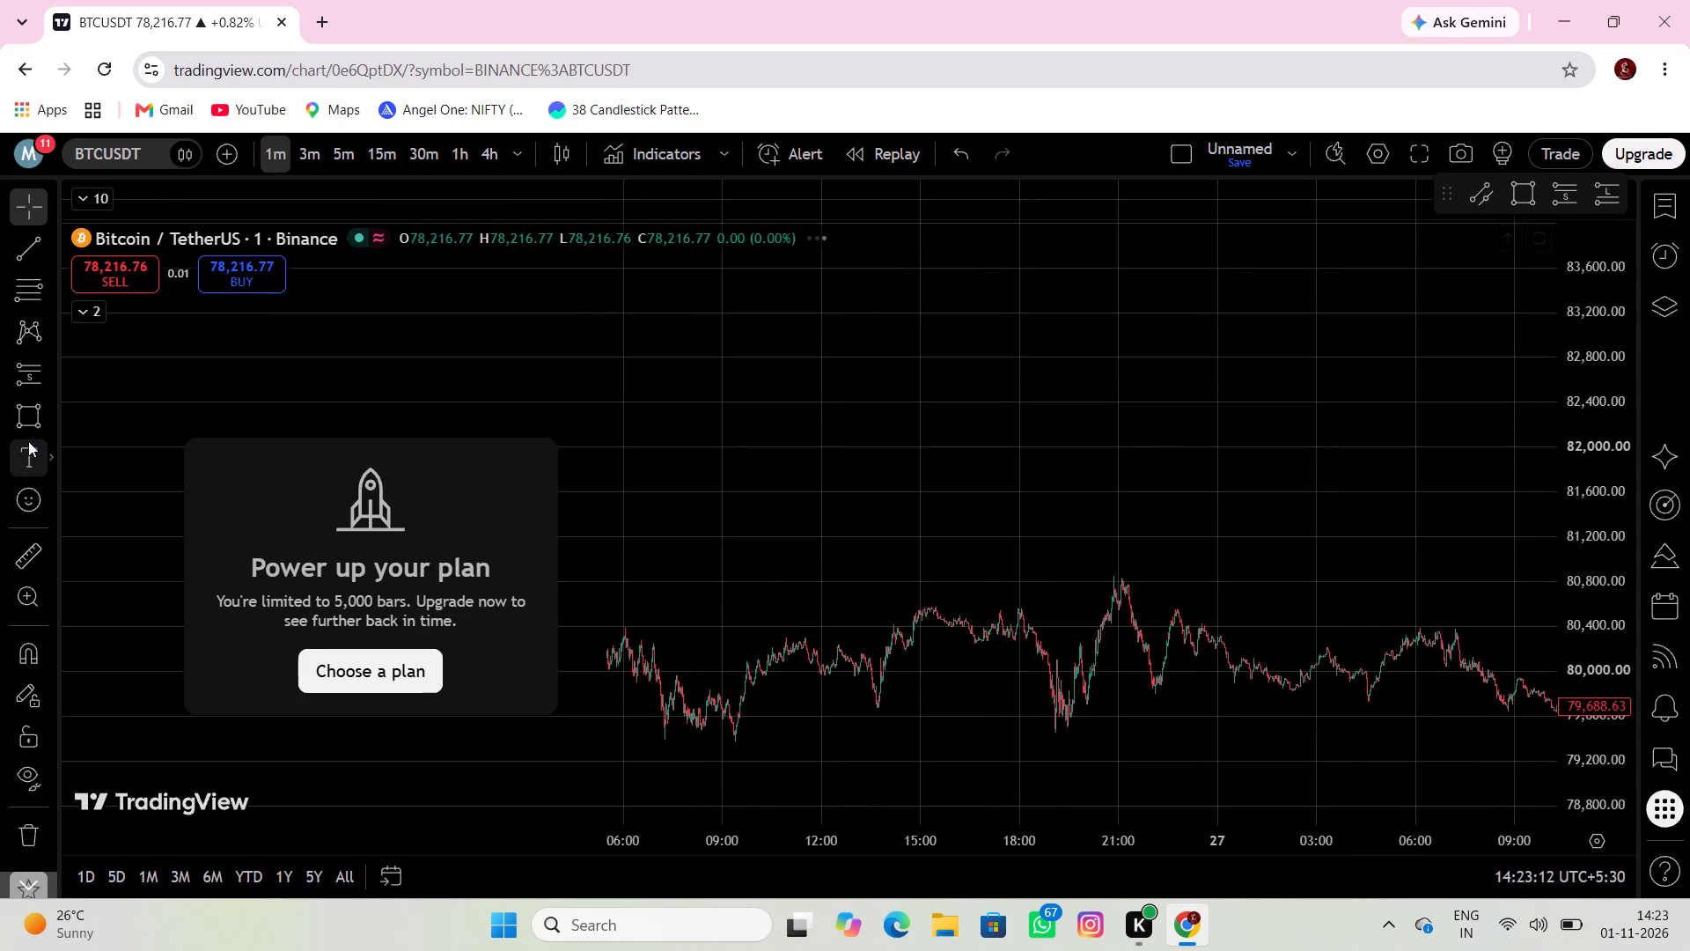
{"action": "left_click_drag", "start_coordinate": [753, 553], "coordinate": [550, 433]}
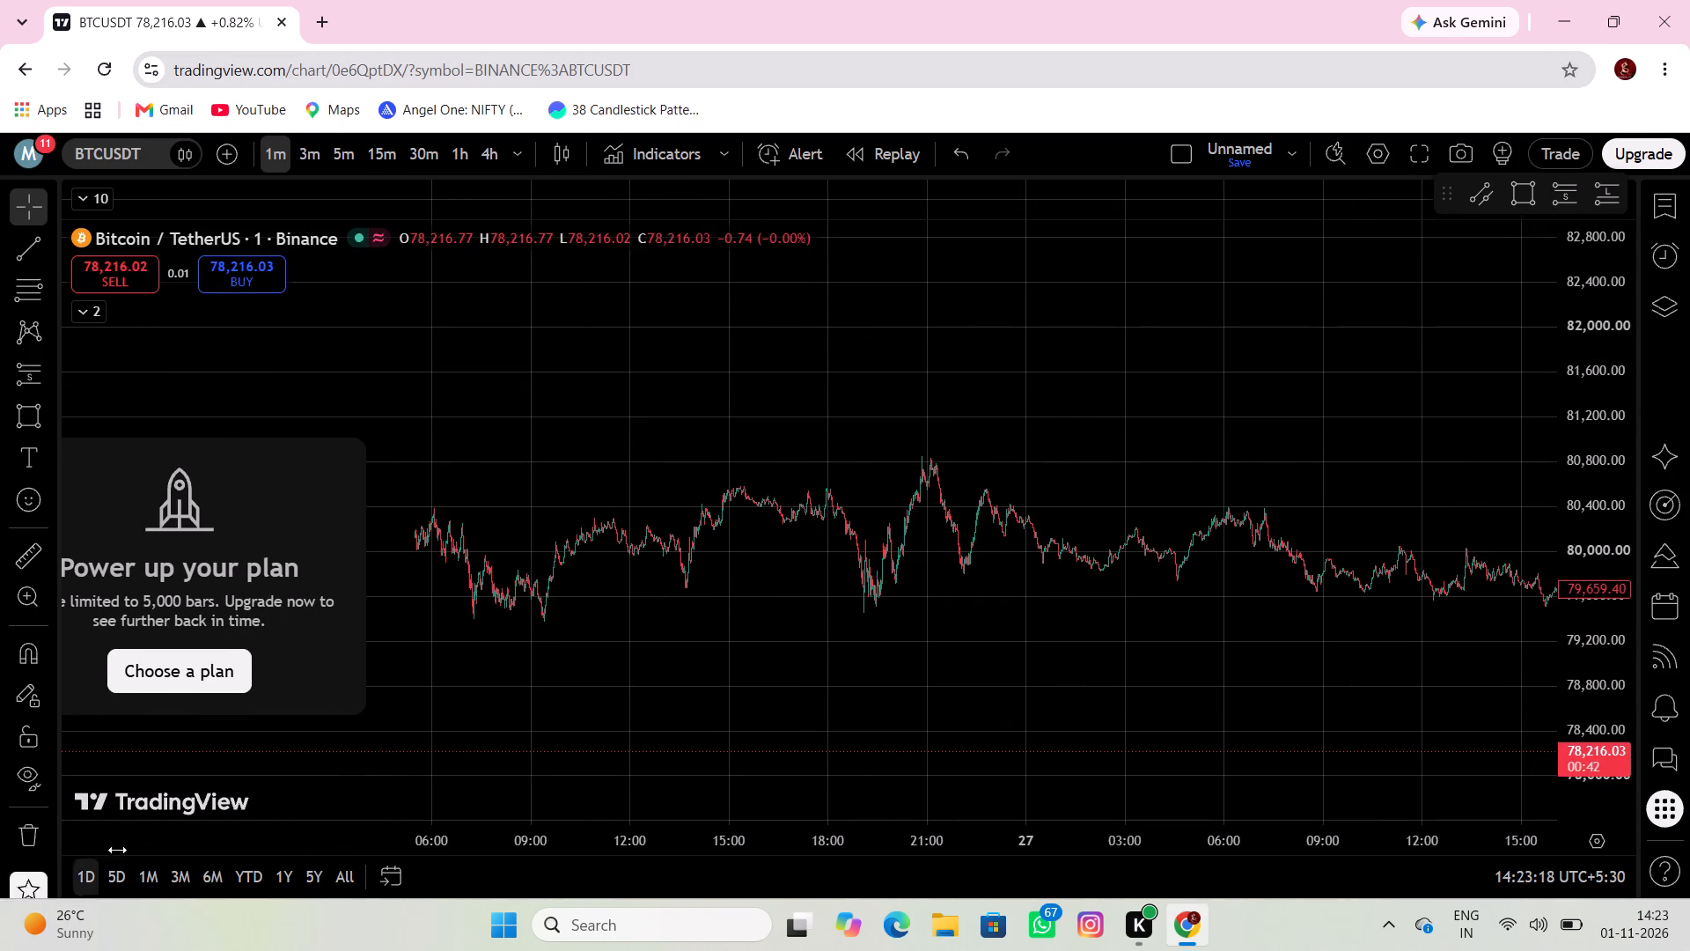
{"action": "scroll", "coordinate": [39, 893], "scroll_direction": "down", "scroll_amount": 3}
{"action": "left_click", "coordinate": [26, 884]}
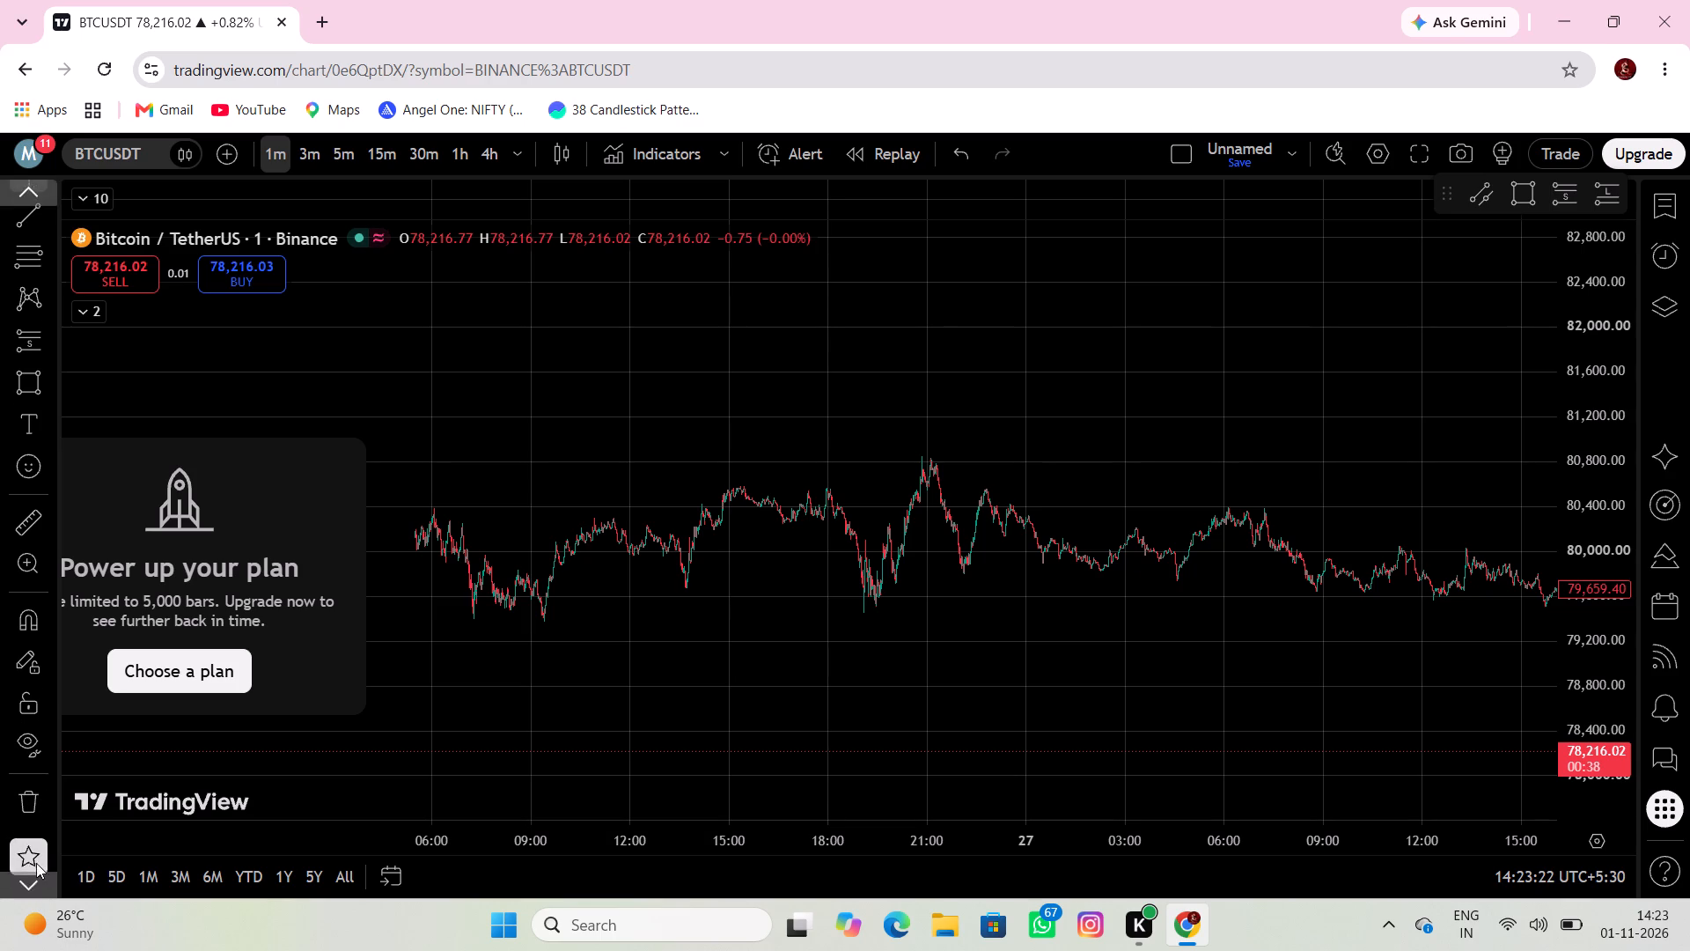
Switch the chart symbol to Pyth's XAUUSD, Gold / US Dollar.
{"action": "left_click", "coordinate": [133, 166]}
{"action": "key", "text": "BackSpace"}
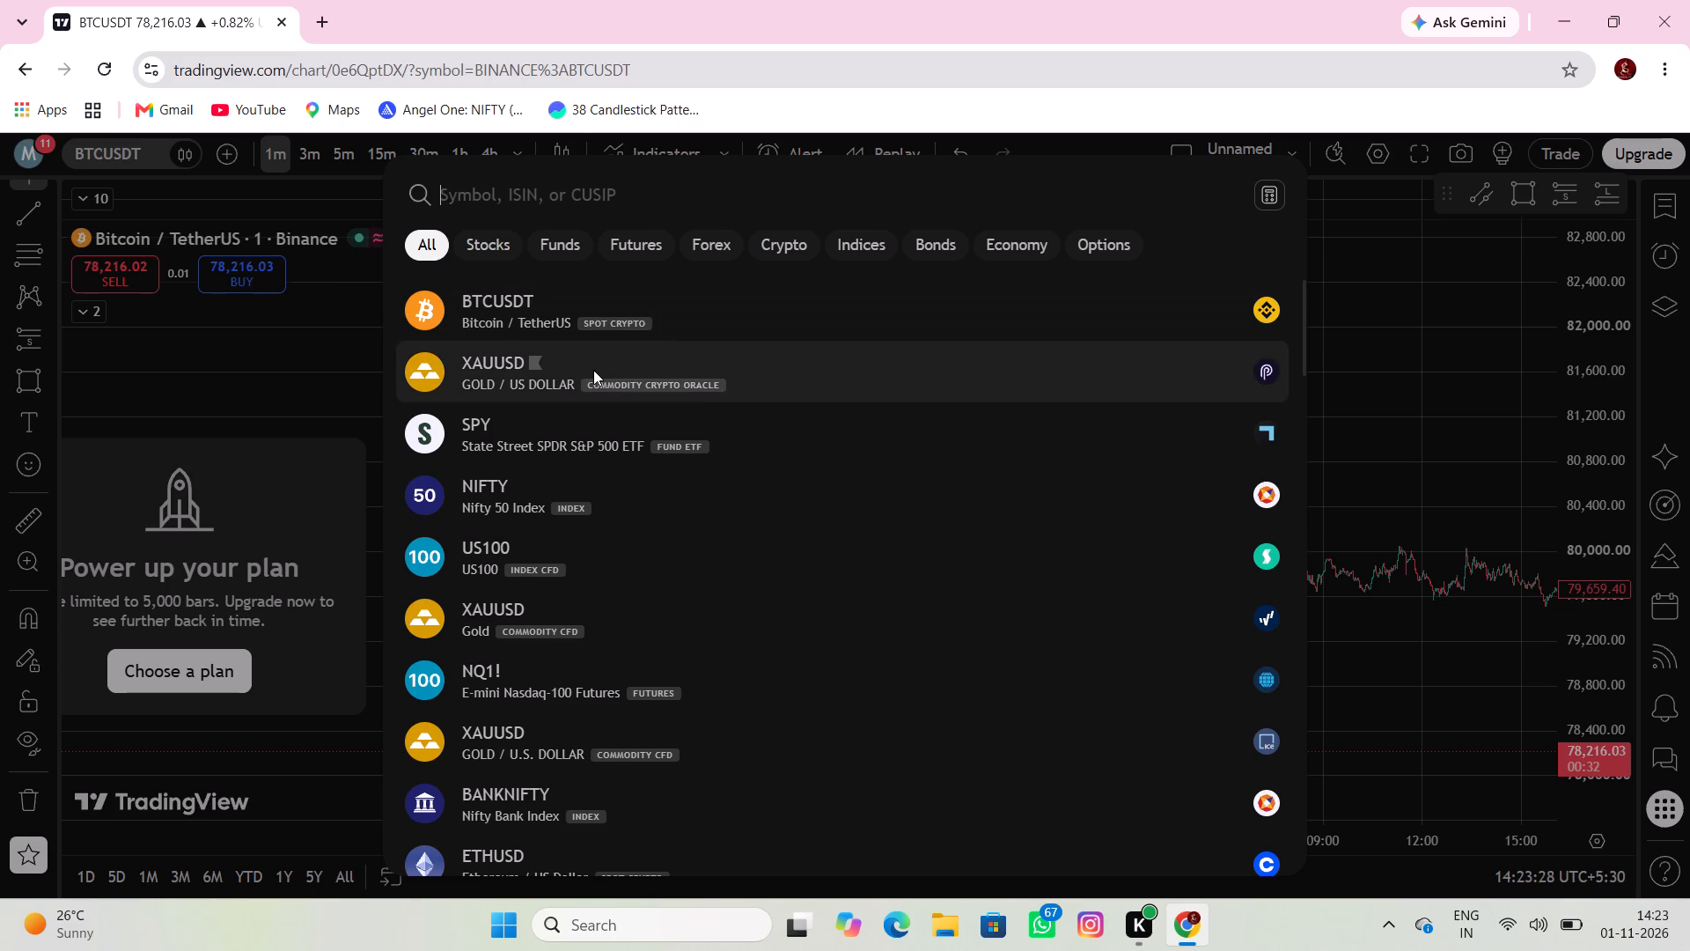
{"action": "left_click", "coordinate": [681, 365]}
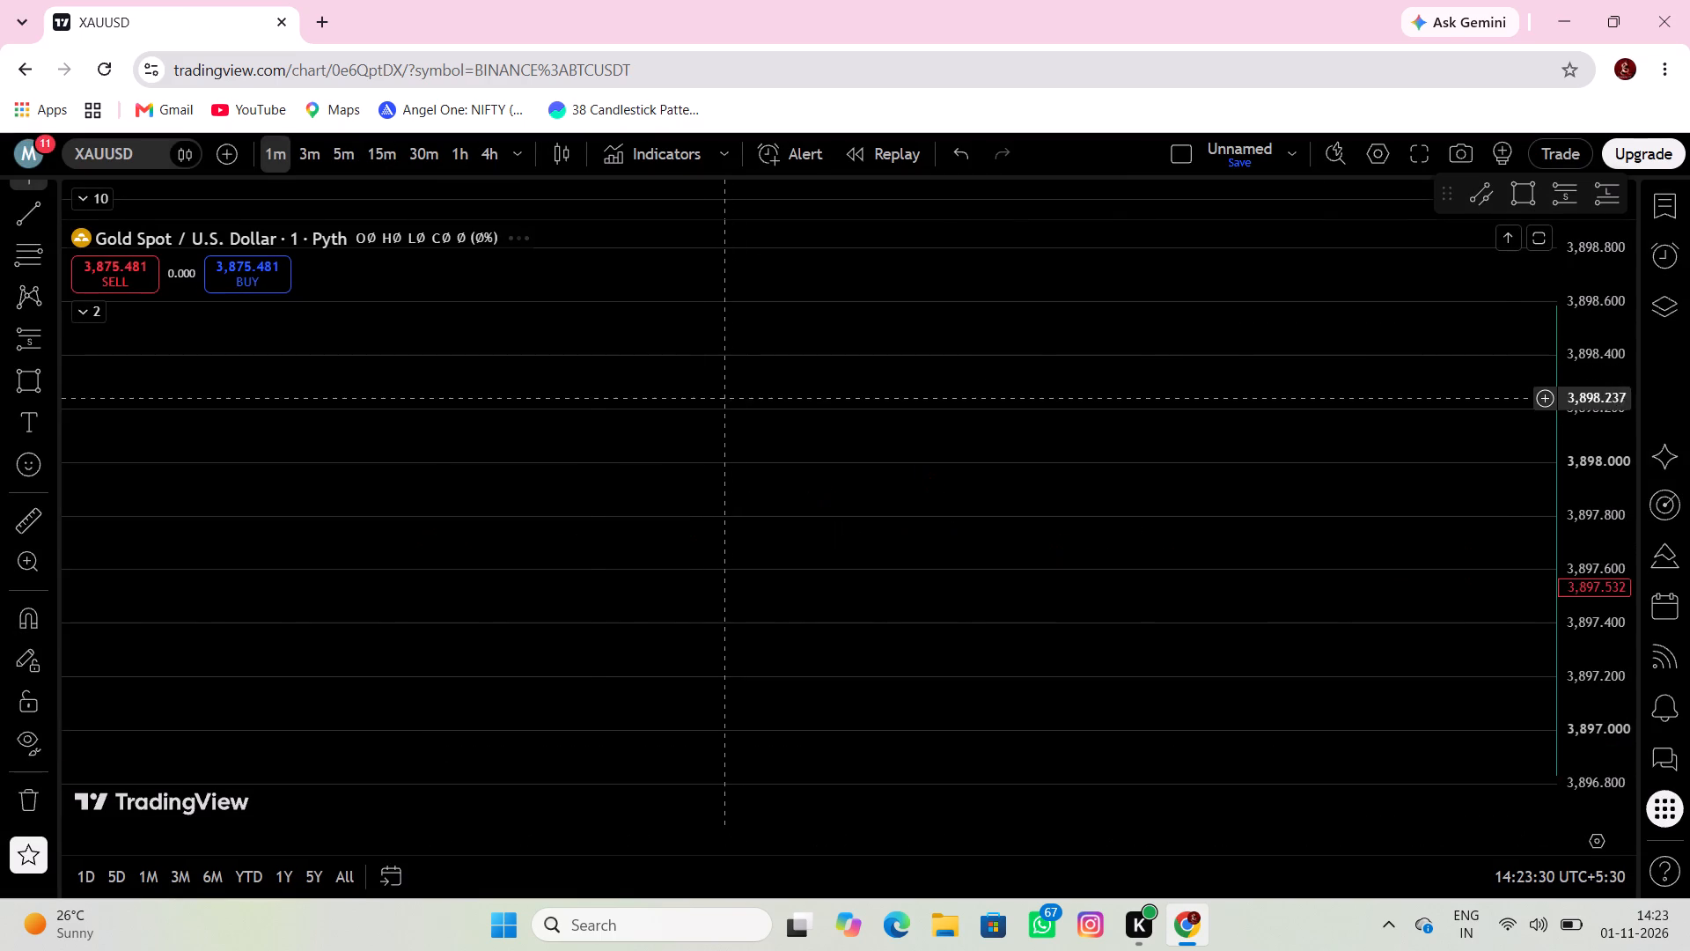
Examine XAUUSD's price action on the evening of 30 Oct together with its existing marked zones.
{"action": "scroll", "coordinate": [1604, 479], "scroll_direction": "down", "scroll_amount": 11}
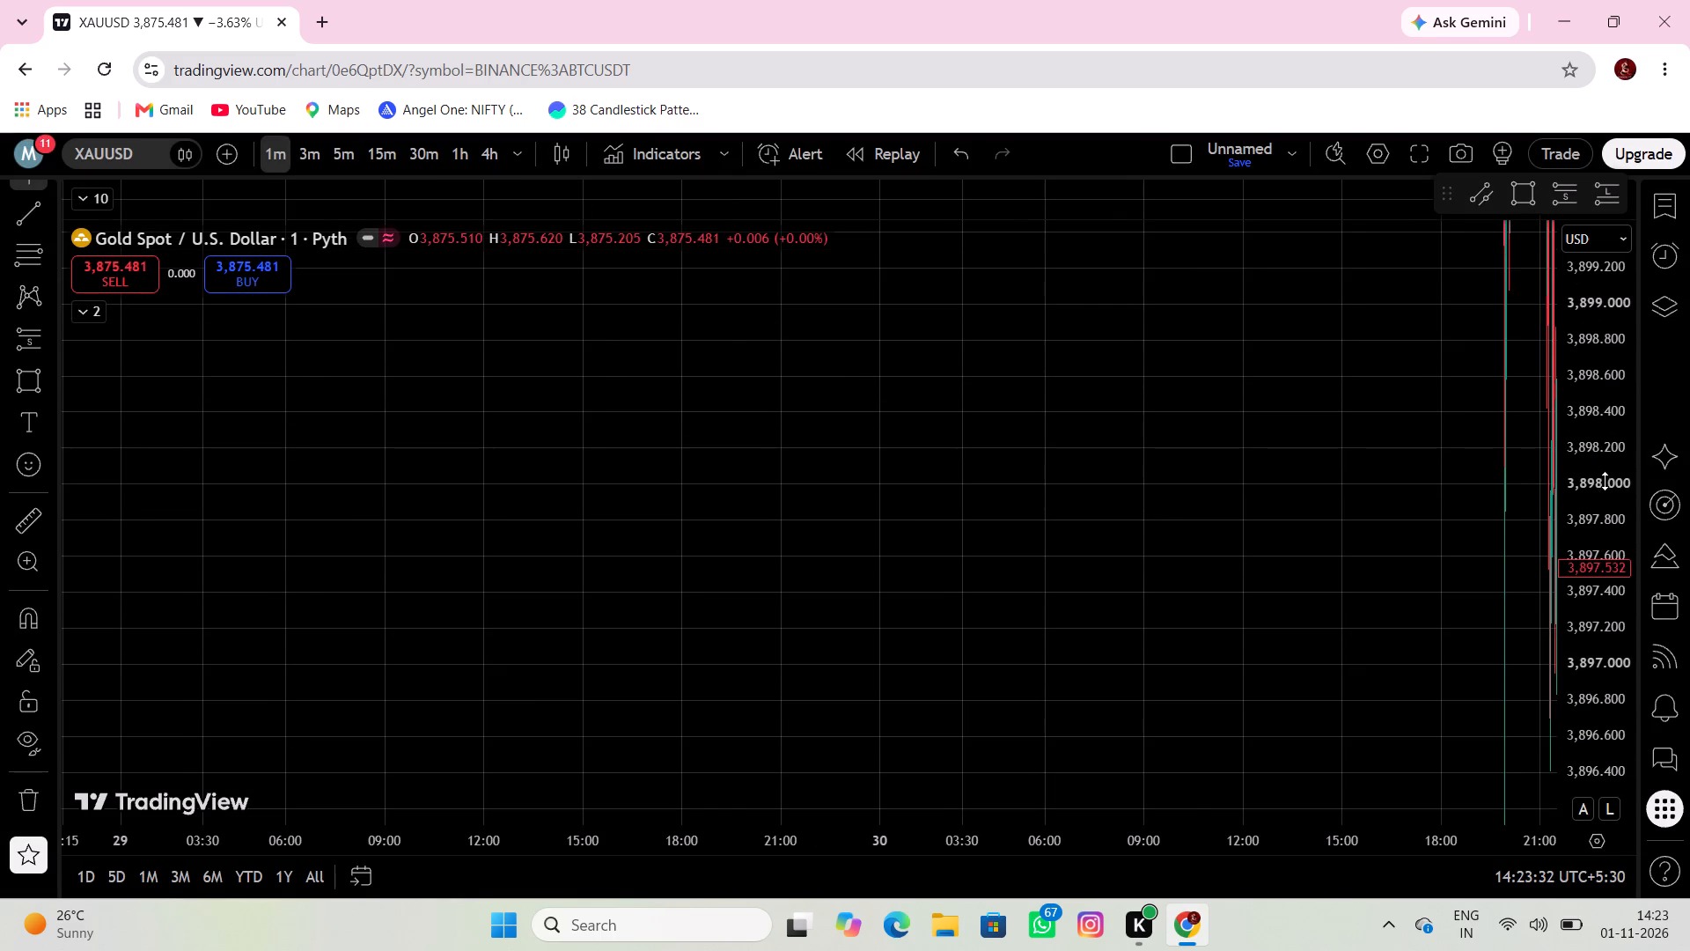
{"action": "scroll", "coordinate": [1528, 525], "scroll_direction": "up", "scroll_amount": 19}
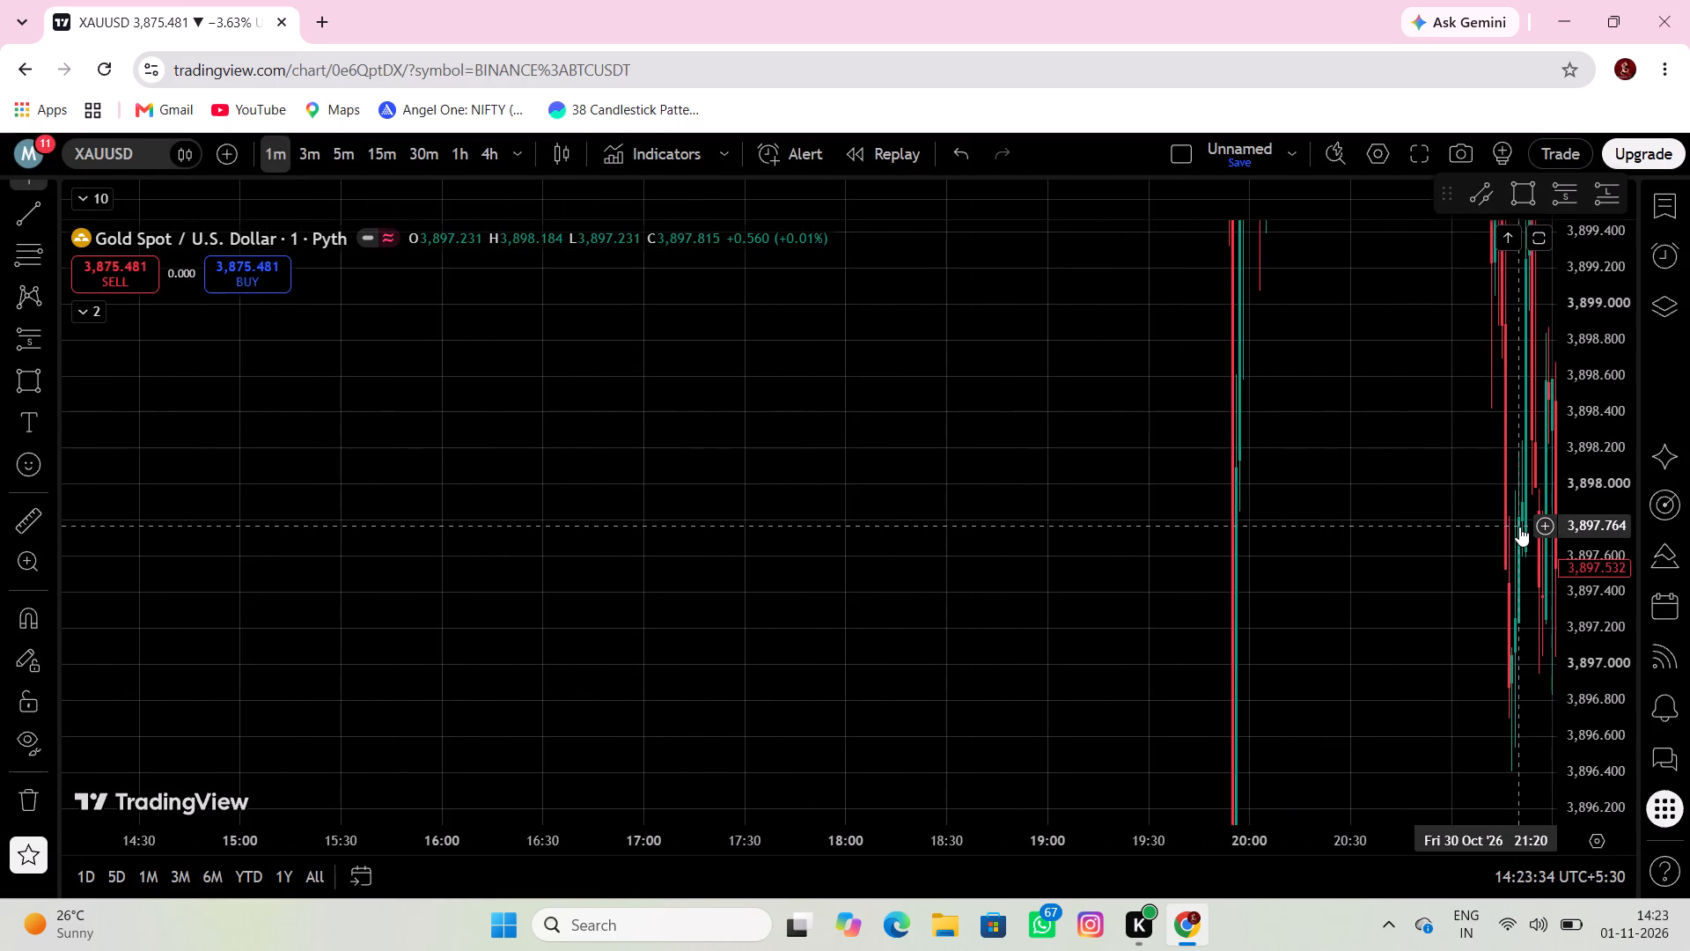
{"action": "scroll", "coordinate": [1519, 527], "scroll_direction": "up", "scroll_amount": 12}
{"action": "scroll", "coordinate": [1573, 527], "scroll_direction": "down", "scroll_amount": 5}
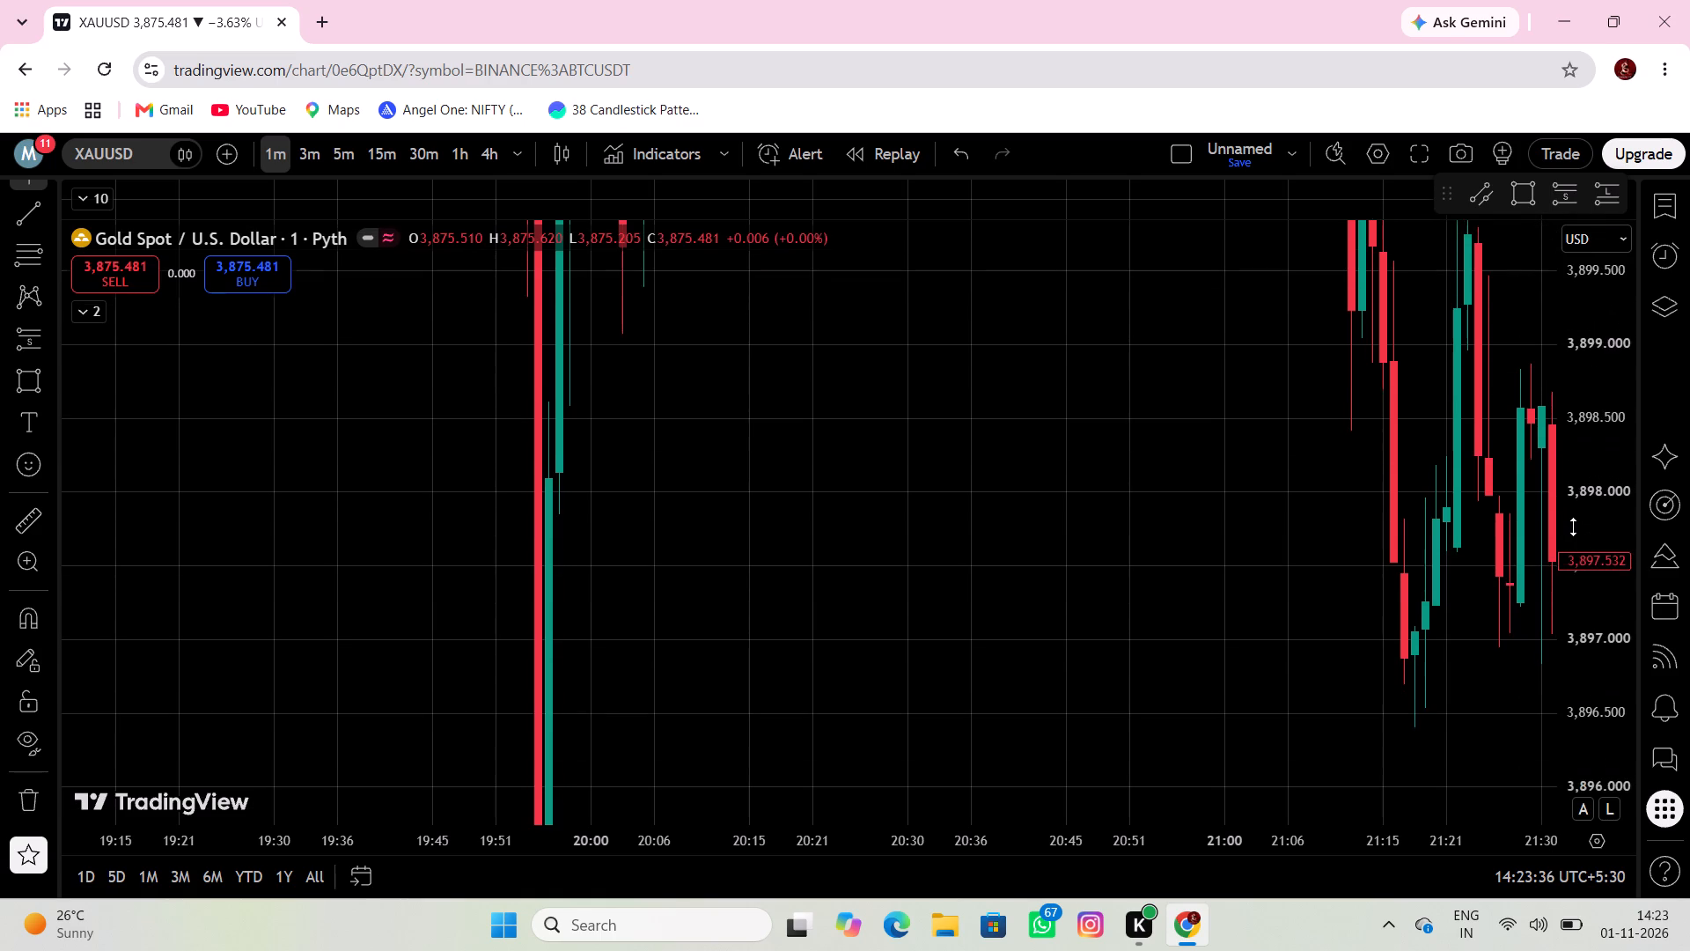
{"action": "scroll", "coordinate": [1573, 527], "scroll_direction": "down", "scroll_amount": 18}
{"action": "scroll", "coordinate": [1573, 530], "scroll_direction": "down", "scroll_amount": 12}
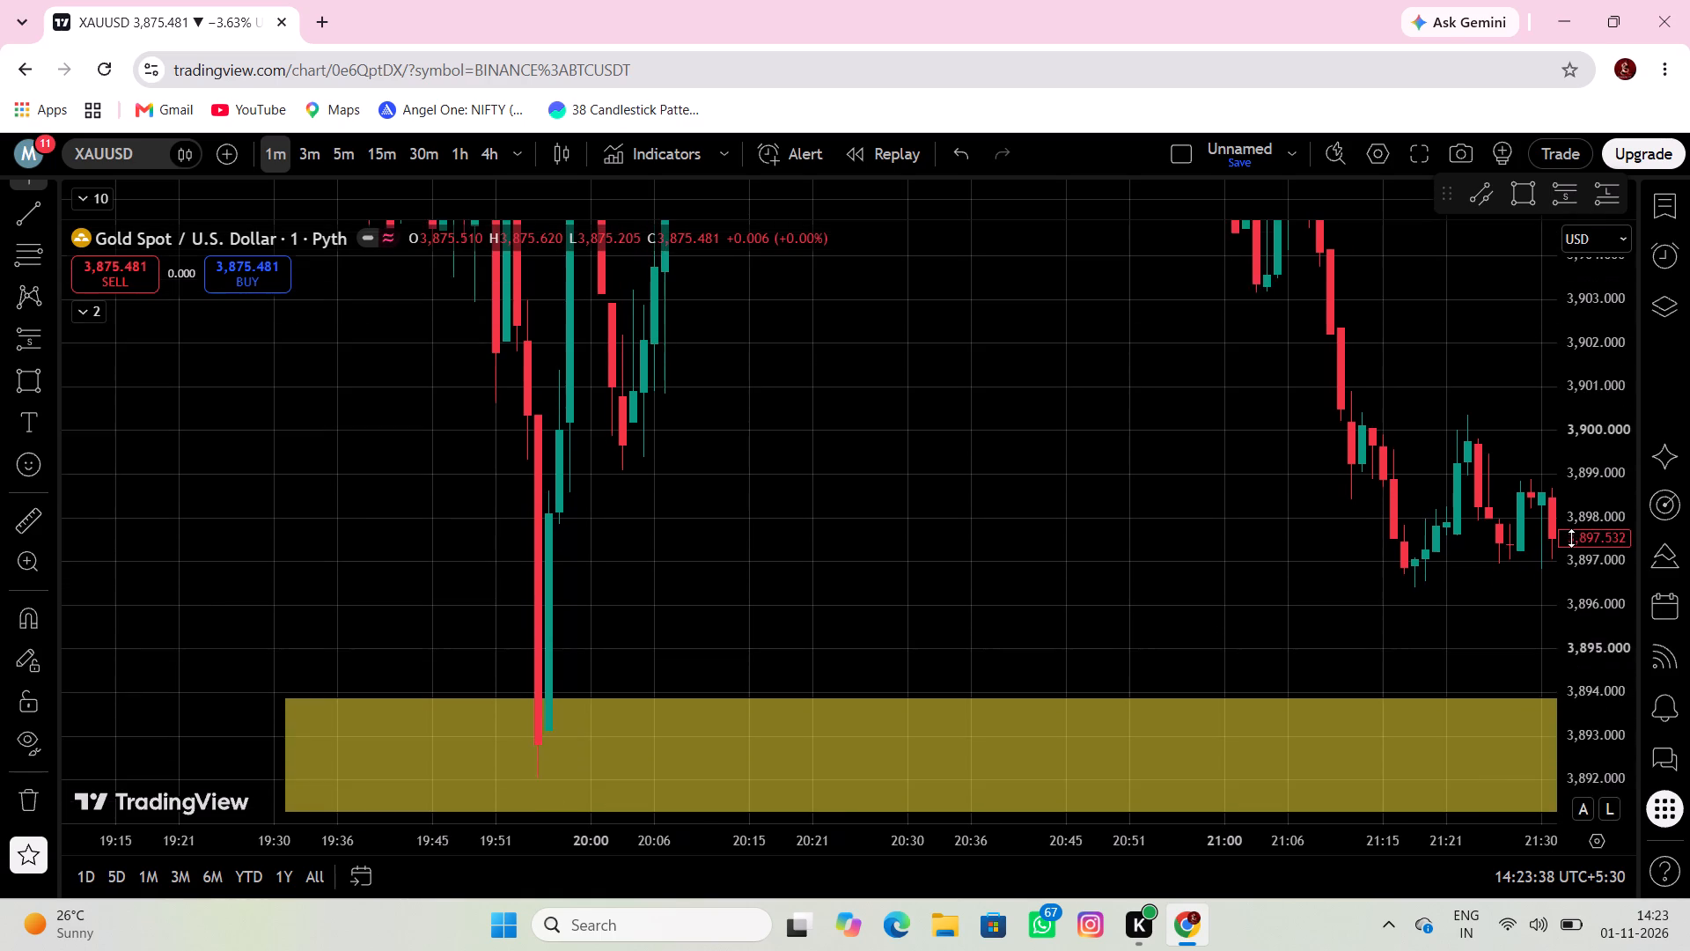
{"action": "scroll", "coordinate": [1571, 539], "scroll_direction": "down", "scroll_amount": 17}
{"action": "scroll", "coordinate": [1571, 542], "scroll_direction": "down", "scroll_amount": 16}
{"action": "scroll", "coordinate": [1571, 543], "scroll_direction": "down", "scroll_amount": 5}
{"action": "scroll", "coordinate": [861, 512], "scroll_direction": "down", "scroll_amount": 5}
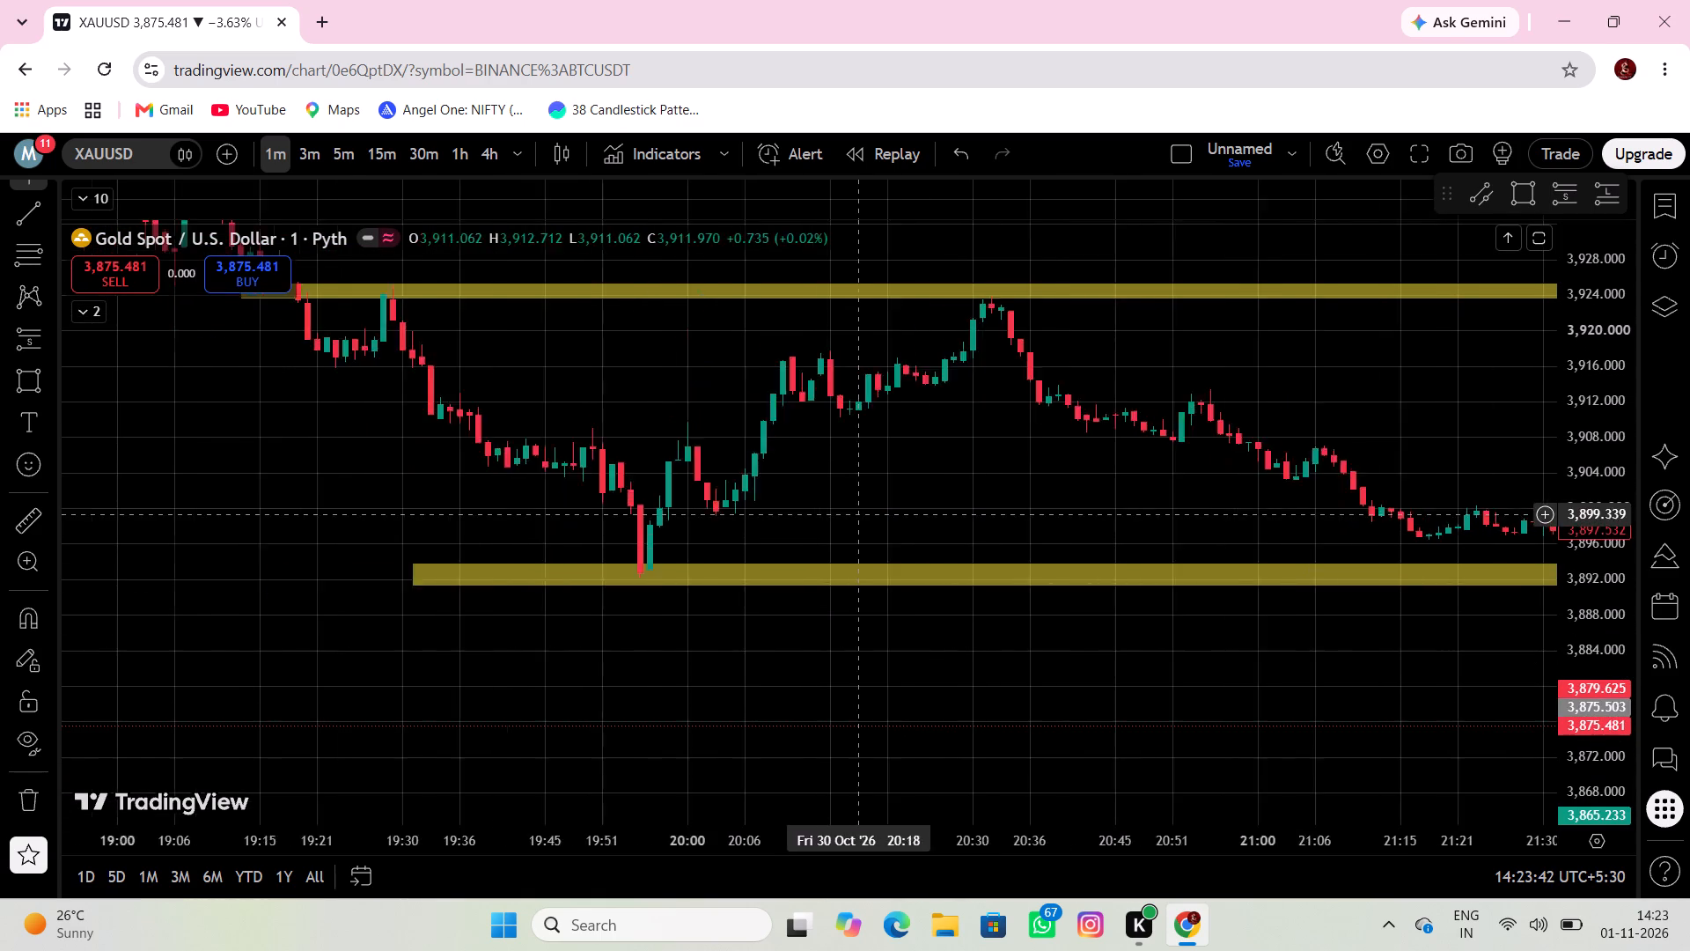
{"action": "left_click_drag", "start_coordinate": [486, 470], "coordinate": [443, 636]}
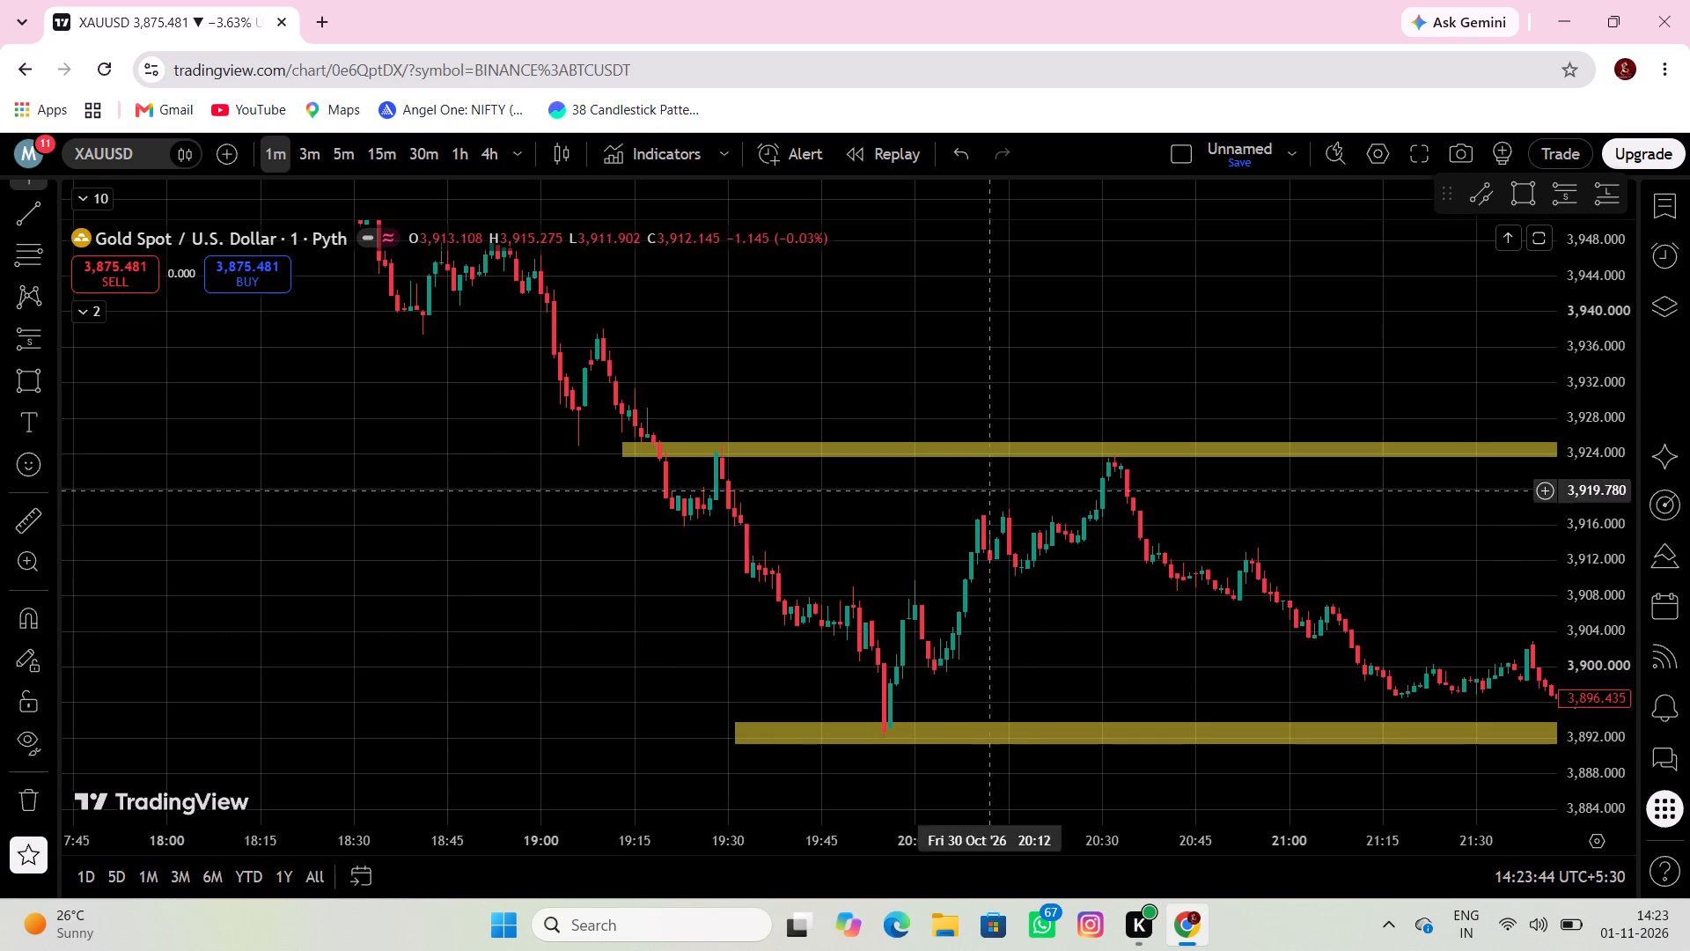
Remove all drawings from the XAUUSD chart without removing the indicators.
{"action": "left_click", "coordinate": [30, 801]}
{"action": "left_click", "coordinate": [148, 744]}
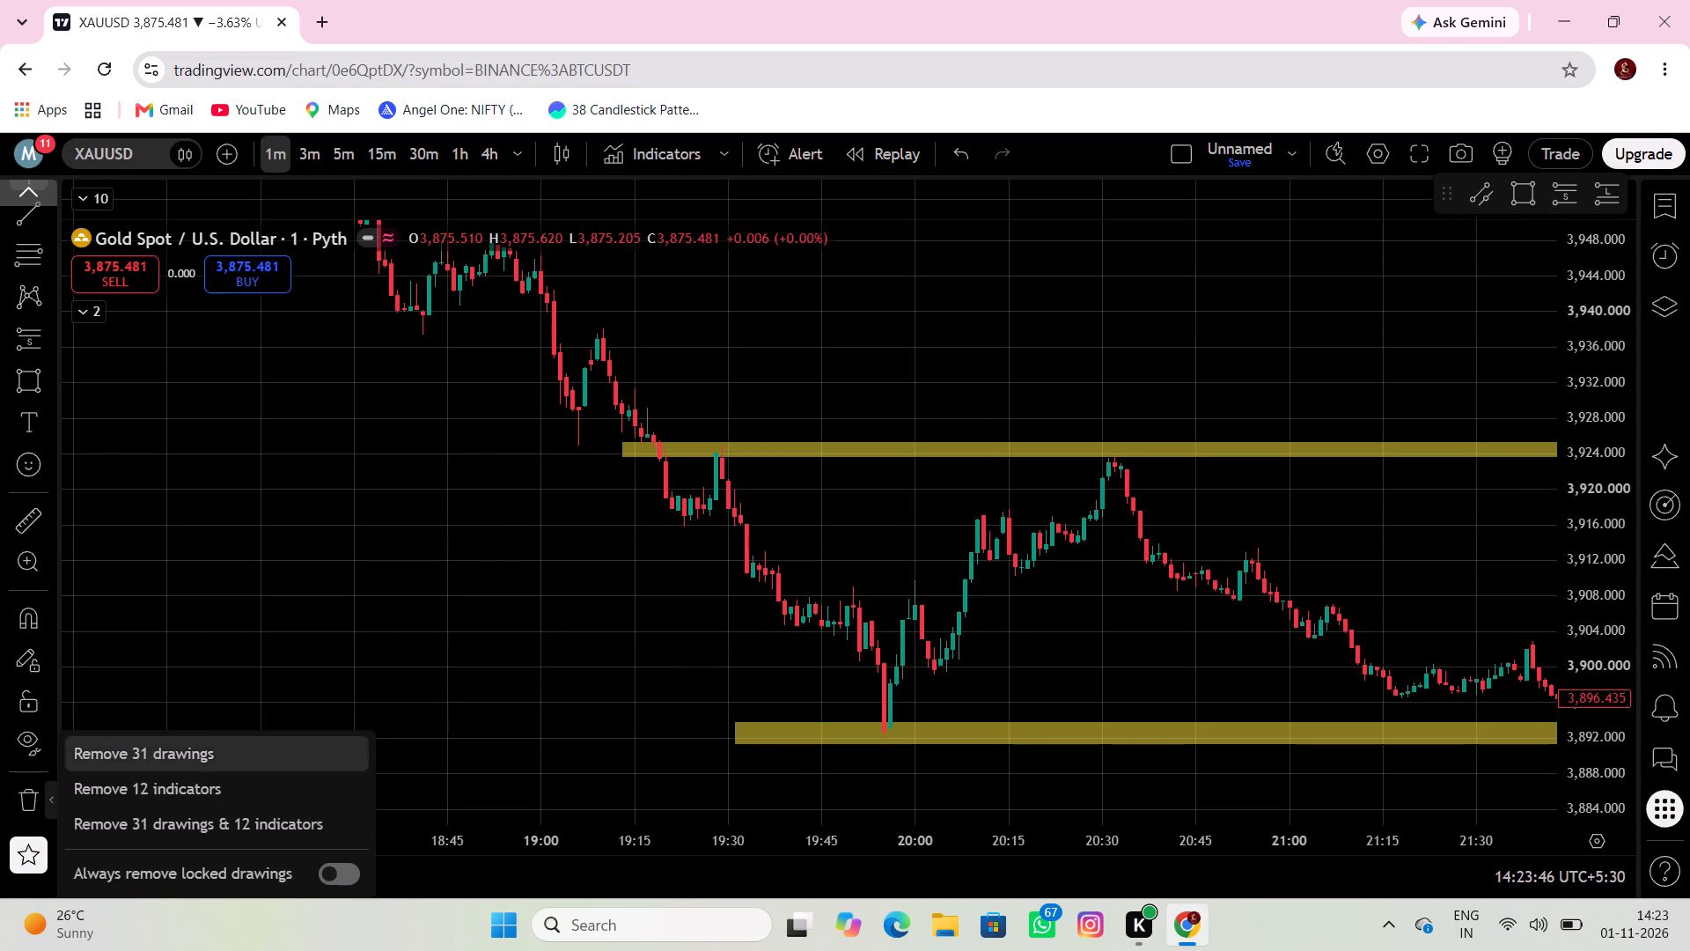
Draw a thin rectangle across XAUUSD's two 30 Oct evening peaks, adjusted to span 19:19 to 21:00, between about 3,922.75 and 3,924.12.
{"action": "left_click_drag", "start_coordinate": [677, 677], "coordinate": [350, 597]}
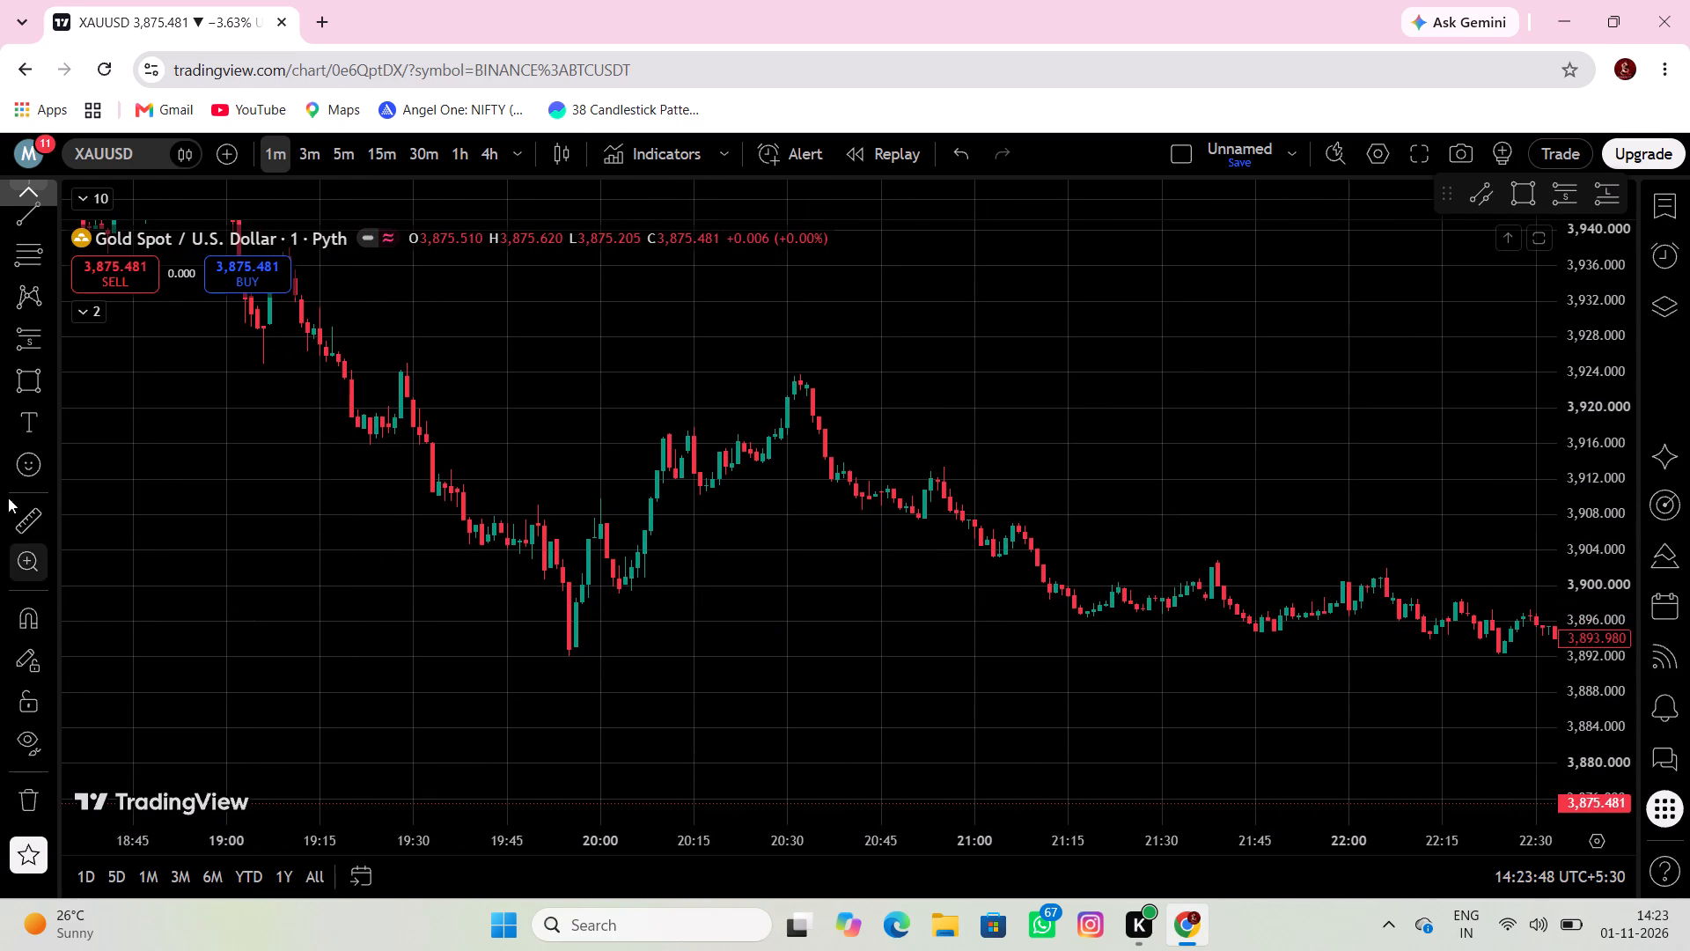
{"action": "left_click", "coordinate": [28, 384]}
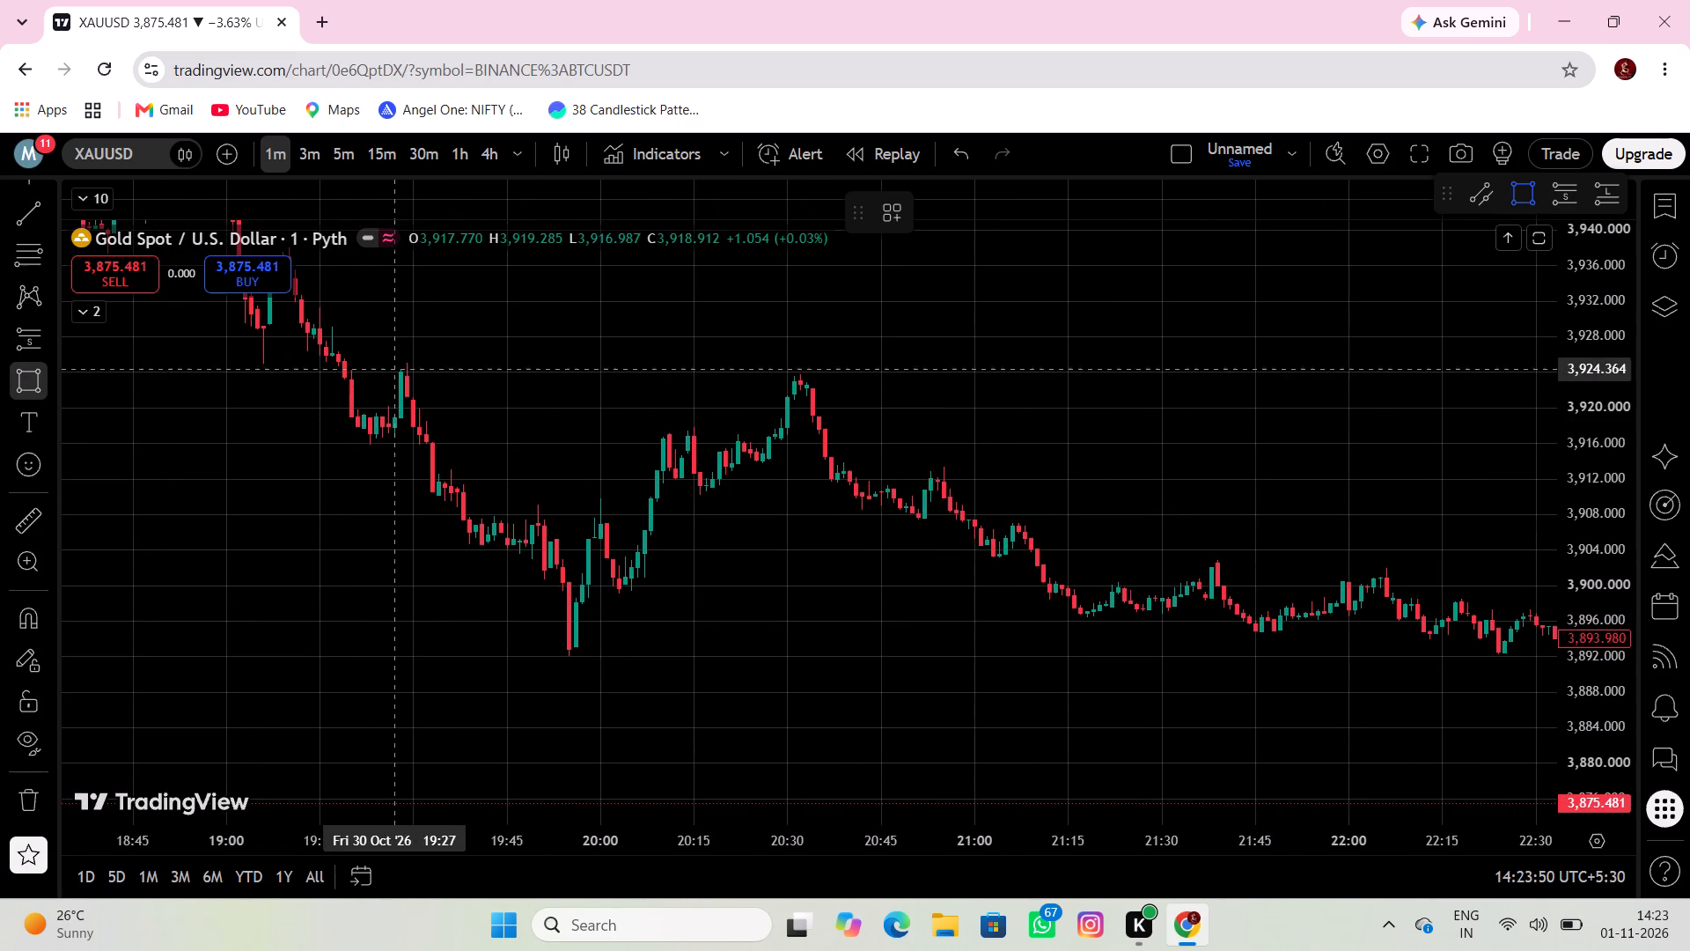
{"action": "left_click", "coordinate": [395, 367]}
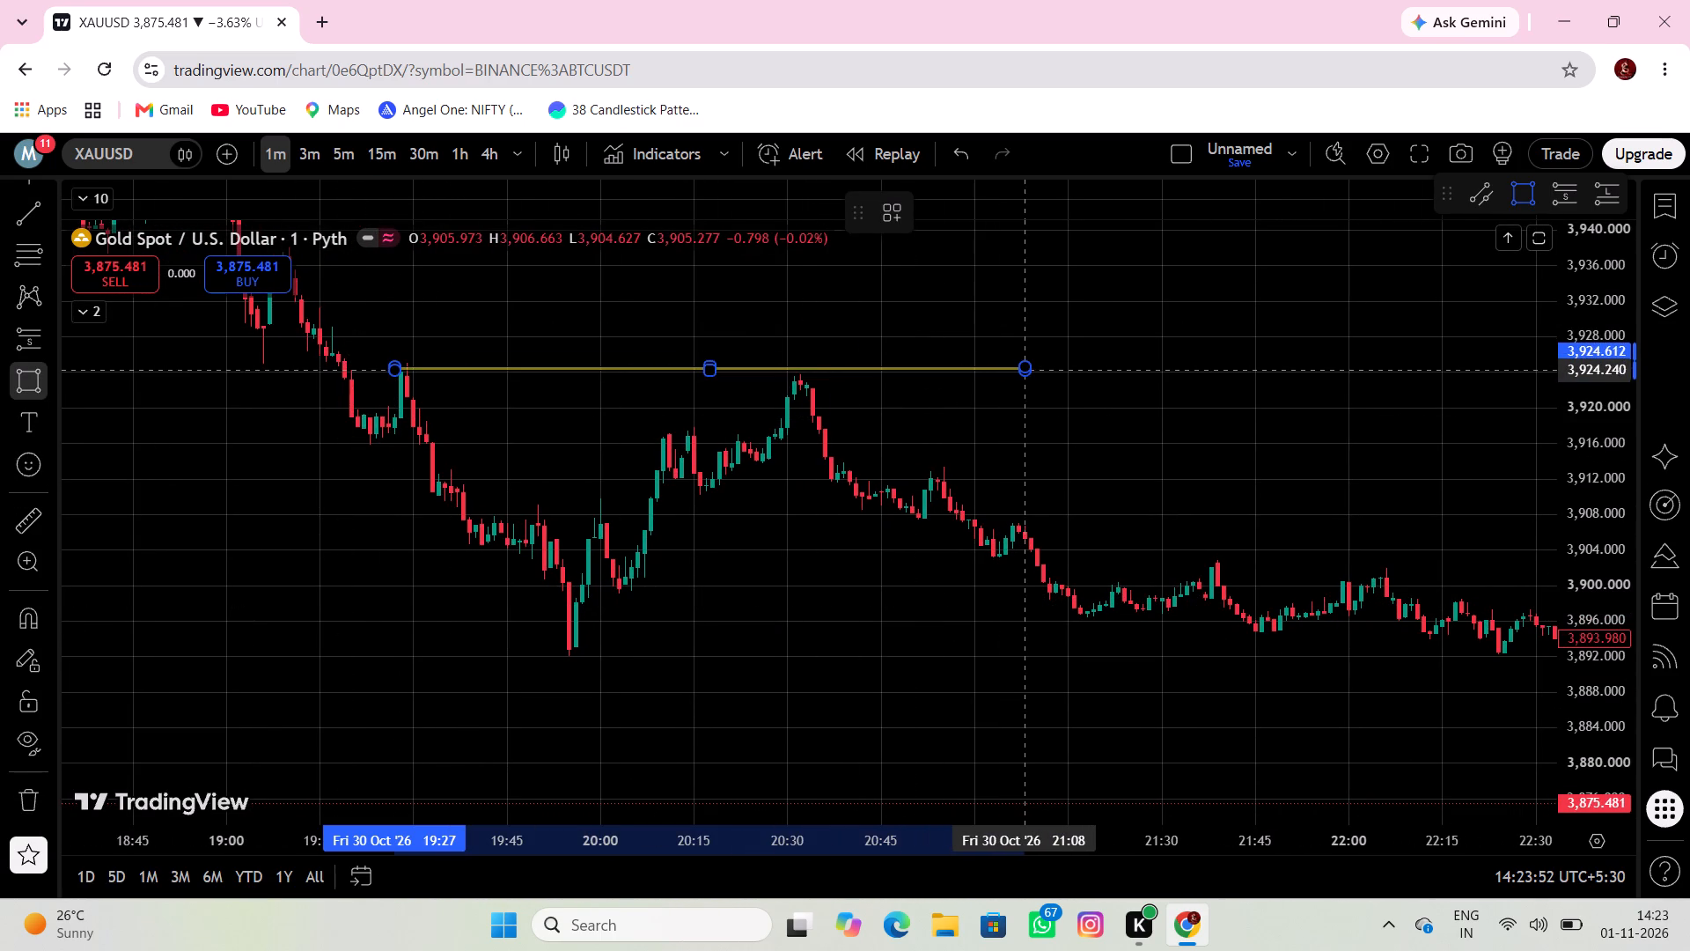
{"action": "left_click", "coordinate": [1026, 371]}
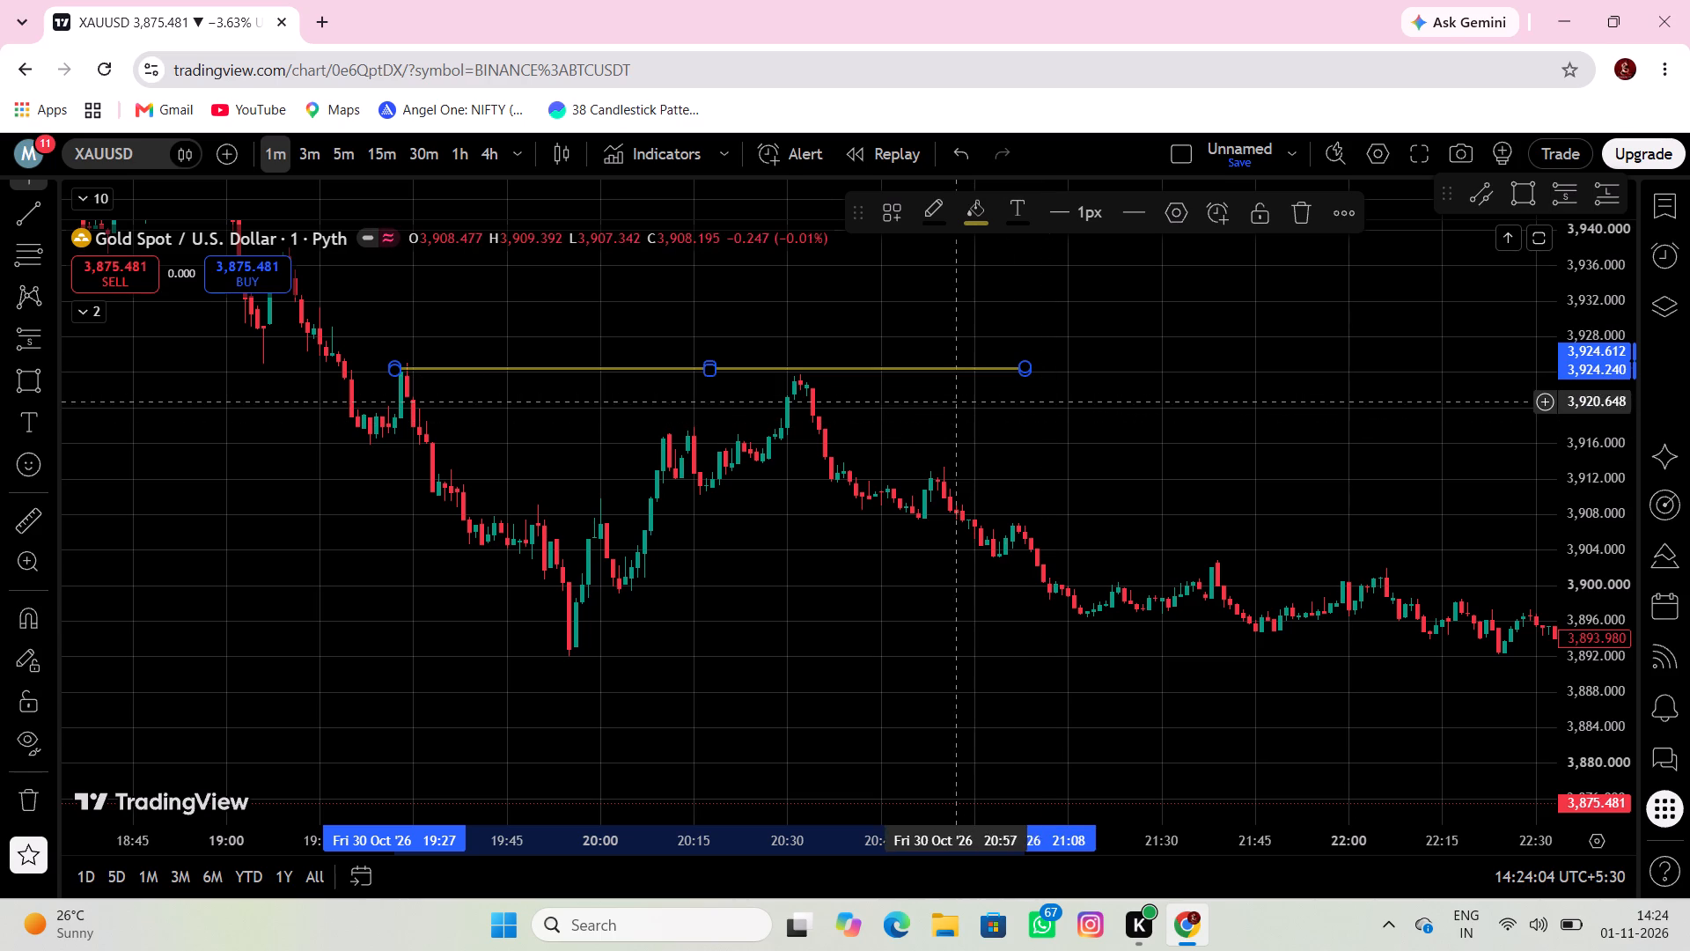
{"action": "left_click_drag", "start_coordinate": [710, 374], "coordinate": [716, 382]}
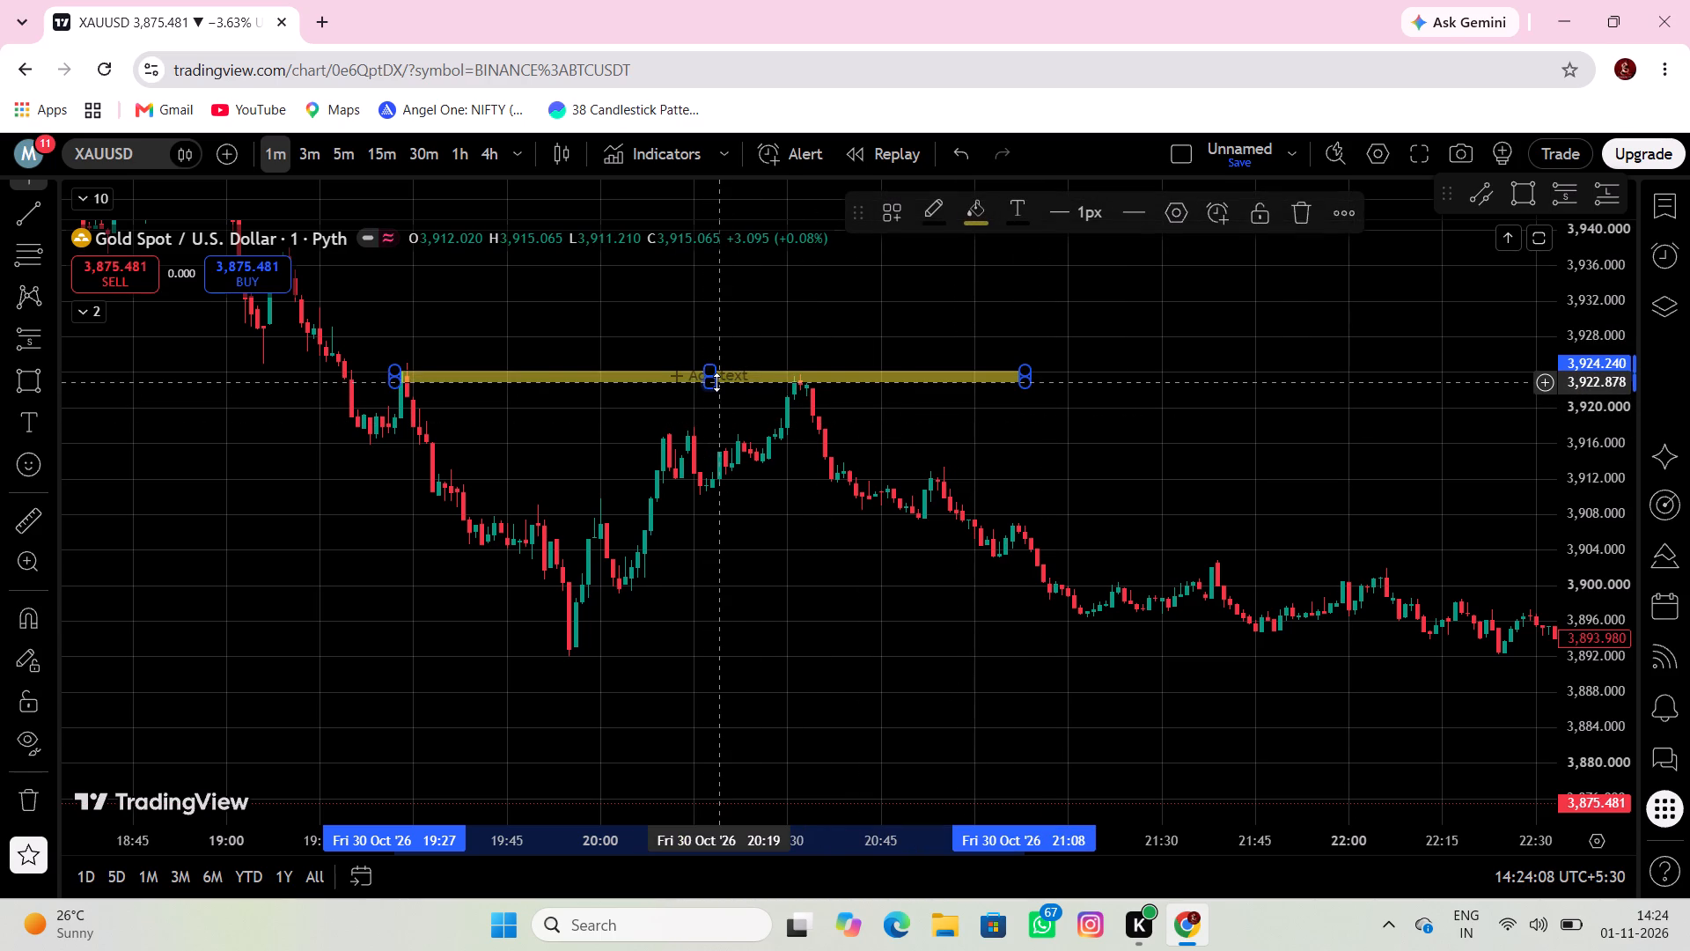
{"action": "left_click_drag", "start_coordinate": [719, 382], "coordinate": [750, 383]}
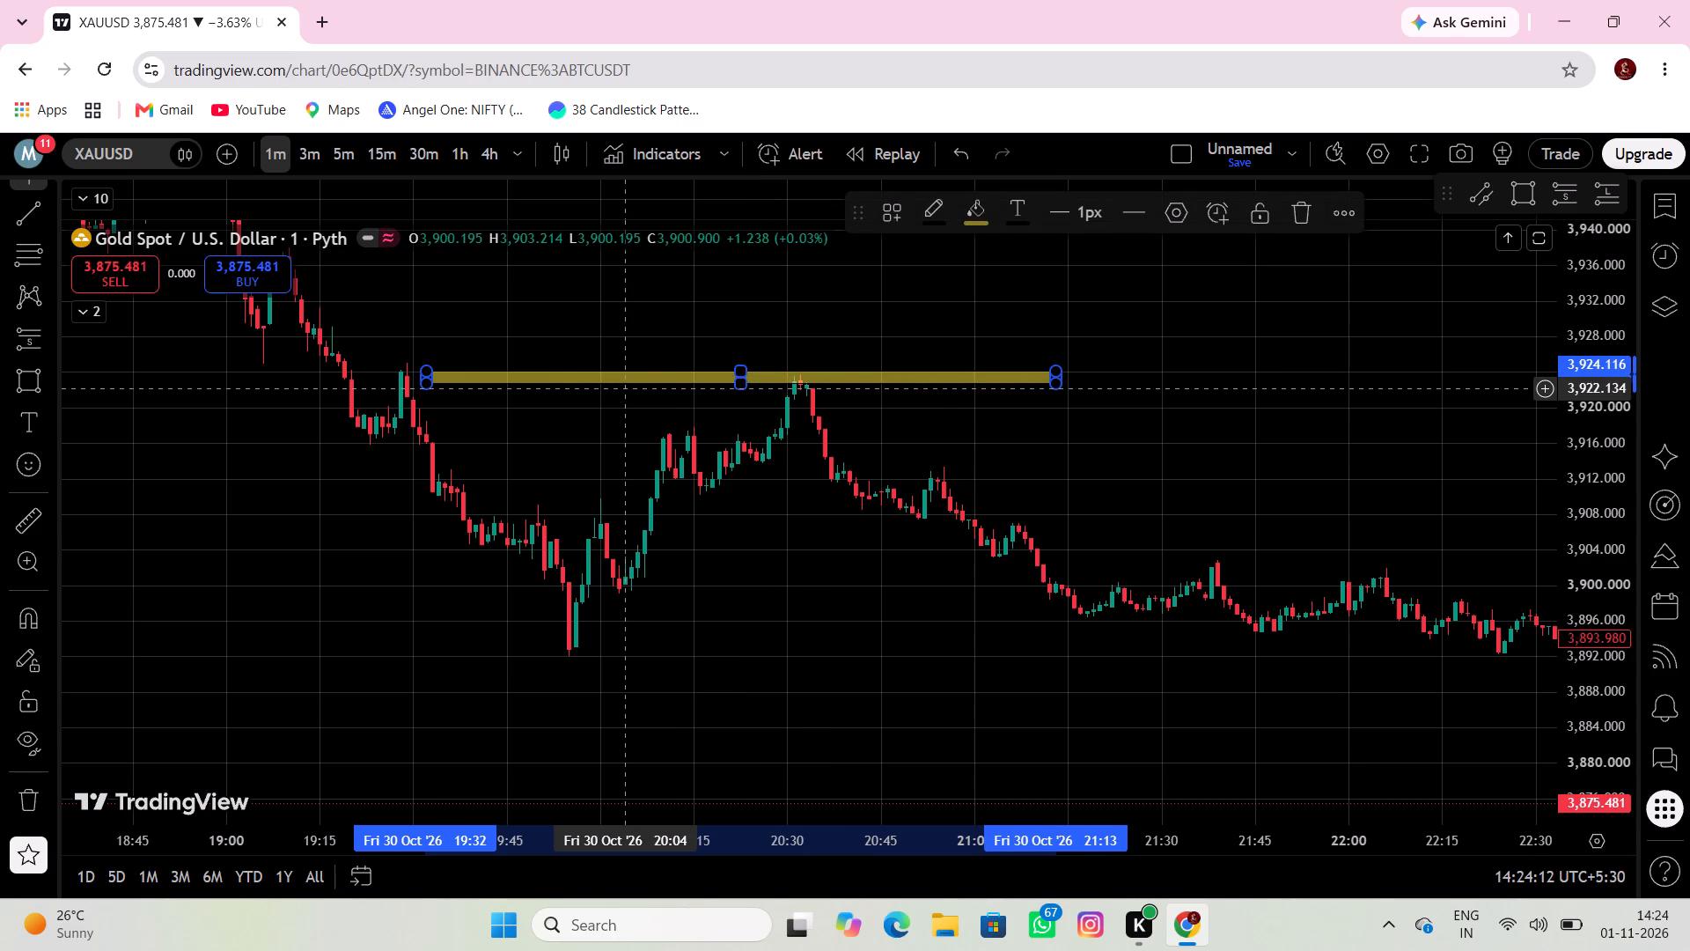
{"action": "left_click", "coordinate": [490, 435]}
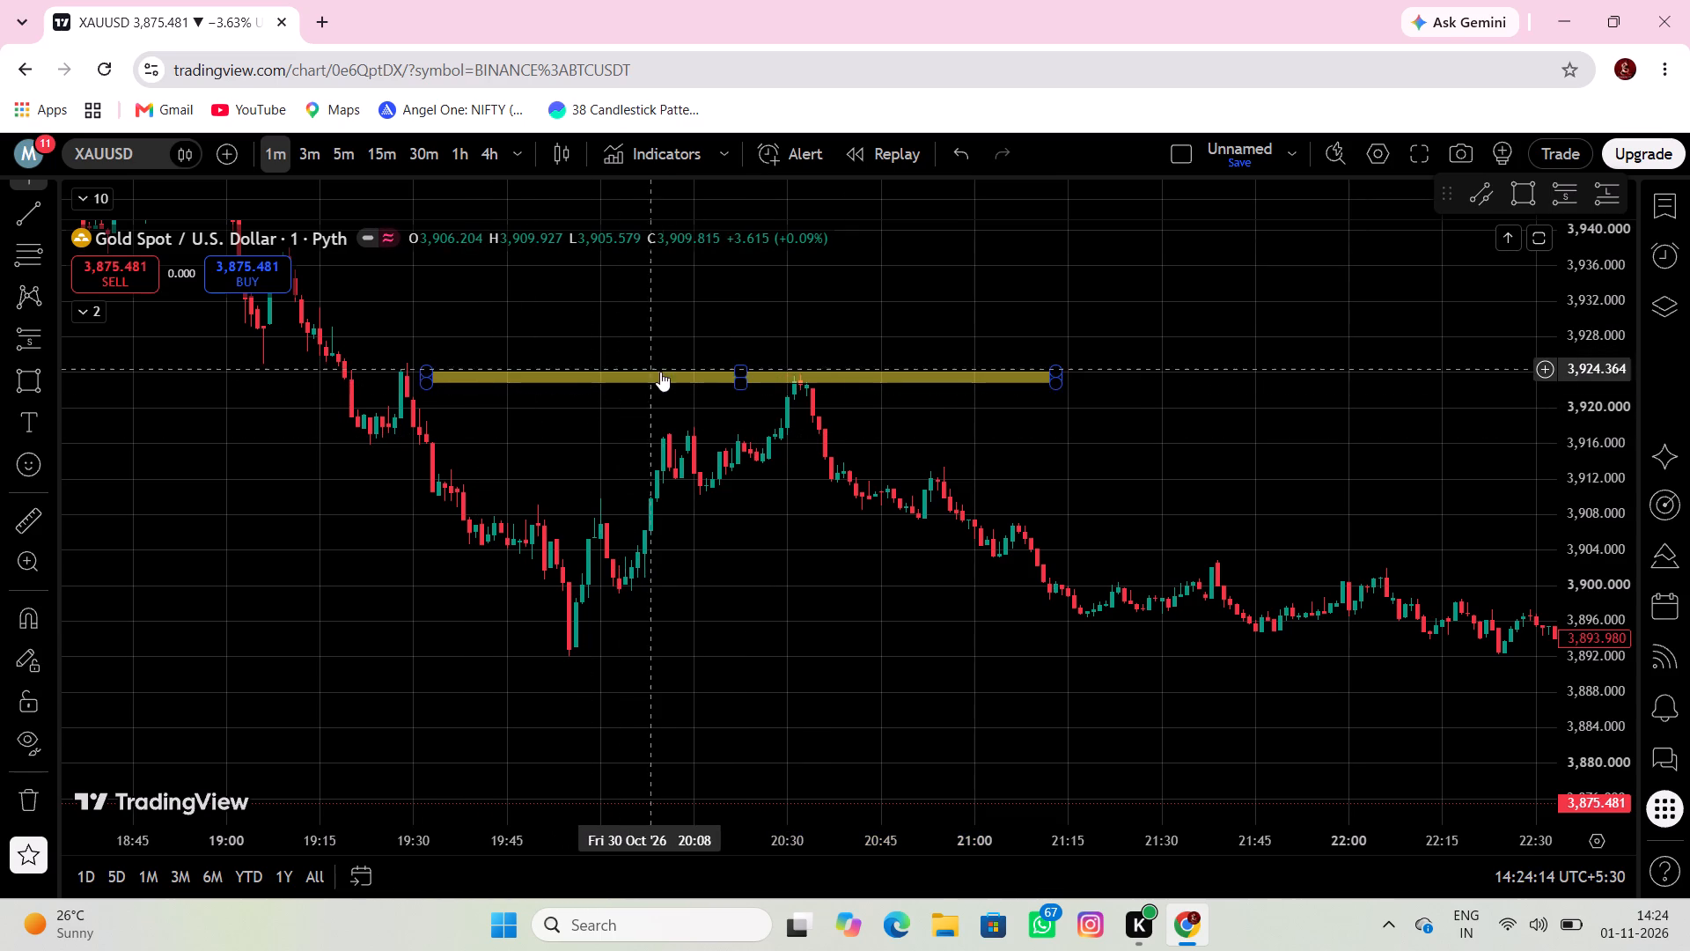
{"action": "left_click_drag", "start_coordinate": [661, 372], "coordinate": [579, 372]}
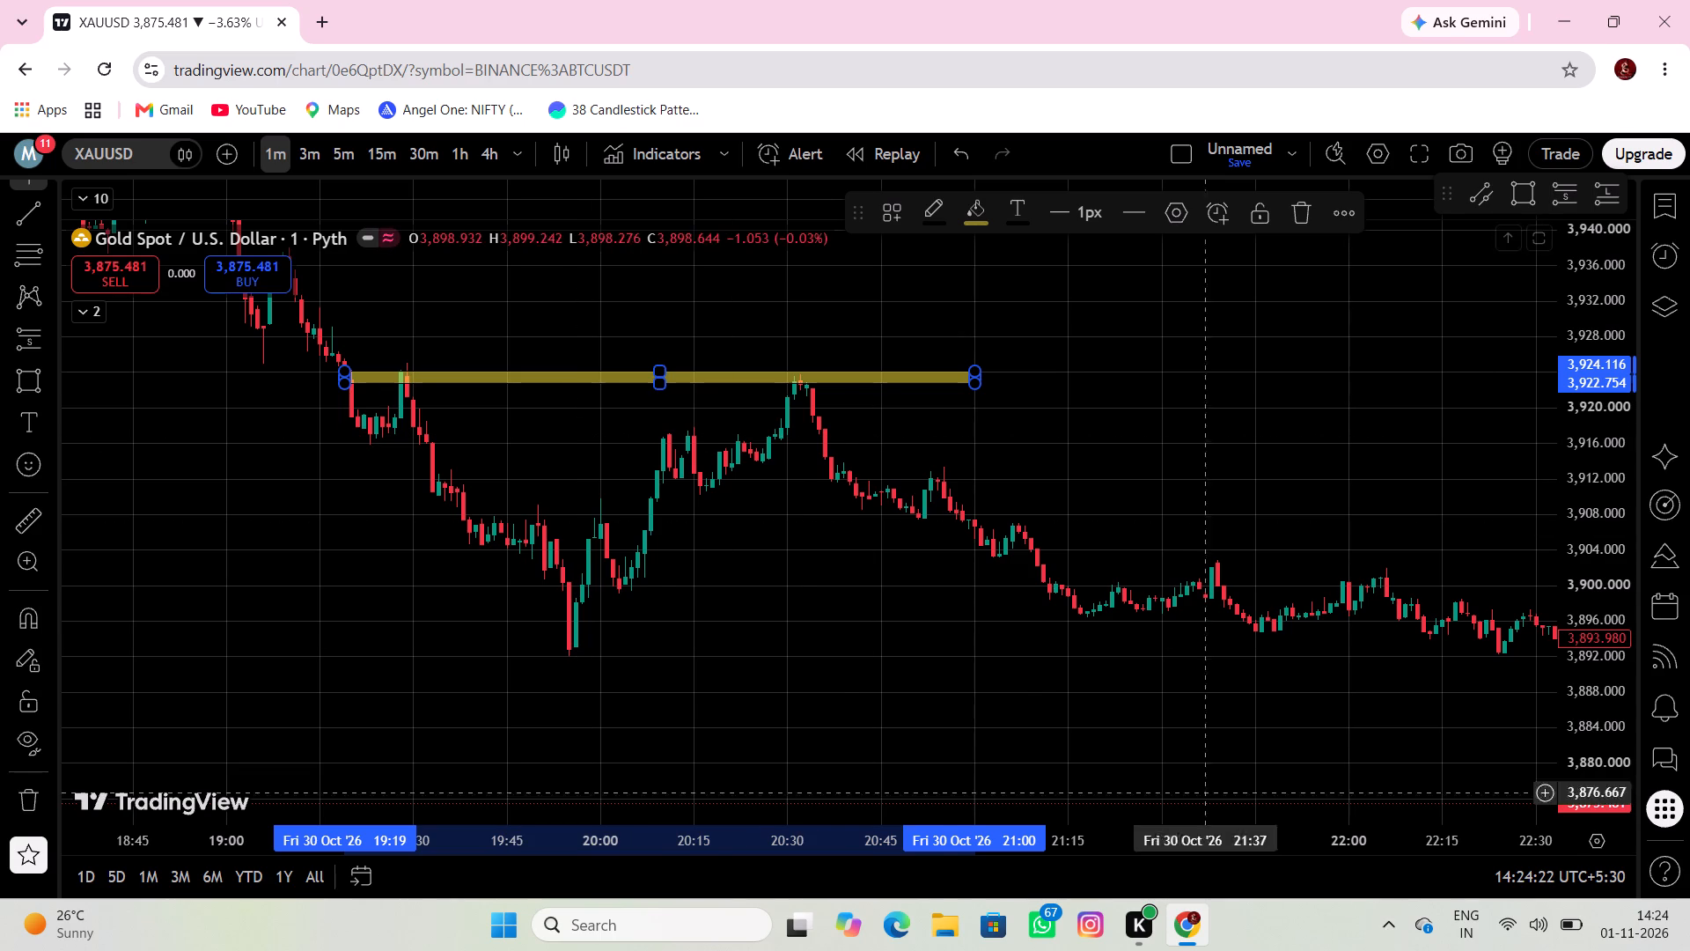
Draw a thin rectangle beneath the 30 Oct low near 19:55, between about 3,890.79 and 3,892.77, extended to span 19:49 to about 22:06.
{"action": "left_click_drag", "start_coordinate": [885, 652], "coordinate": [1008, 591]}
{"action": "left_click_drag", "start_coordinate": [728, 614], "coordinate": [882, 593]}
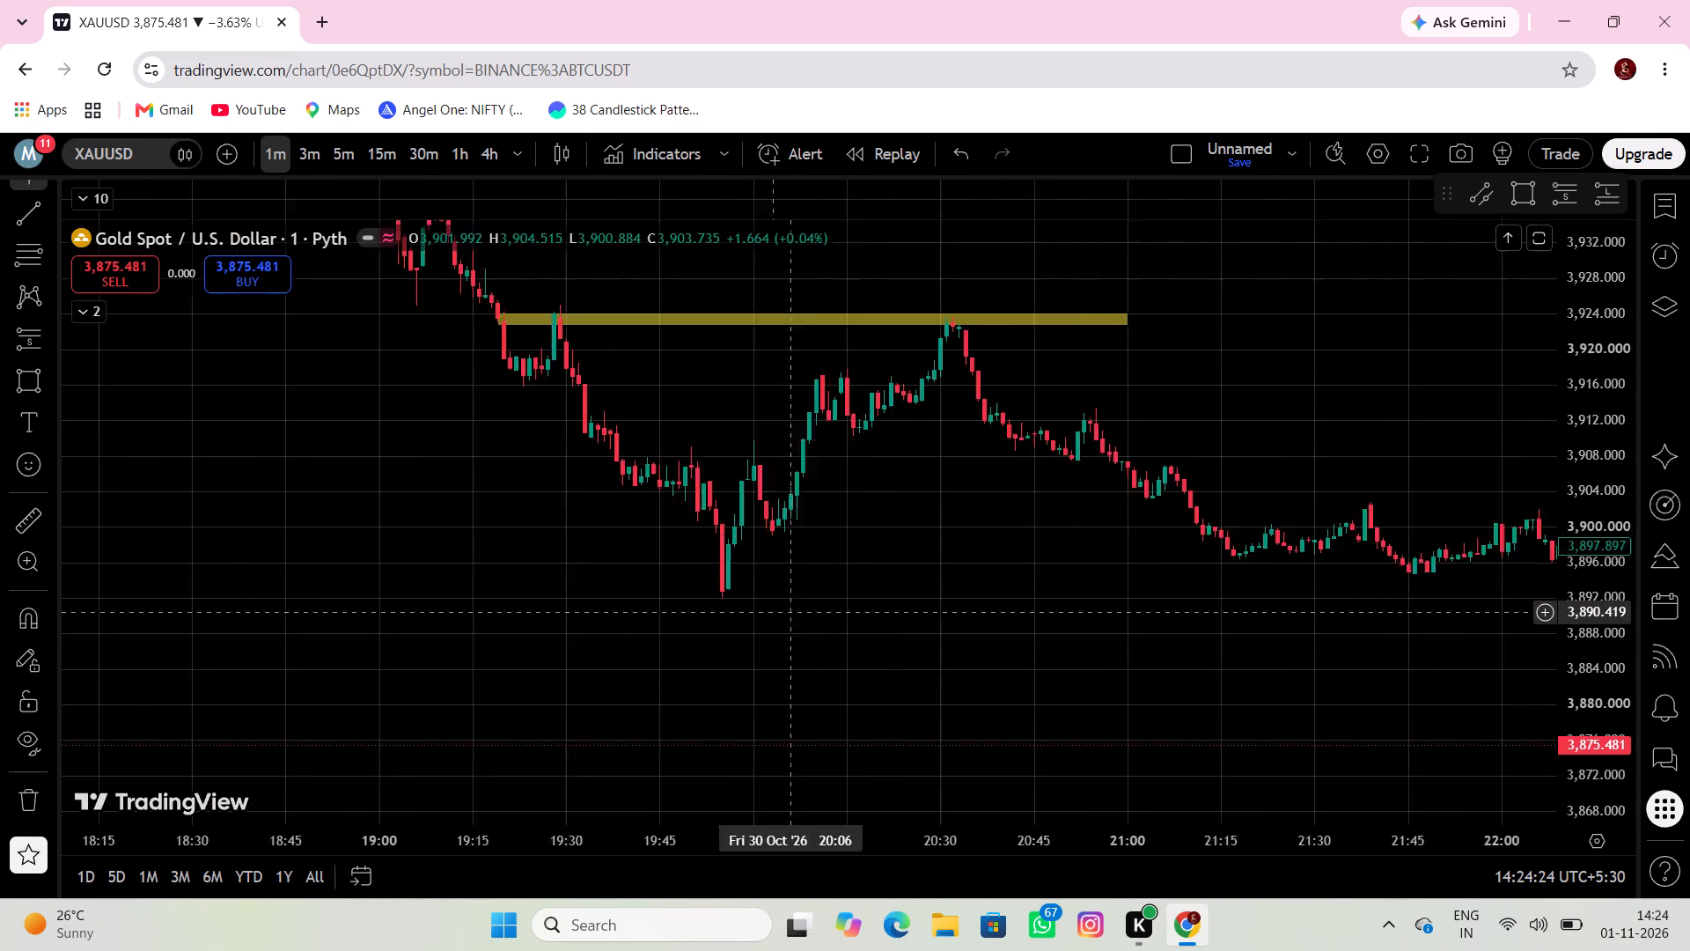
{"action": "left_click_drag", "start_coordinate": [882, 593], "coordinate": [1004, 616]}
{"action": "left_click_drag", "start_coordinate": [834, 566], "coordinate": [936, 565]}
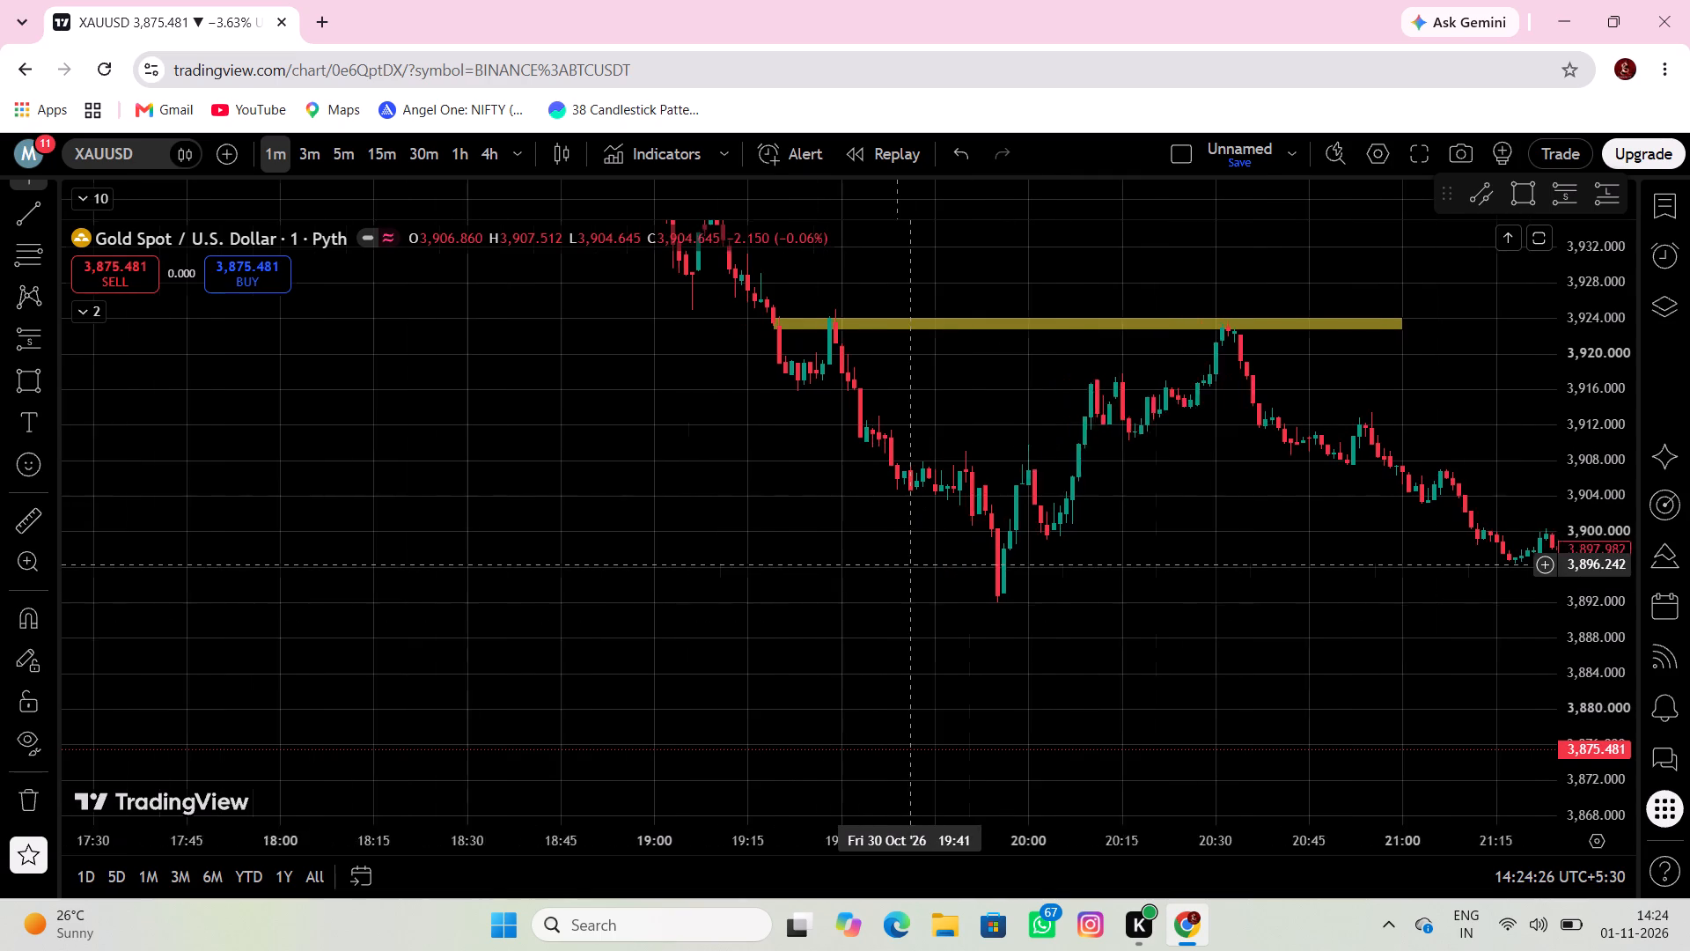
{"action": "left_click_drag", "start_coordinate": [936, 565], "coordinate": [937, 565]}
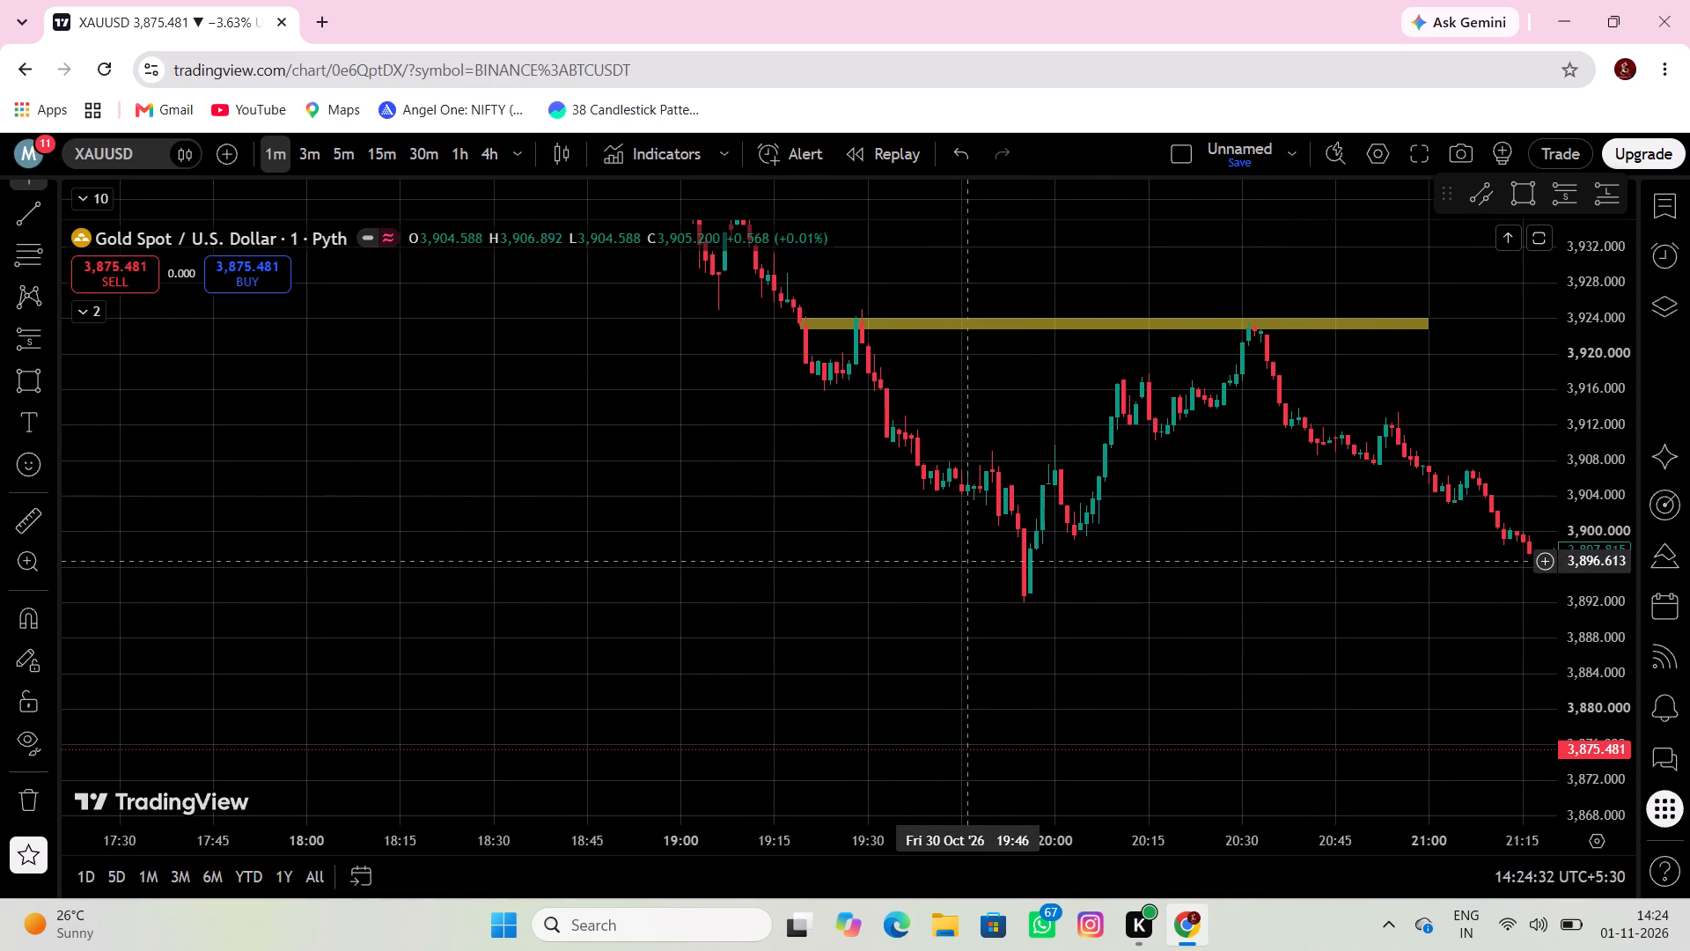
{"action": "left_click_drag", "start_coordinate": [921, 548], "coordinate": [720, 579]}
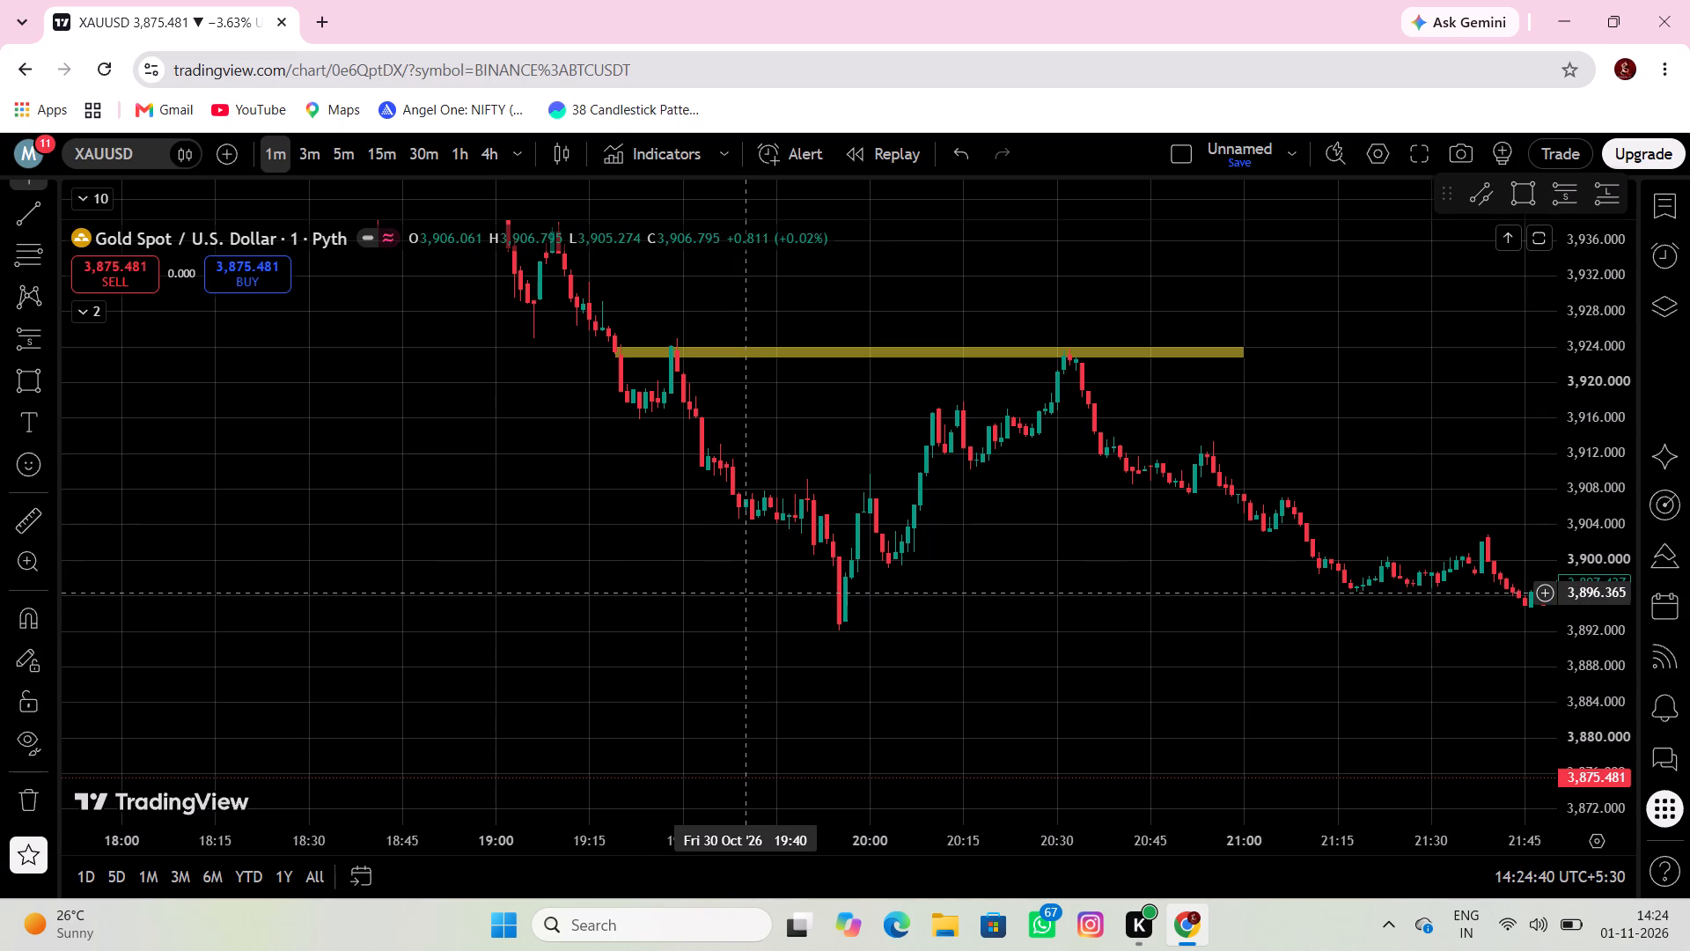
{"action": "left_click", "coordinate": [27, 383]}
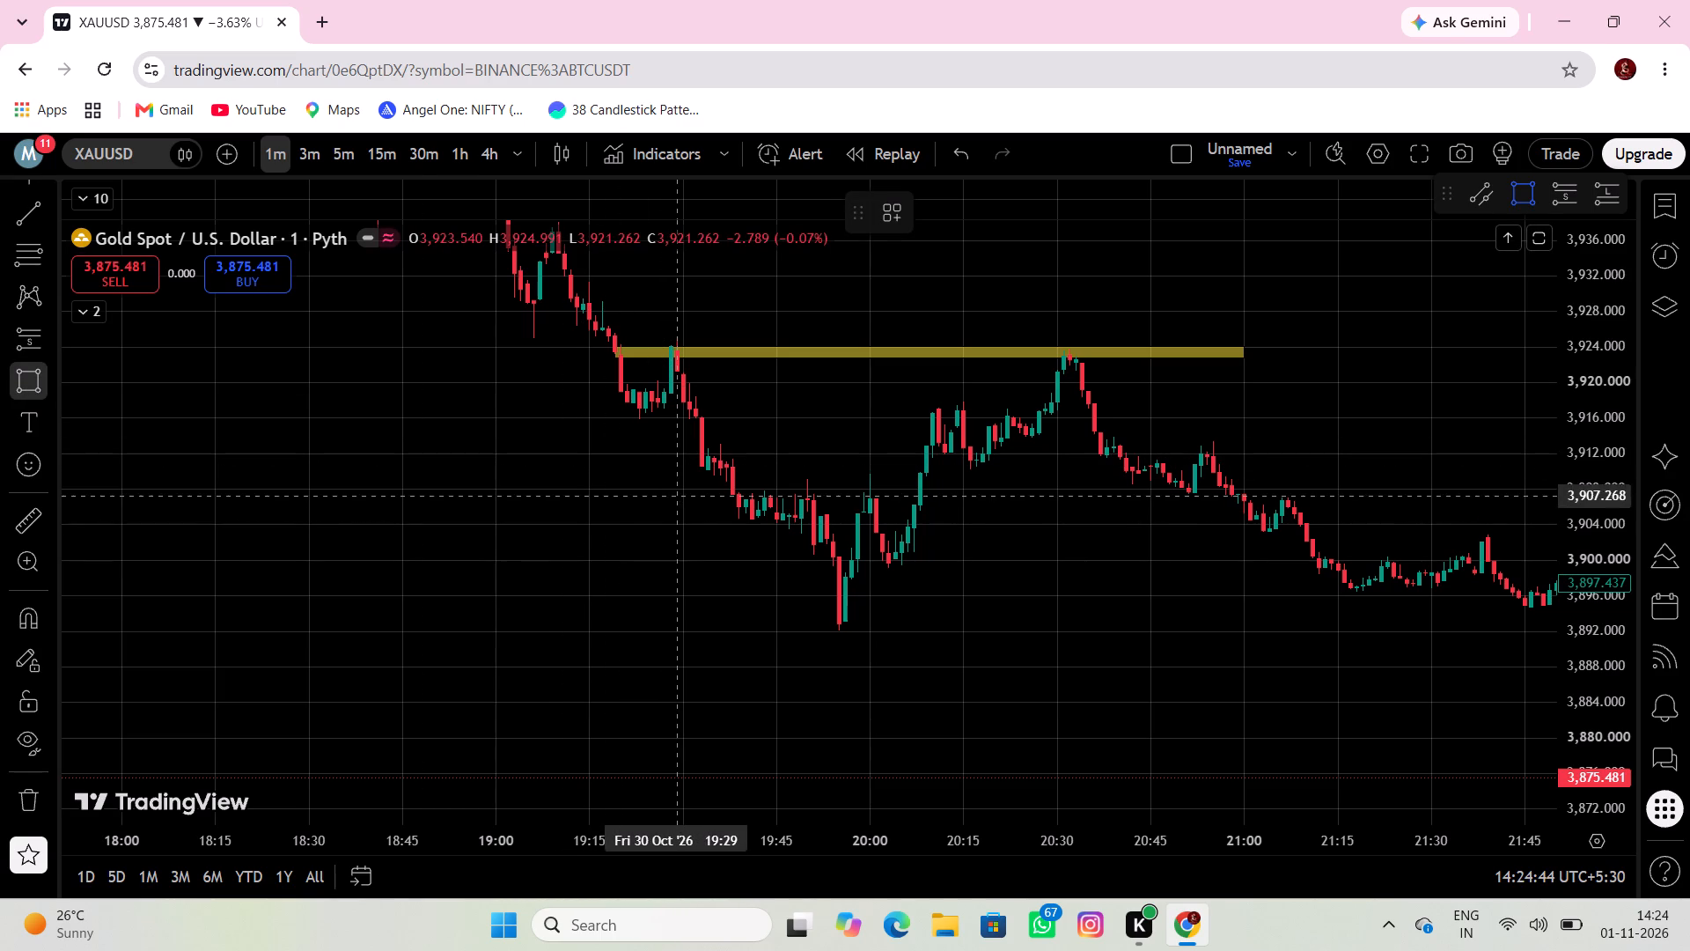
{"action": "left_click", "coordinate": [804, 624]}
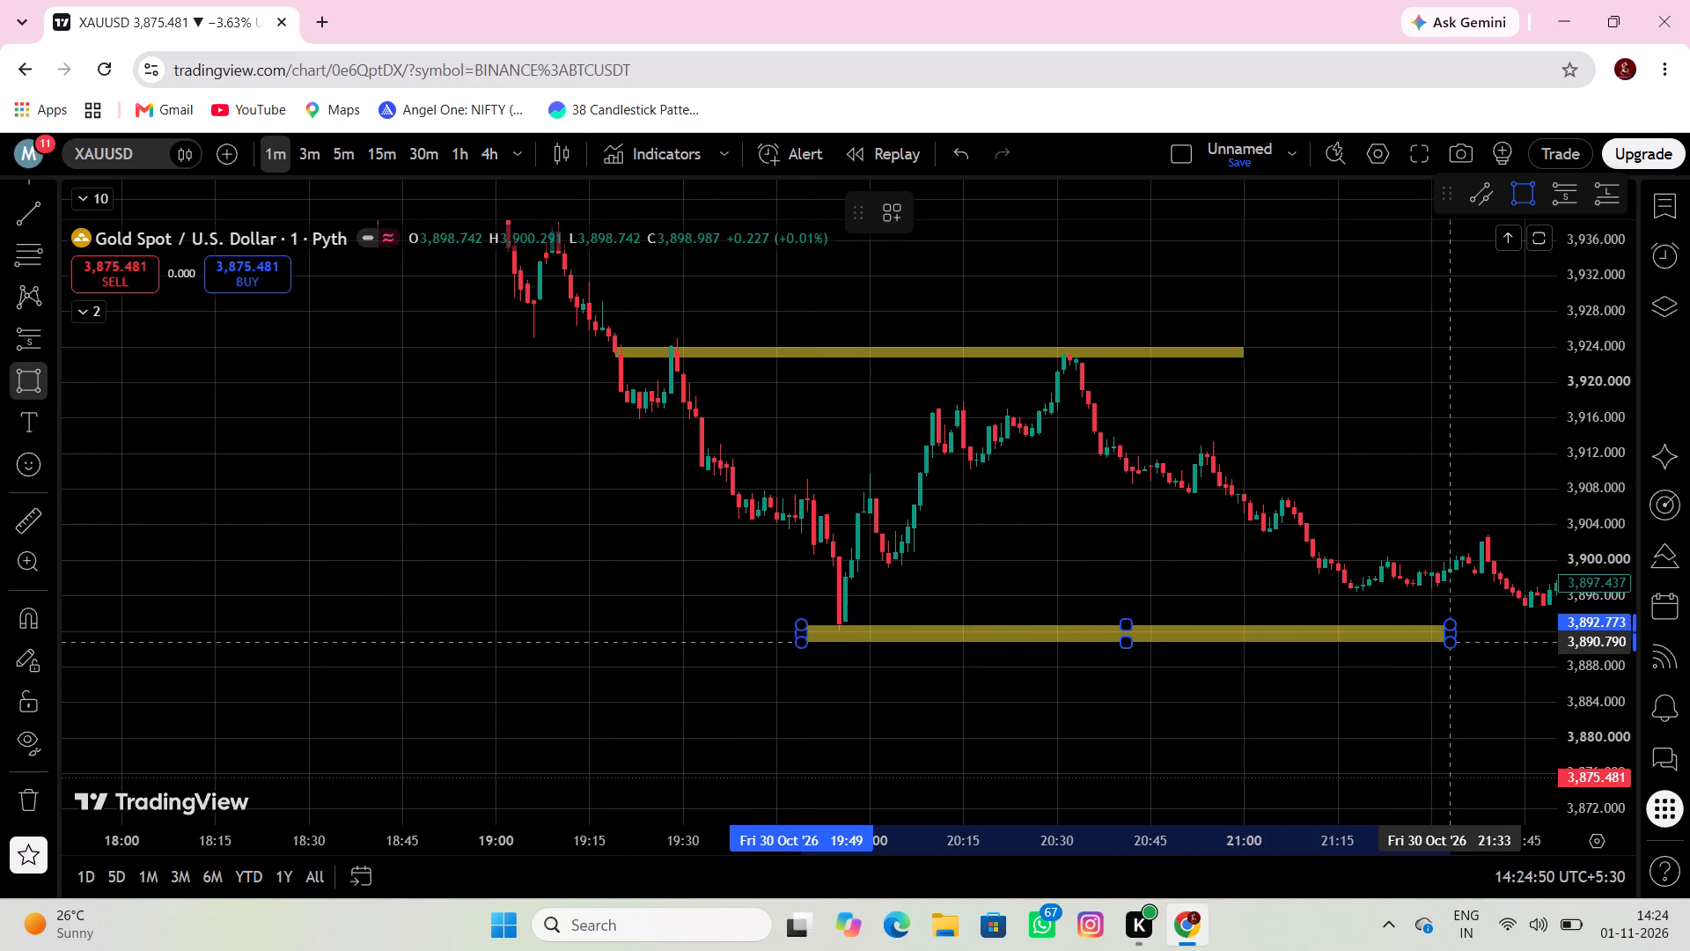
{"action": "left_click", "coordinate": [1451, 642]}
{"action": "left_click_drag", "start_coordinate": [1436, 674], "coordinate": [946, 612]}
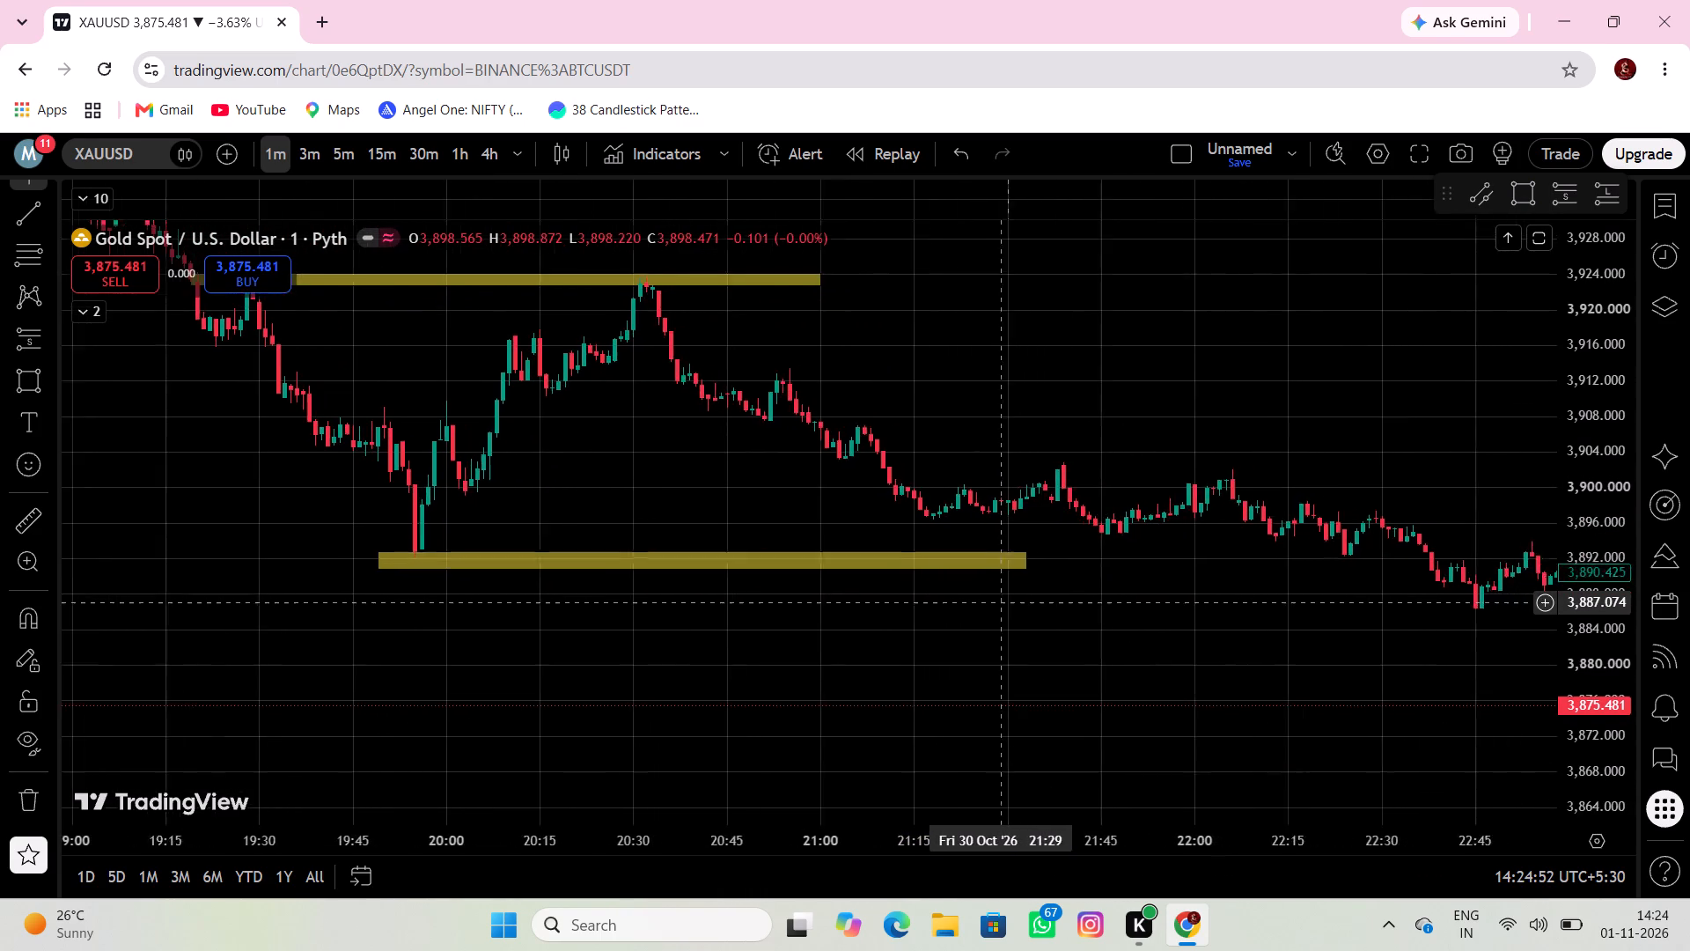
{"action": "left_click_drag", "start_coordinate": [946, 612], "coordinate": [862, 624]}
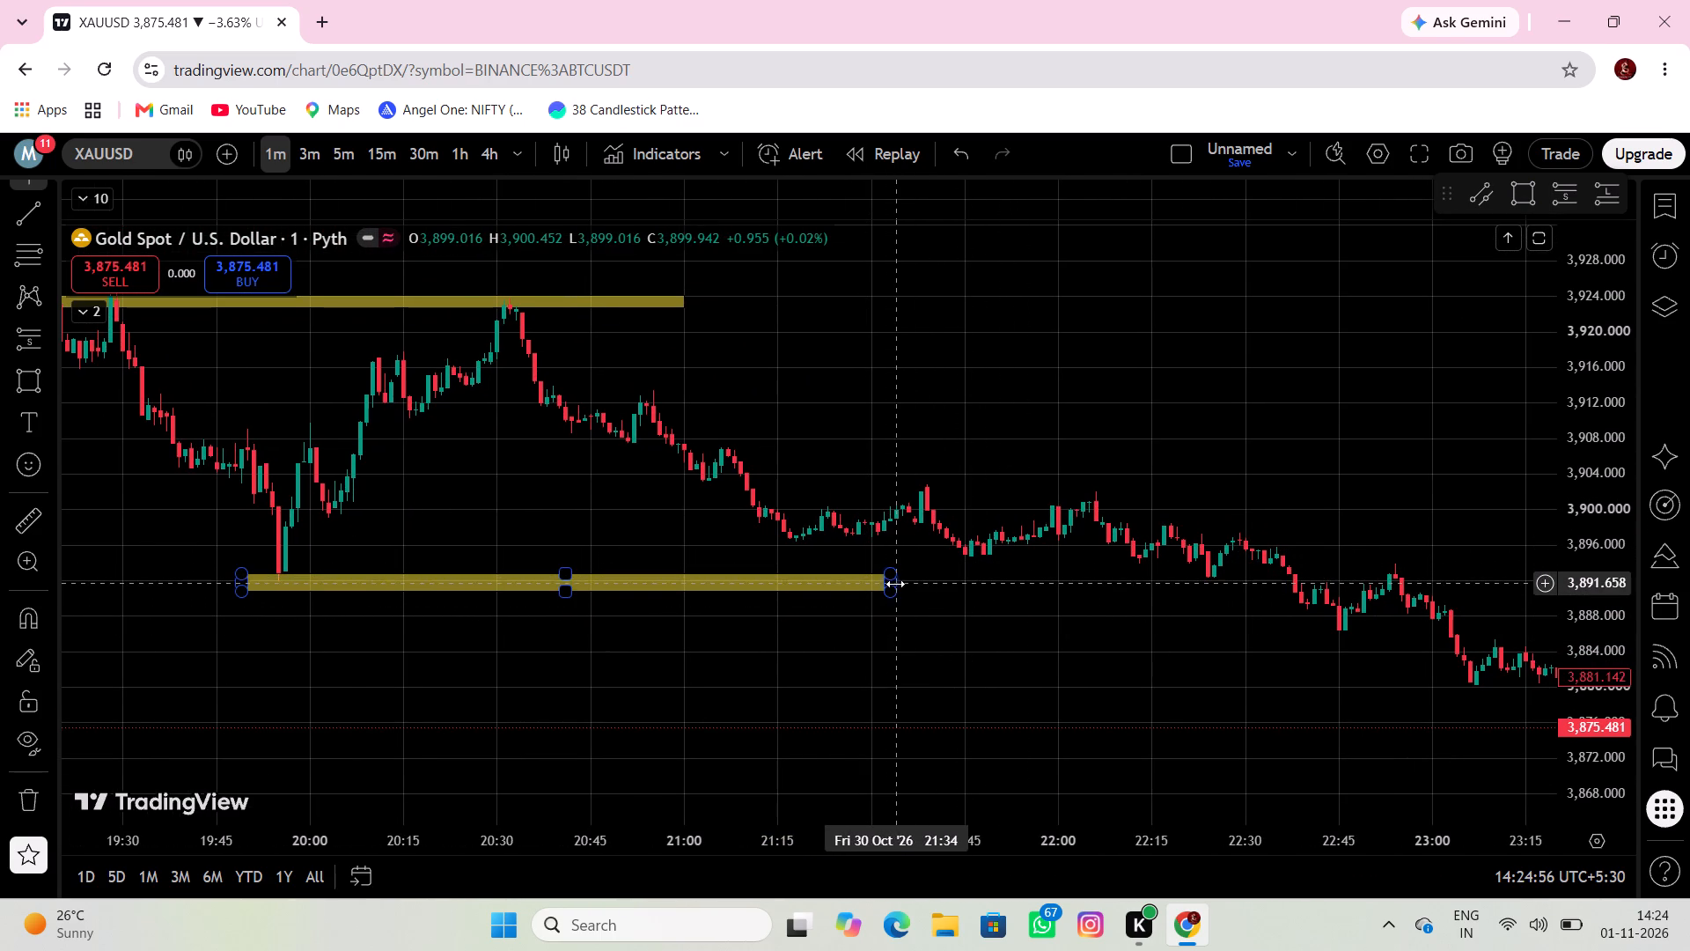
{"action": "left_click_drag", "start_coordinate": [896, 584], "coordinate": [1096, 547]}
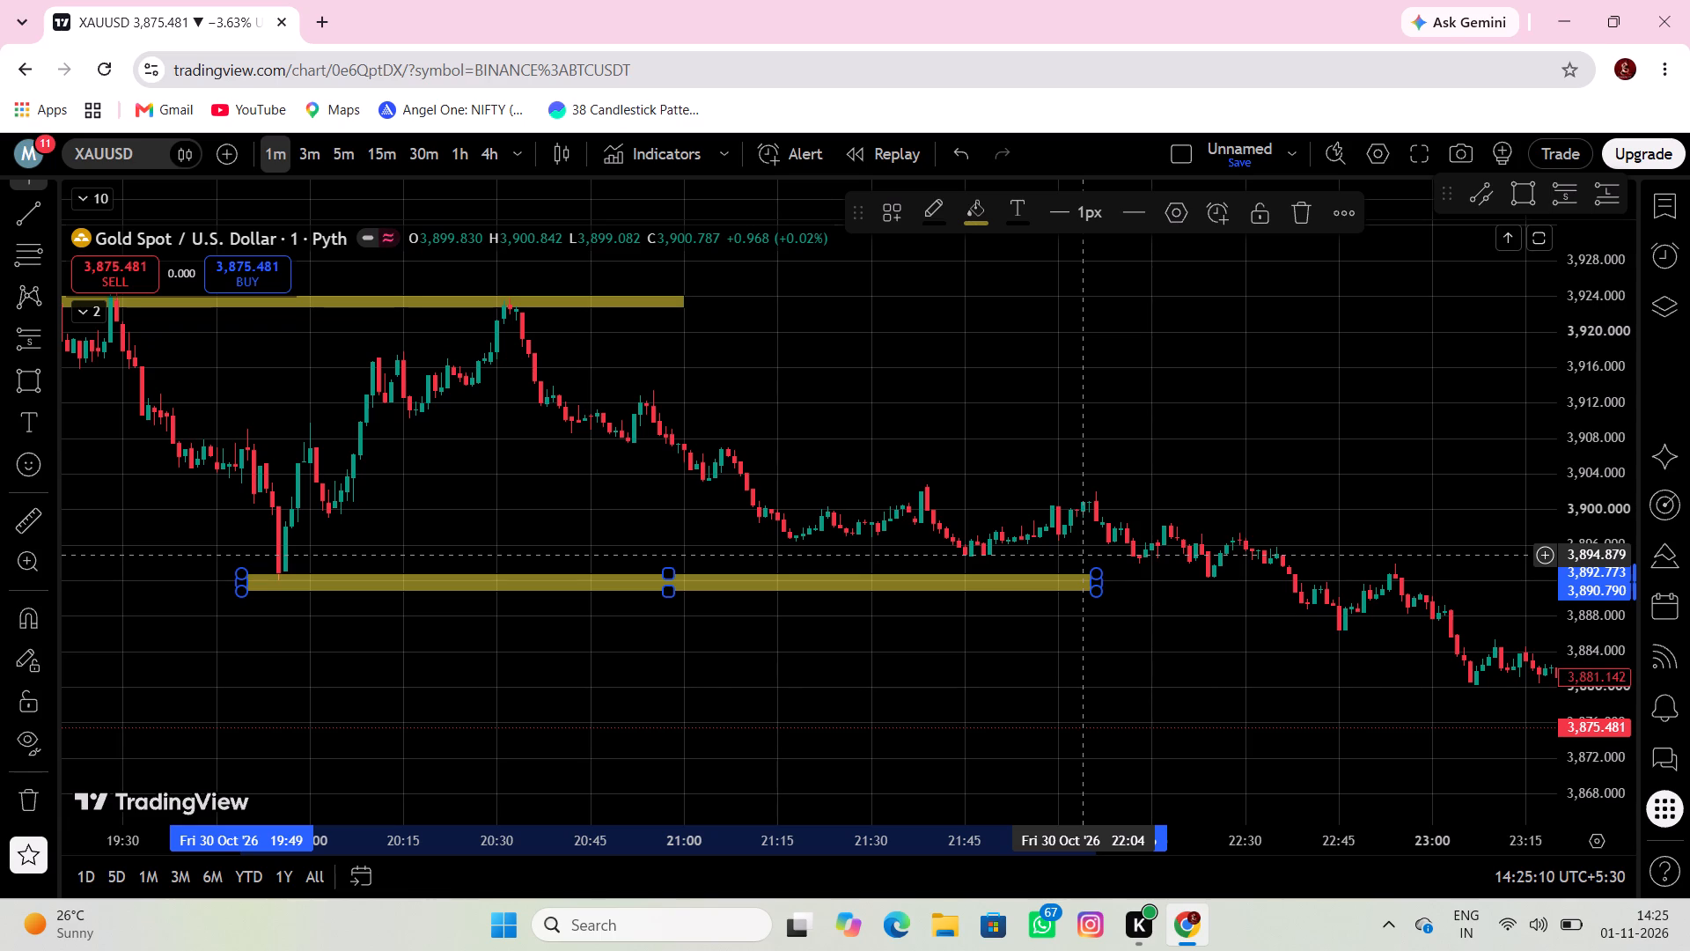
Draw a thin rectangle across the 30 Oct afternoon peak near 14:30, from 14:04 to 16:29, between about 3,997.27 and 3,999.67.
{"action": "left_click_drag", "start_coordinate": [989, 521], "coordinate": [1233, 483]}
{"action": "scroll", "coordinate": [1235, 487], "scroll_direction": "down", "scroll_amount": 3}
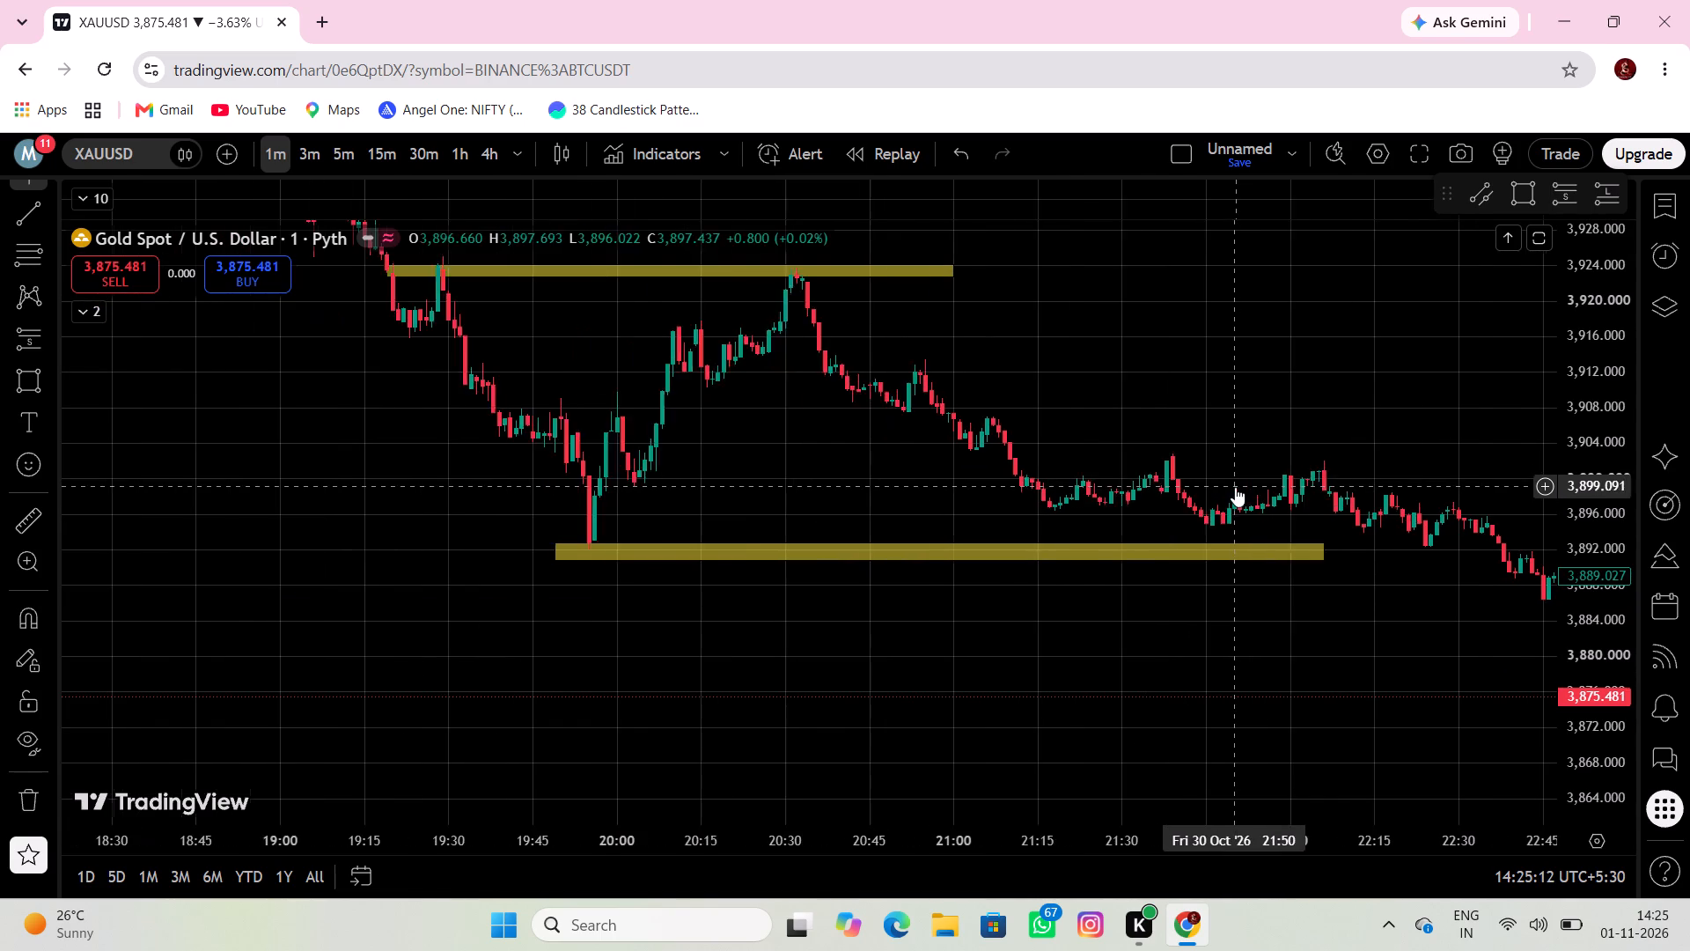
{"action": "left_click_drag", "start_coordinate": [1056, 512], "coordinate": [1332, 587]}
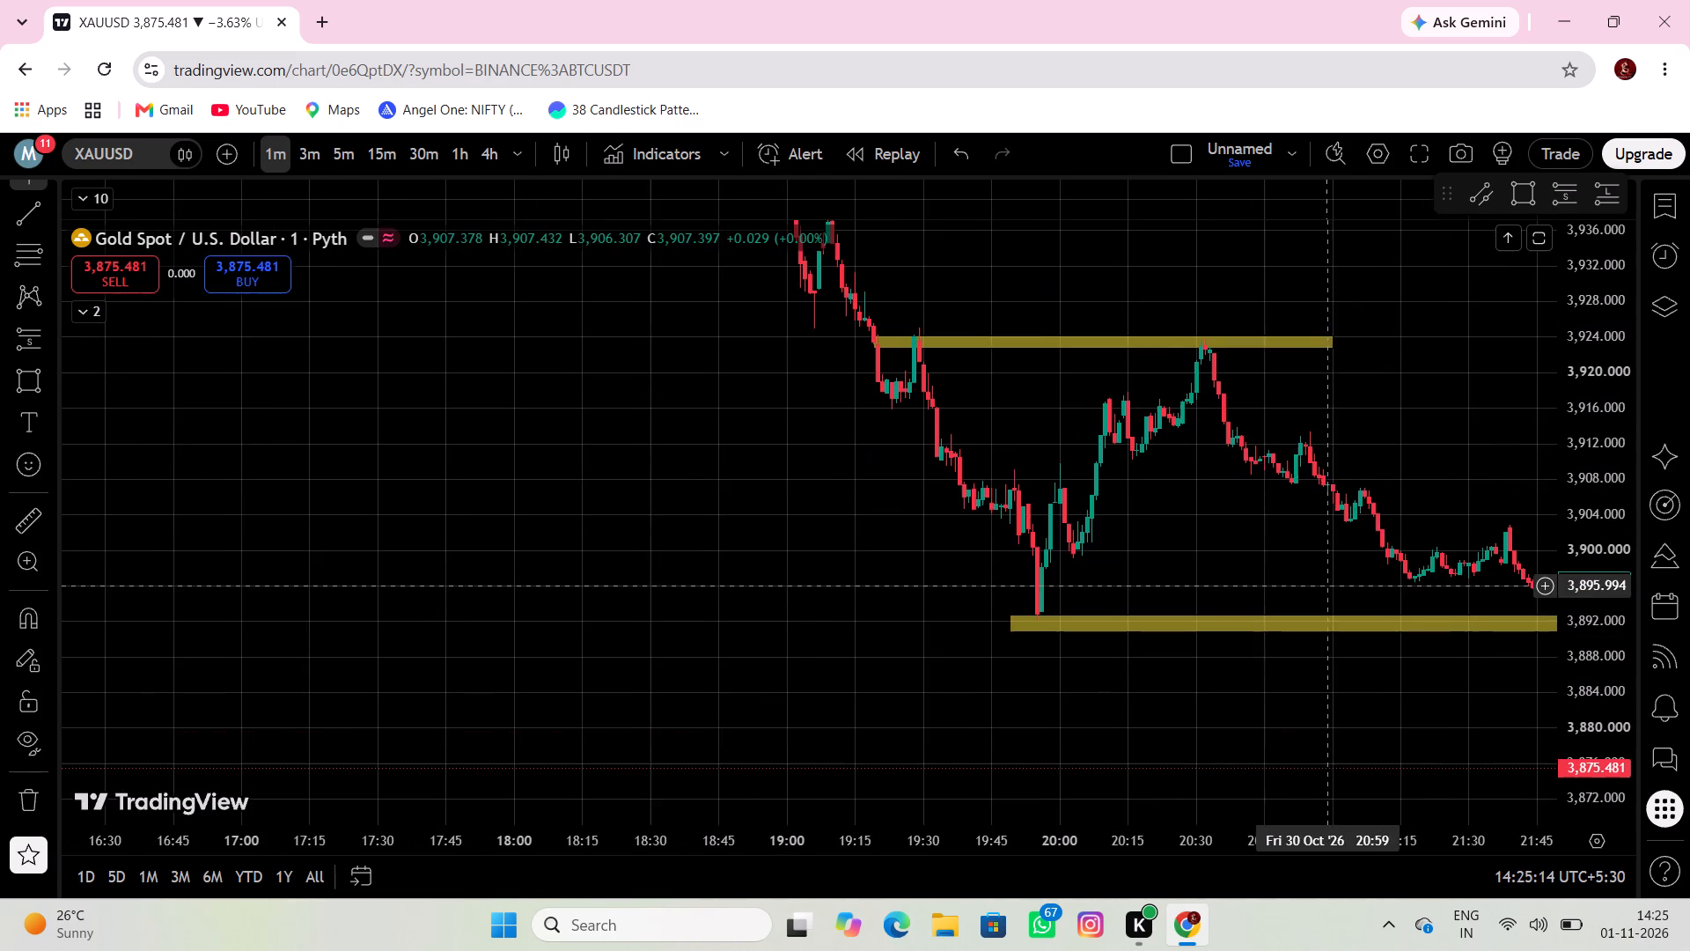
{"action": "left_click_drag", "start_coordinate": [1332, 587], "coordinate": [1333, 588]}
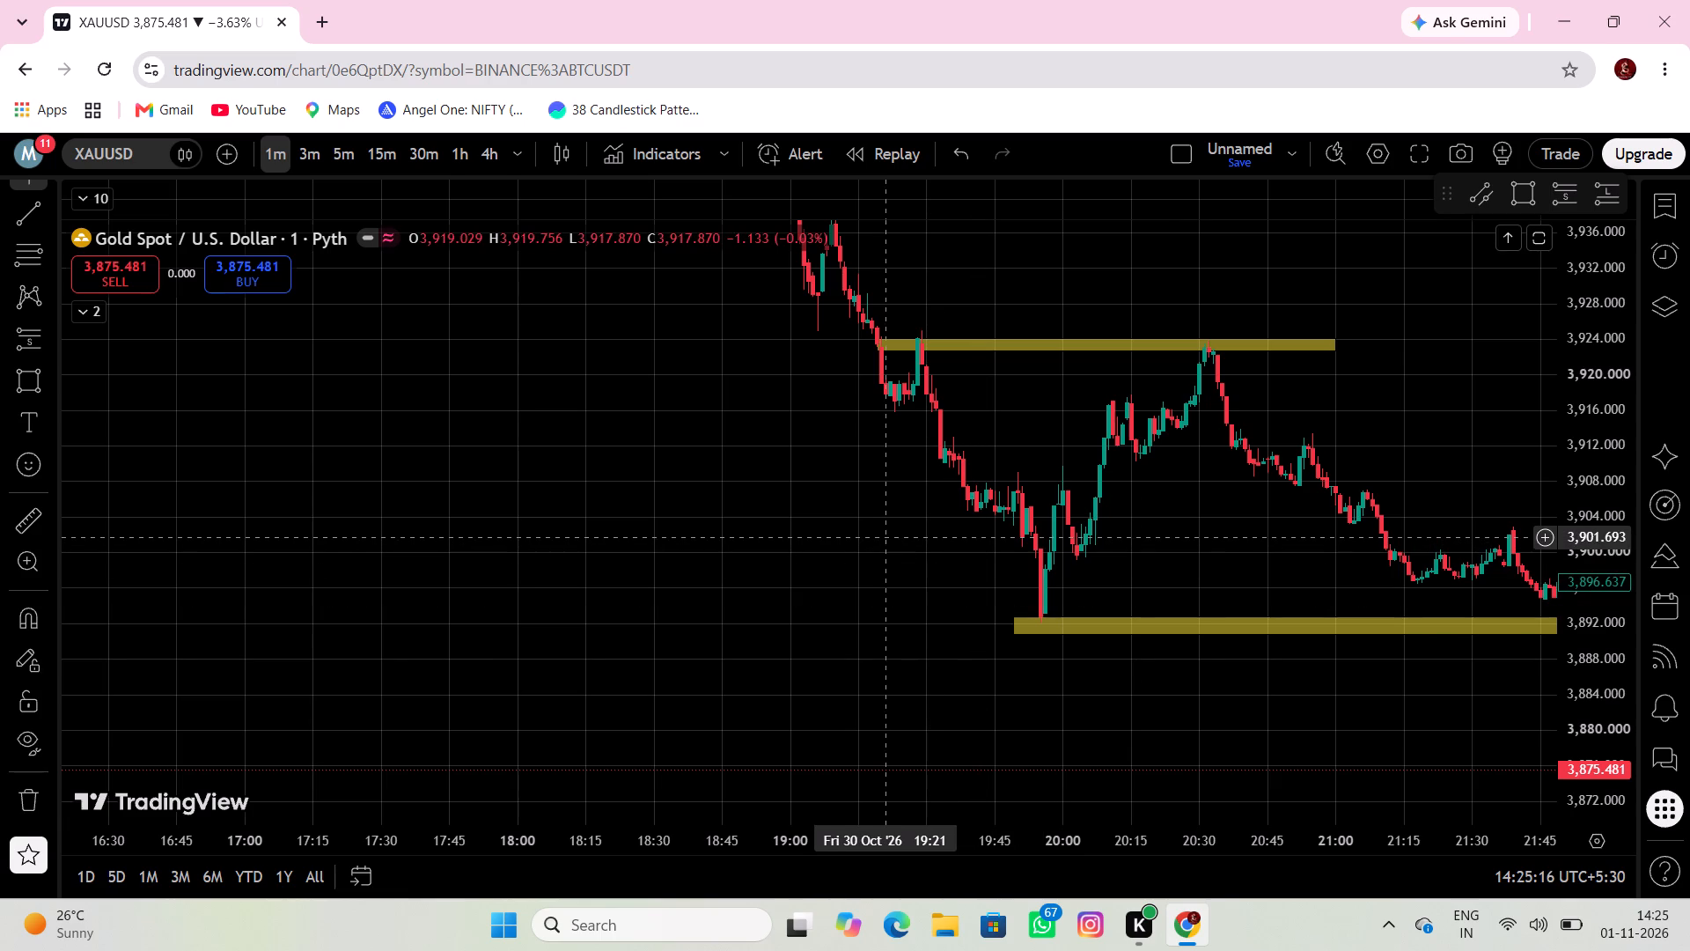
{"action": "left_click_drag", "start_coordinate": [897, 497], "coordinate": [1232, 590]}
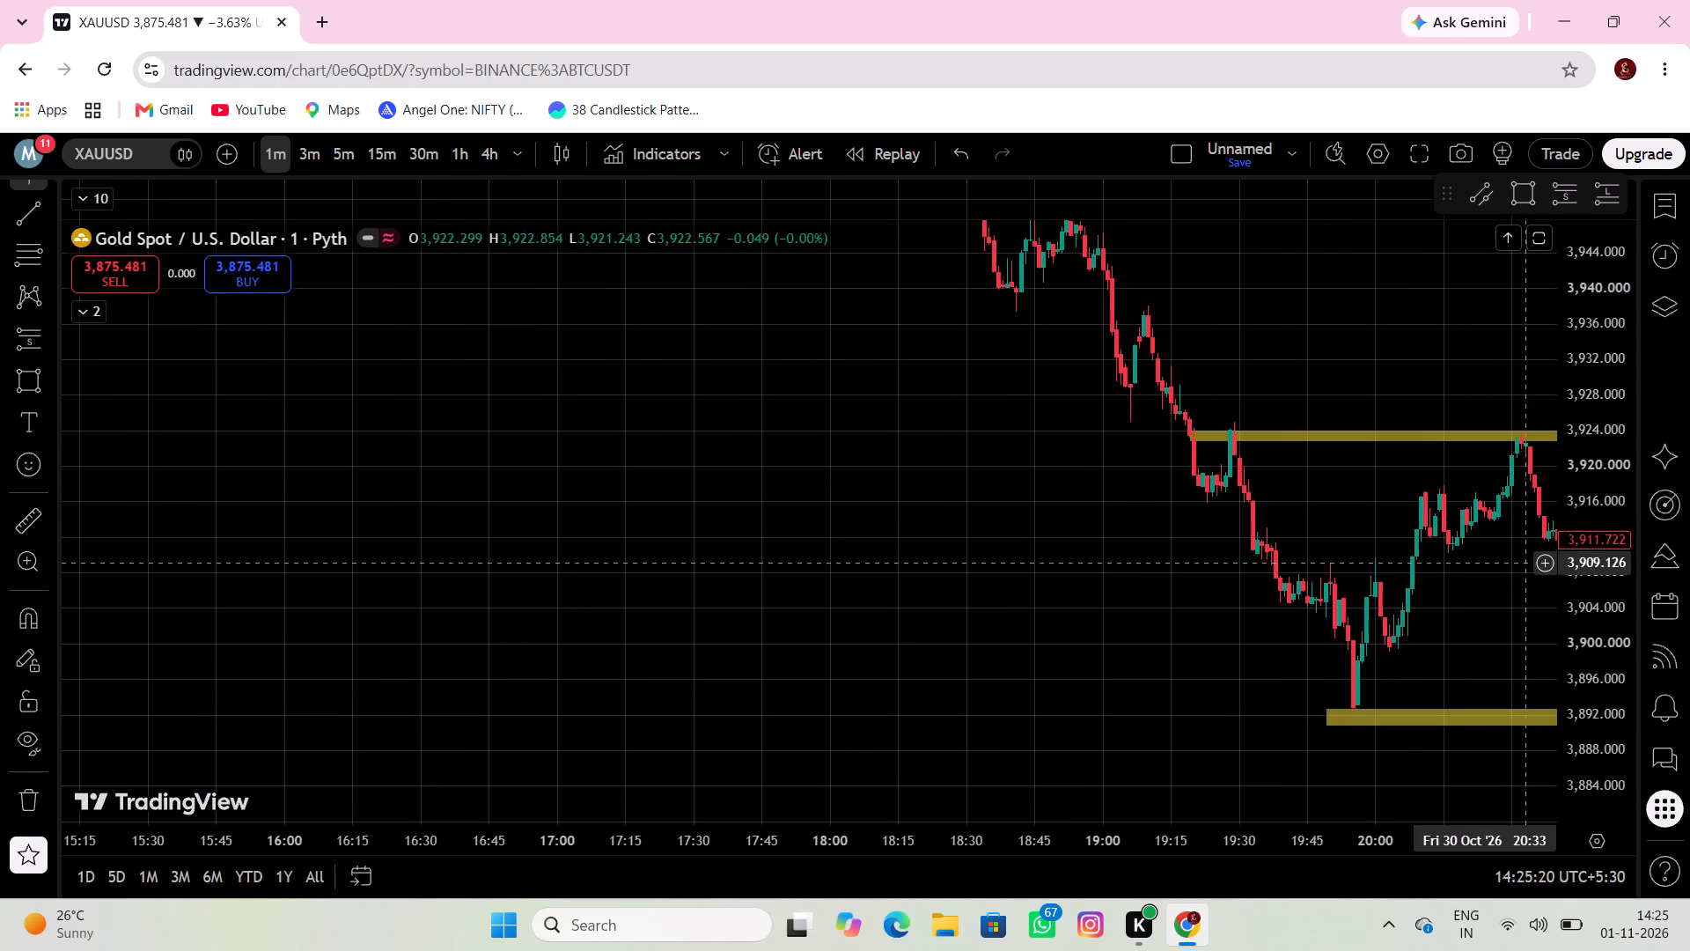
{"action": "scroll", "coordinate": [1563, 570], "scroll_direction": "down", "scroll_amount": 17}
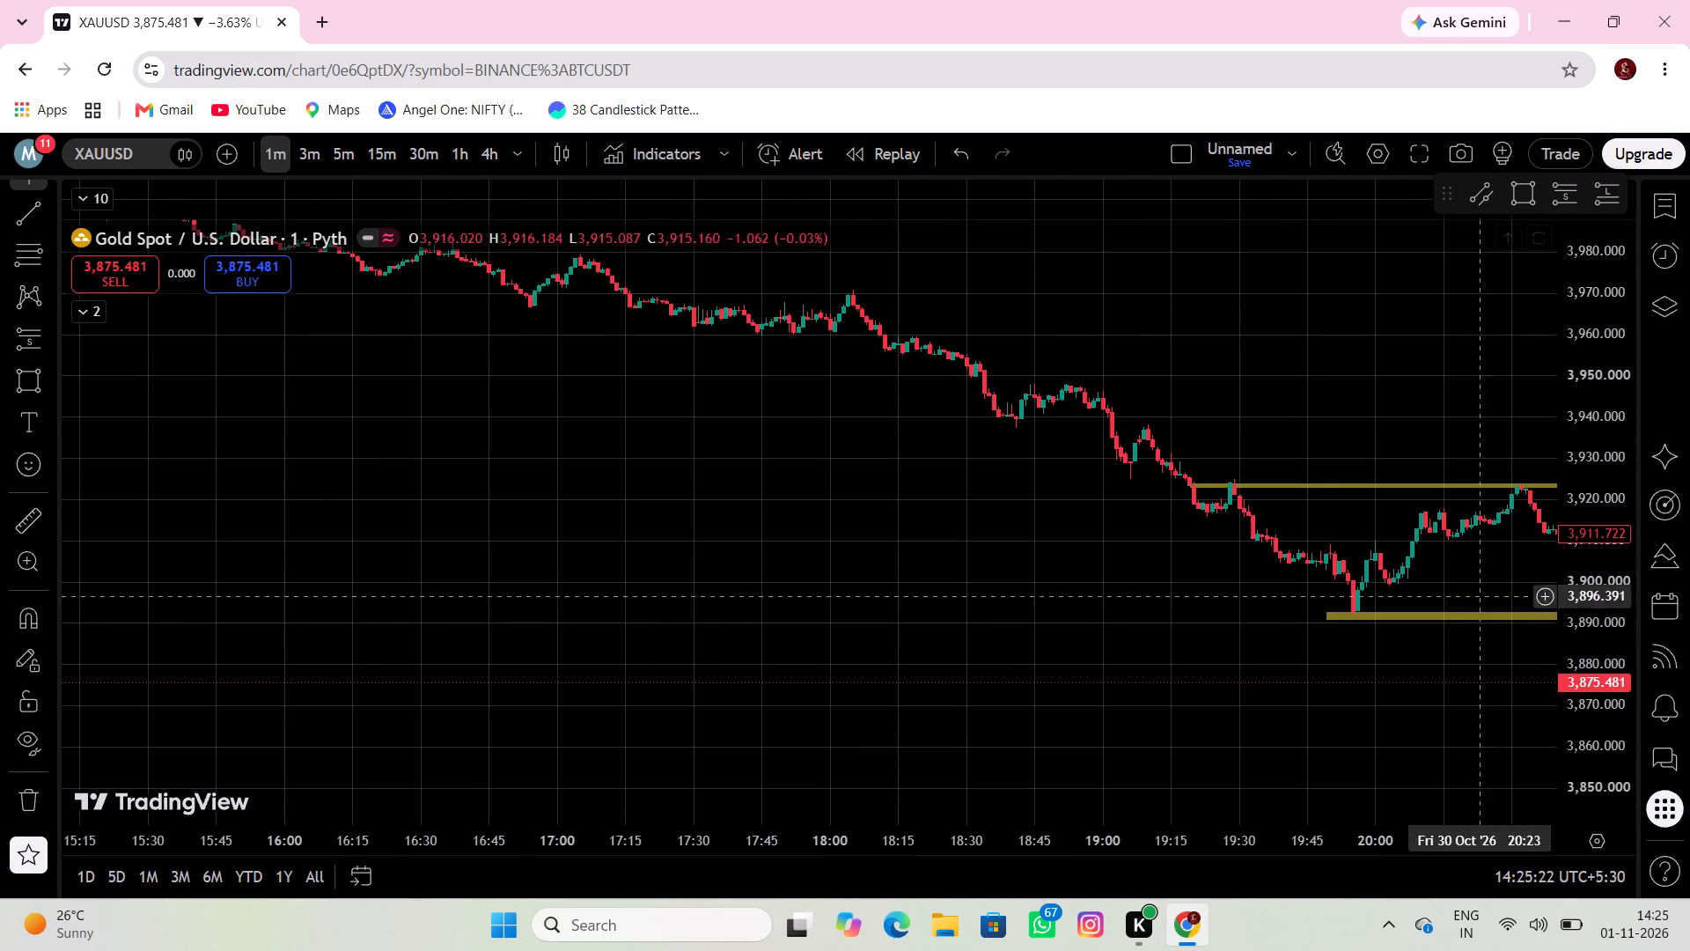
{"action": "scroll", "coordinate": [726, 606], "scroll_direction": "down", "scroll_amount": 4}
{"action": "left_click_drag", "start_coordinate": [787, 556], "coordinate": [946, 719]}
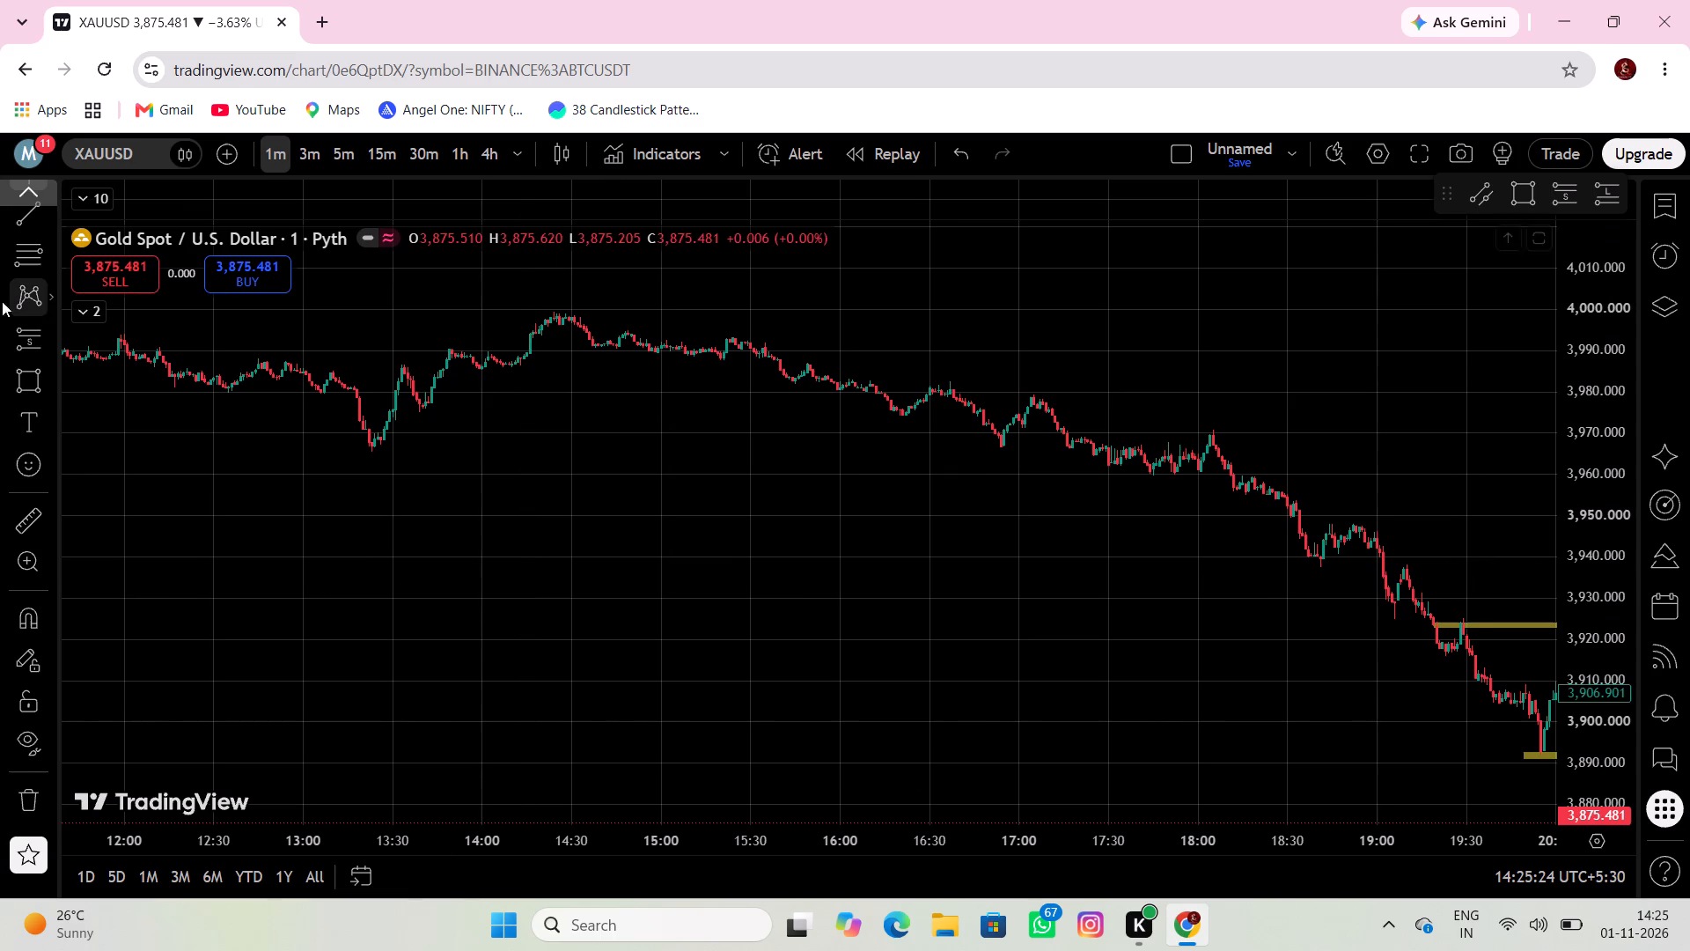
{"action": "left_click", "coordinate": [34, 379]}
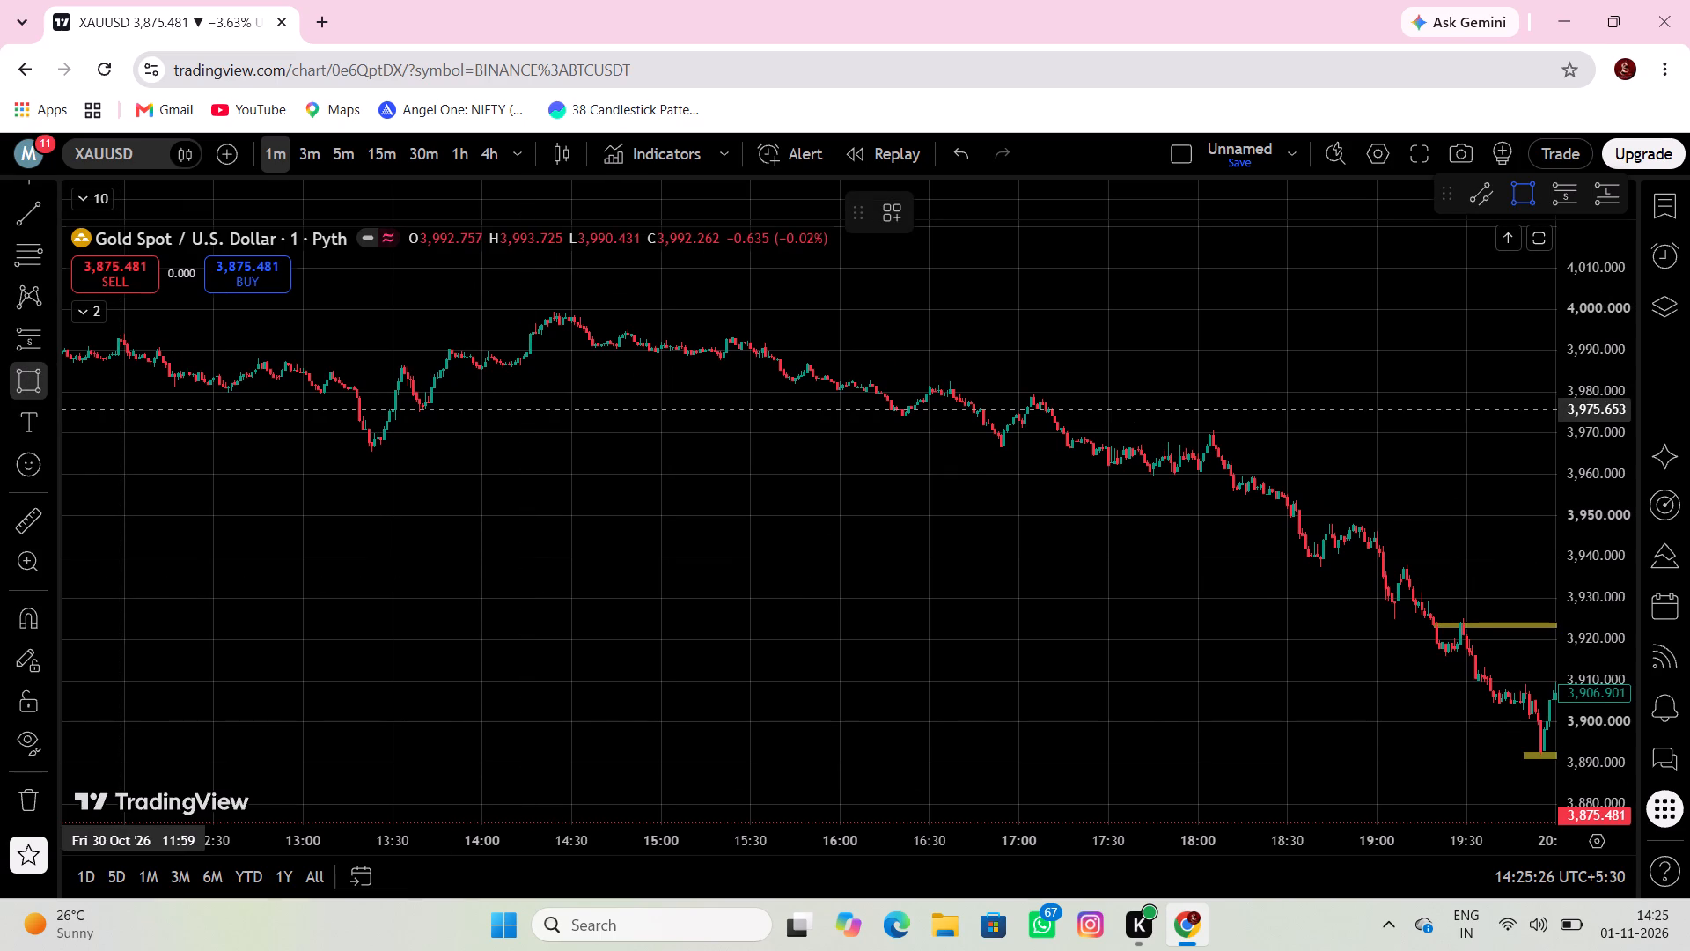
{"action": "left_click", "coordinate": [496, 311]}
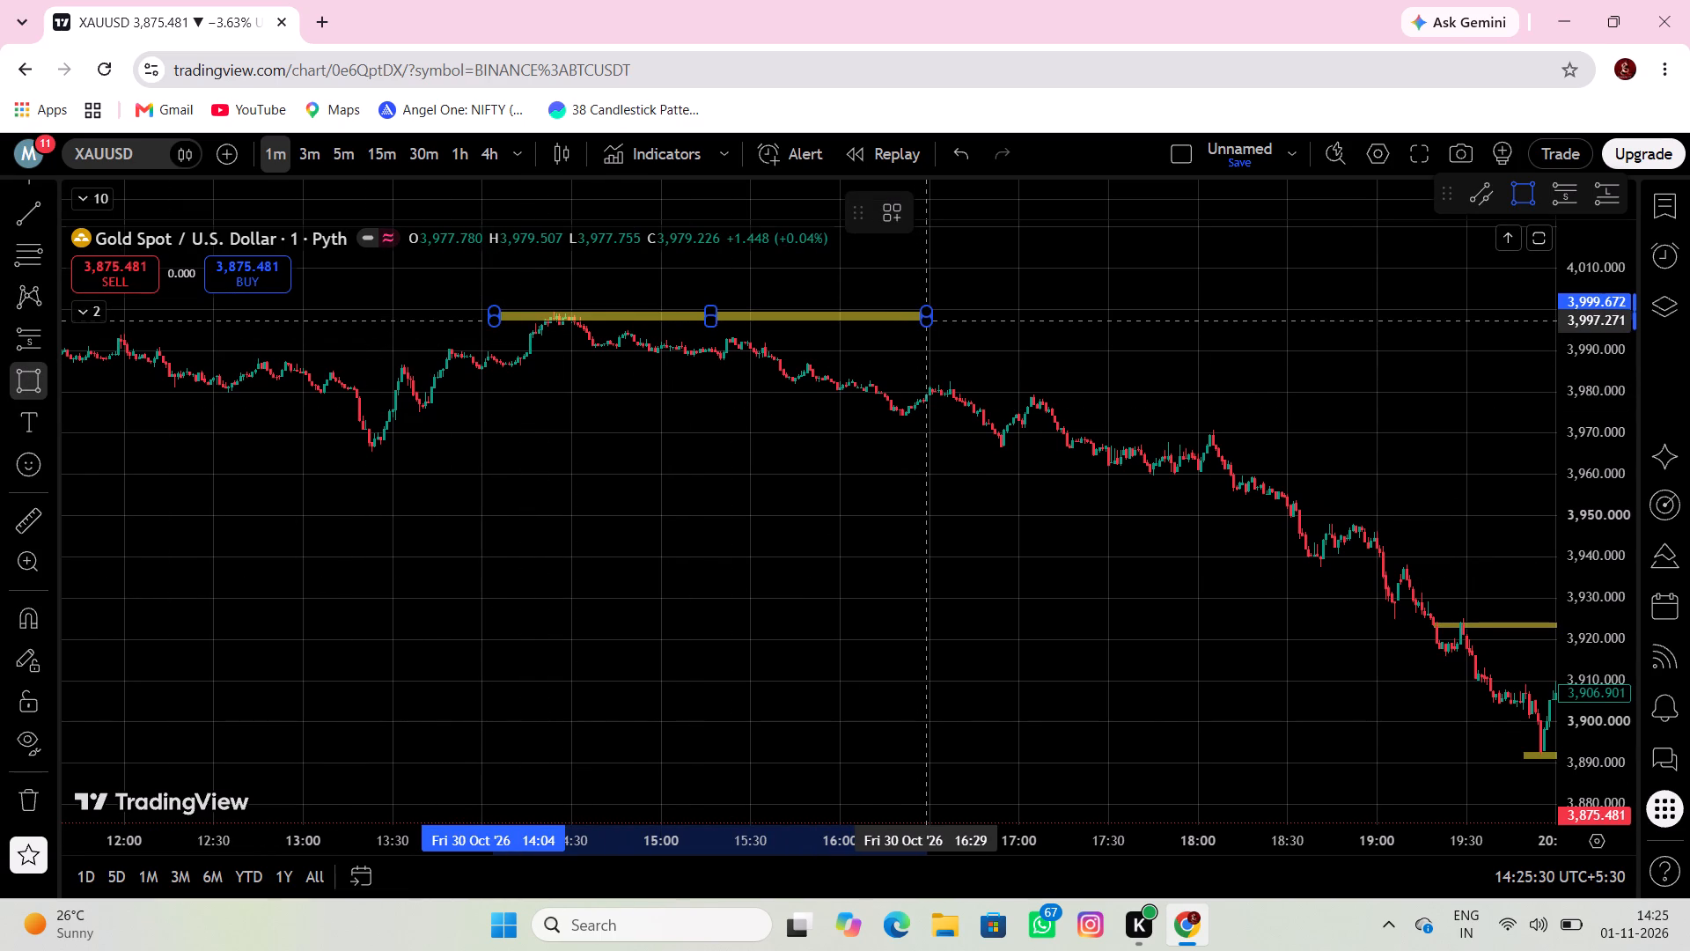
{"action": "left_click", "coordinate": [928, 321]}
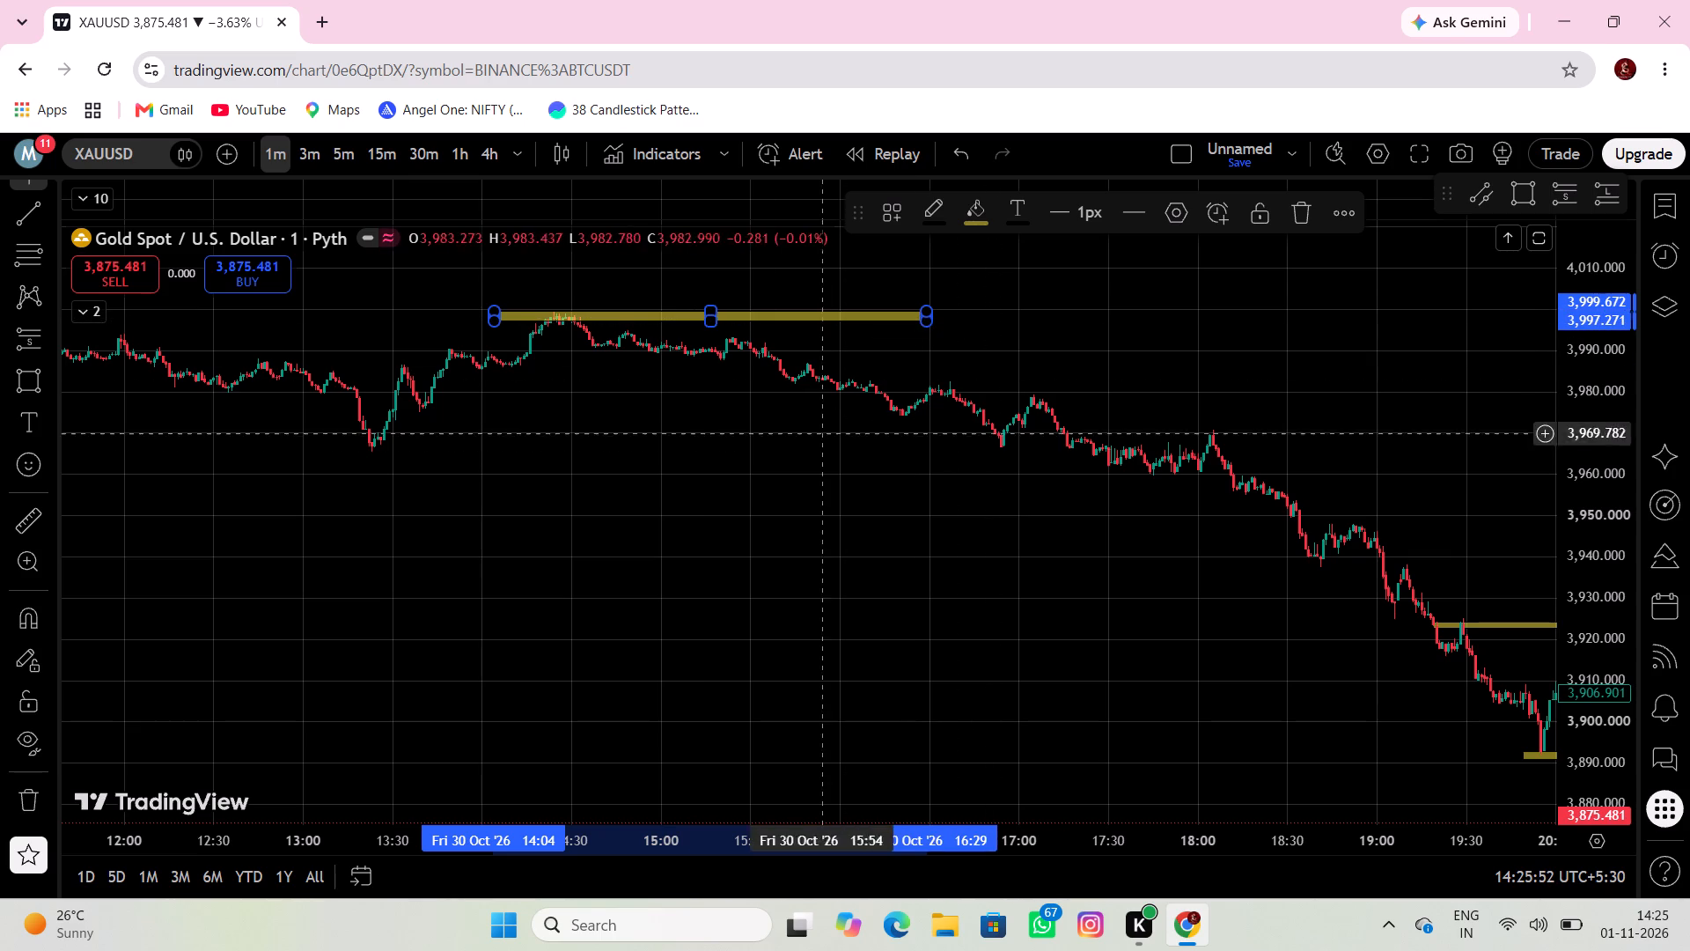
Draw a thin support rectangle below the afternoon zone, from 13:31 to 17:37 on 30 Oct, between about 3,973.79 and 3,976.45.
{"action": "left_click_drag", "start_coordinate": [639, 488], "coordinate": [773, 499]}
{"action": "left_click_drag", "start_coordinate": [422, 507], "coordinate": [529, 626]}
{"action": "left_click", "coordinate": [34, 394]}
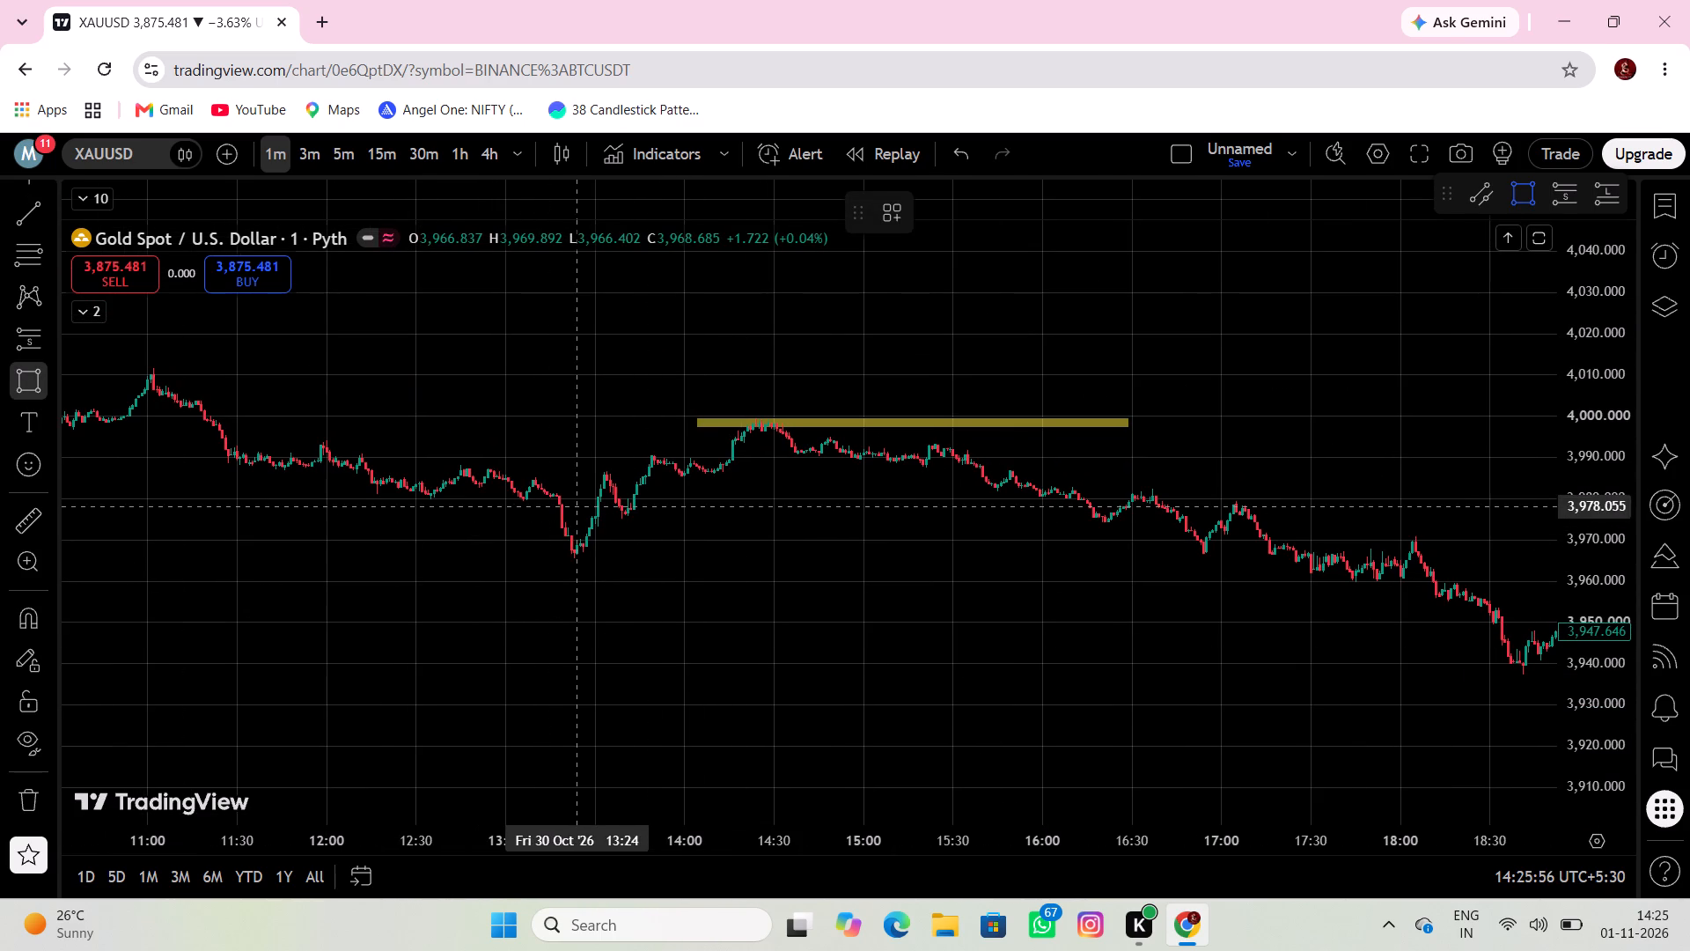
{"action": "left_click", "coordinate": [597, 513]}
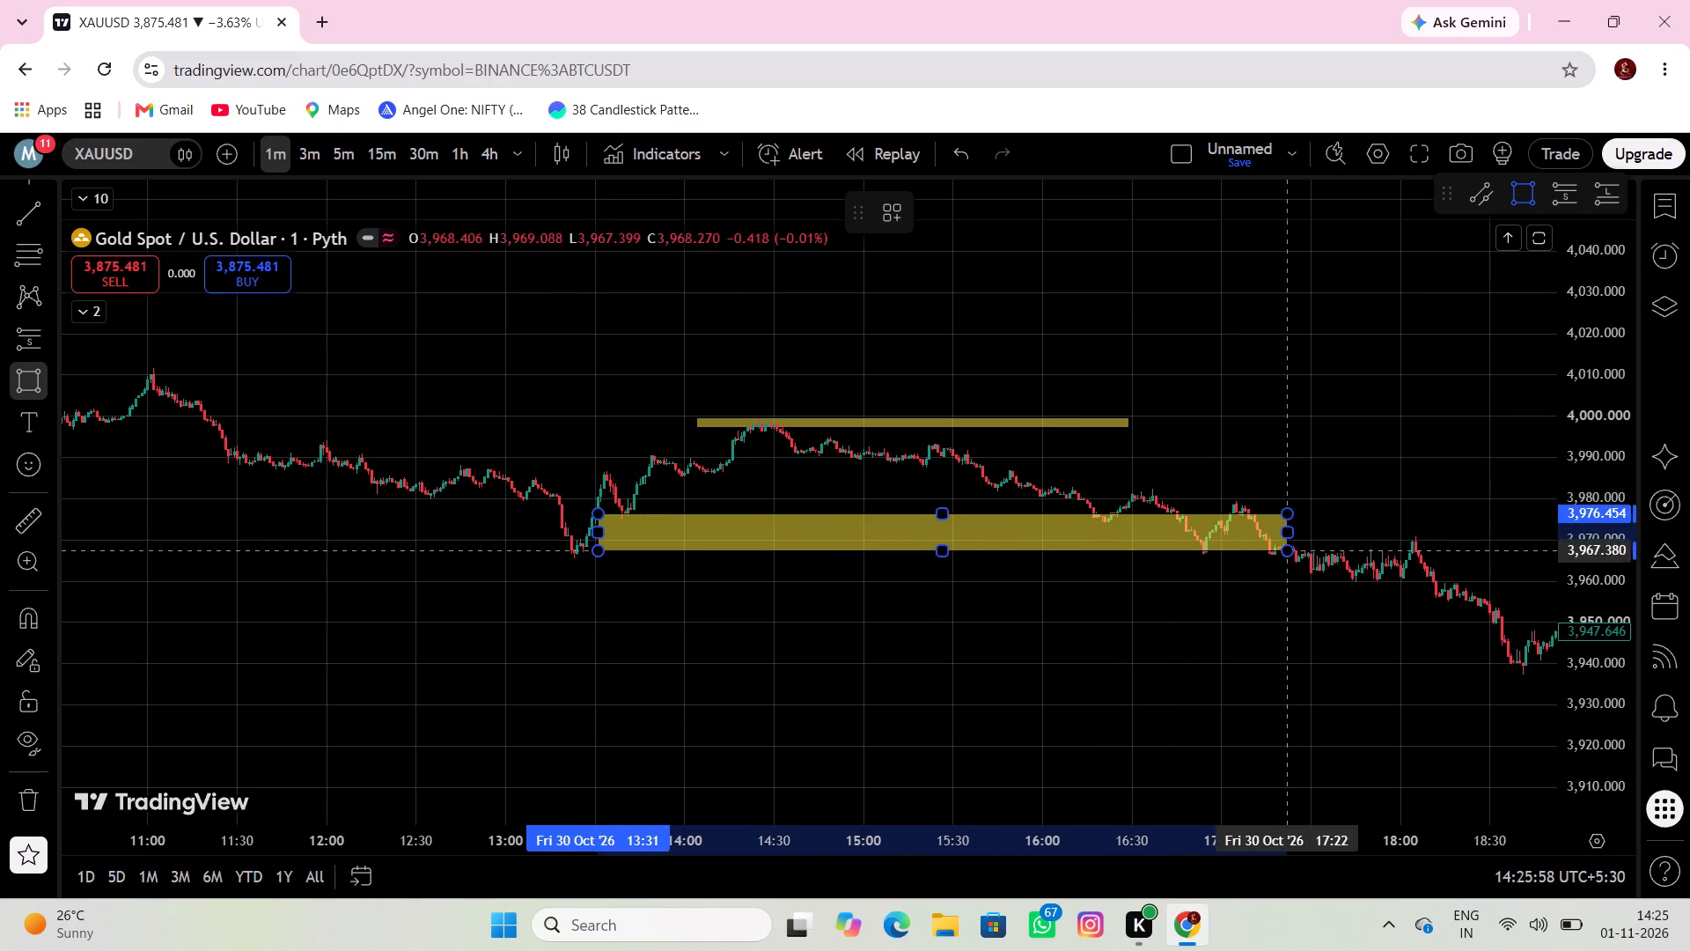
{"action": "left_click", "coordinate": [1331, 524]}
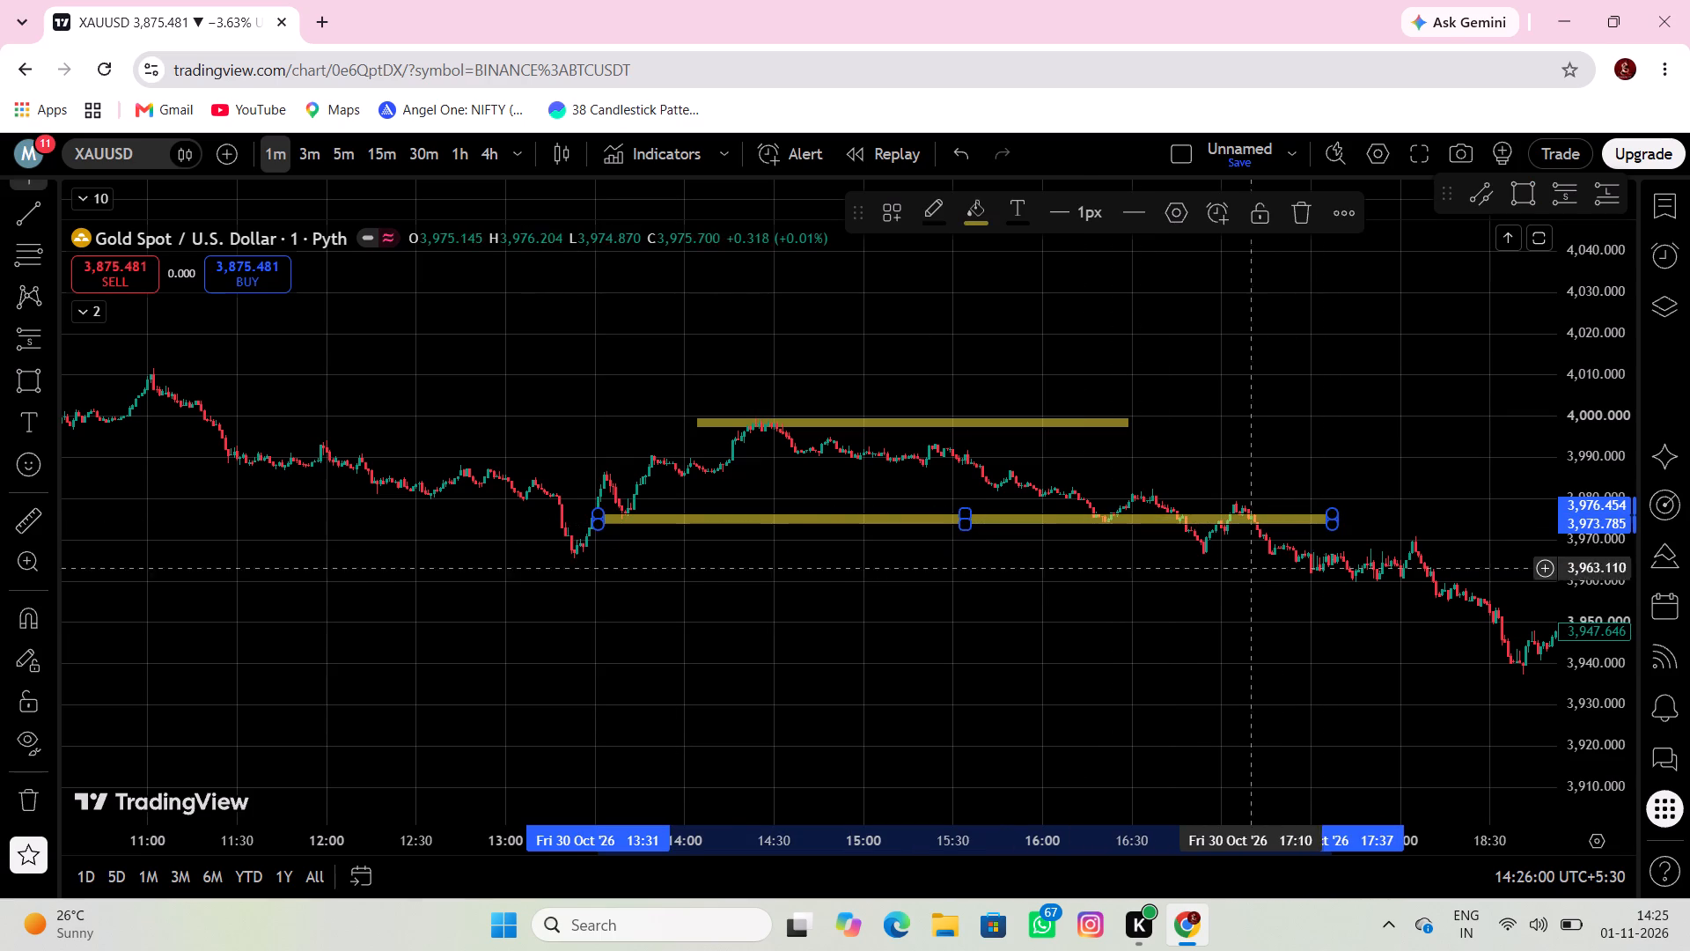
Draw a thin rectangle across the 30 Oct morning peaks, from 07:37 to 11:30, between about 4,012.48 and 4,014.62.
{"action": "left_click_drag", "start_coordinate": [1062, 586], "coordinate": [1153, 612]}
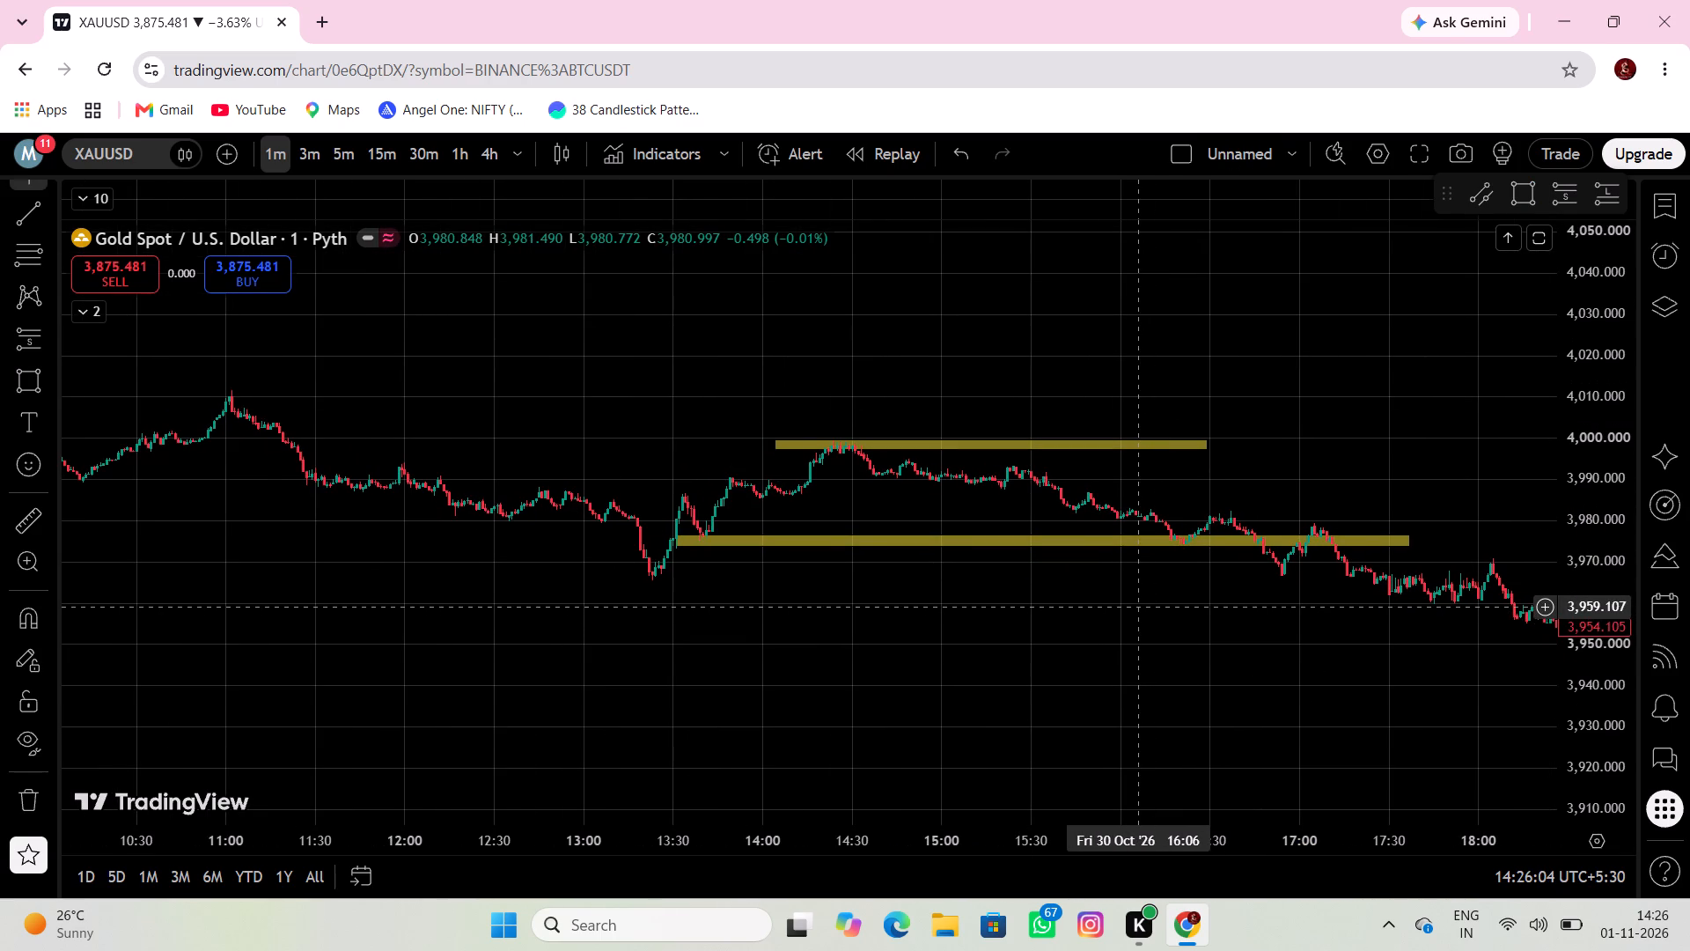
{"action": "scroll", "coordinate": [1137, 607], "scroll_direction": "down", "scroll_amount": 1}
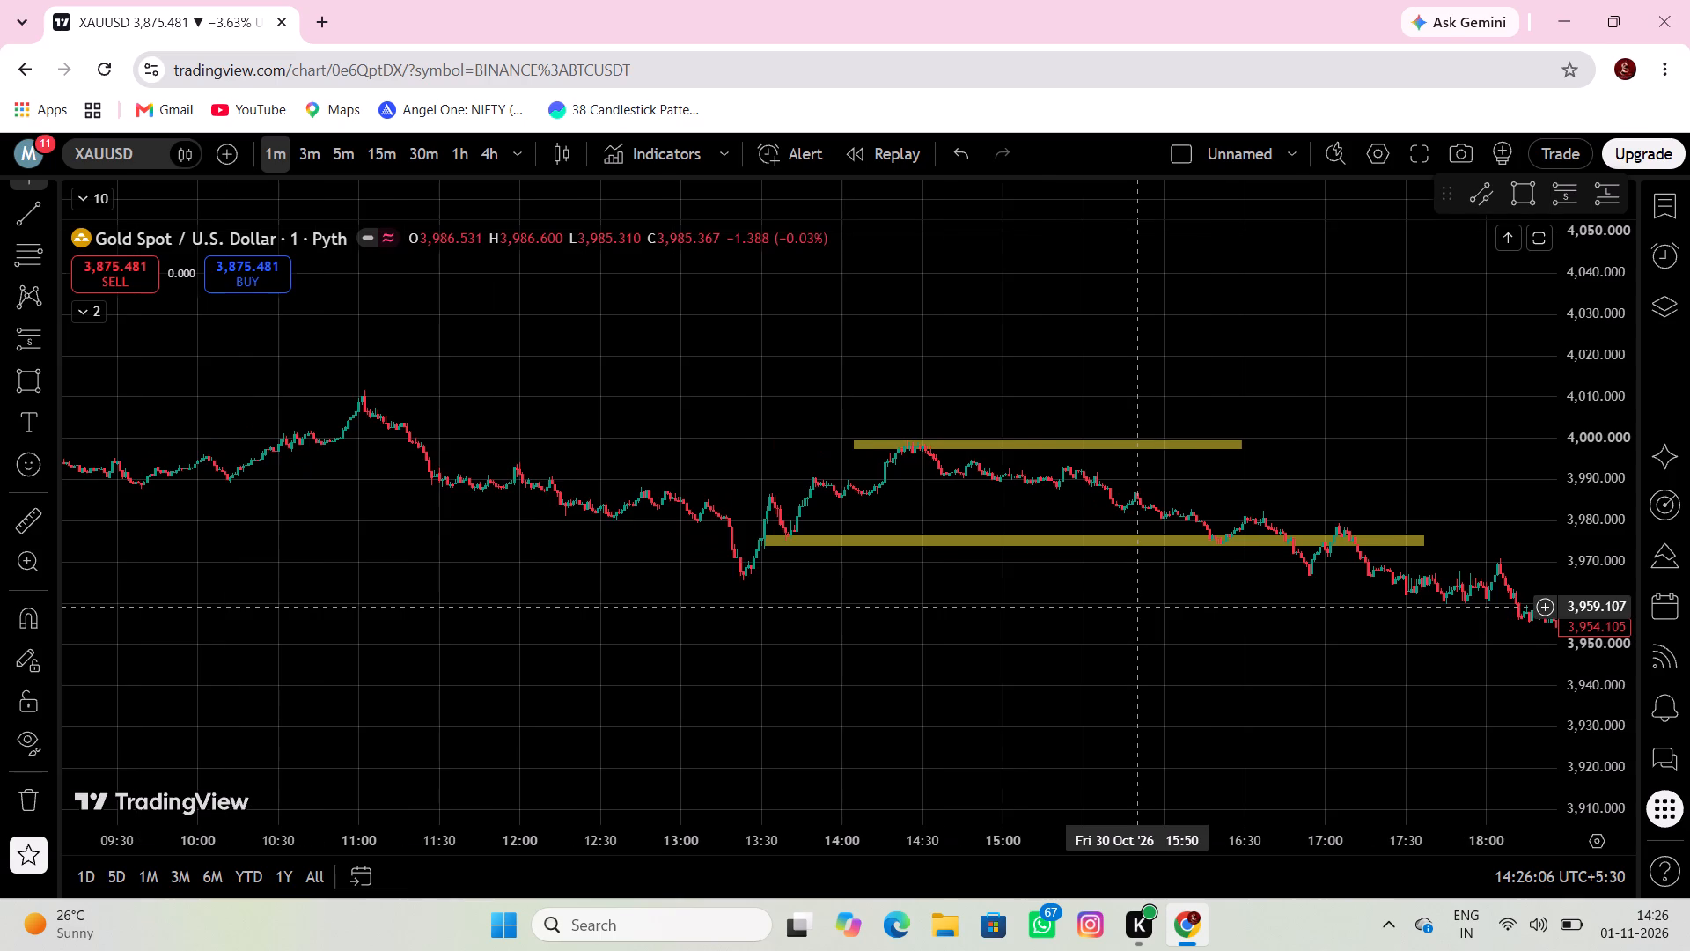
{"action": "scroll", "coordinate": [1137, 607], "scroll_direction": "down", "scroll_amount": 1}
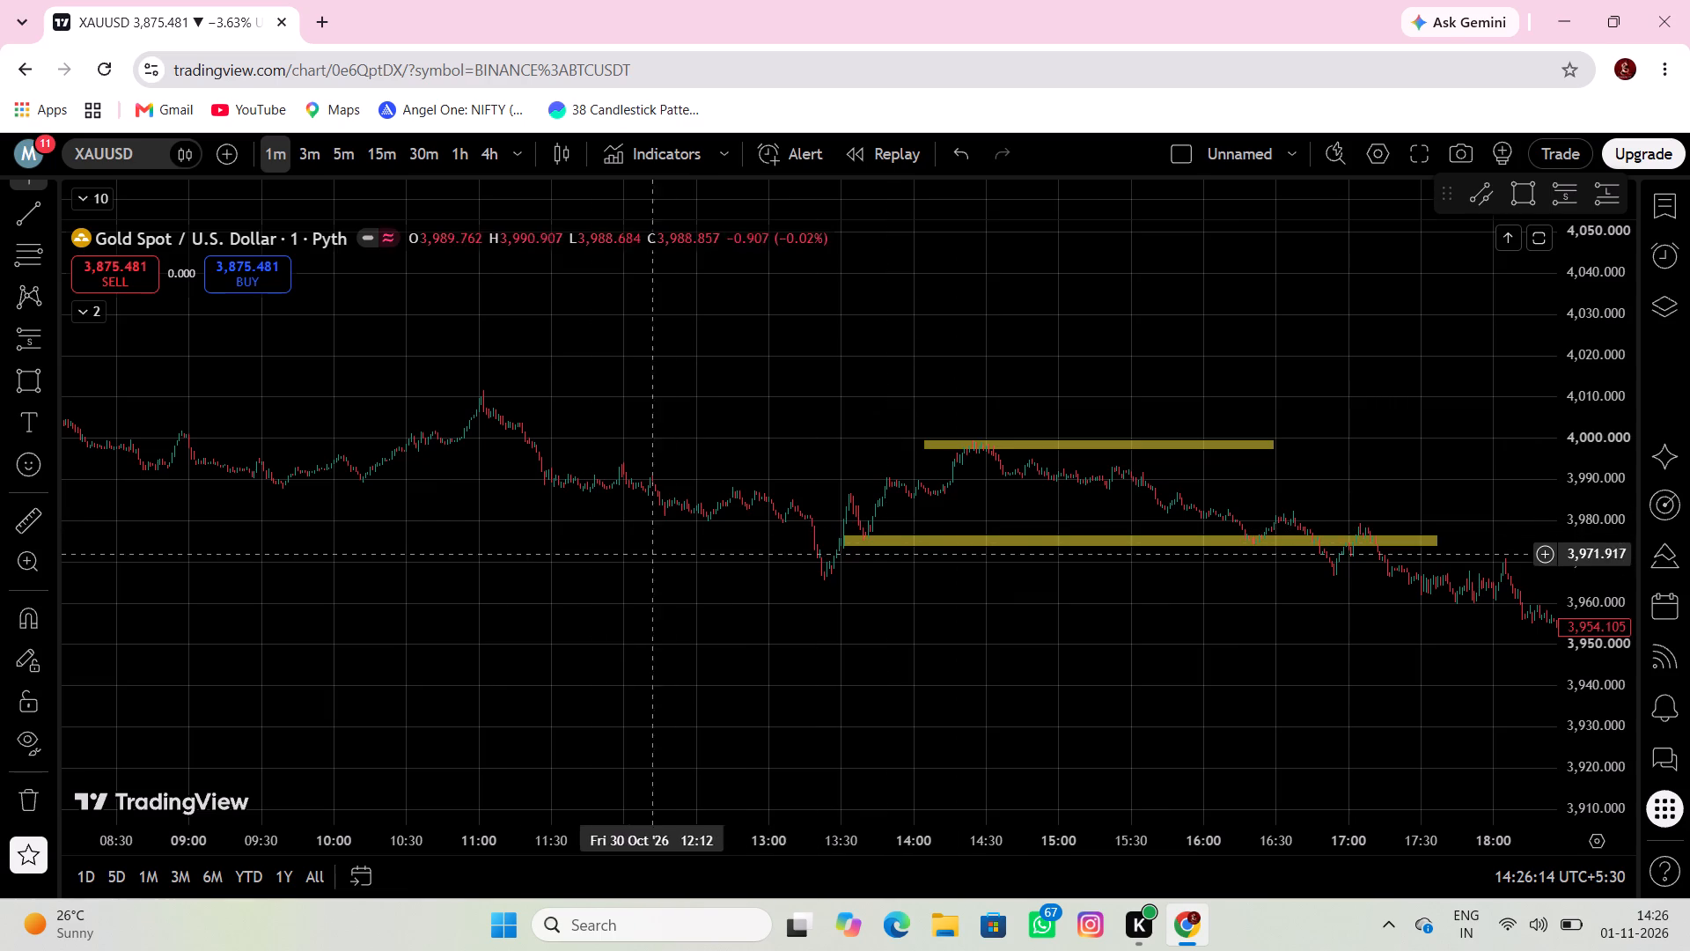
{"action": "left_click_drag", "start_coordinate": [602, 557], "coordinate": [882, 667]}
{"action": "left_click", "coordinate": [26, 372]}
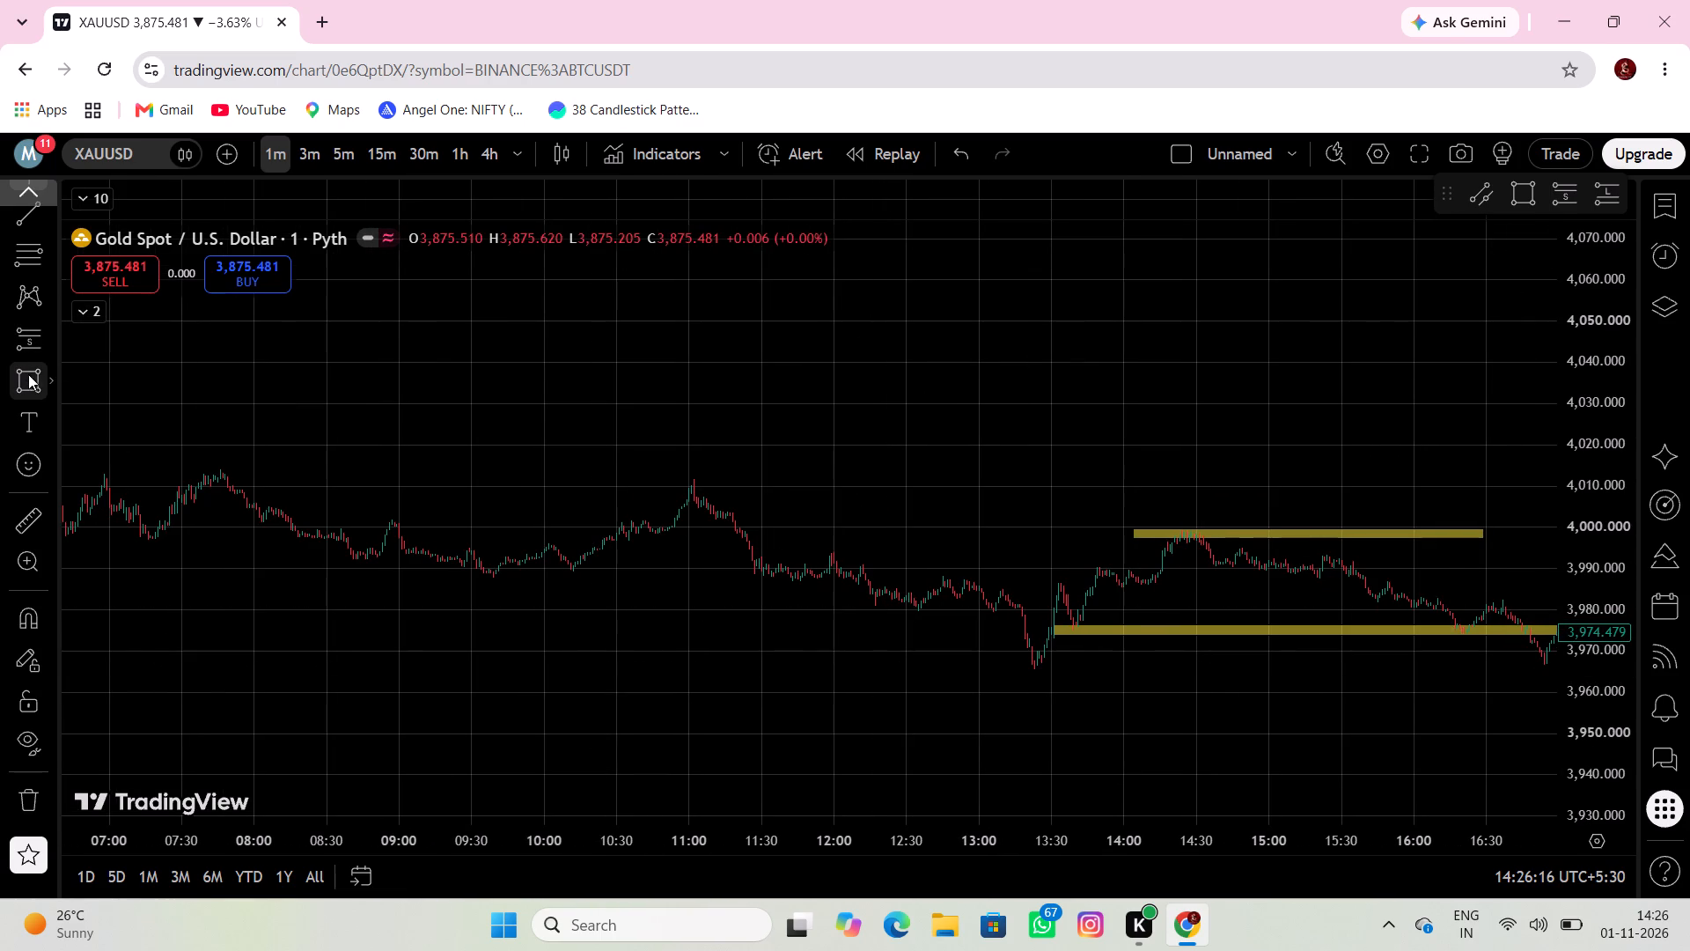
{"action": "left_click", "coordinate": [200, 467]}
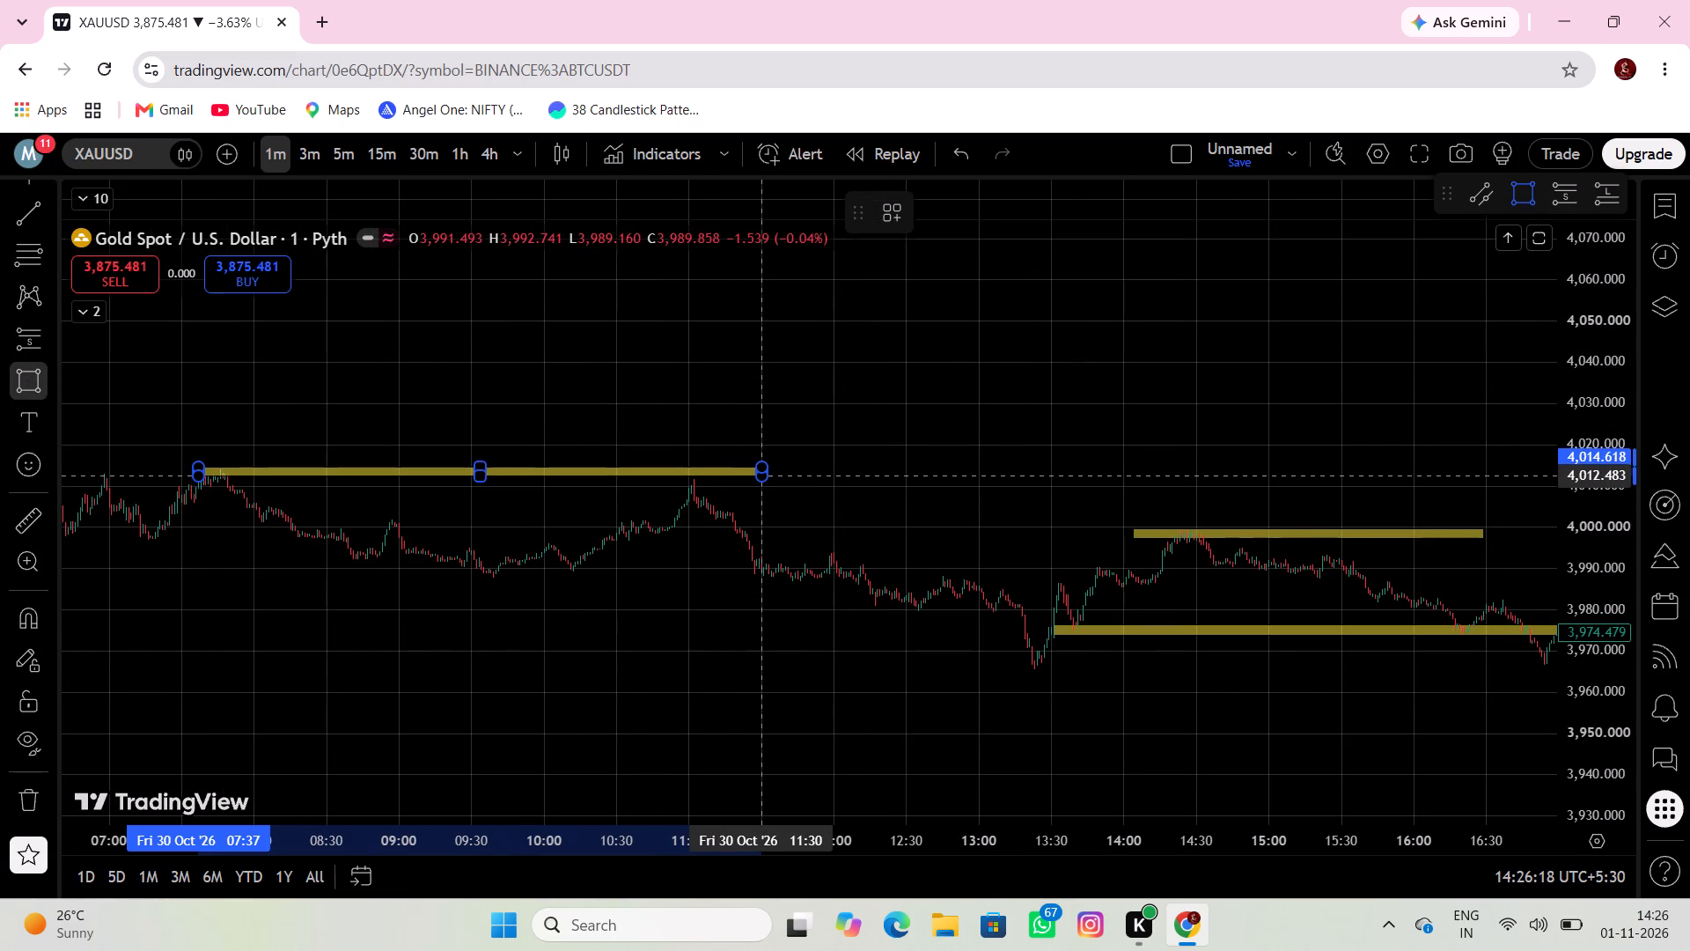
{"action": "left_click", "coordinate": [760, 476]}
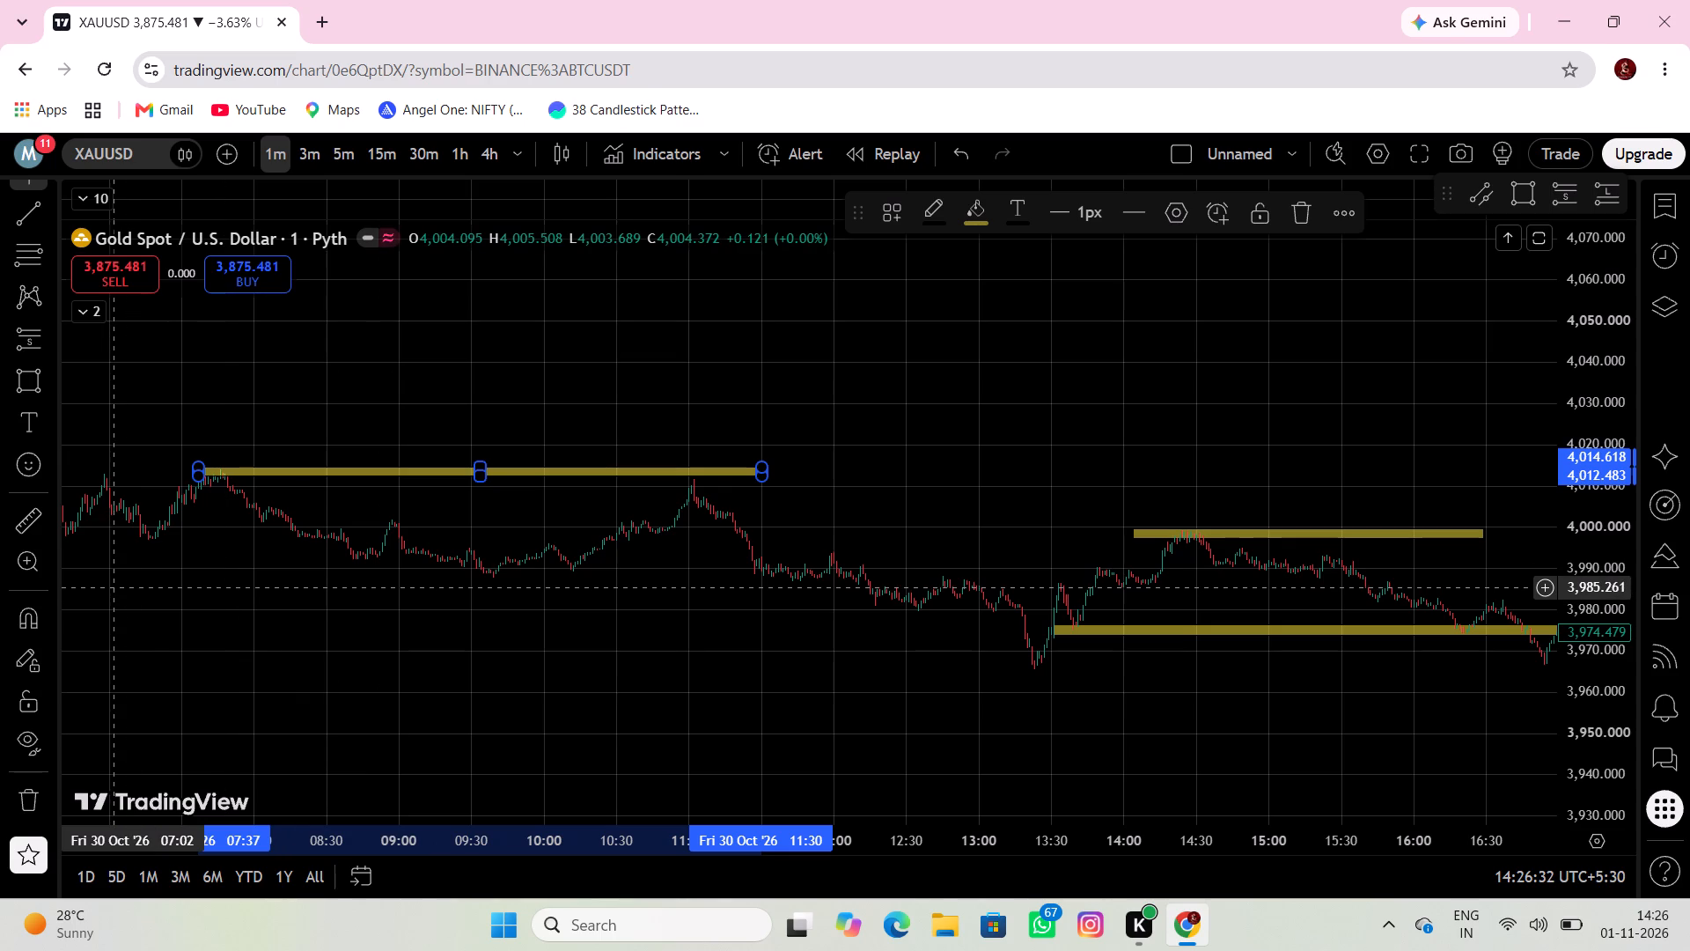
Draw a thin rectangle along the 30 Oct morning lows, from 08:50 to 12:08, between about 3,986.86 and 3,989.26.
{"action": "left_click", "coordinate": [35, 394]}
{"action": "left_click_drag", "start_coordinate": [374, 571], "coordinate": [375, 571]}
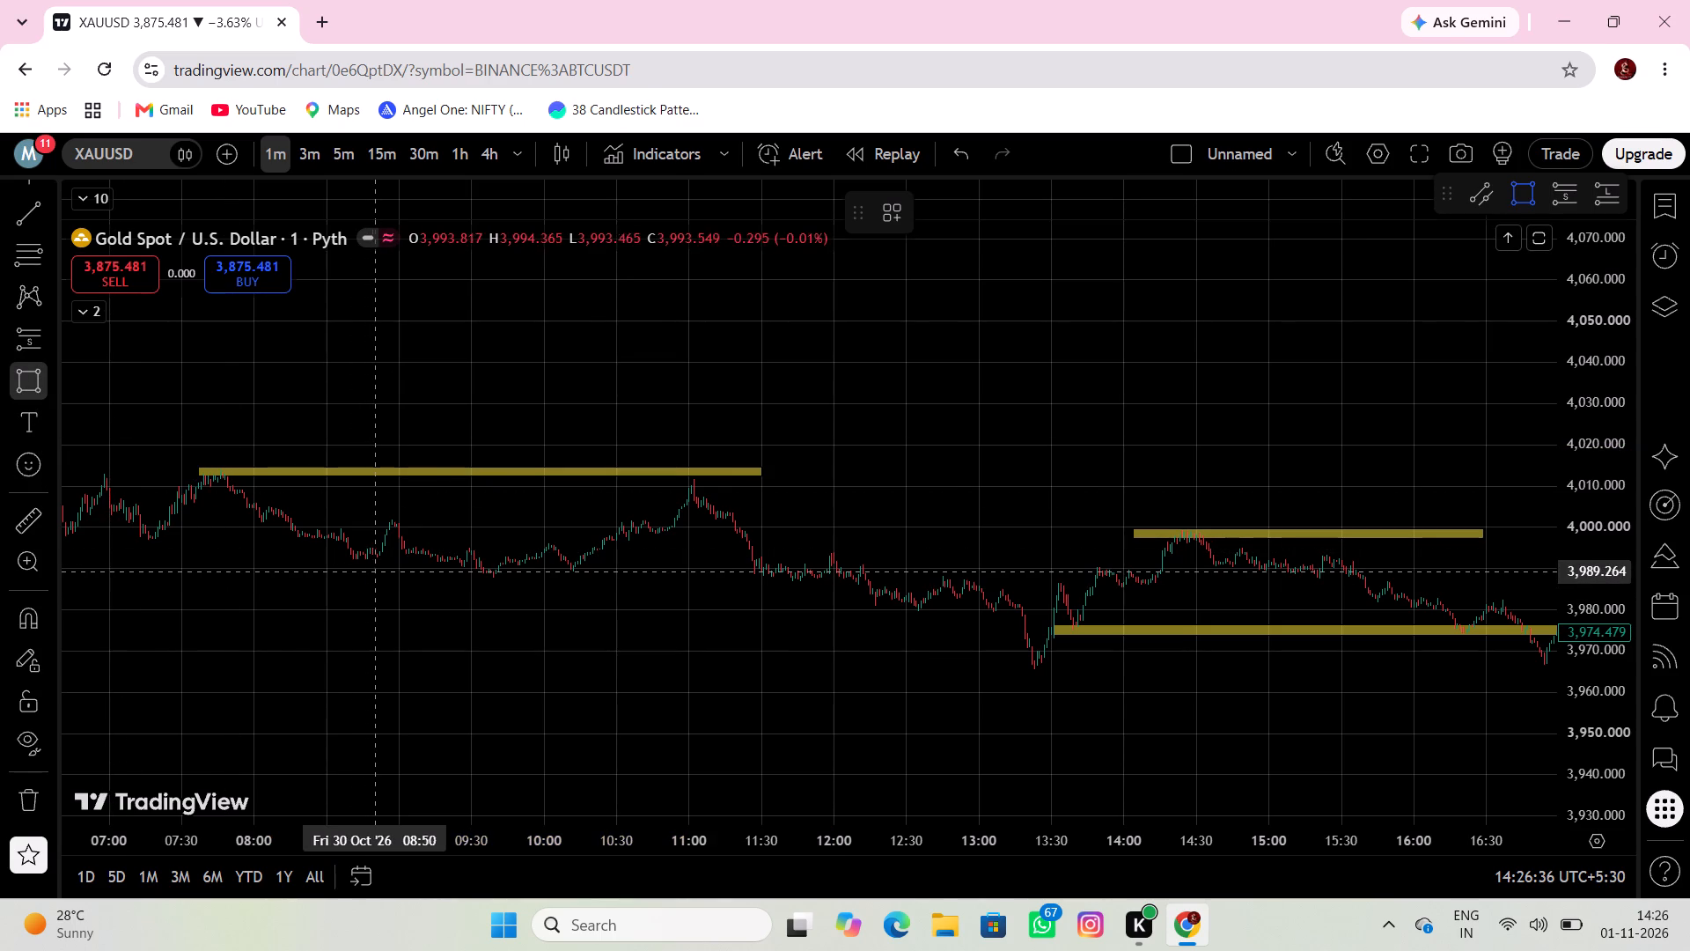
{"action": "left_click_drag", "start_coordinate": [375, 571], "coordinate": [389, 571]}
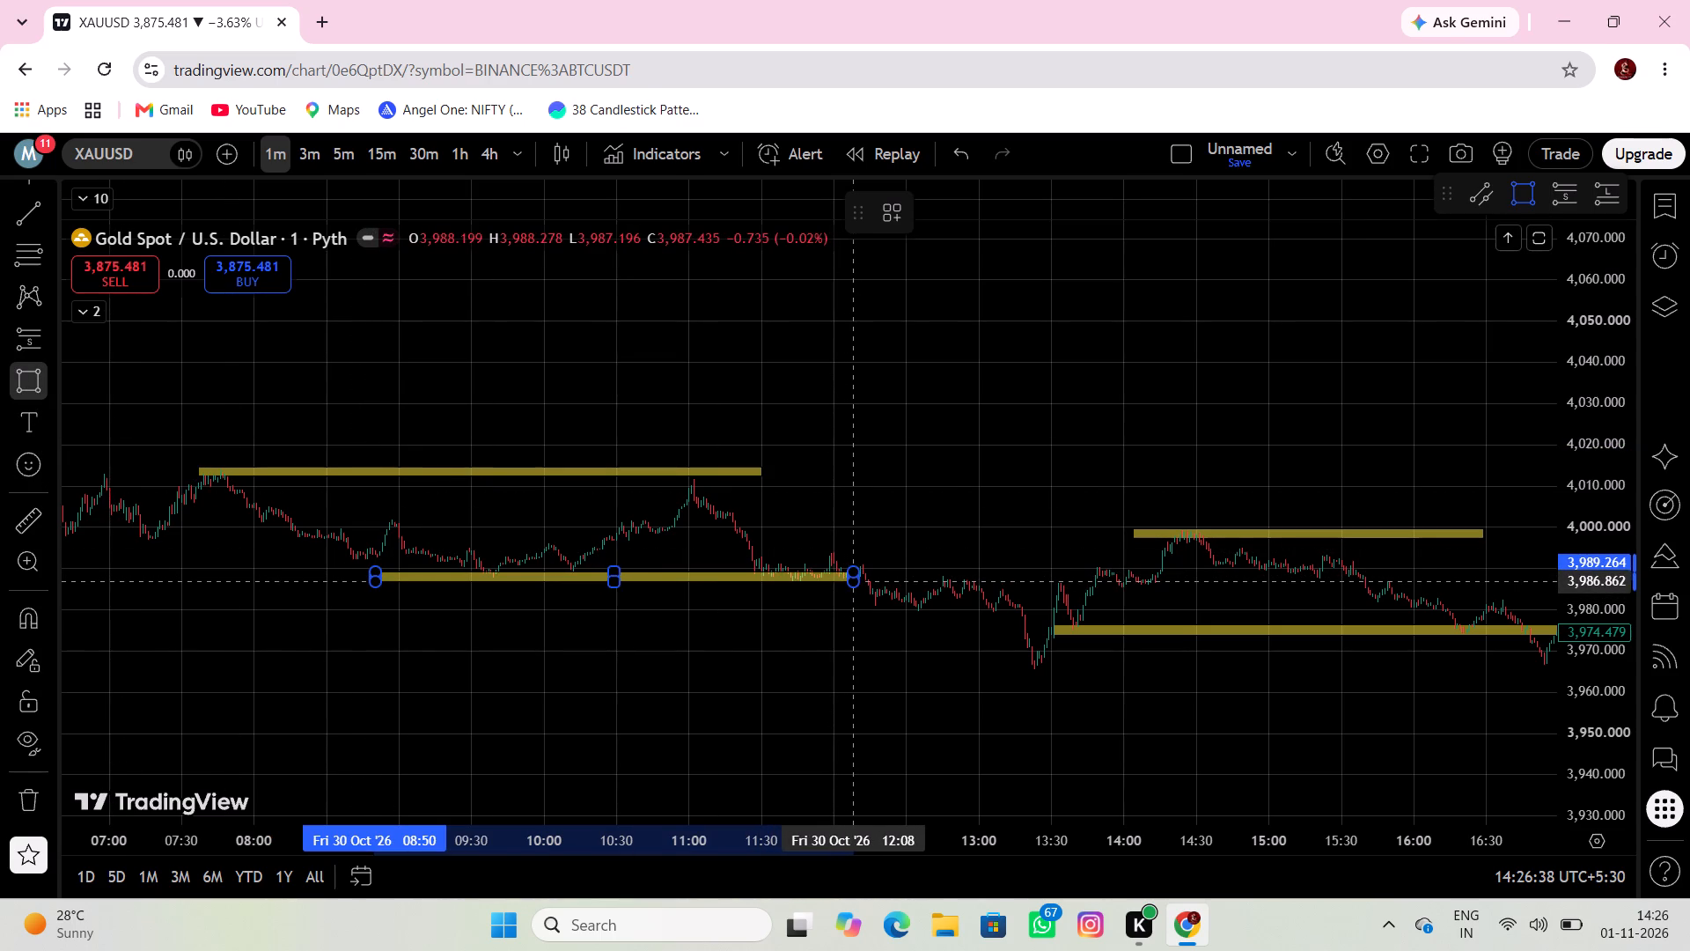
{"action": "left_click", "coordinate": [854, 581]}
Extend the morning resistance rectangle back to 06:05, with its upper edge at about 4,019.69 and lower edge at about 4,013.55.
{"action": "scroll", "coordinate": [854, 579], "scroll_direction": "down", "scroll_amount": 2}
{"action": "left_click_drag", "start_coordinate": [545, 521], "coordinate": [731, 513]}
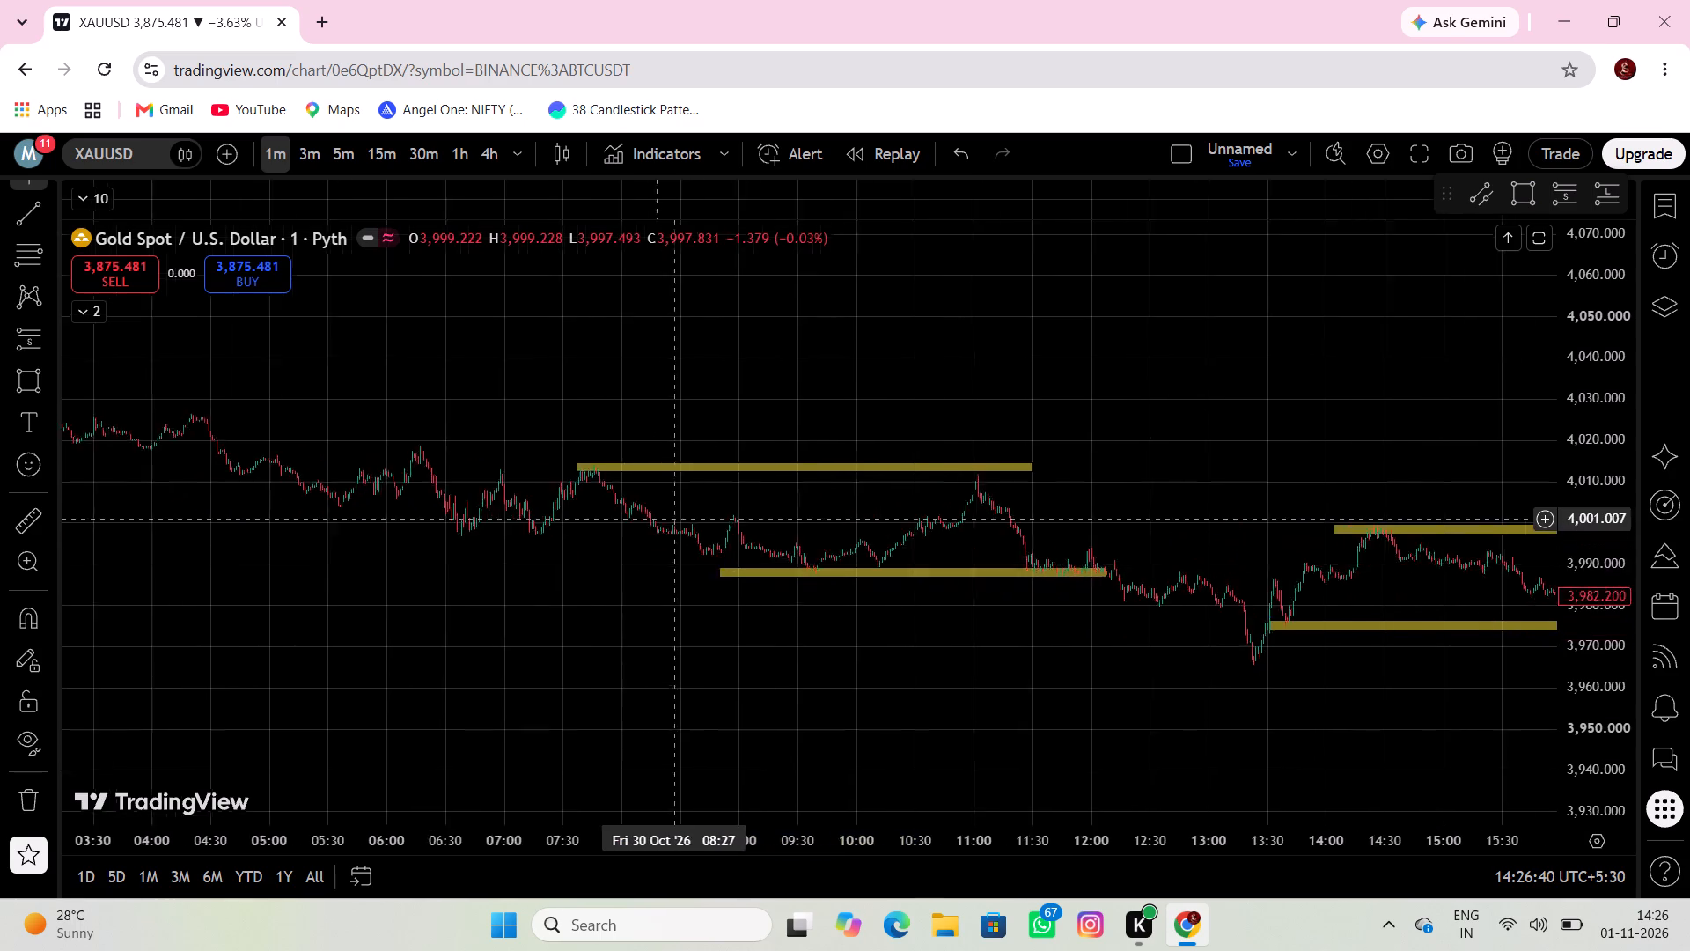
{"action": "left_click_drag", "start_coordinate": [731, 513], "coordinate": [775, 507]}
{"action": "scroll", "coordinate": [516, 570], "scroll_direction": "down", "scroll_amount": 1}
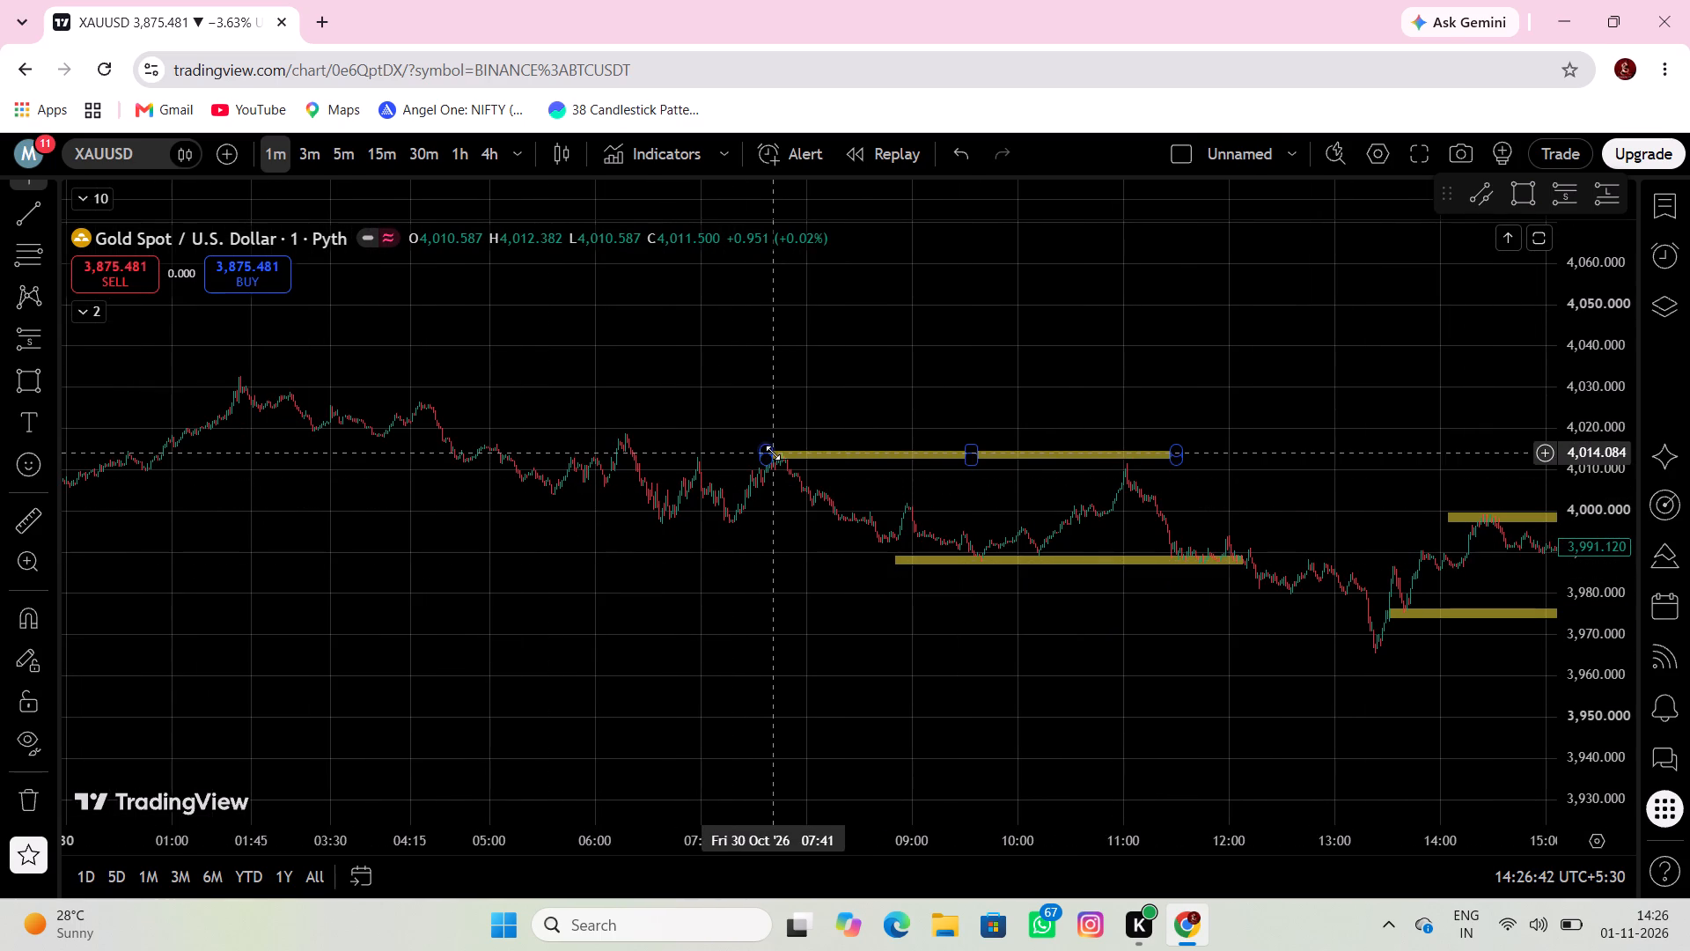
{"action": "left_click_drag", "start_coordinate": [773, 452], "coordinate": [603, 430]}
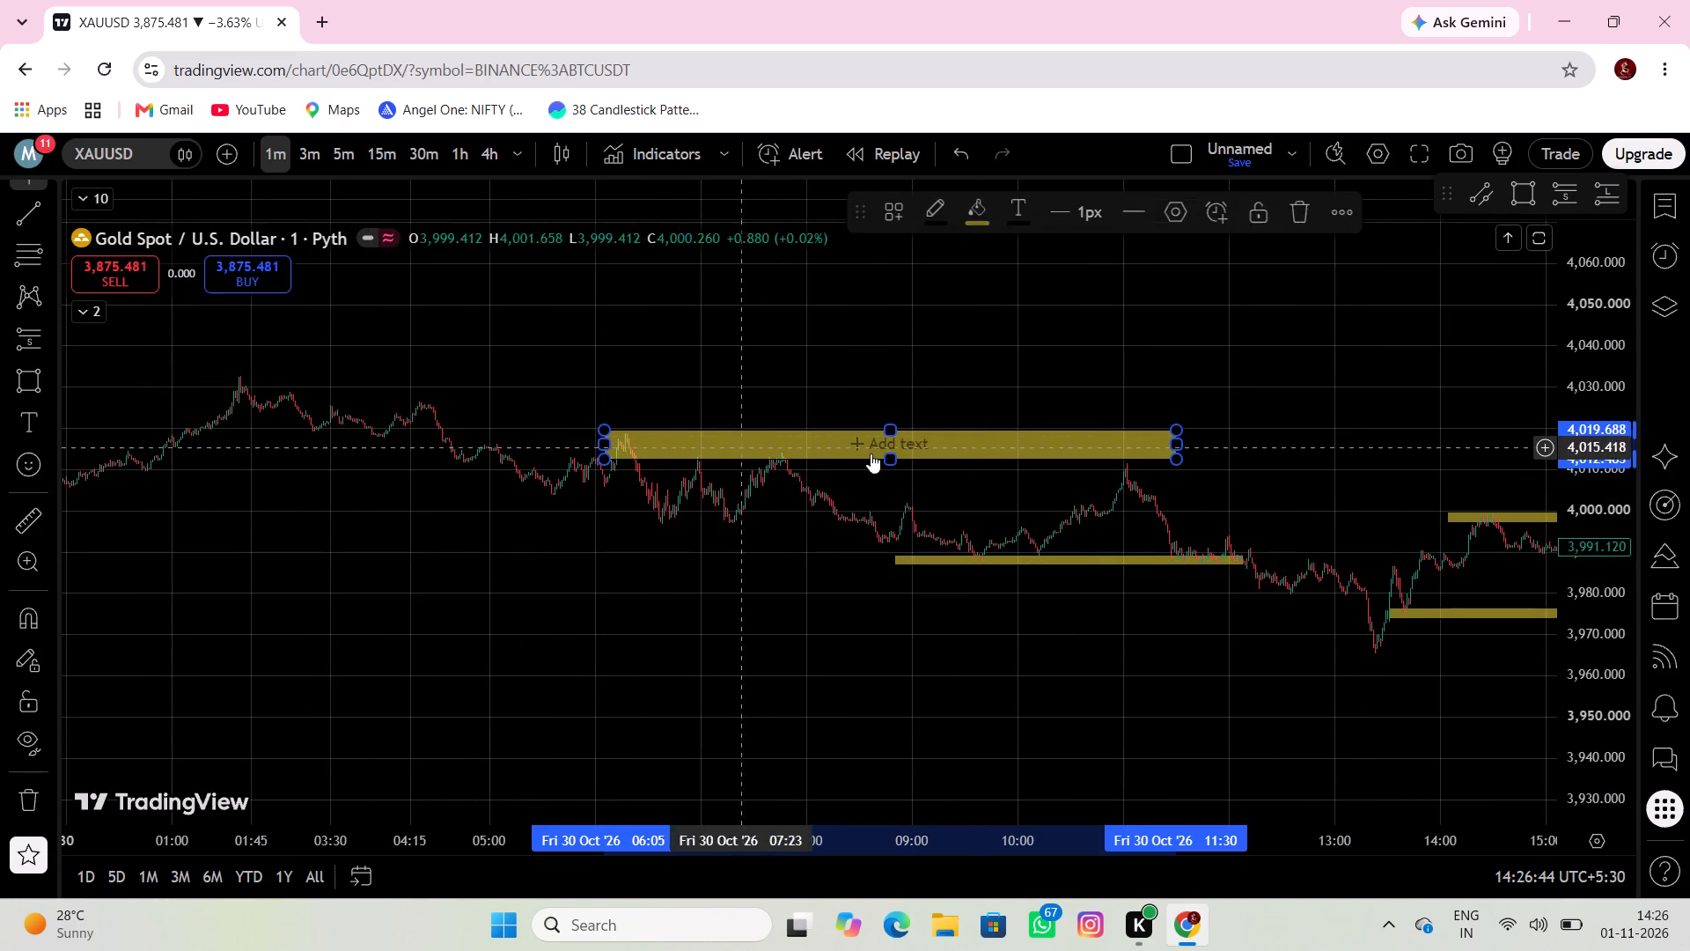
{"action": "left_click", "coordinate": [900, 459]}
{"action": "left_click", "coordinate": [893, 459]}
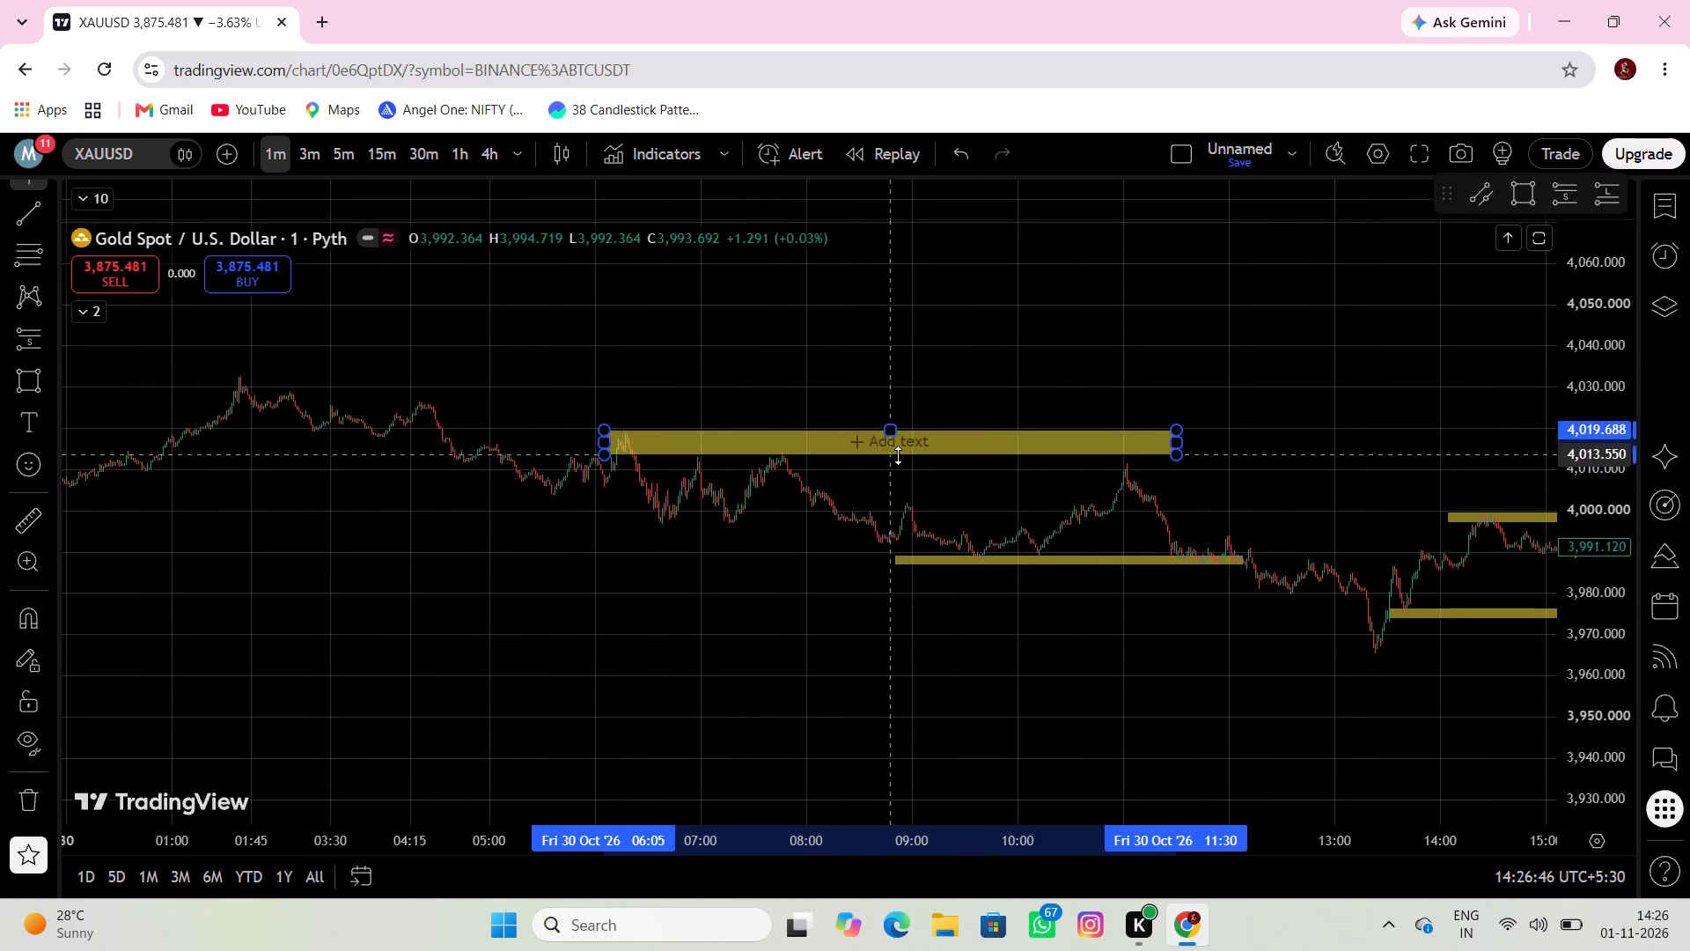
Draw a rectangle across the early 30 Oct peak, starting at 22:00 on 29 Oct from about 4,028.50.
{"action": "left_click_drag", "start_coordinate": [731, 550], "coordinate": [749, 550]}
{"action": "left_click_drag", "start_coordinate": [619, 520], "coordinate": [848, 623]}
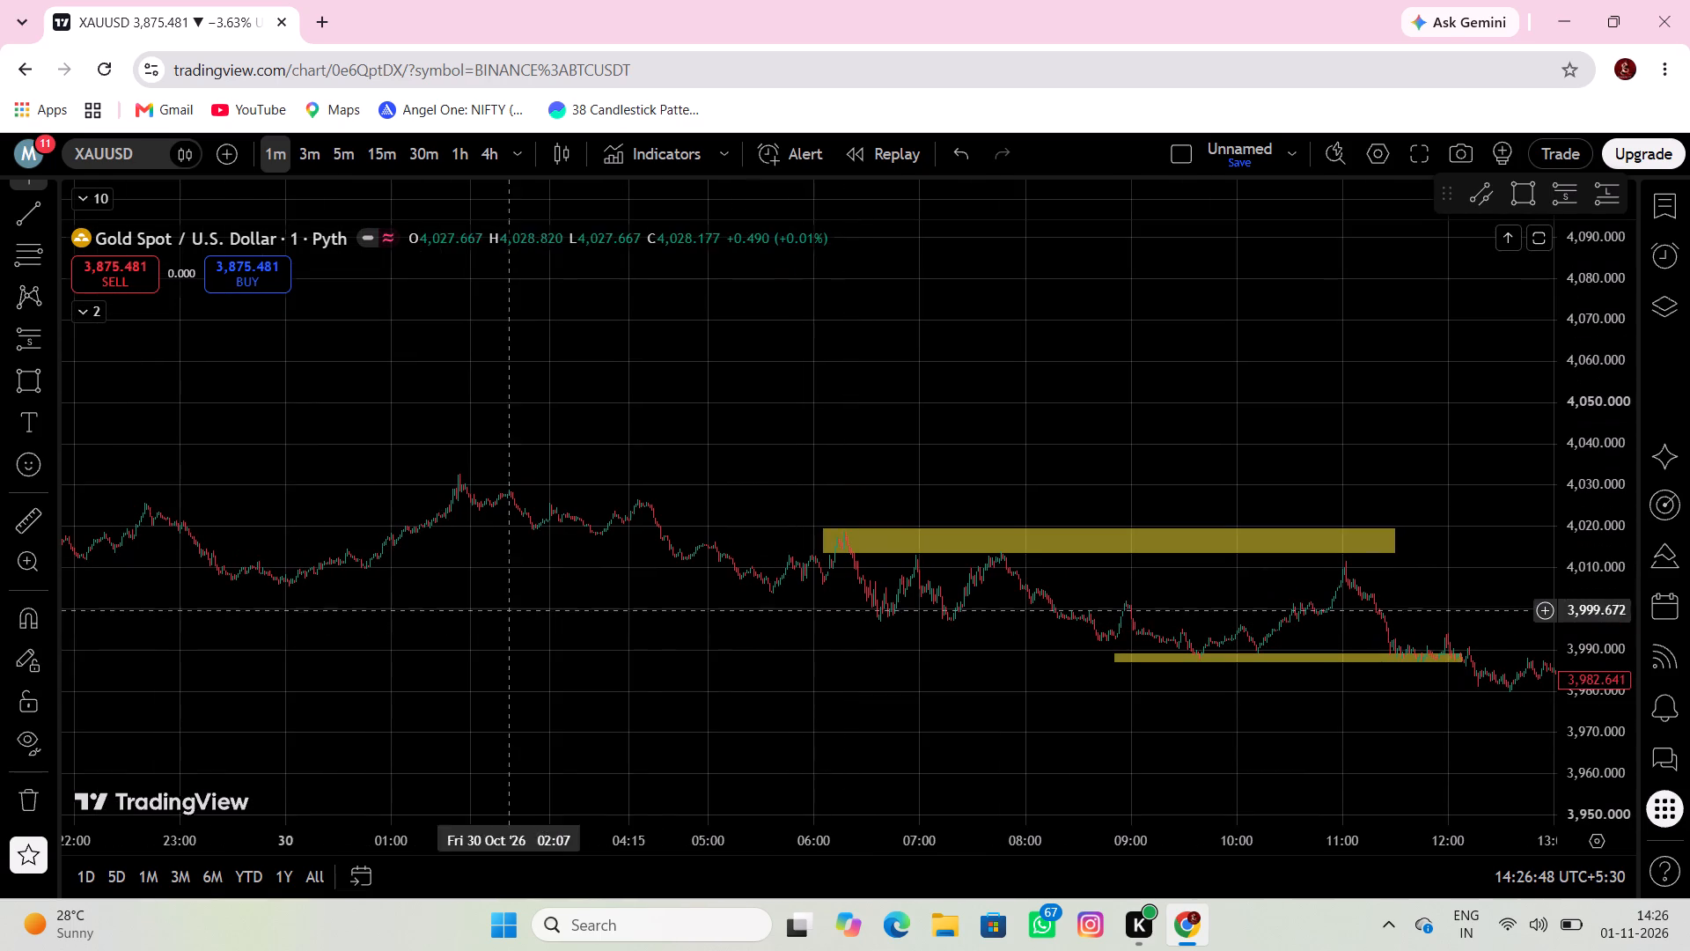
{"action": "left_click", "coordinate": [35, 383]}
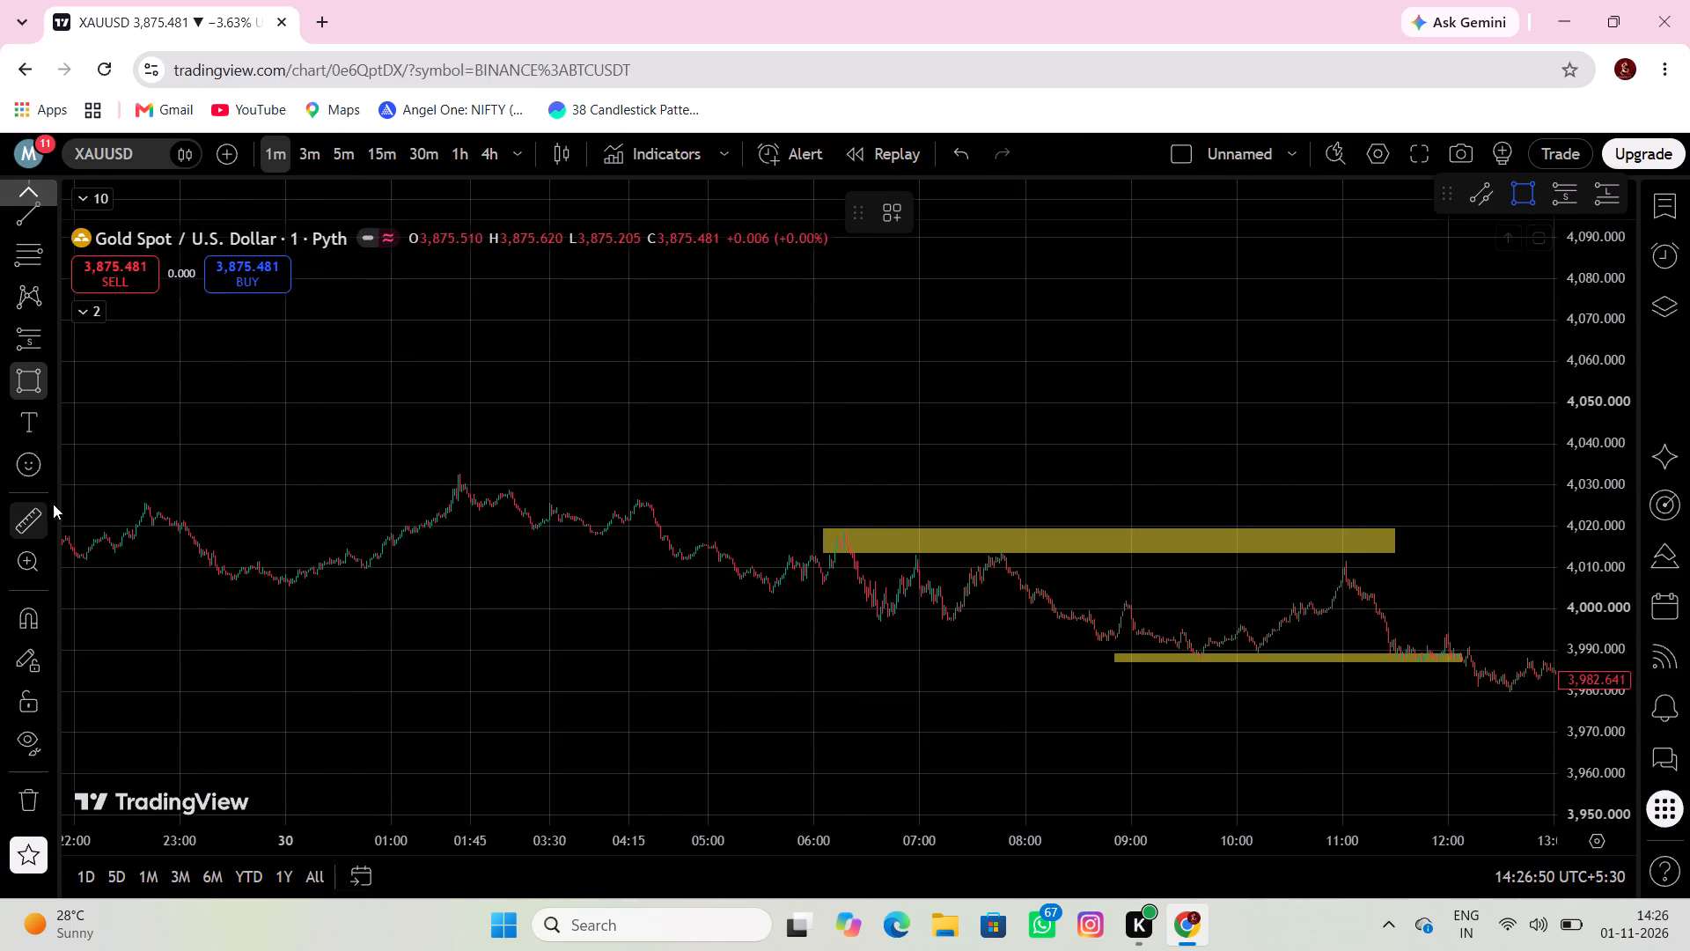
{"action": "left_click_drag", "start_coordinate": [75, 491], "coordinate": [83, 491]}
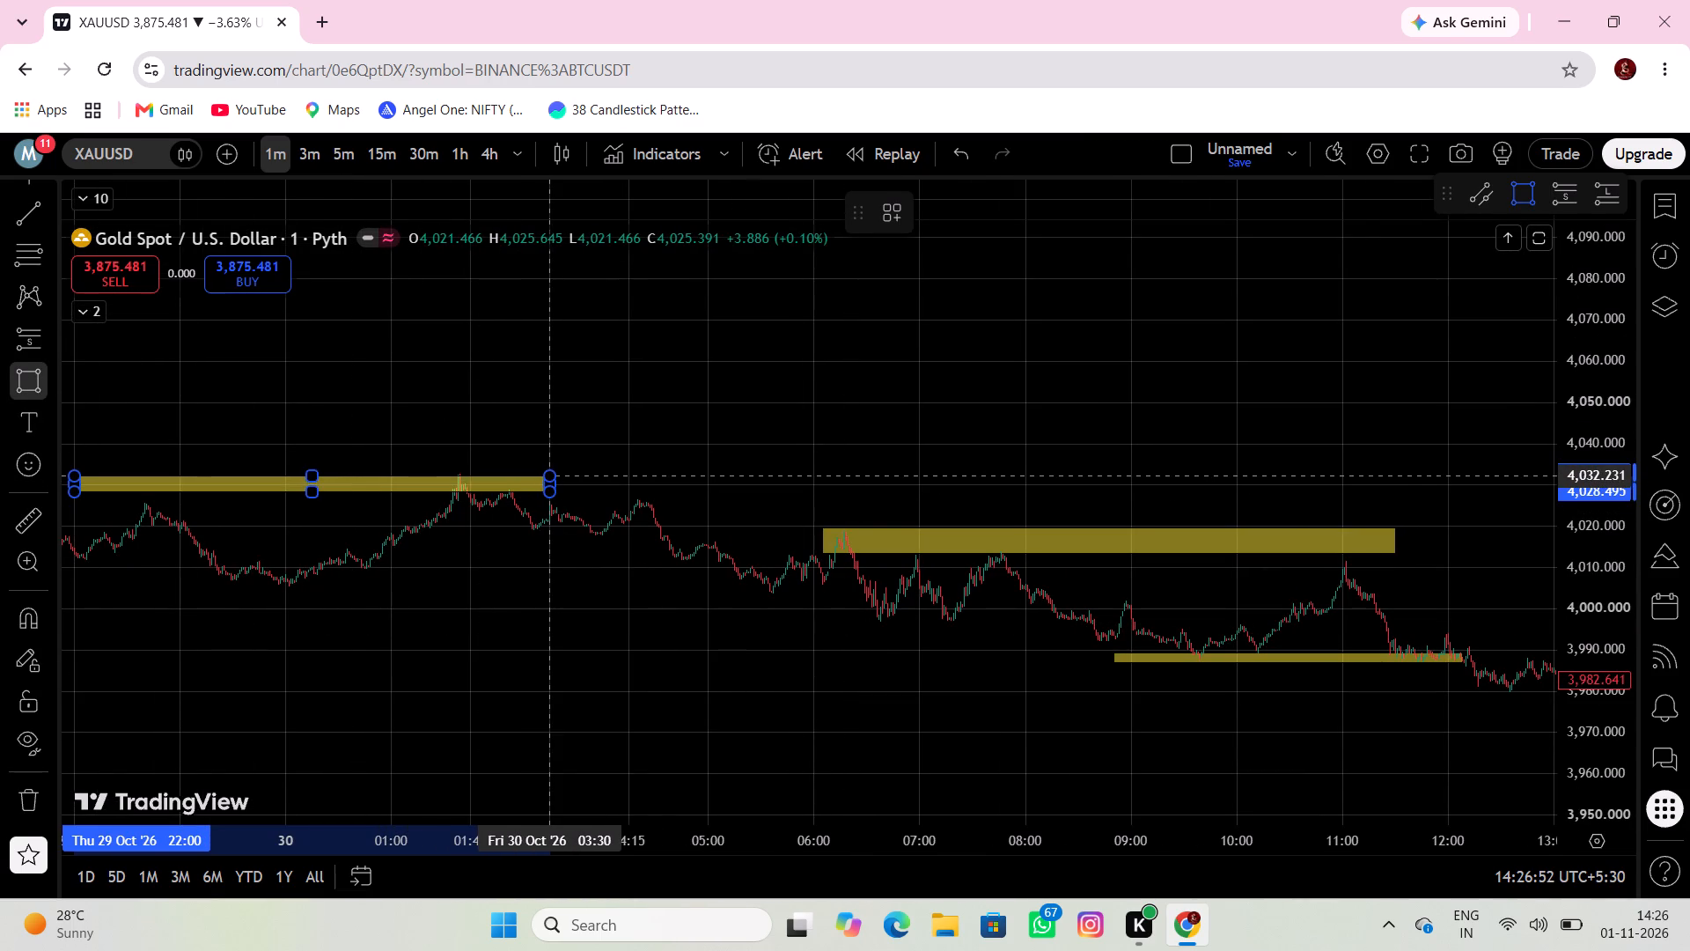
Finish the early 30 Oct peak rectangle with its end at 03:30 and upper edge at about 4,032.23.
{"action": "left_click", "coordinate": [551, 475]}
Extend the early 30 Oct peak rectangle back to 16:30 on 29 Oct, with edges at about 4,042.91 and 4,035.70.
{"action": "left_click_drag", "start_coordinate": [524, 462], "coordinate": [654, 449]}
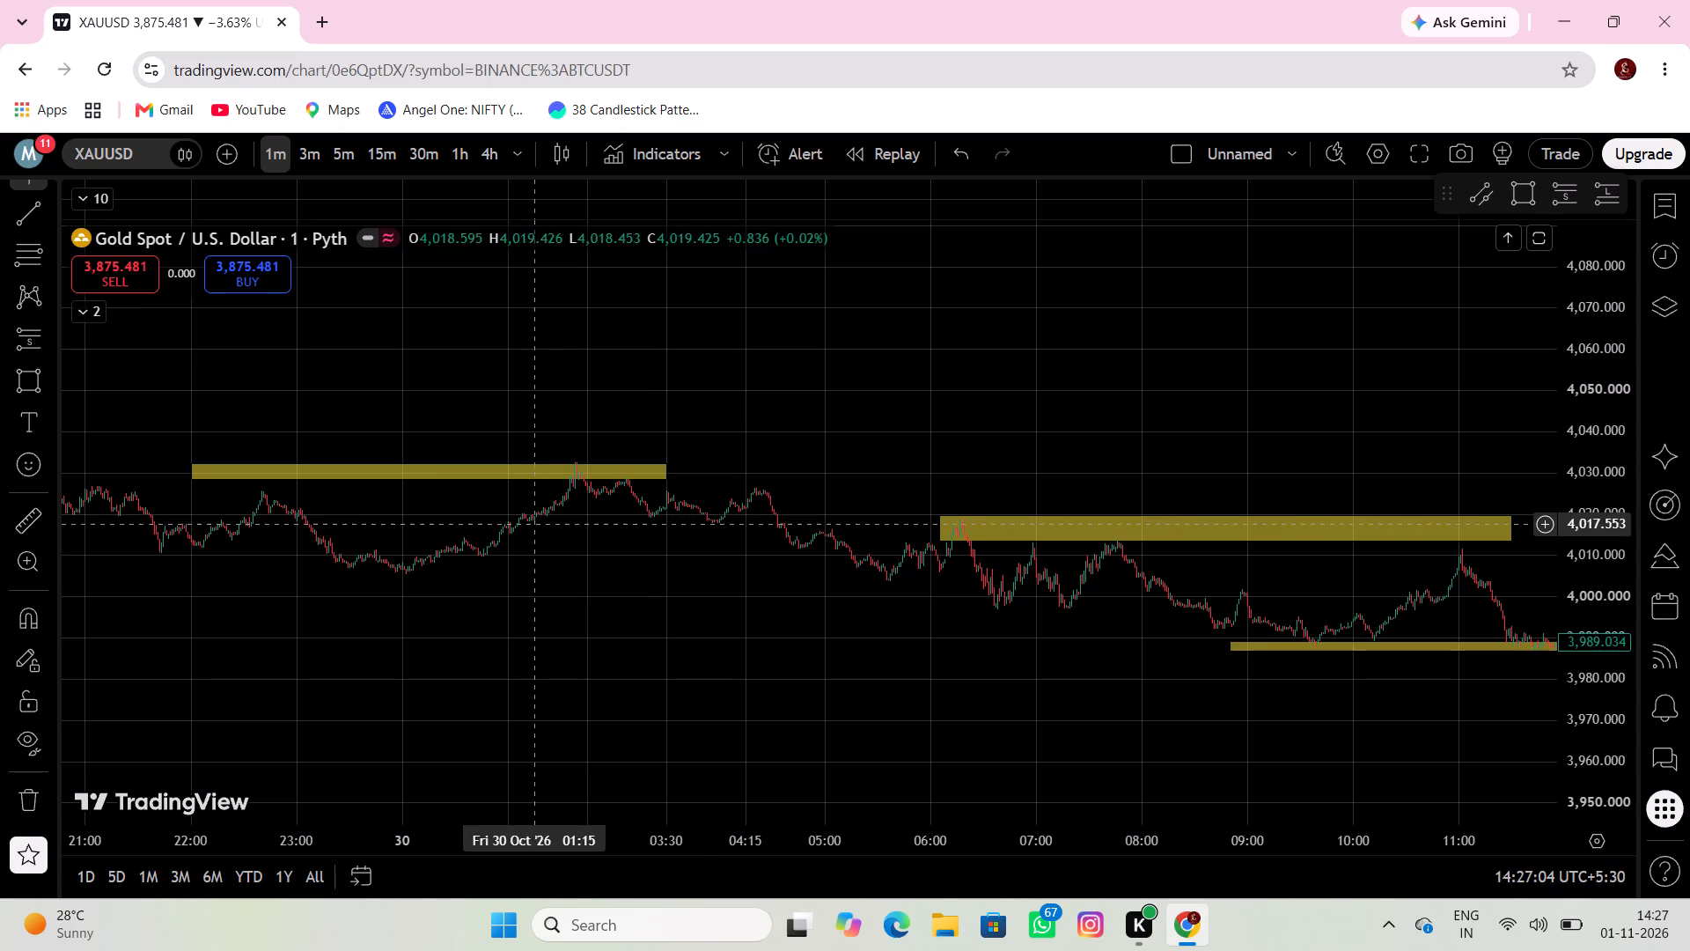
{"action": "scroll", "coordinate": [394, 573], "scroll_direction": "down", "scroll_amount": 4}
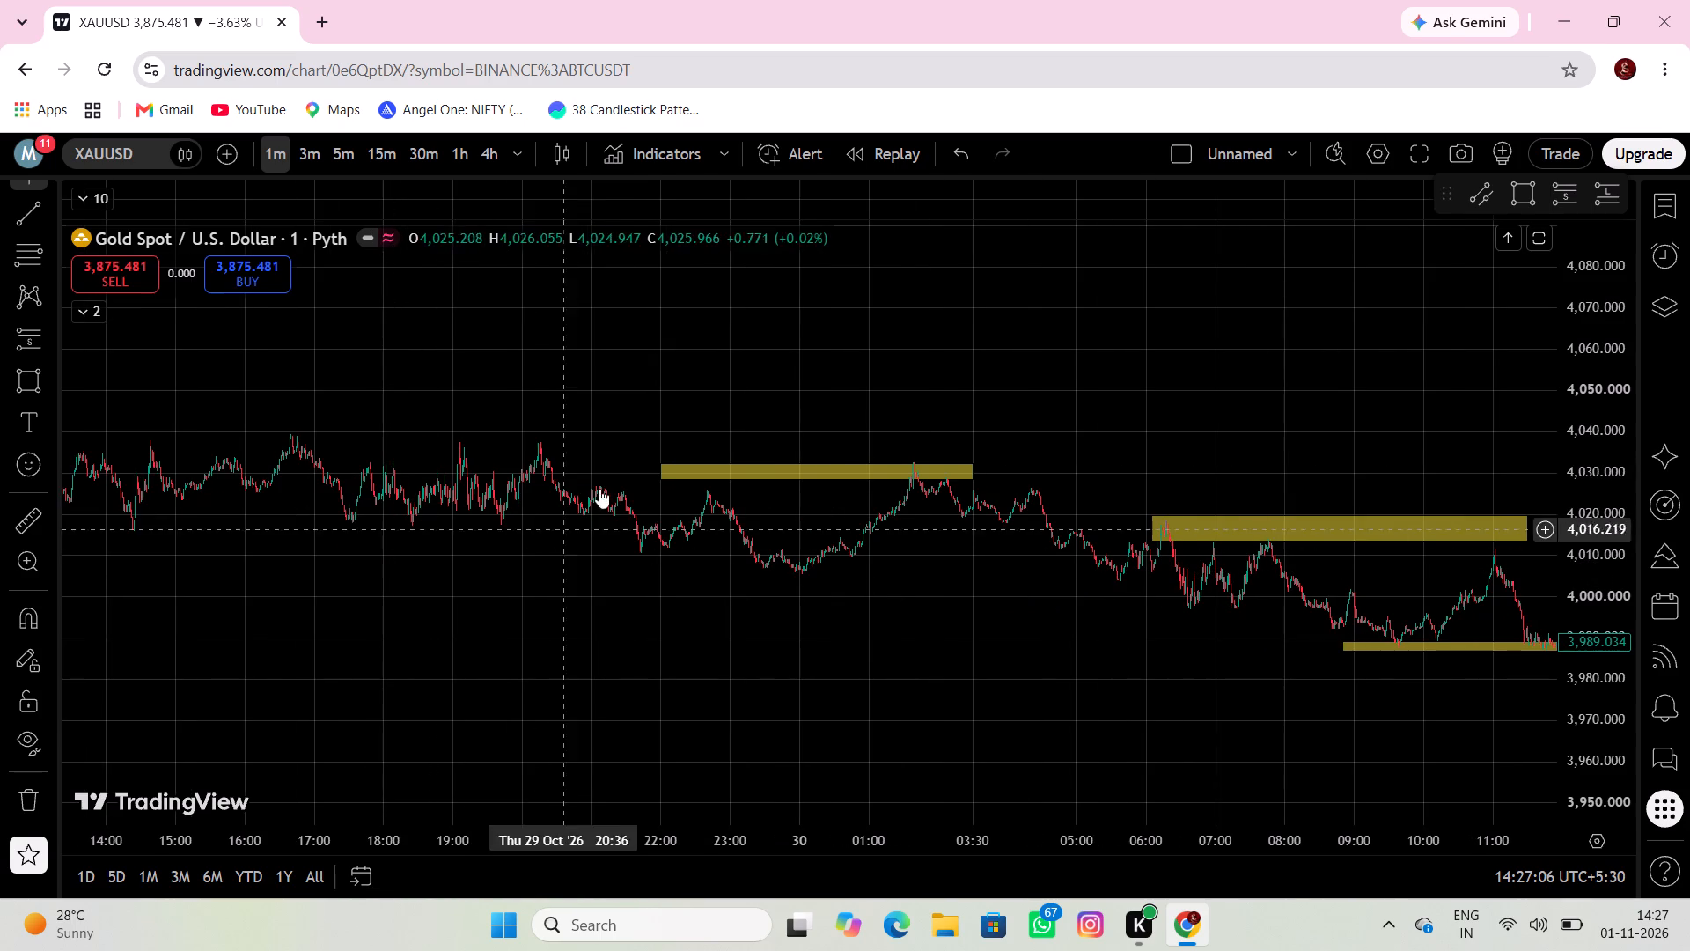
{"action": "left_click_drag", "start_coordinate": [661, 468], "coordinate": [558, 441]}
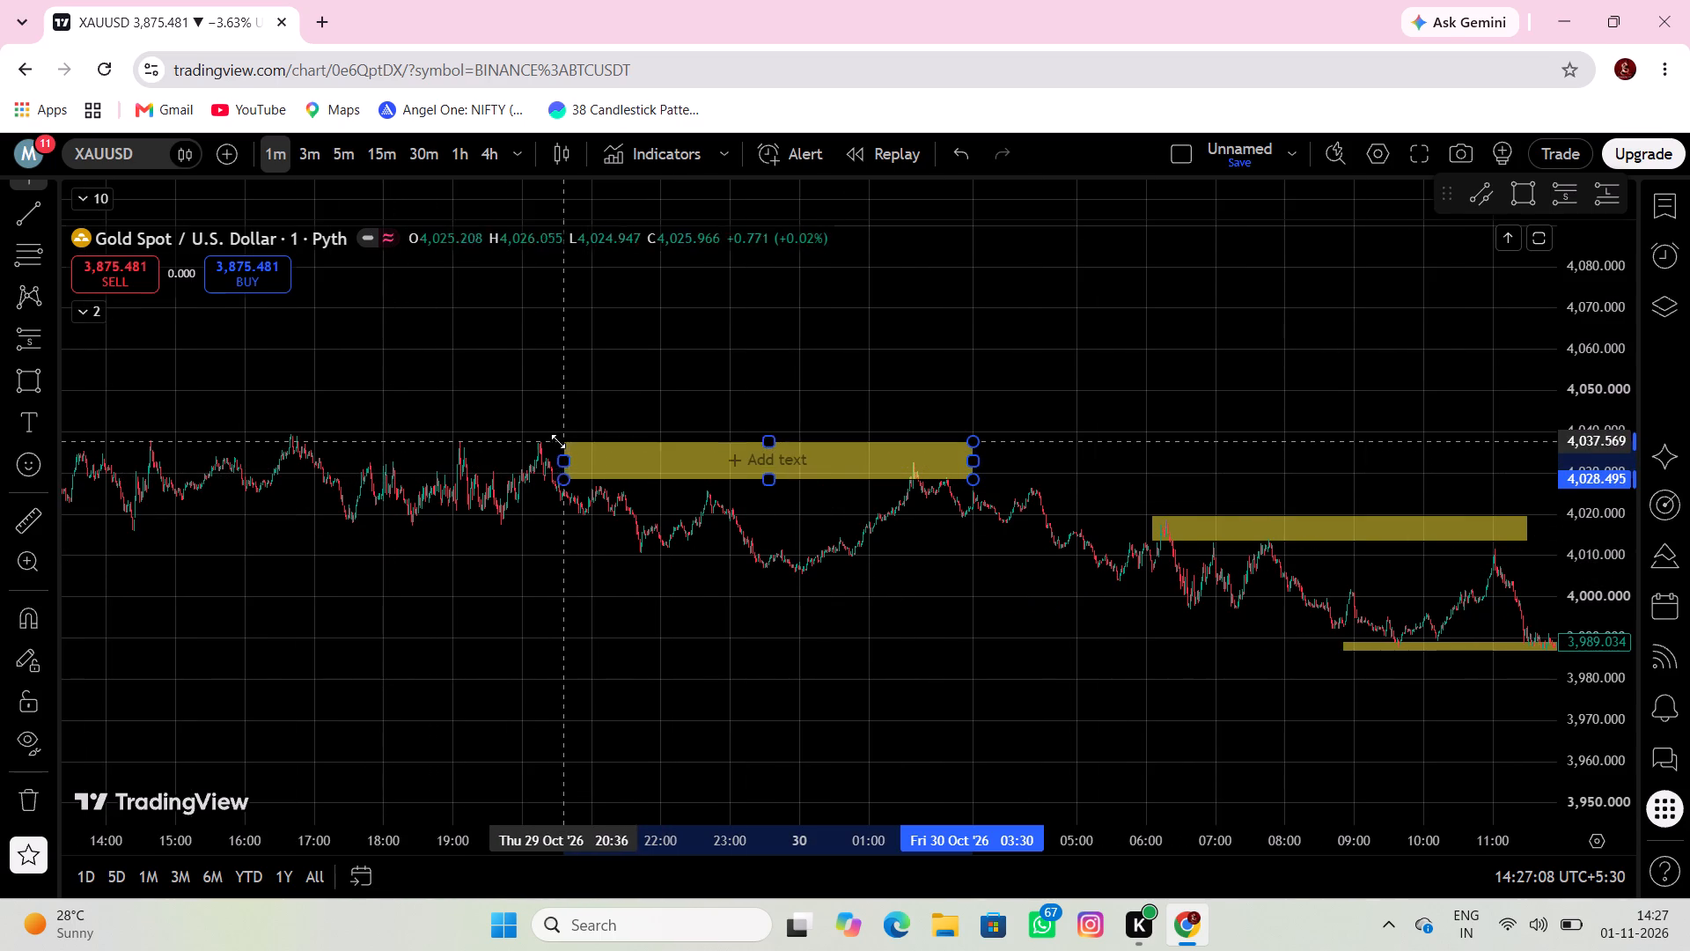
{"action": "left_click_drag", "start_coordinate": [558, 441], "coordinate": [280, 420]}
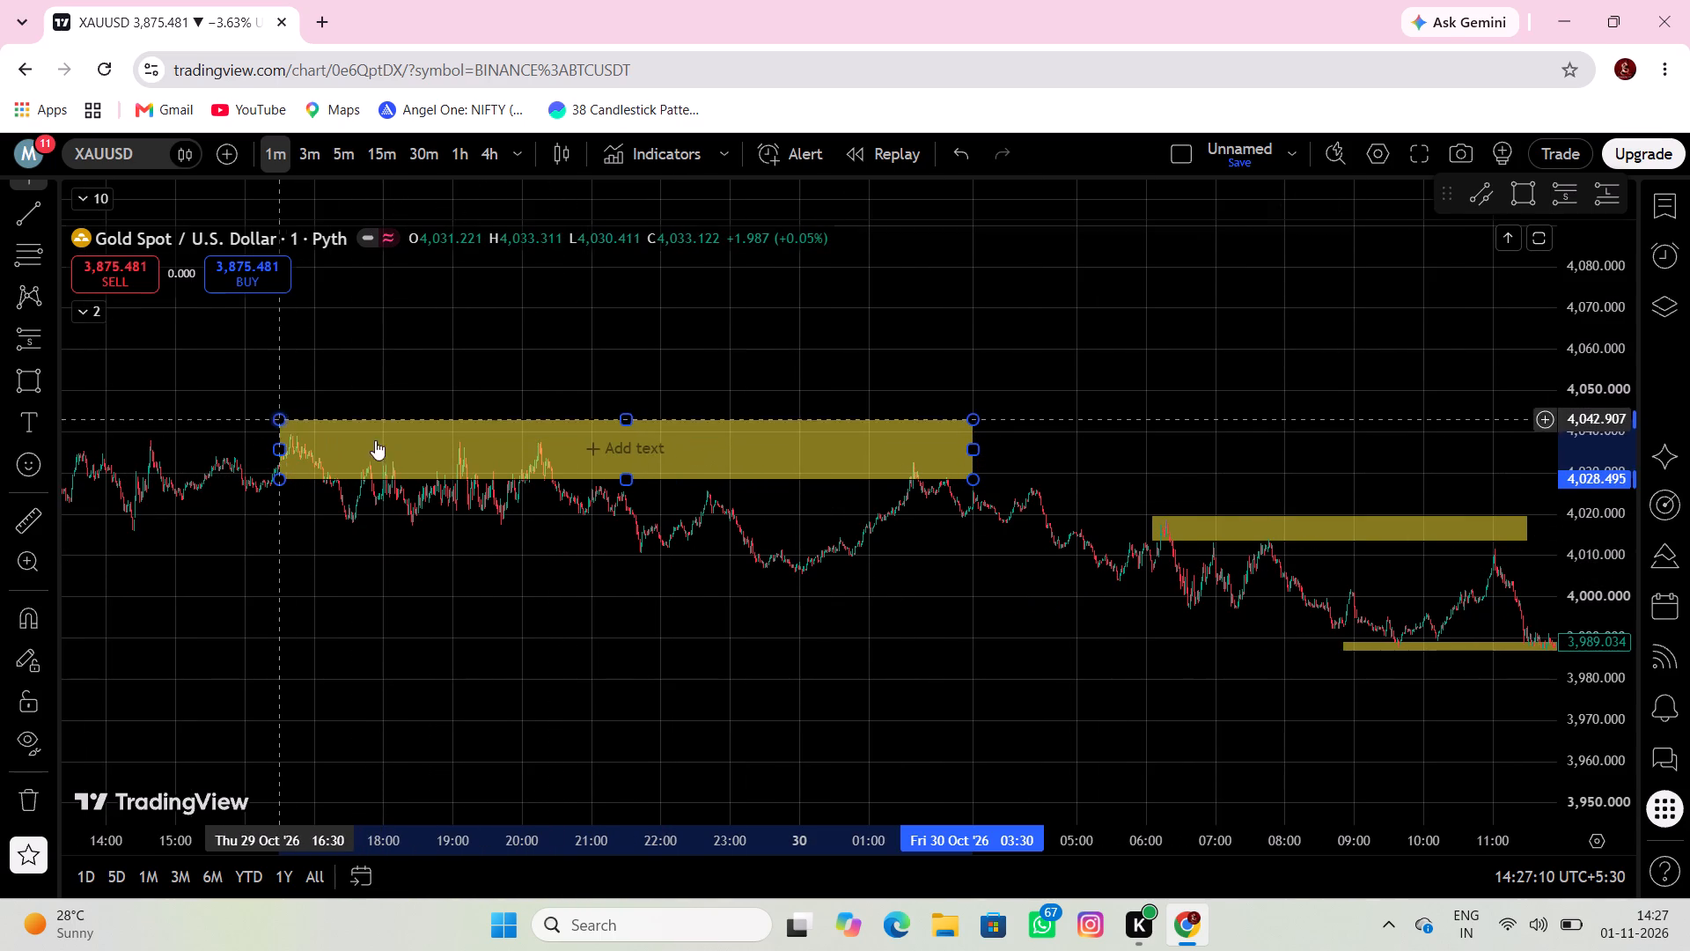
{"action": "left_click_drag", "start_coordinate": [623, 481], "coordinate": [635, 451]}
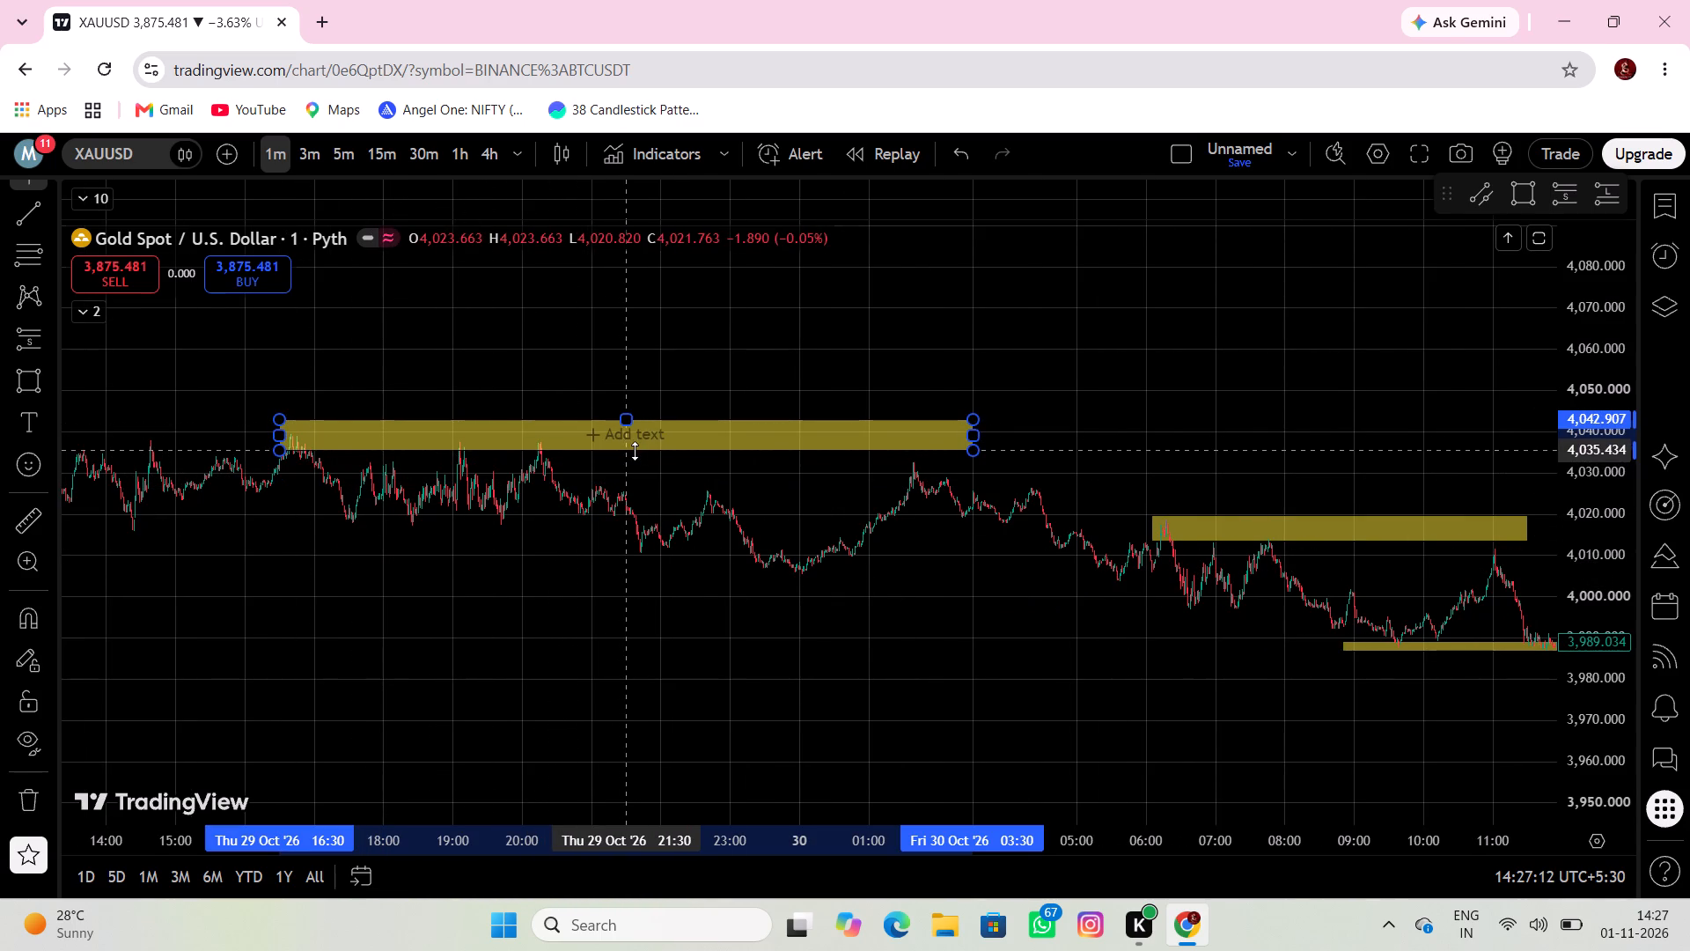
{"action": "left_click_drag", "start_coordinate": [635, 451], "coordinate": [635, 450]}
Draw a rectangle along the 29 Oct evening lows, from 16:34 to 04:27 on 30 Oct, between about 4,013.28 and 4,019.15.
{"action": "left_click", "coordinate": [27, 366]}
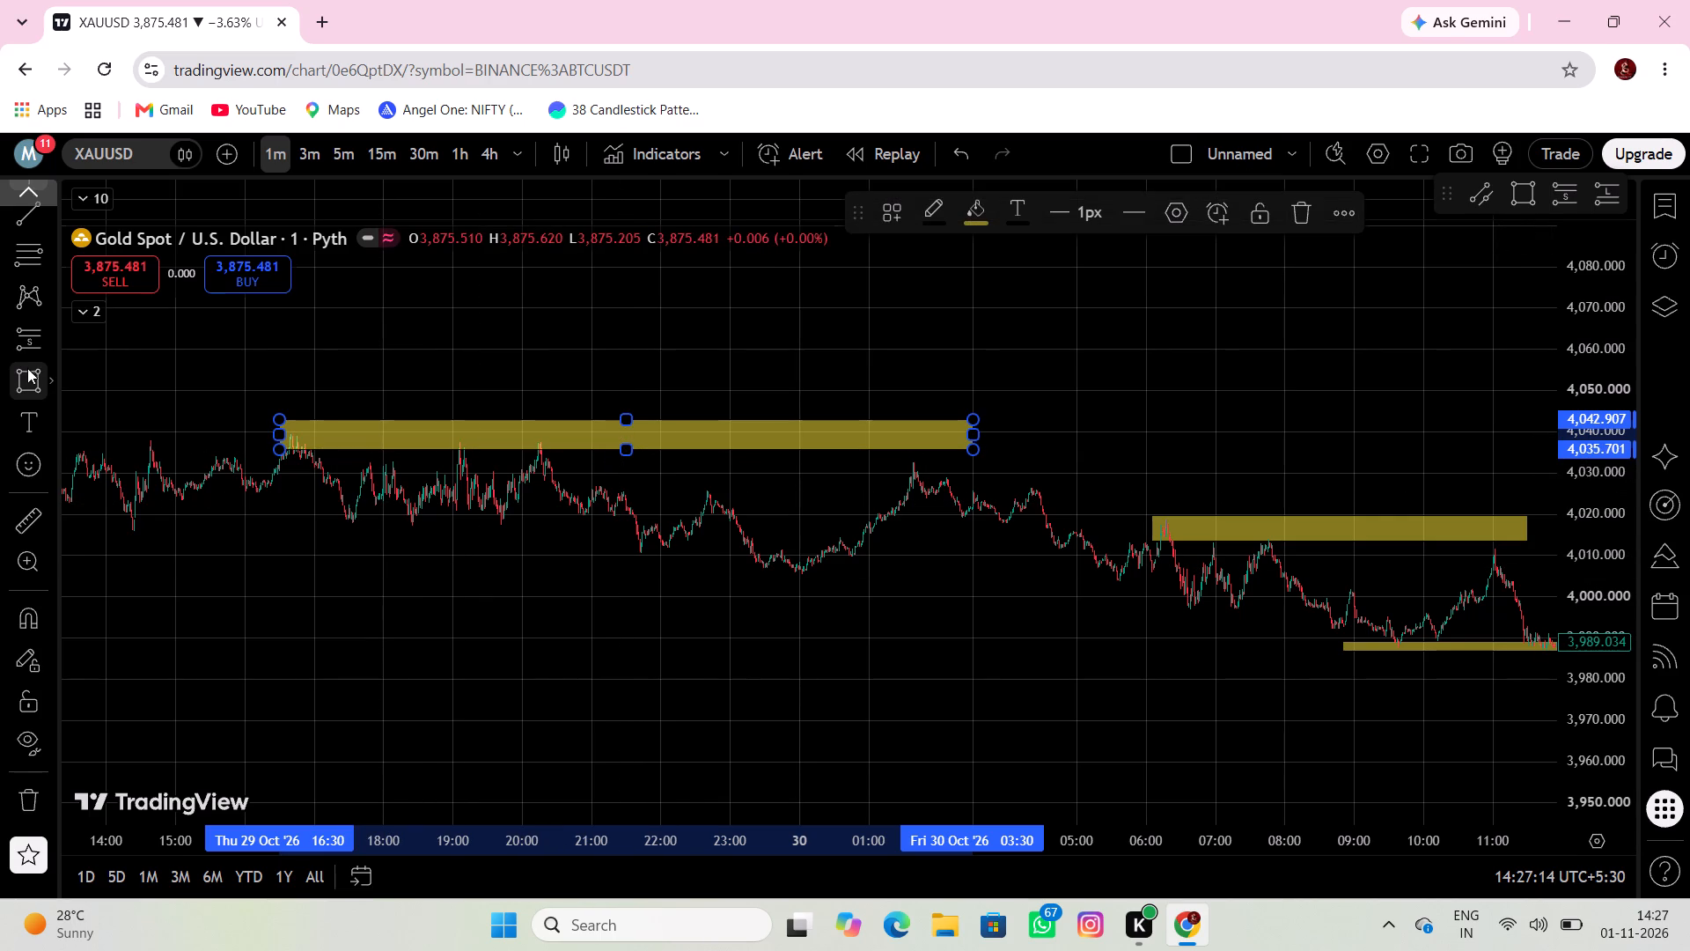
{"action": "left_click", "coordinate": [284, 518]}
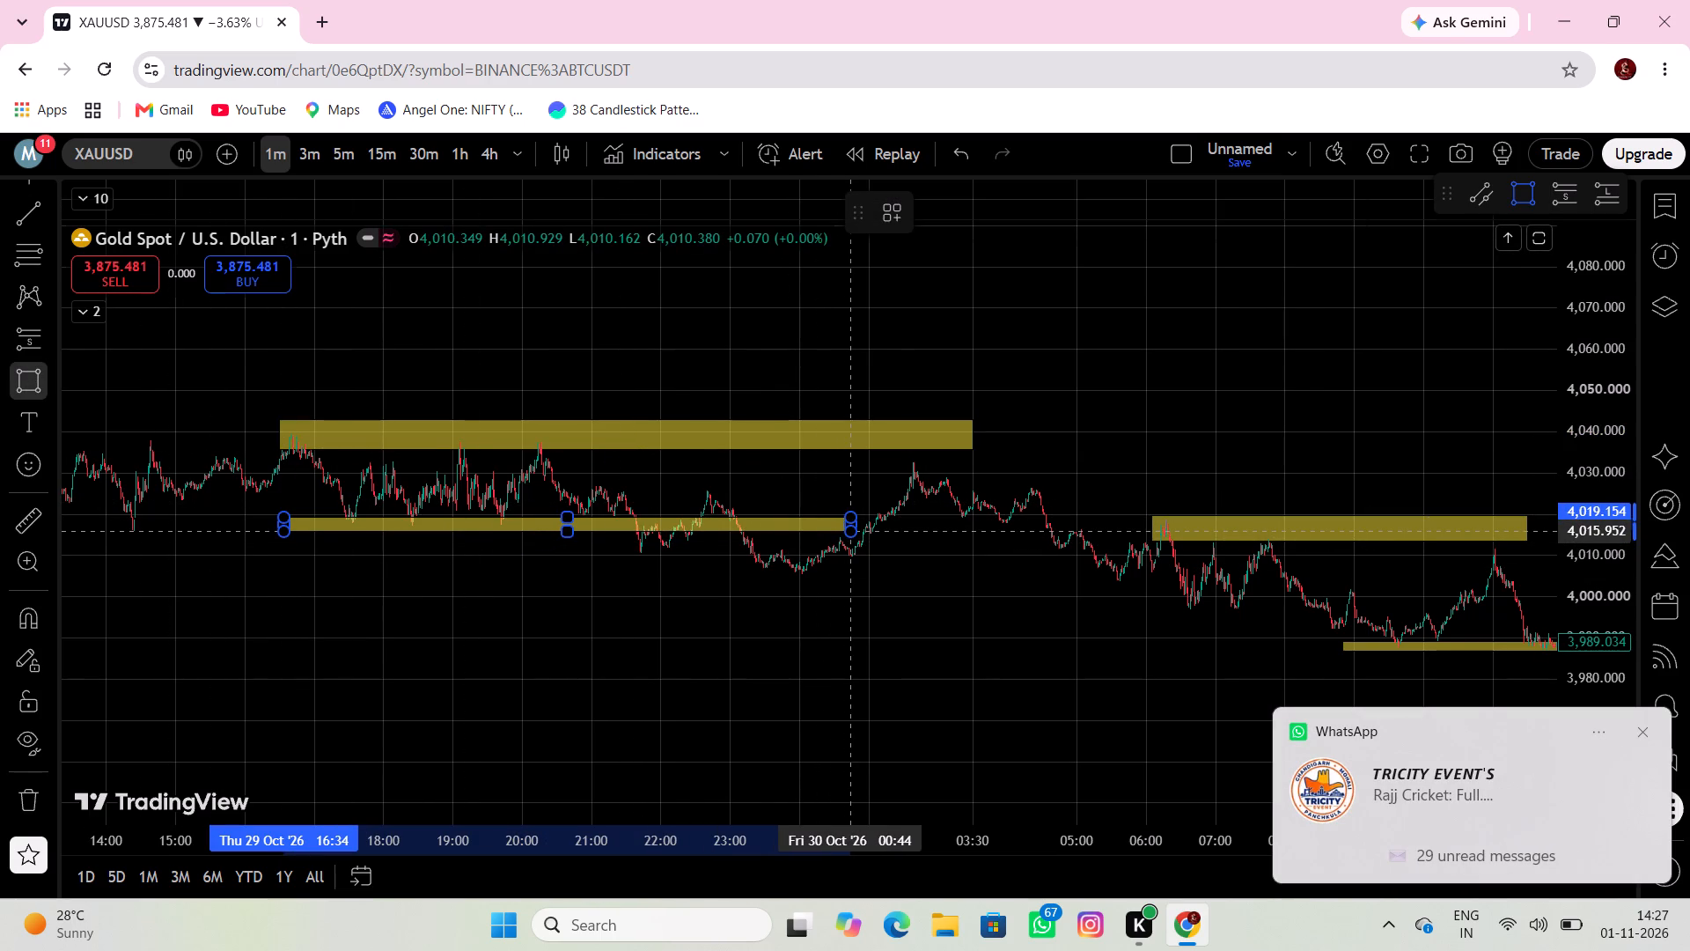
{"action": "left_click", "coordinate": [1040, 542]}
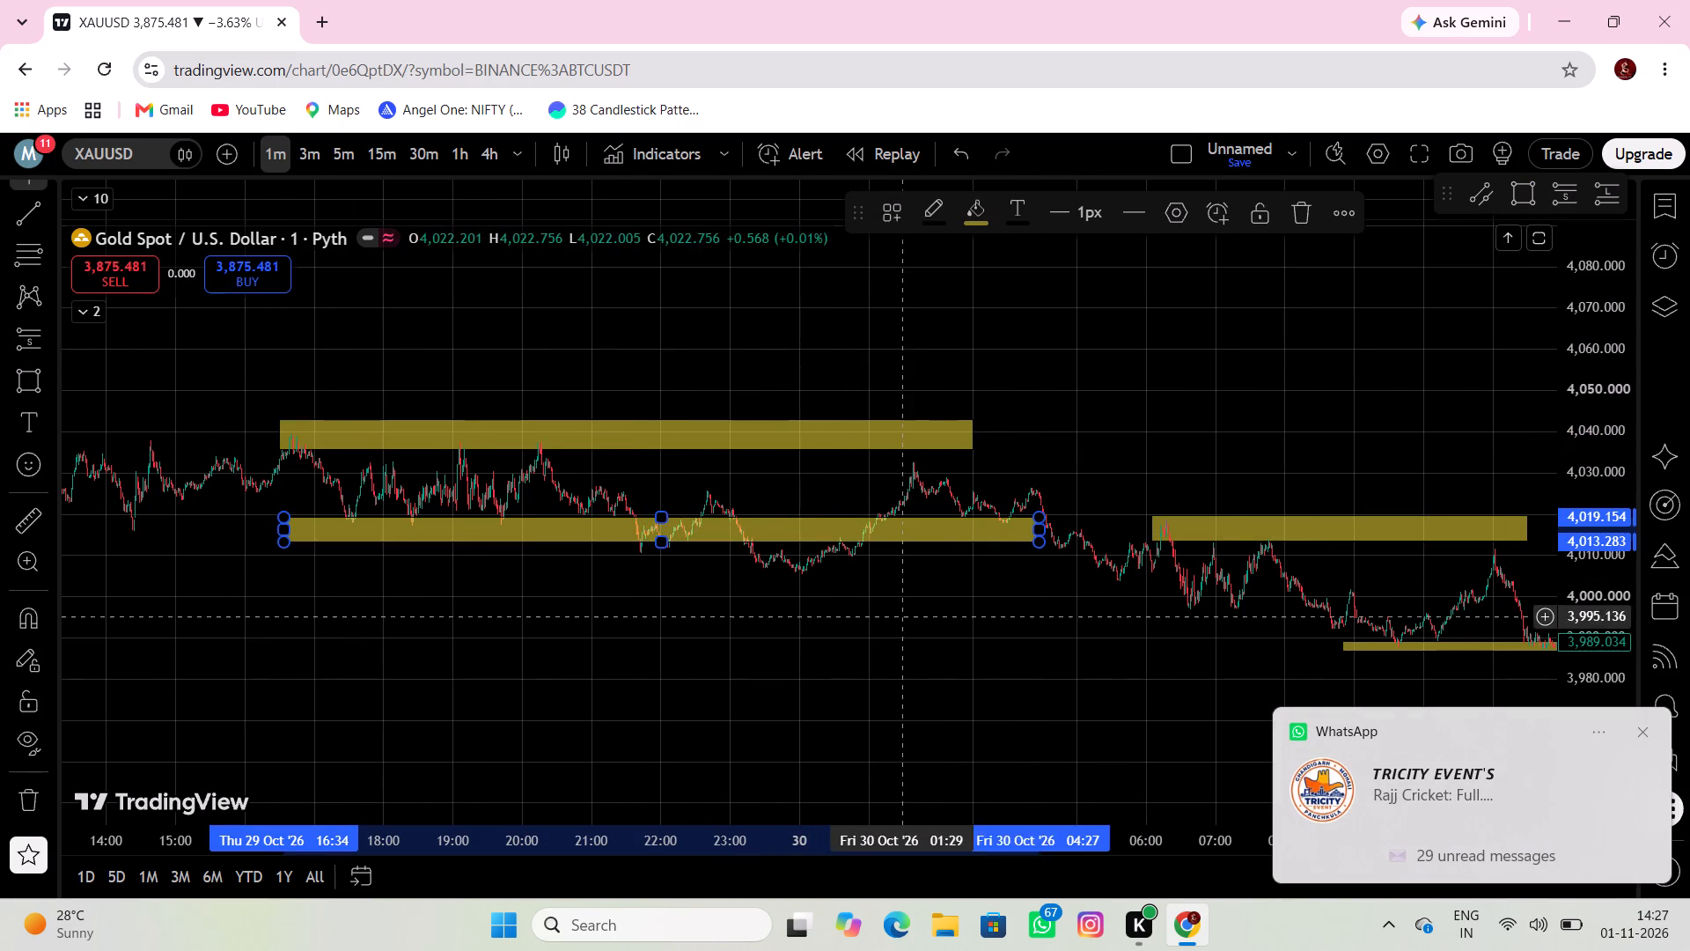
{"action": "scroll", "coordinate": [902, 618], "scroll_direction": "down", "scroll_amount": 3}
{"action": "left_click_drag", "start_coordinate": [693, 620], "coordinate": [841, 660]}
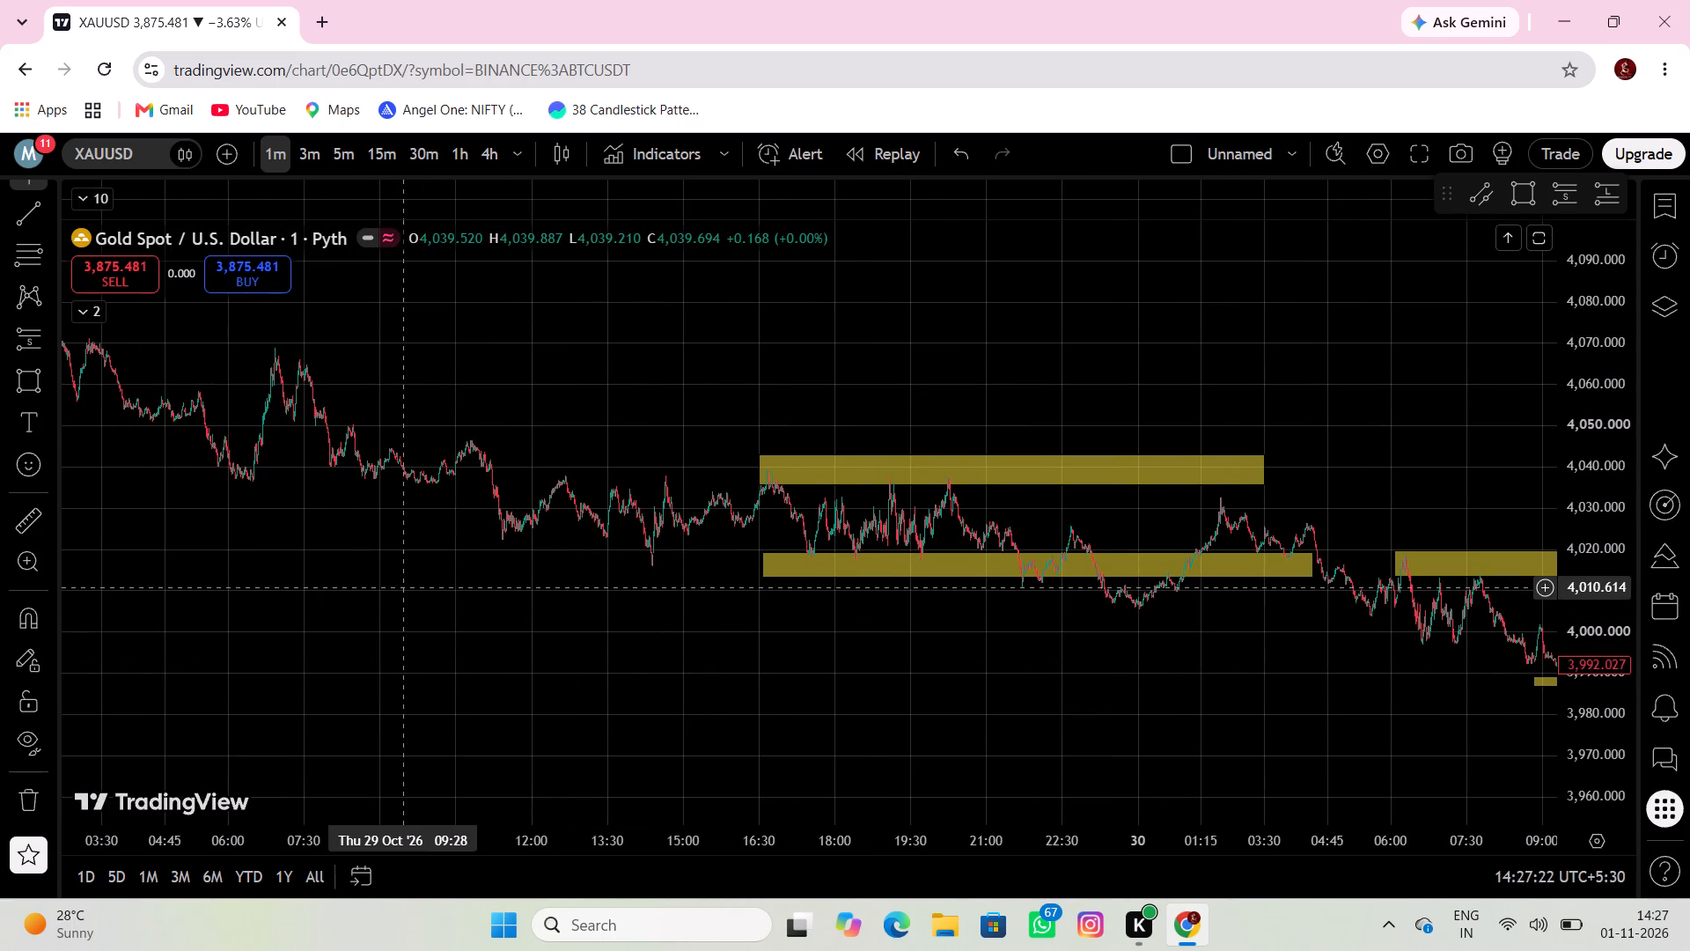
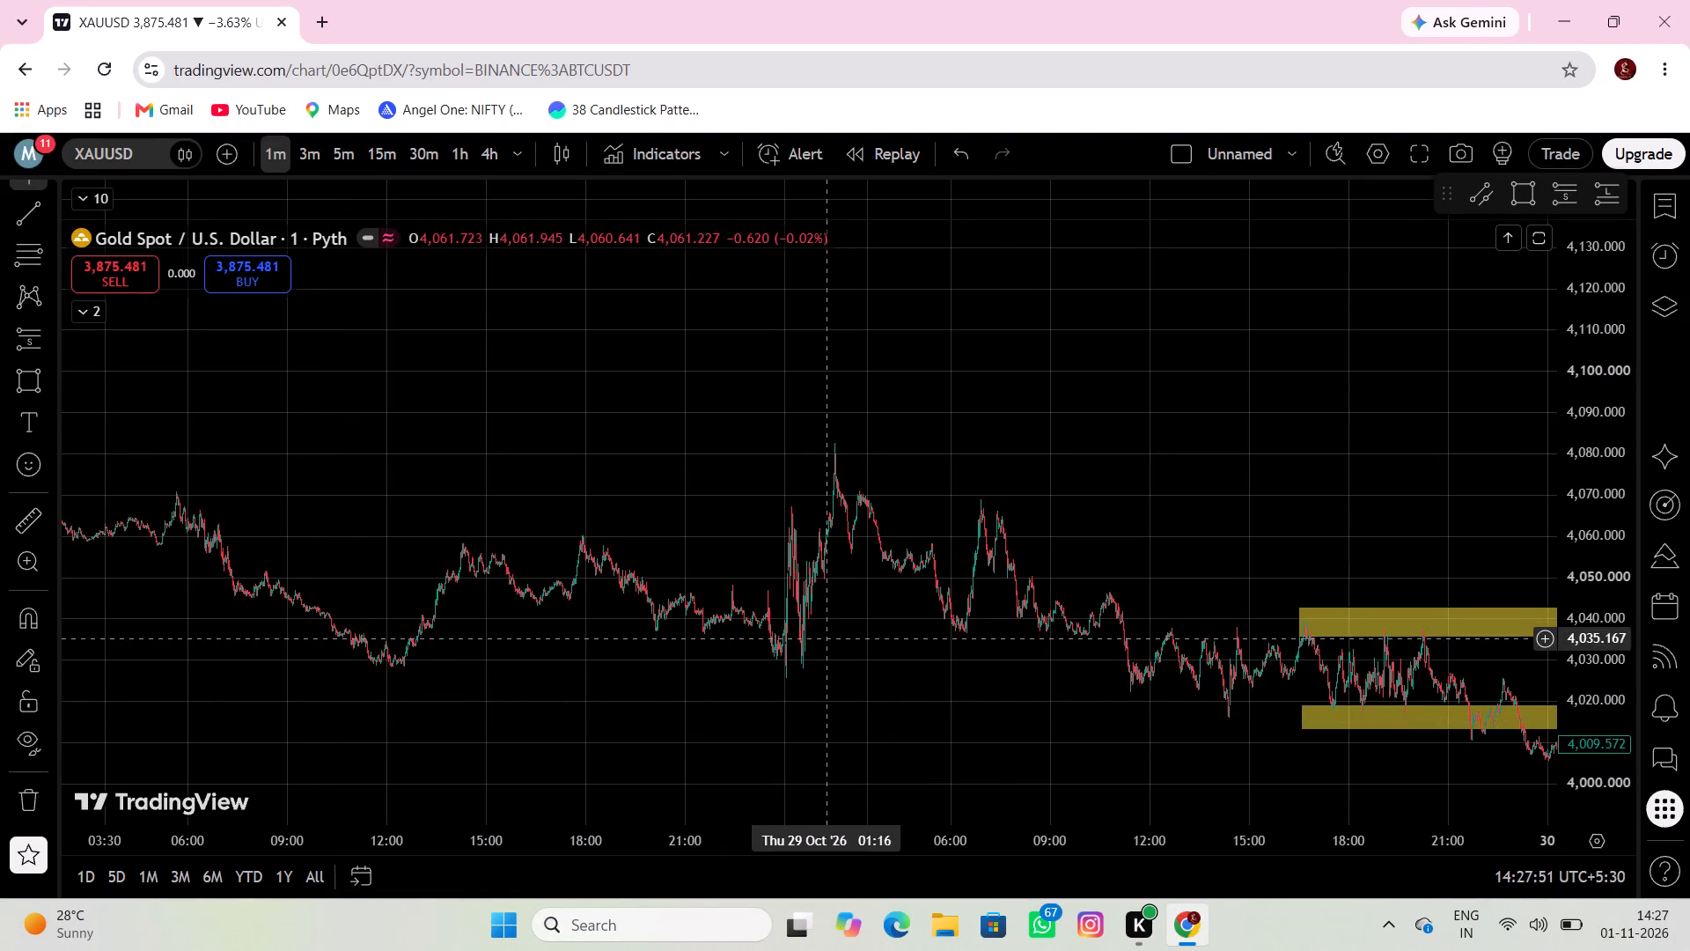
Draw a thin rectangle across the 28 Oct afternoon peaks, from 13:26 to 21:44, between about 4,059.7 and 4,062.7.
{"action": "scroll", "coordinate": [827, 638], "scroll_direction": "up", "scroll_amount": 2}
{"action": "left_click_drag", "start_coordinate": [768, 663], "coordinate": [1035, 652]}
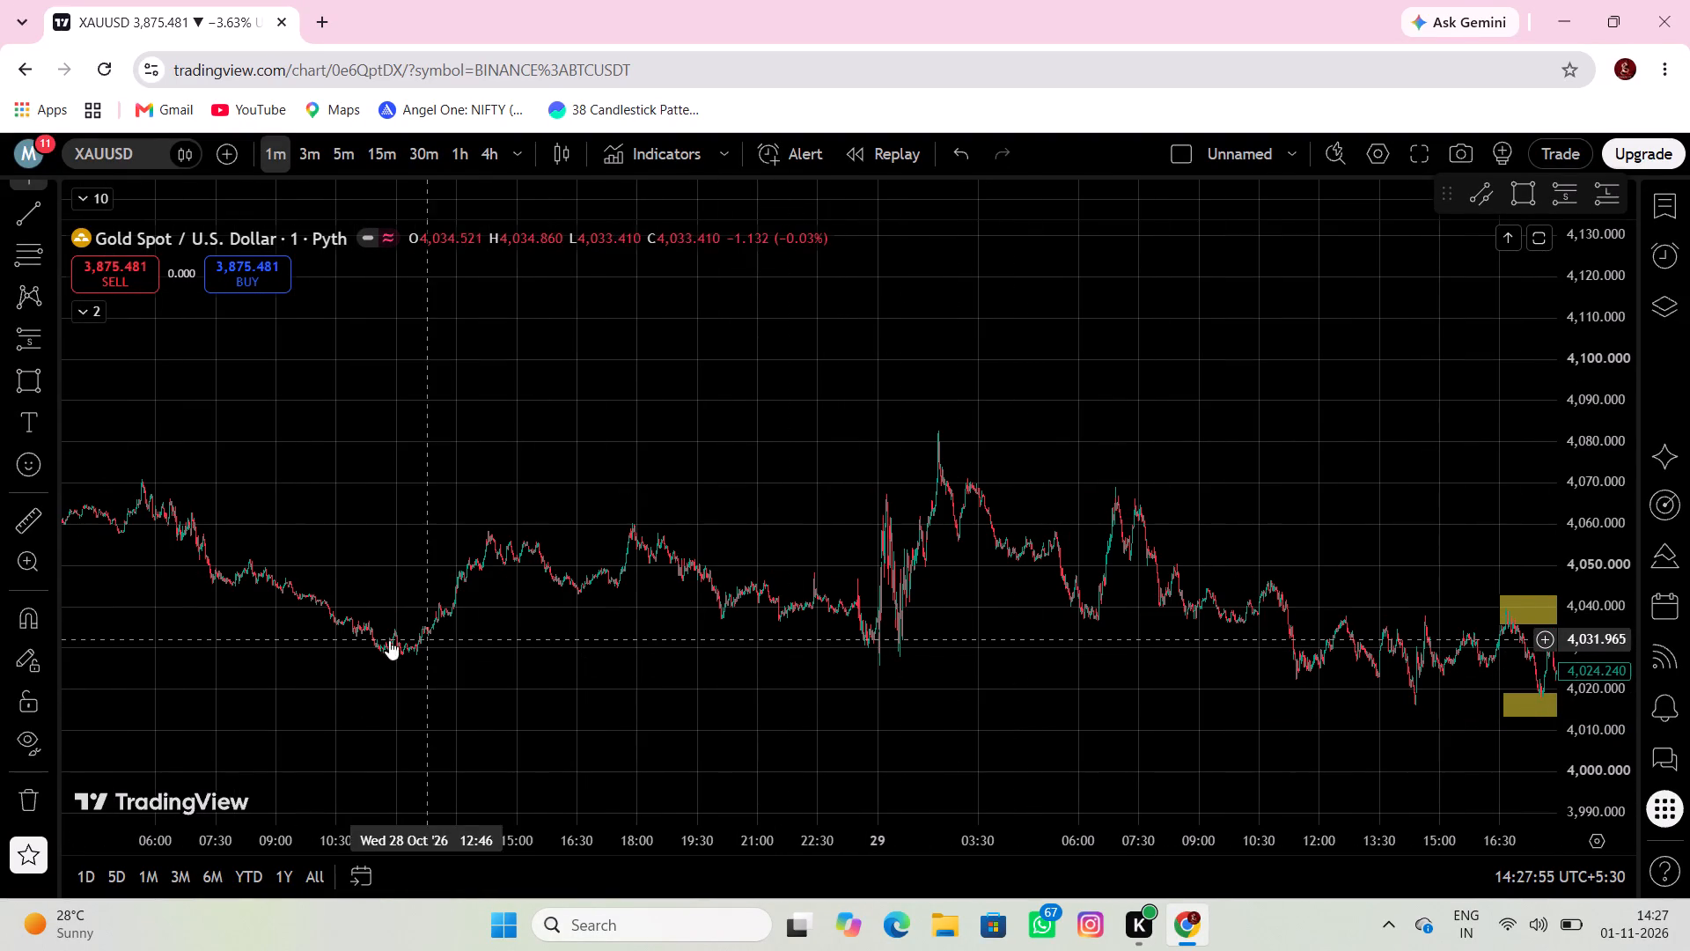
{"action": "left_click", "coordinate": [25, 396]}
{"action": "left_click_drag", "start_coordinate": [453, 526], "coordinate": [462, 521]}
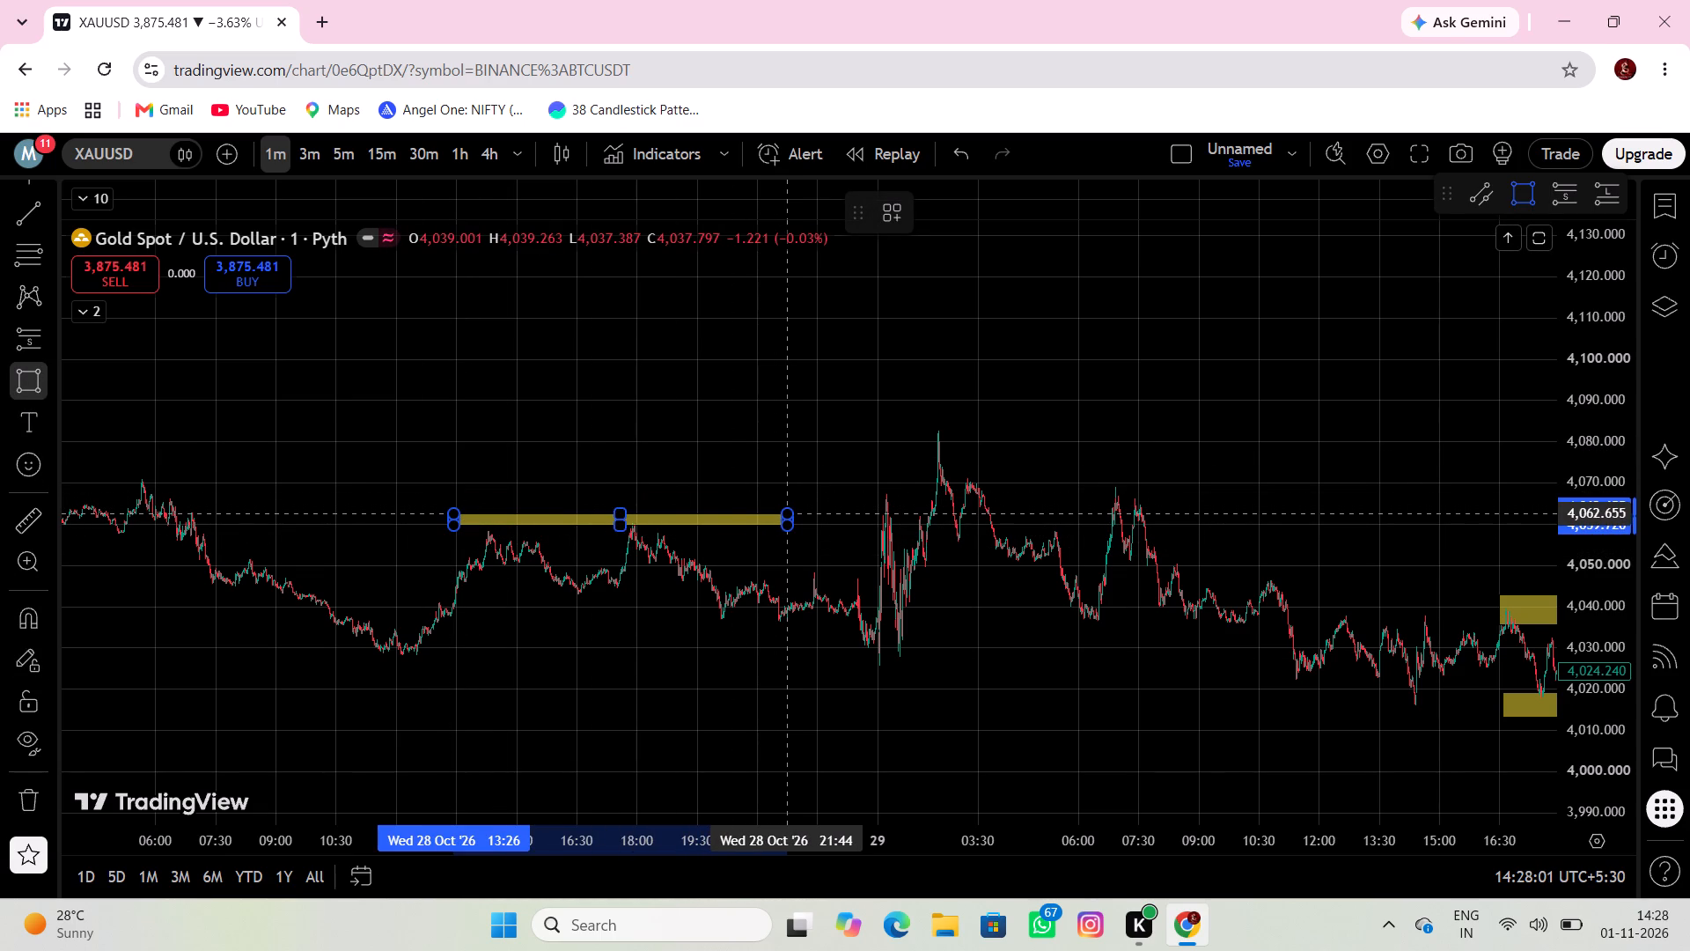
{"action": "left_click", "coordinate": [787, 513]}
Draw a rectangle along the 28 Oct afternoon and evening lows, from about 12:30 to 01:58 on 29 Oct, between 4,038.37 and 4,042.37.
{"action": "left_click_drag", "start_coordinate": [742, 564], "coordinate": [800, 530]}
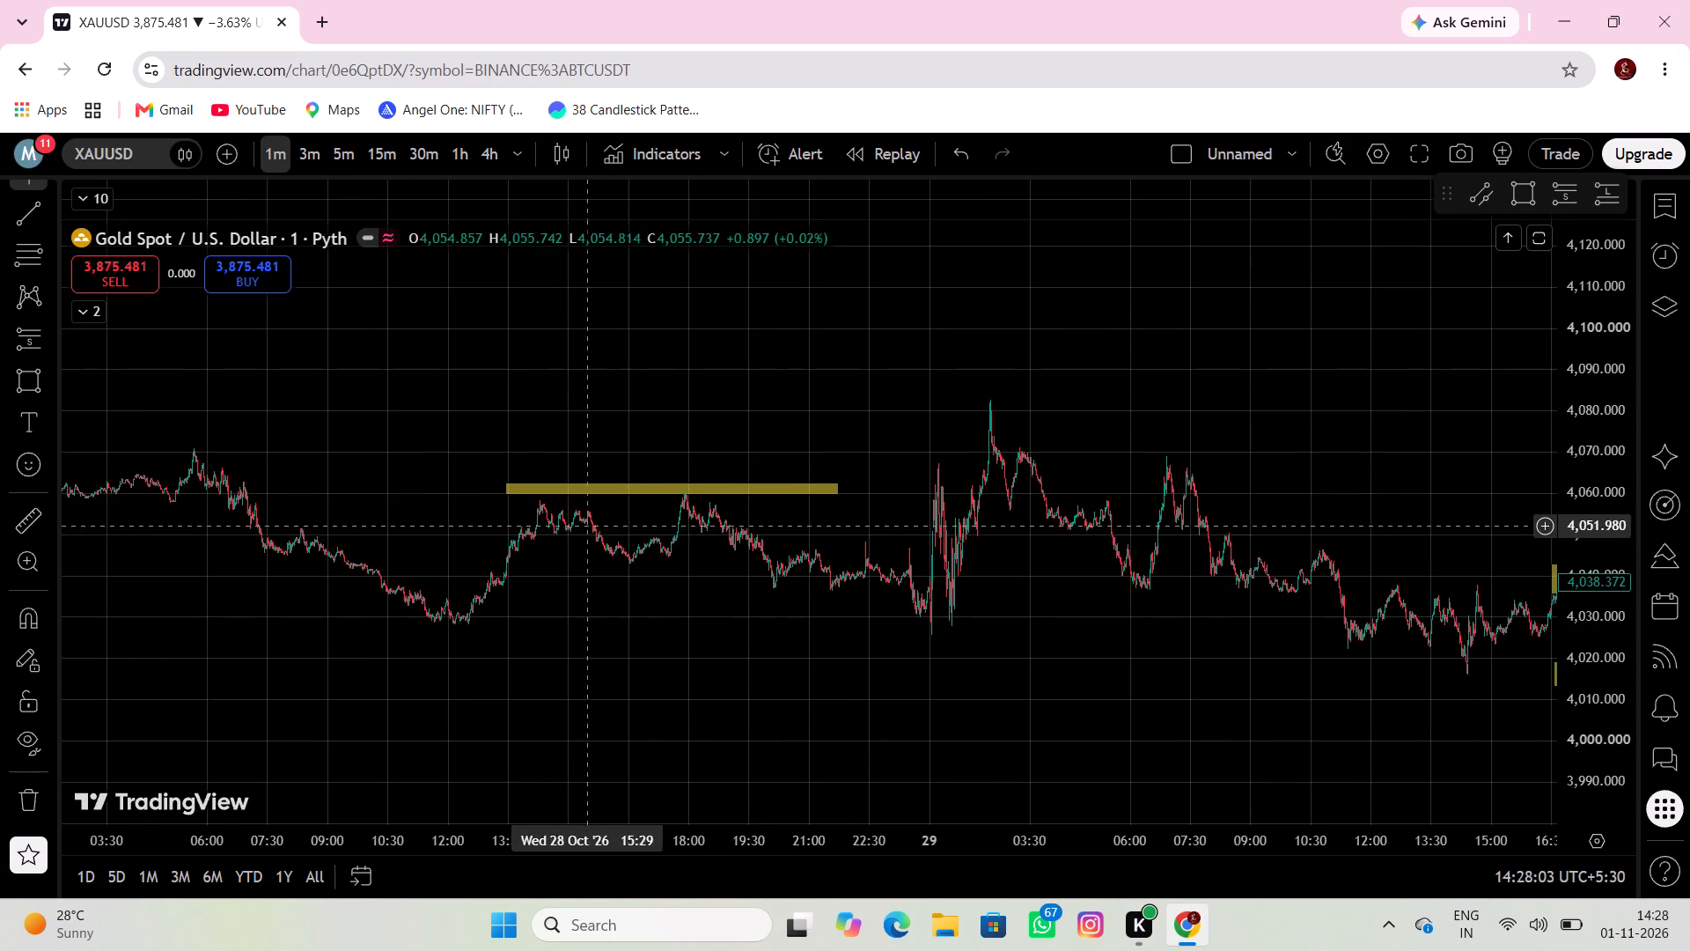
{"action": "left_click", "coordinate": [29, 394]}
{"action": "left_click_drag", "start_coordinate": [546, 573], "coordinate": [562, 574]}
{"action": "left_click", "coordinate": [1009, 583]}
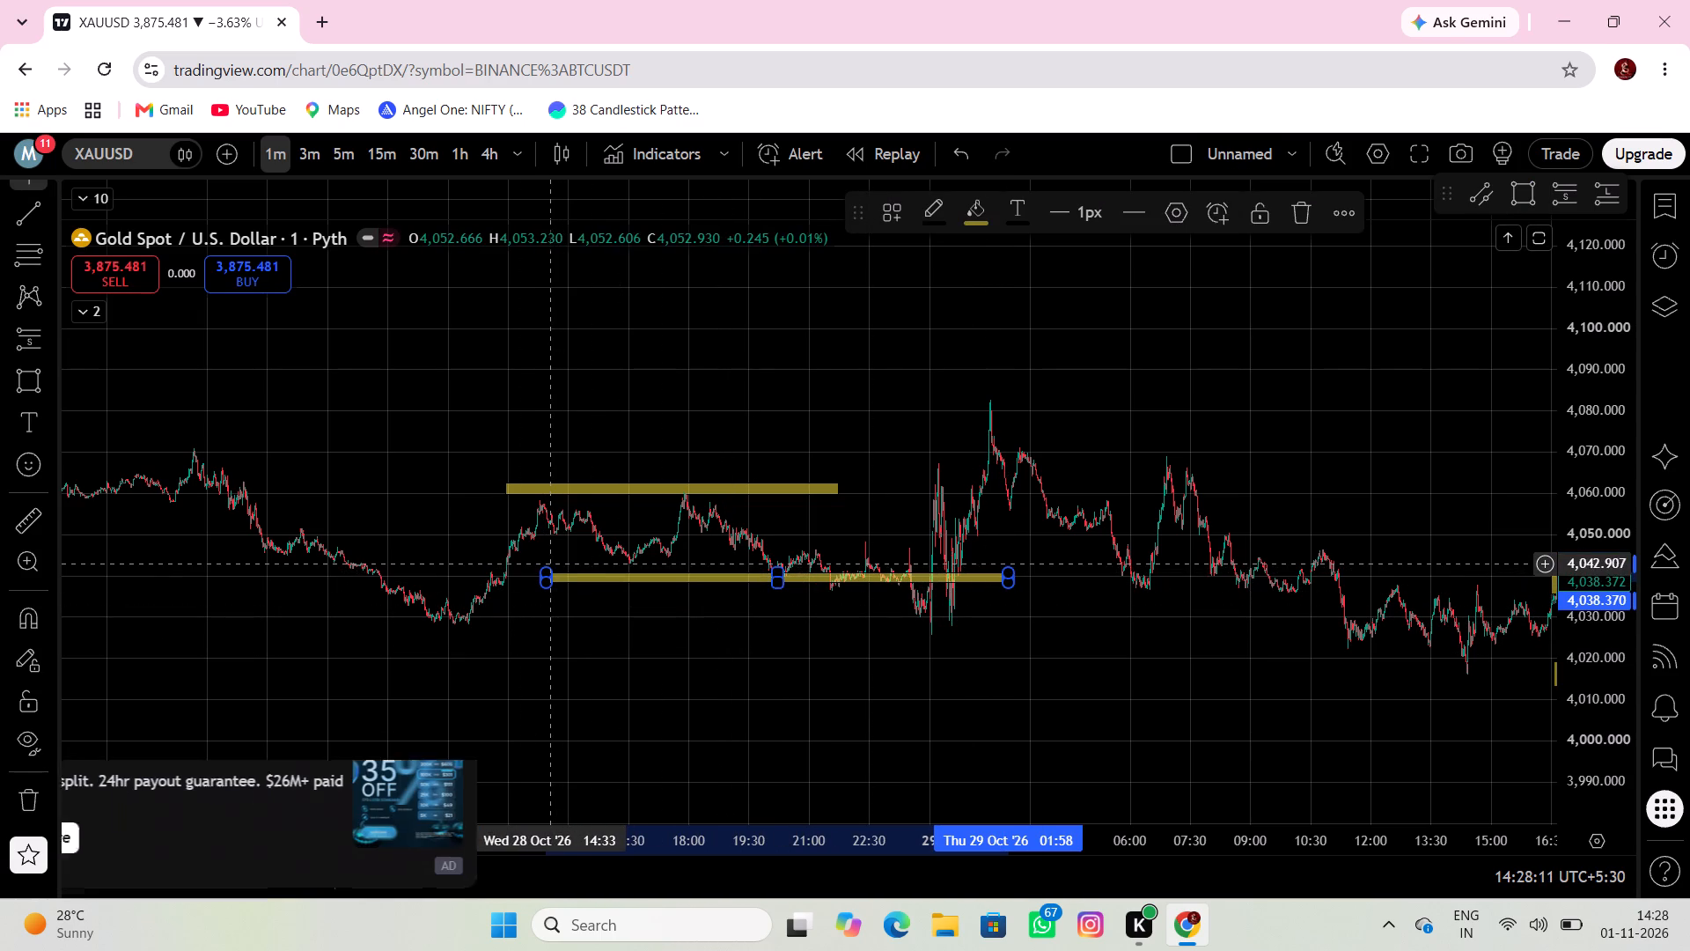
{"action": "left_click_drag", "start_coordinate": [548, 568], "coordinate": [467, 566]}
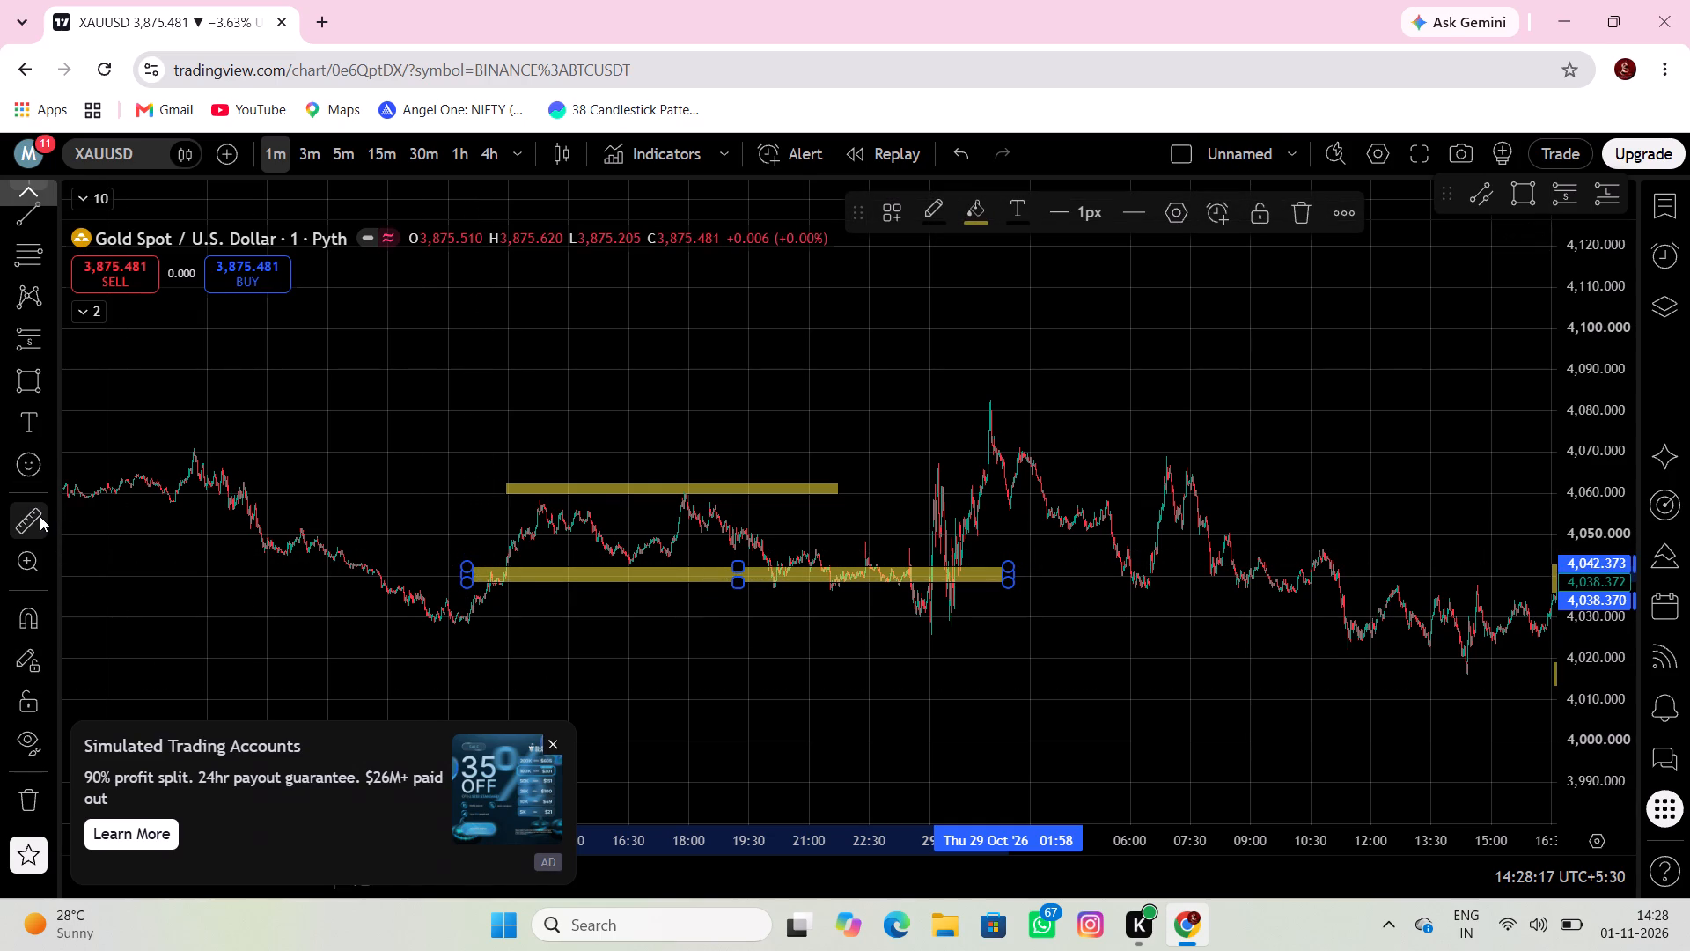
Measure the price distance between the 28 Oct afternoon resistance and support rectangles.
{"action": "left_click", "coordinate": [40, 516]}
{"action": "left_click", "coordinate": [565, 493]}
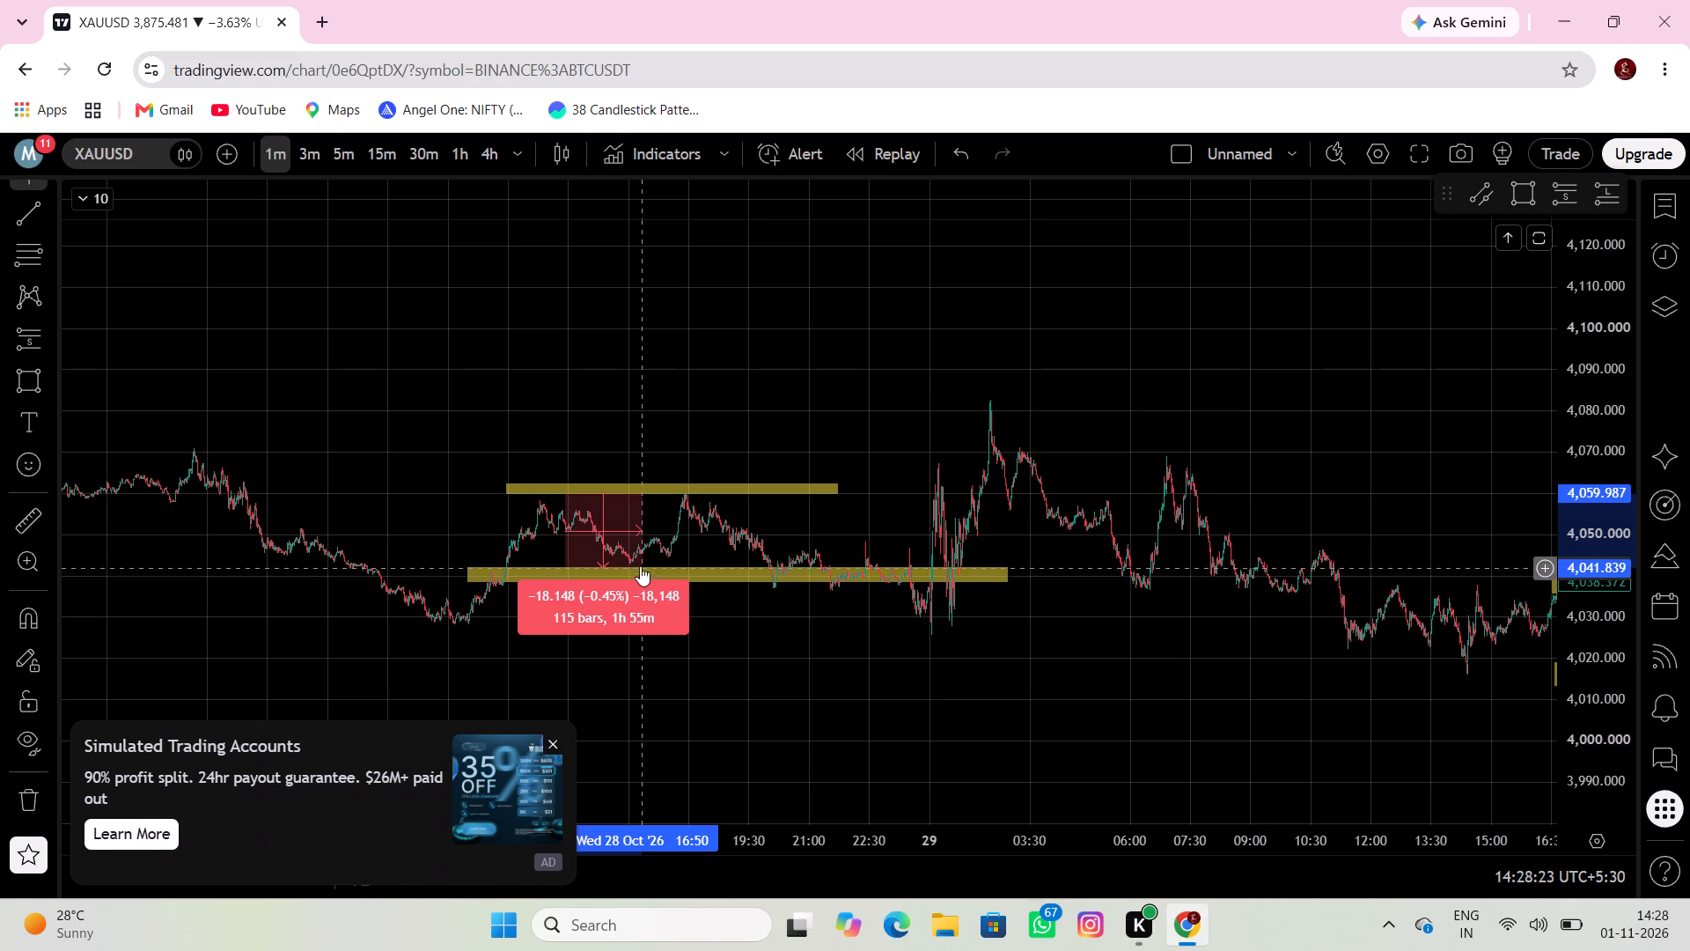
Draw a thin rectangle across the overnight peaks from about 19:35 on 27 Oct to 09:42 on 28 Oct, between about 4,064 and 4,067.19.
{"action": "left_click_drag", "start_coordinate": [433, 478], "coordinate": [1016, 462]}
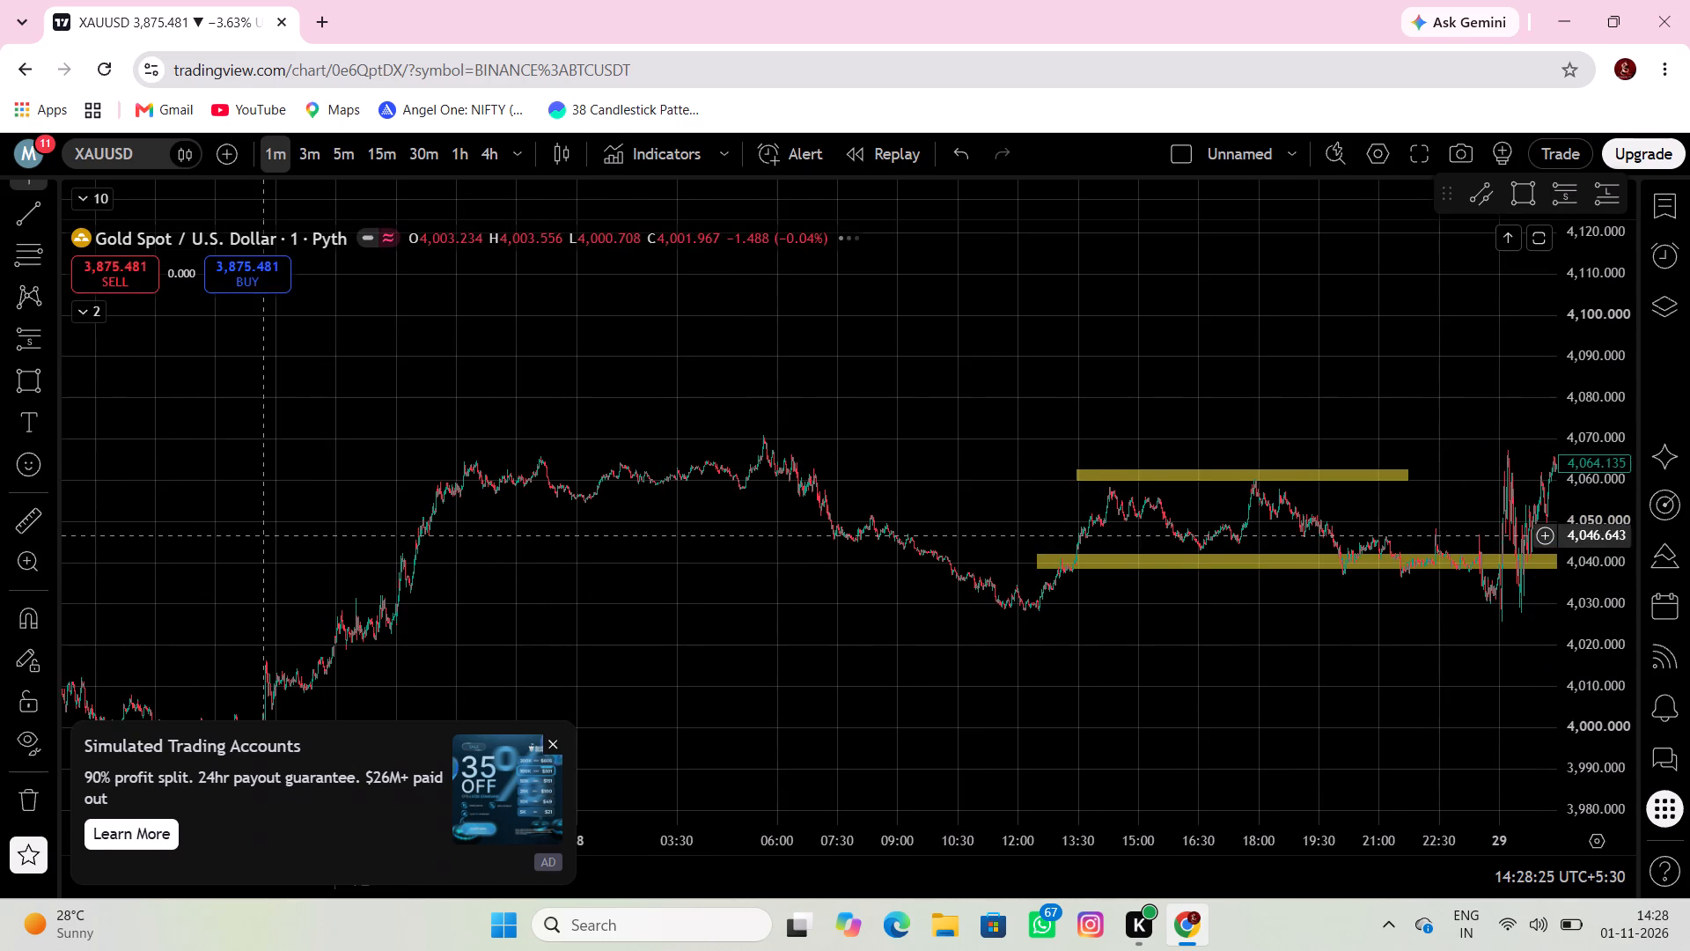
{"action": "left_click", "coordinate": [22, 387]}
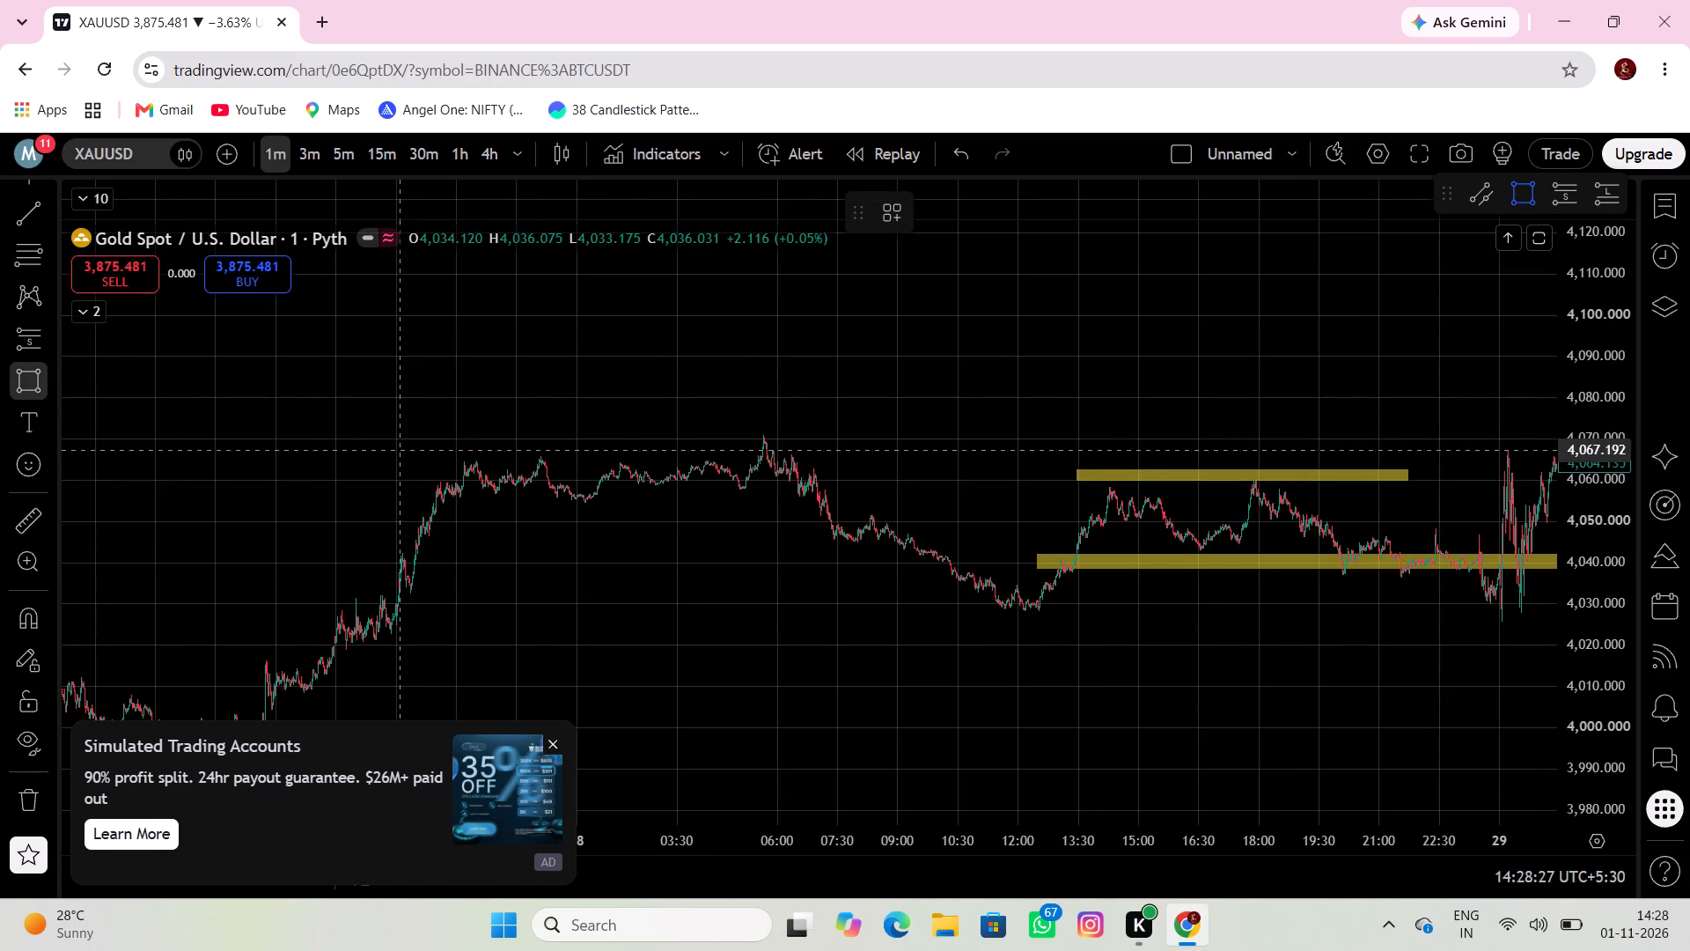
{"action": "left_click_drag", "start_coordinate": [400, 451], "coordinate": [422, 449]}
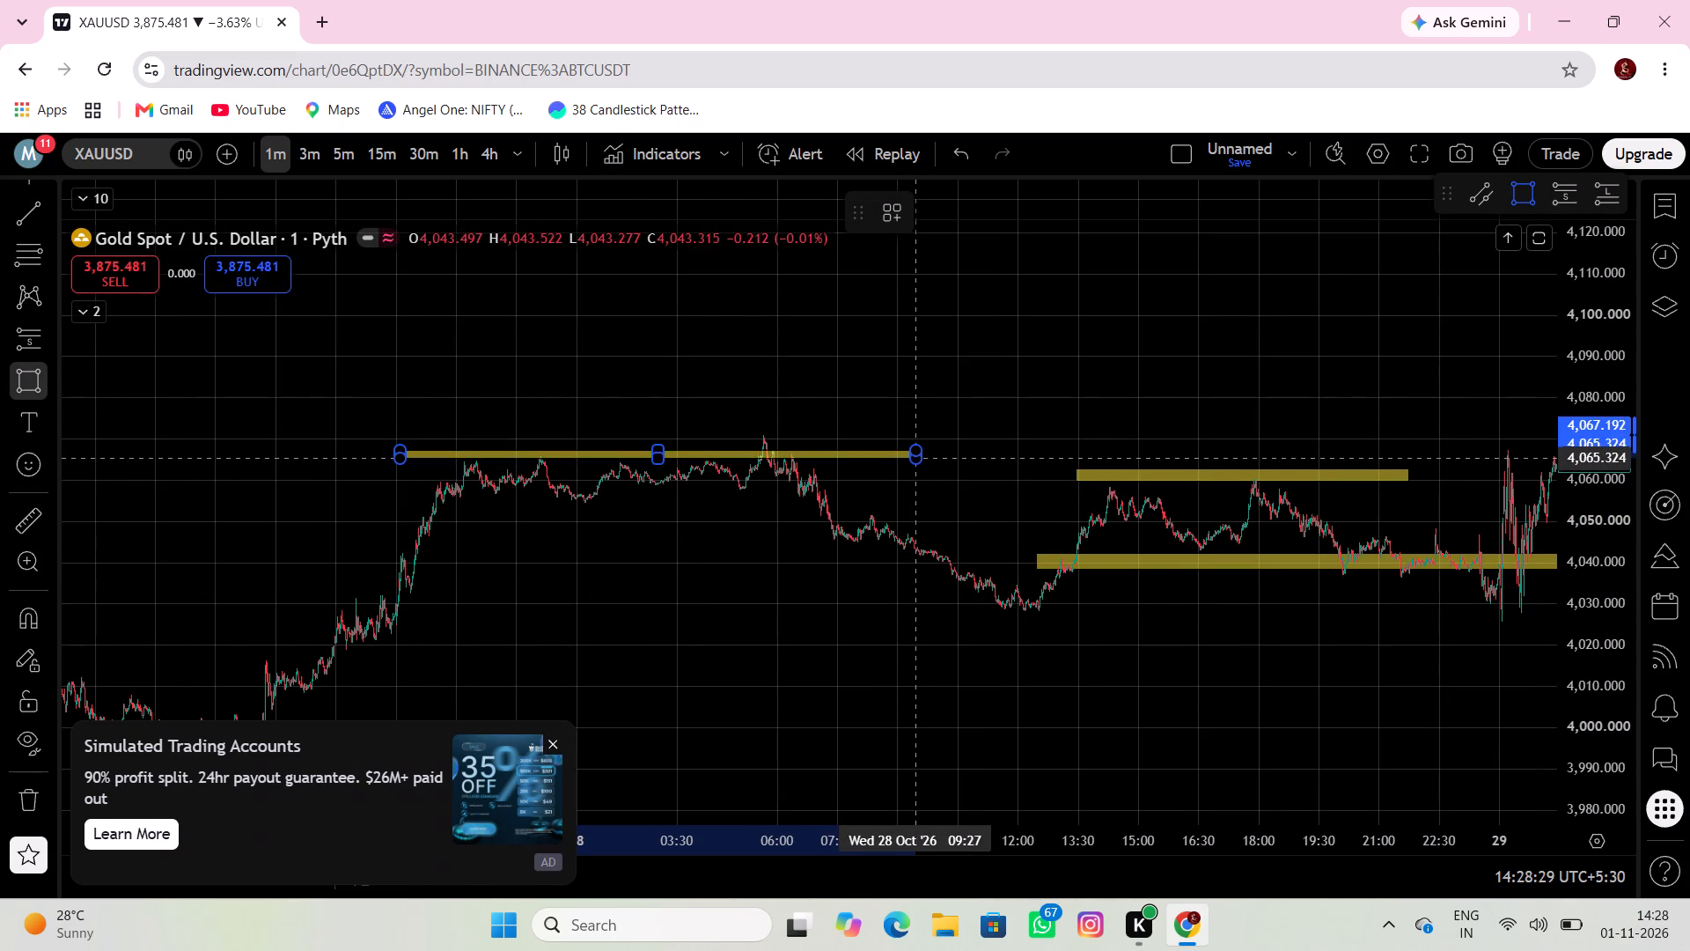
{"action": "left_click", "coordinate": [926, 464]}
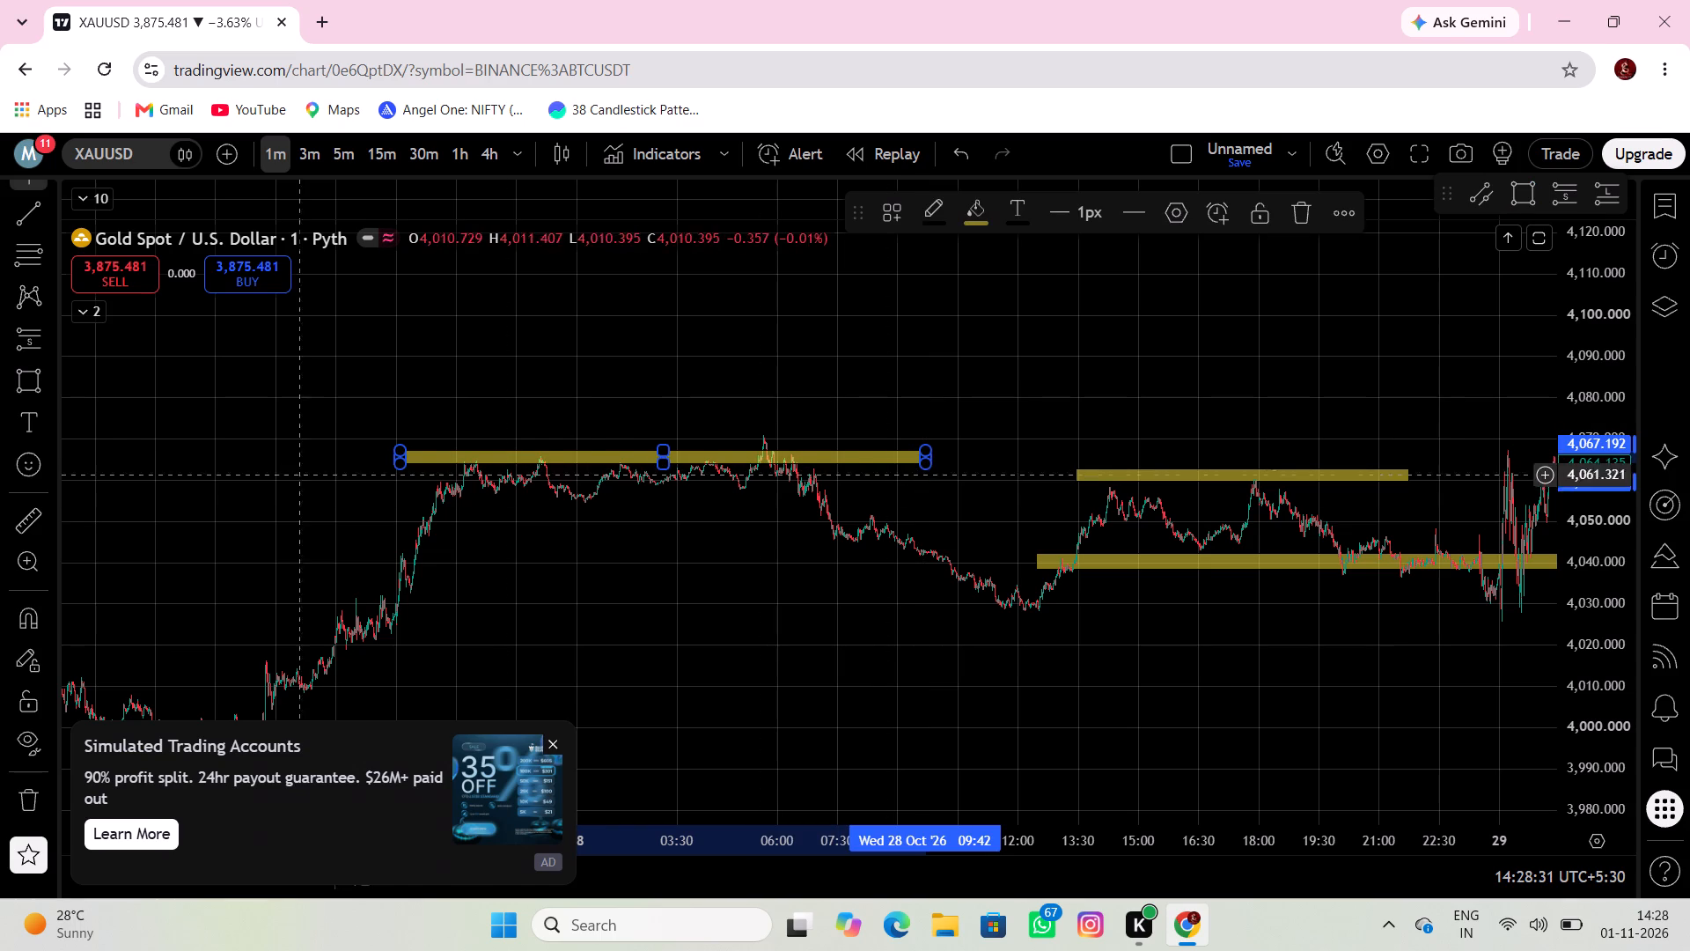
Draw a thin support rectangle below the overnight range, from about 18:20 on 27 Oct to 10:45 on 28 Oct, between about 4,044.78 and 4,047.18.
{"action": "left_click", "coordinate": [20, 376]}
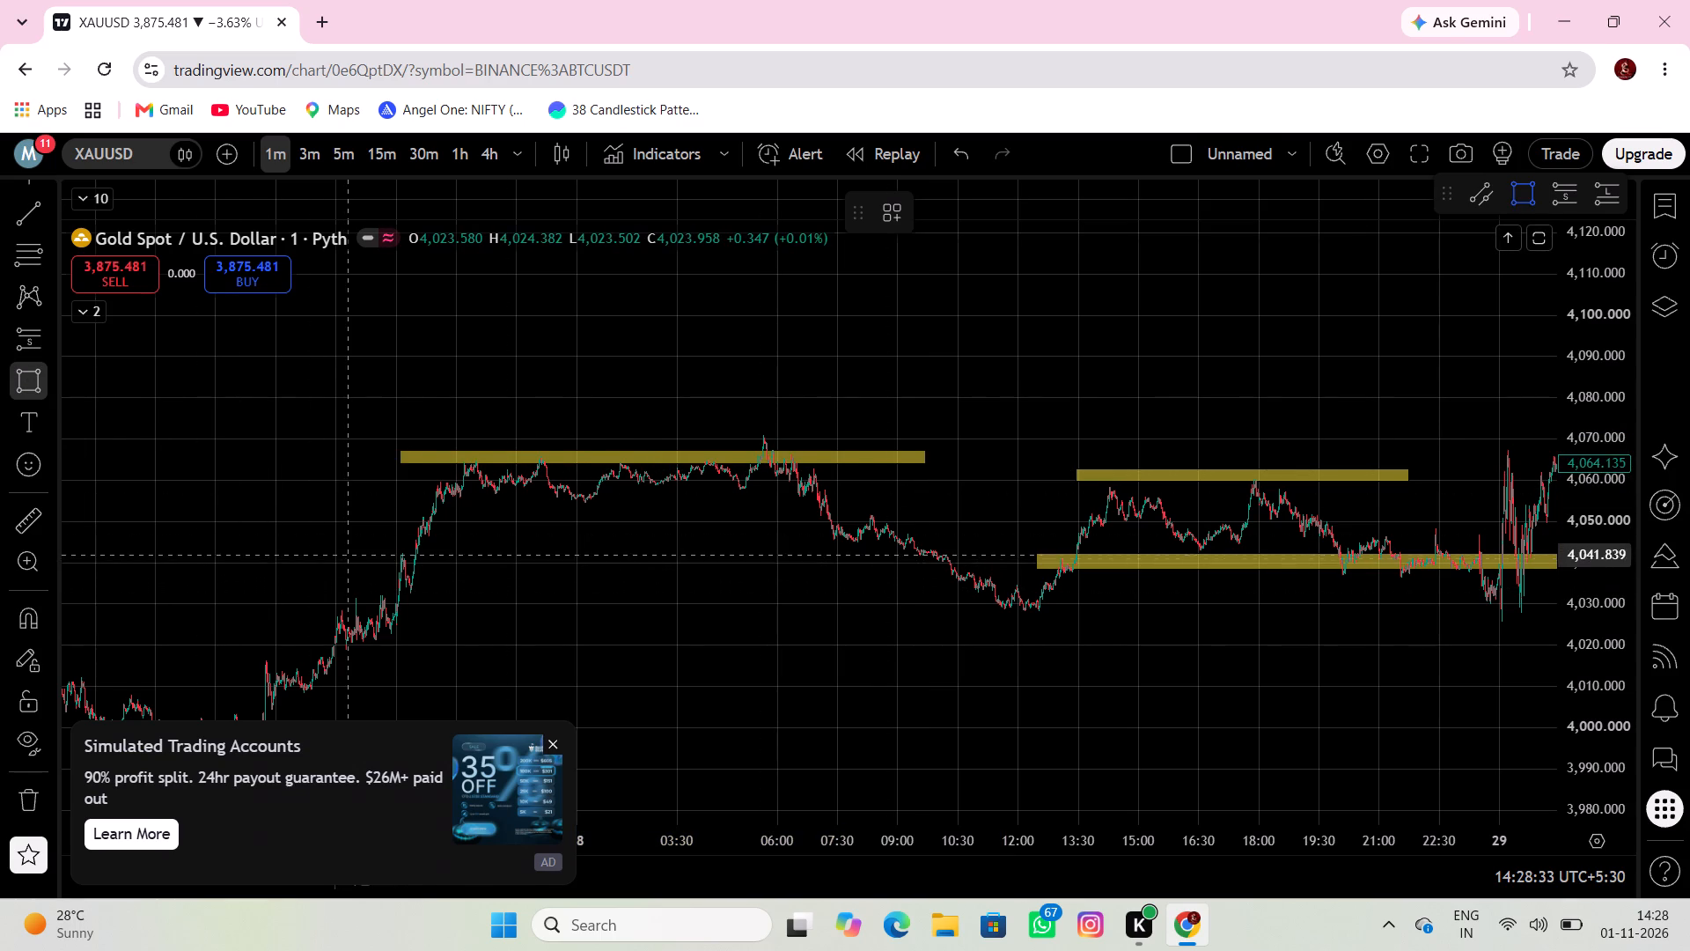
{"action": "left_click", "coordinate": [349, 530]}
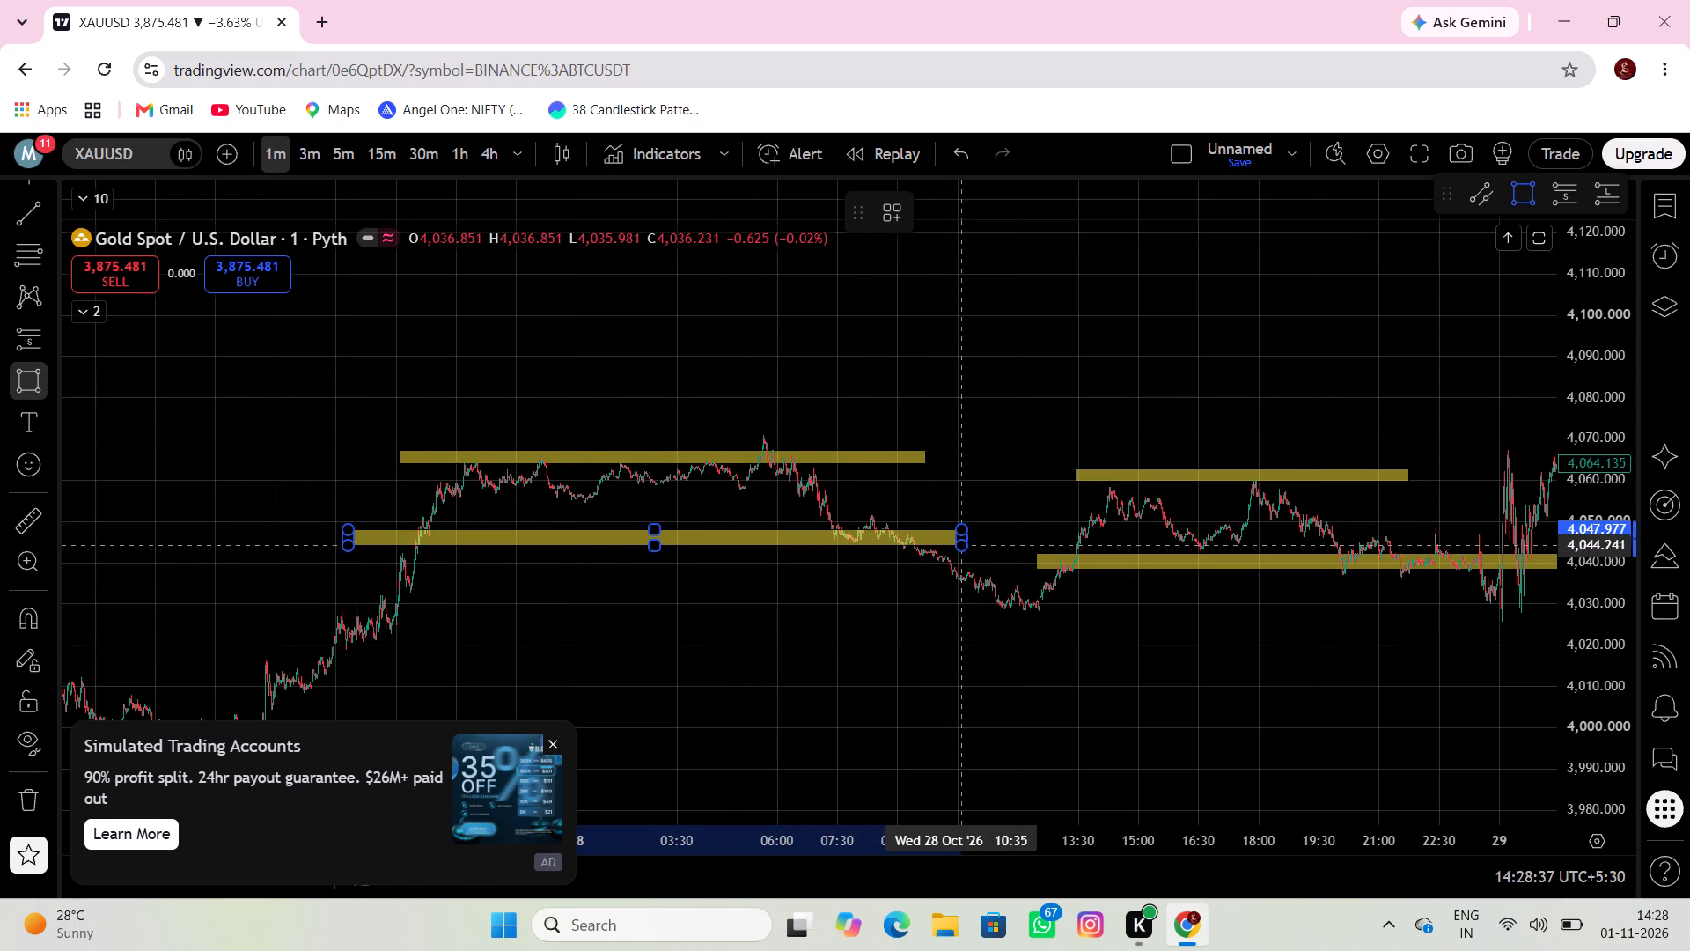
{"action": "left_click", "coordinate": [967, 543]}
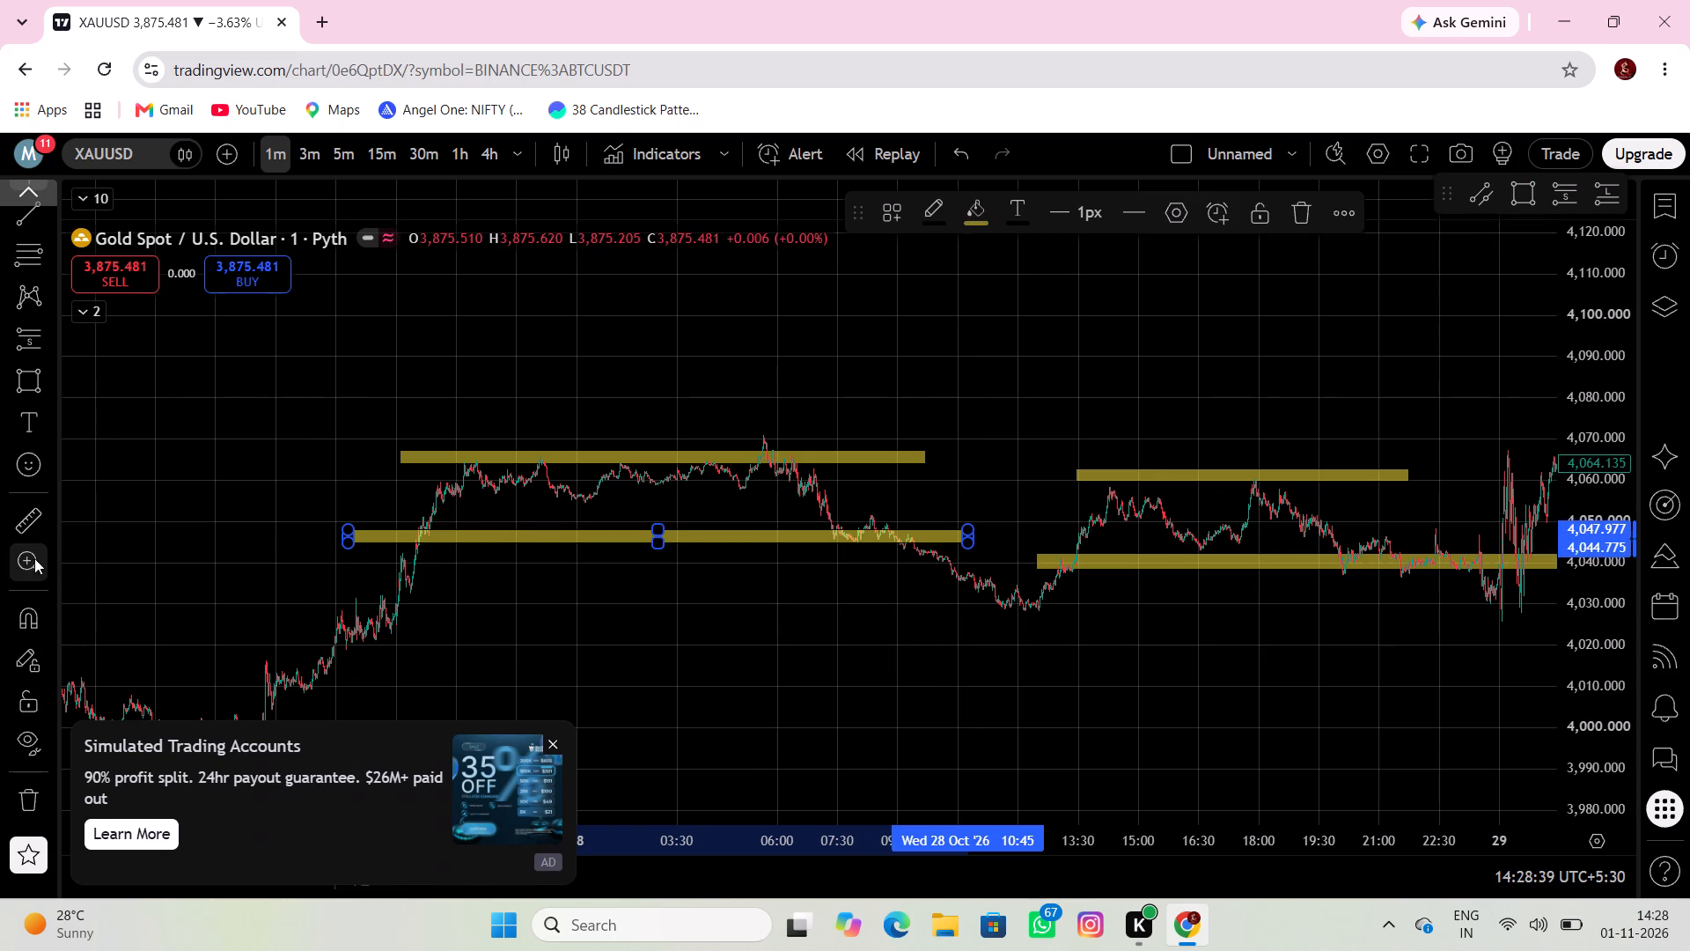
{"action": "left_click", "coordinate": [653, 529]}
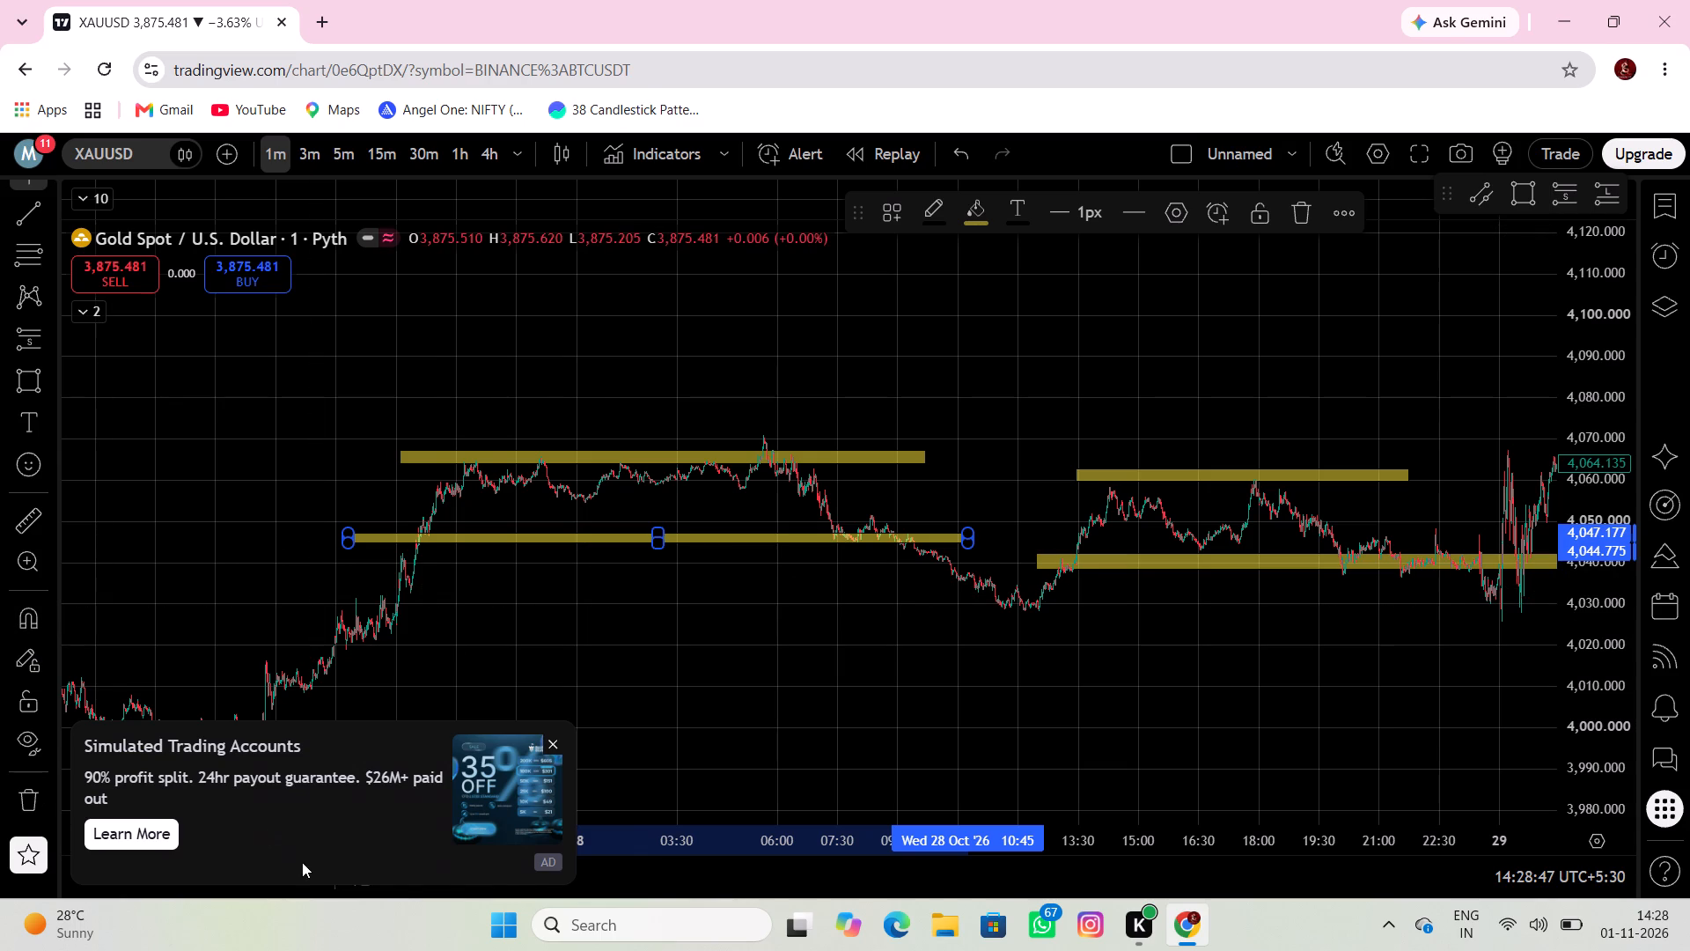
Measure the price distance between the overnight 27–28 Oct resistance and support rectangles.
{"action": "left_click", "coordinate": [32, 512]}
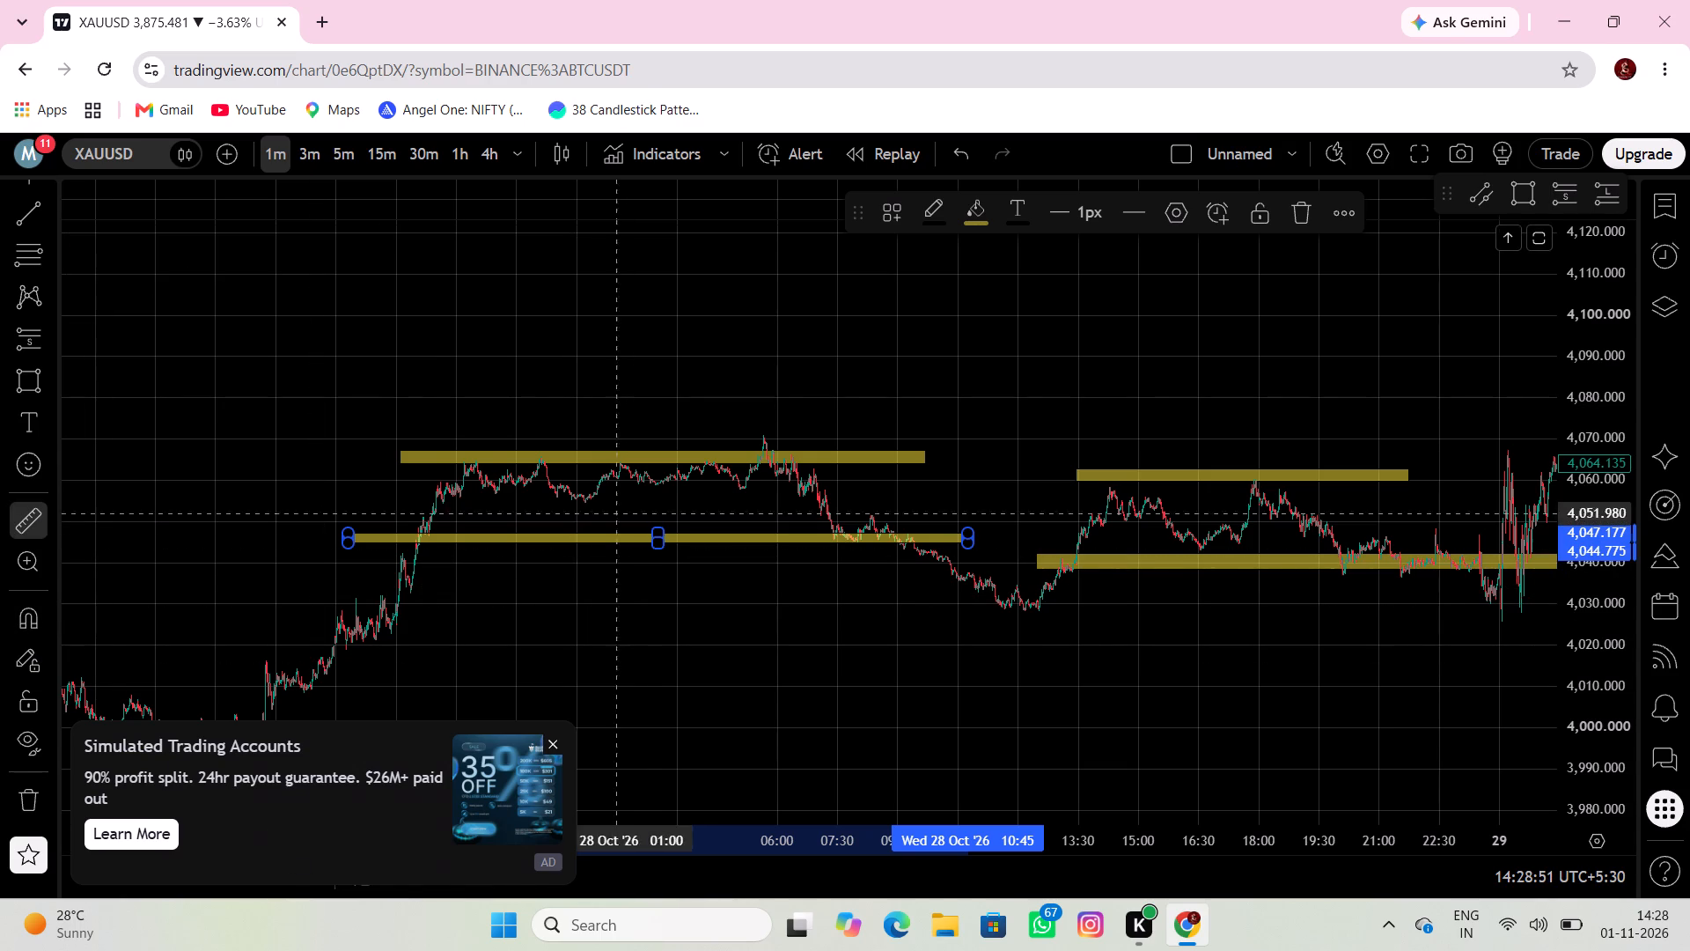
{"action": "left_click", "coordinate": [572, 456]}
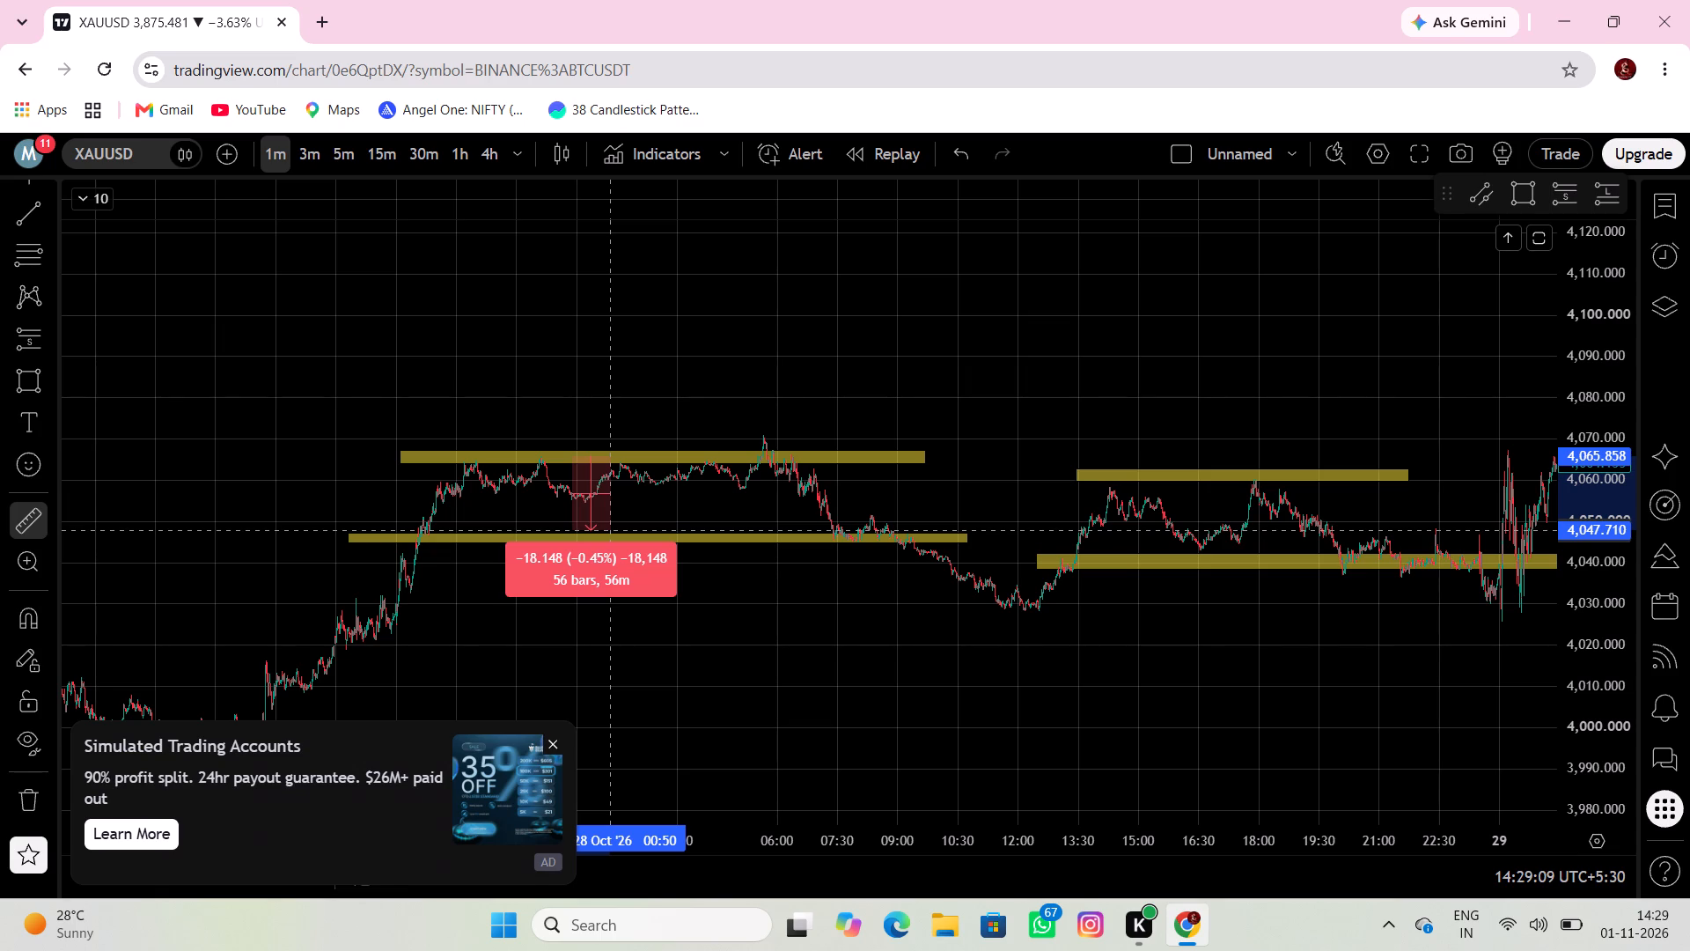
Draw a rectangle across the 27 Oct morning peaks, from 05:22 to 13:10, between about 4,019.96 and 4,024.
{"action": "left_click_drag", "start_coordinate": [494, 654], "coordinate": [765, 621]}
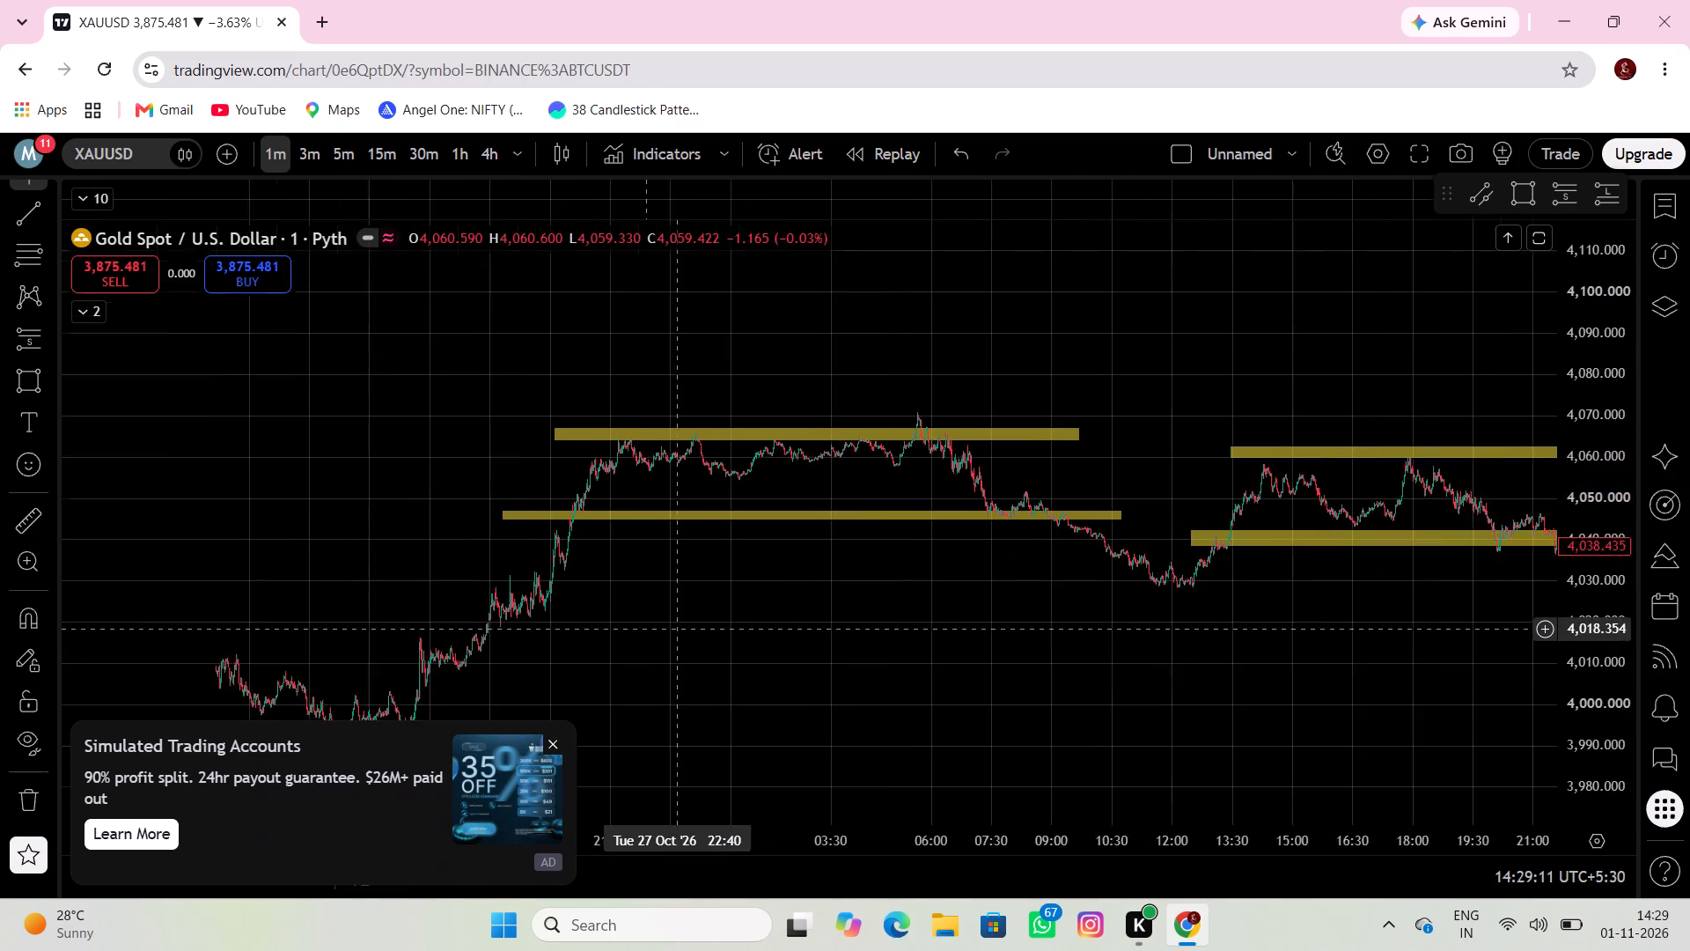
{"action": "left_click_drag", "start_coordinate": [765, 621], "coordinate": [787, 617]}
{"action": "scroll", "coordinate": [823, 614], "scroll_direction": "down", "scroll_amount": 2}
{"action": "left_click_drag", "start_coordinate": [800, 672], "coordinate": [987, 591]}
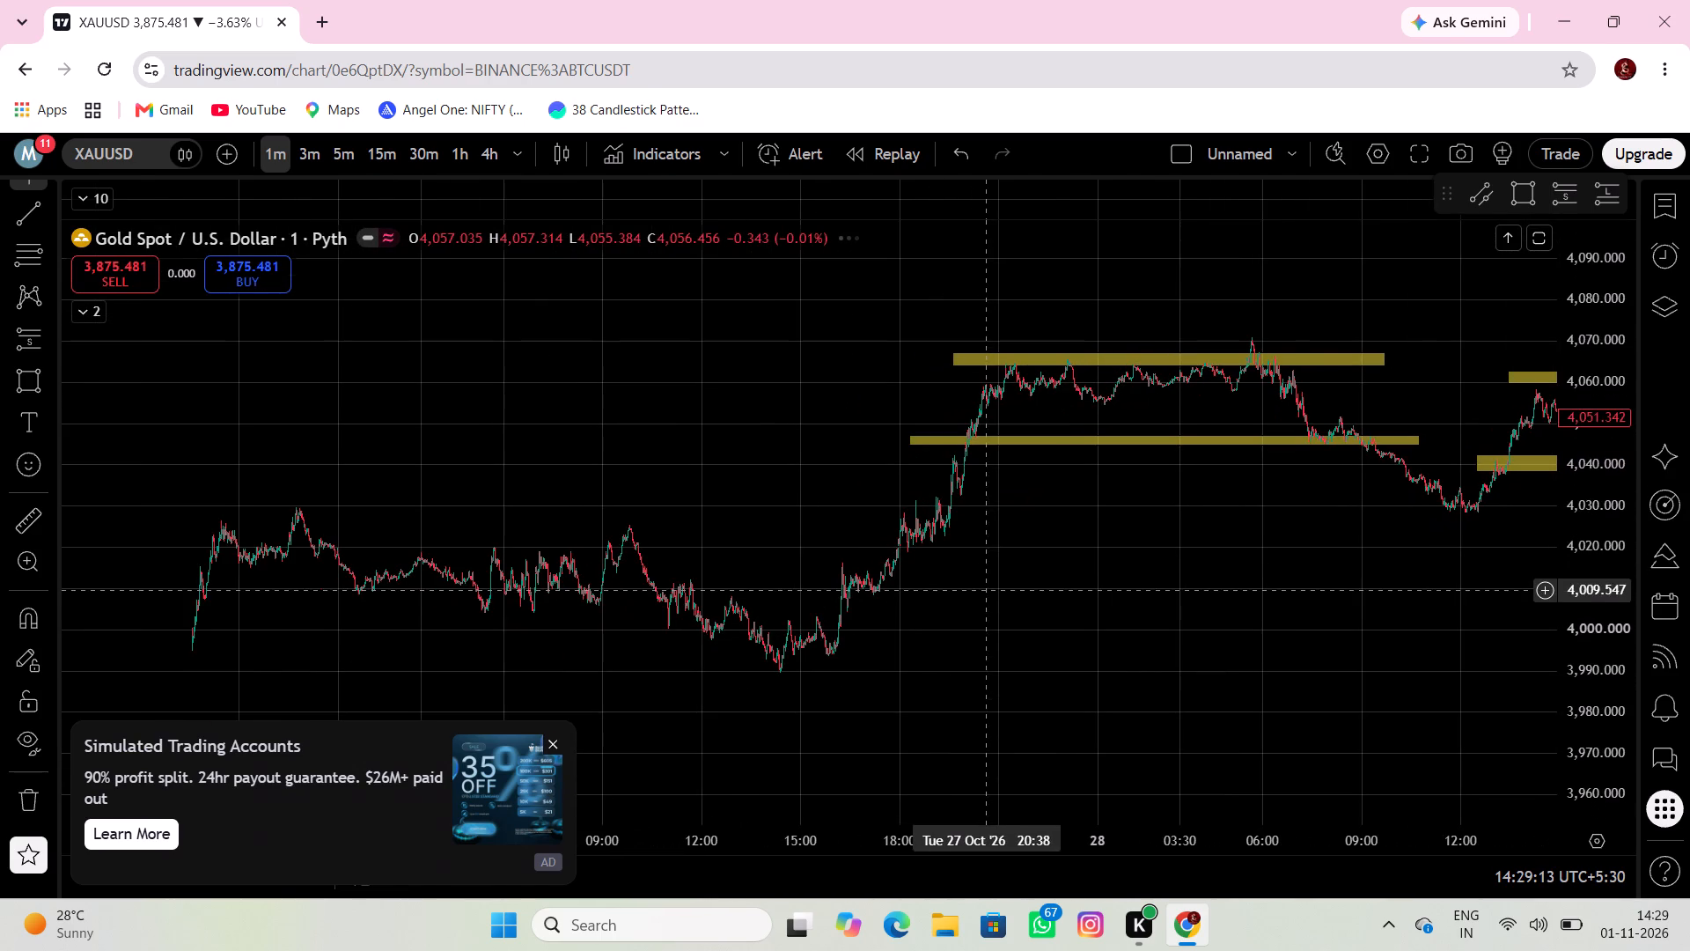
{"action": "left_click_drag", "start_coordinate": [589, 625], "coordinate": [947, 555]}
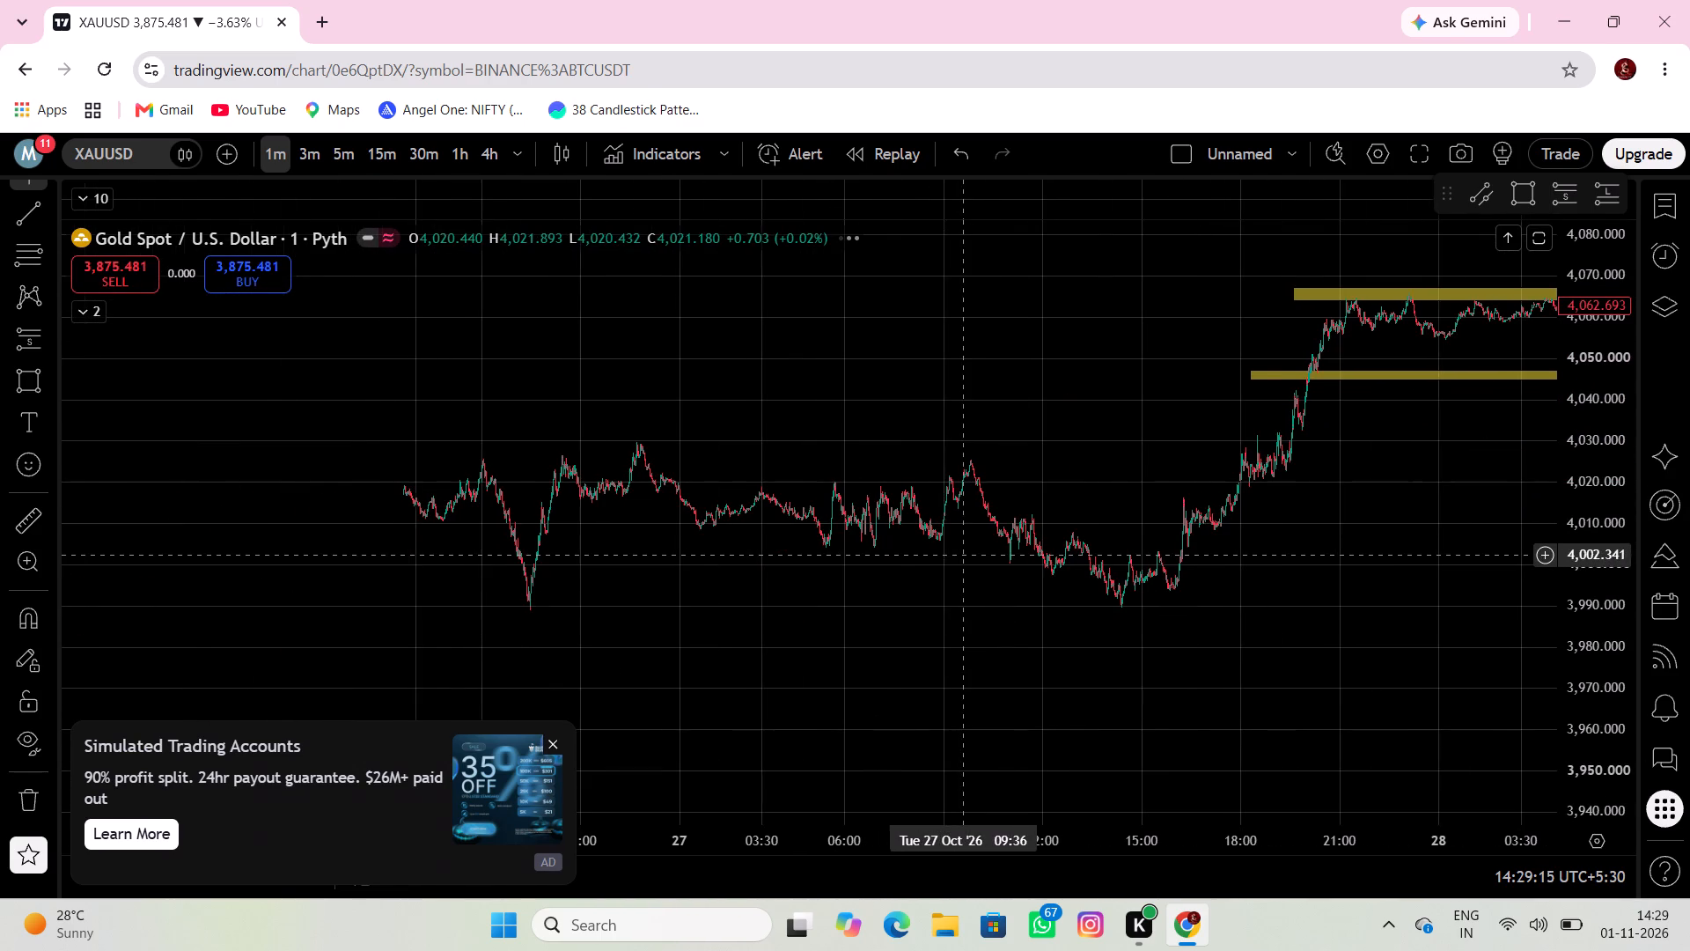
{"action": "scroll", "coordinate": [944, 562], "scroll_direction": "up", "scroll_amount": 2}
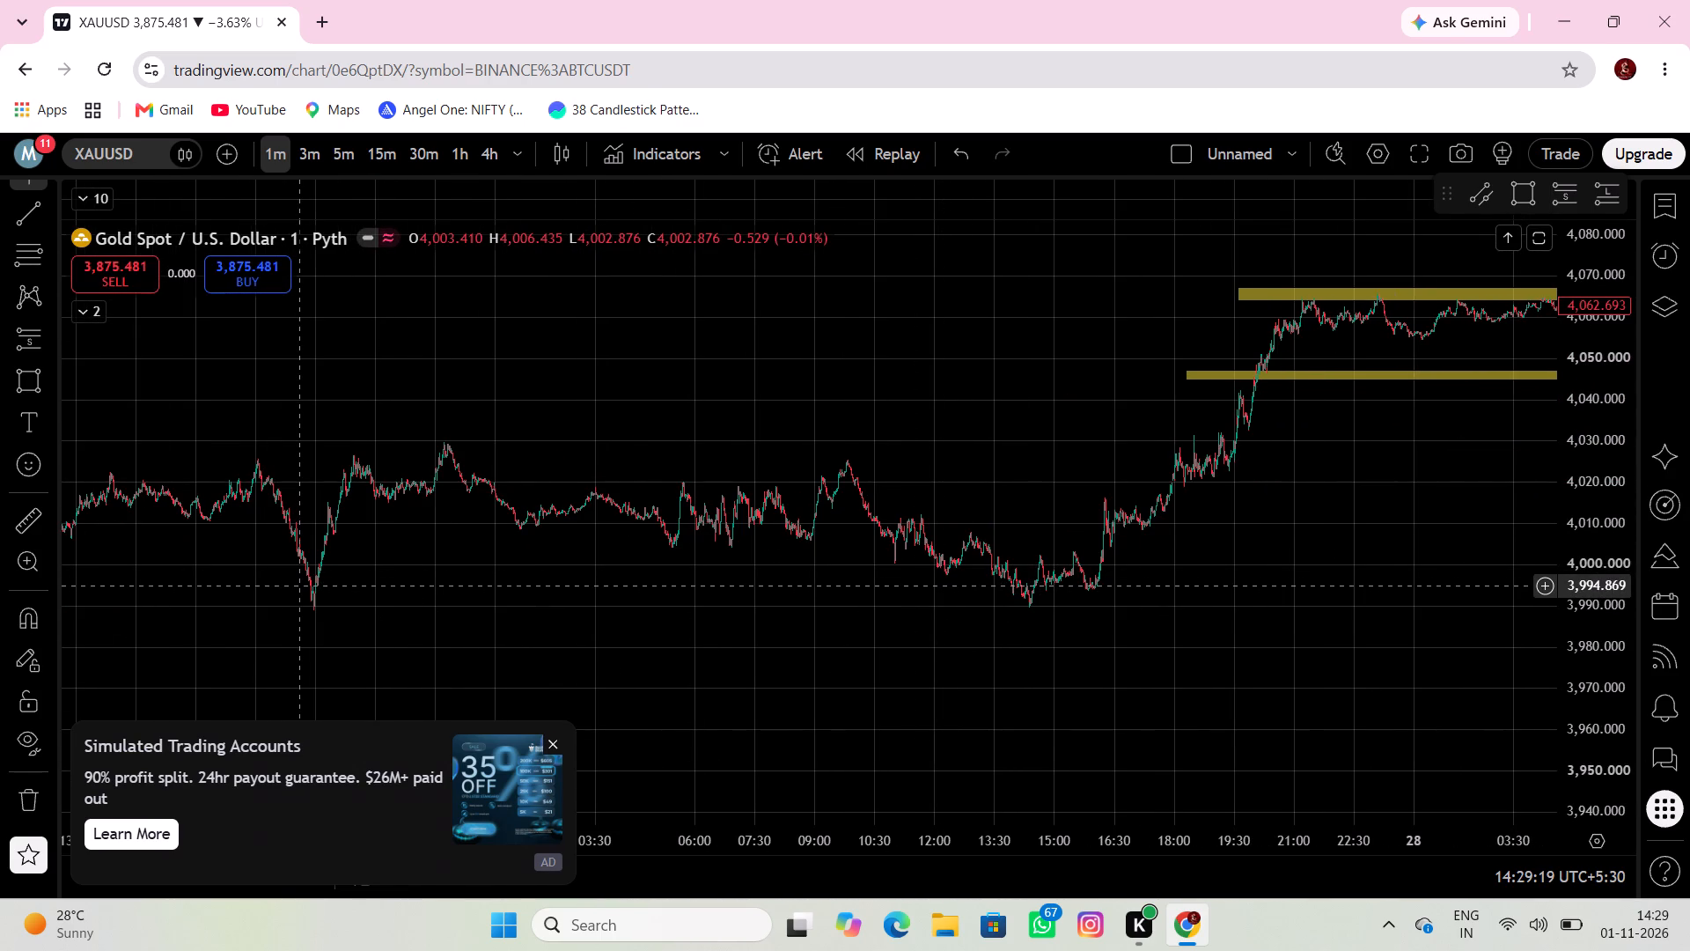
{"action": "scroll", "coordinate": [533, 562], "scroll_direction": "up", "scroll_amount": 2}
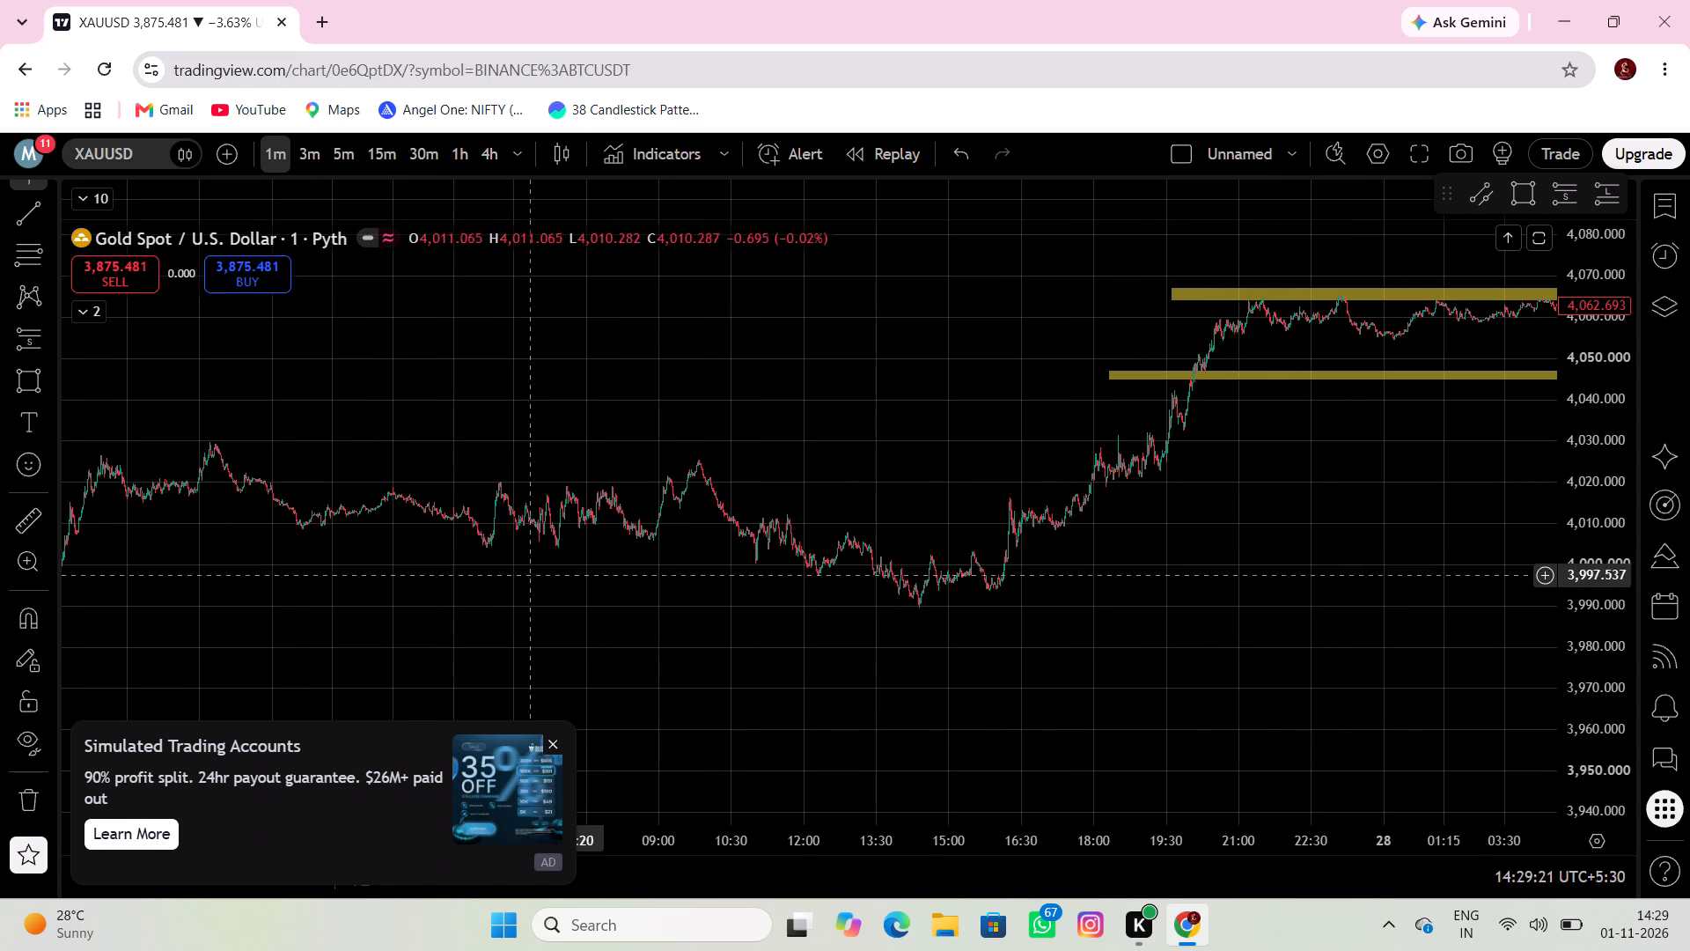
{"action": "left_click_drag", "start_coordinate": [626, 564], "coordinate": [694, 560]}
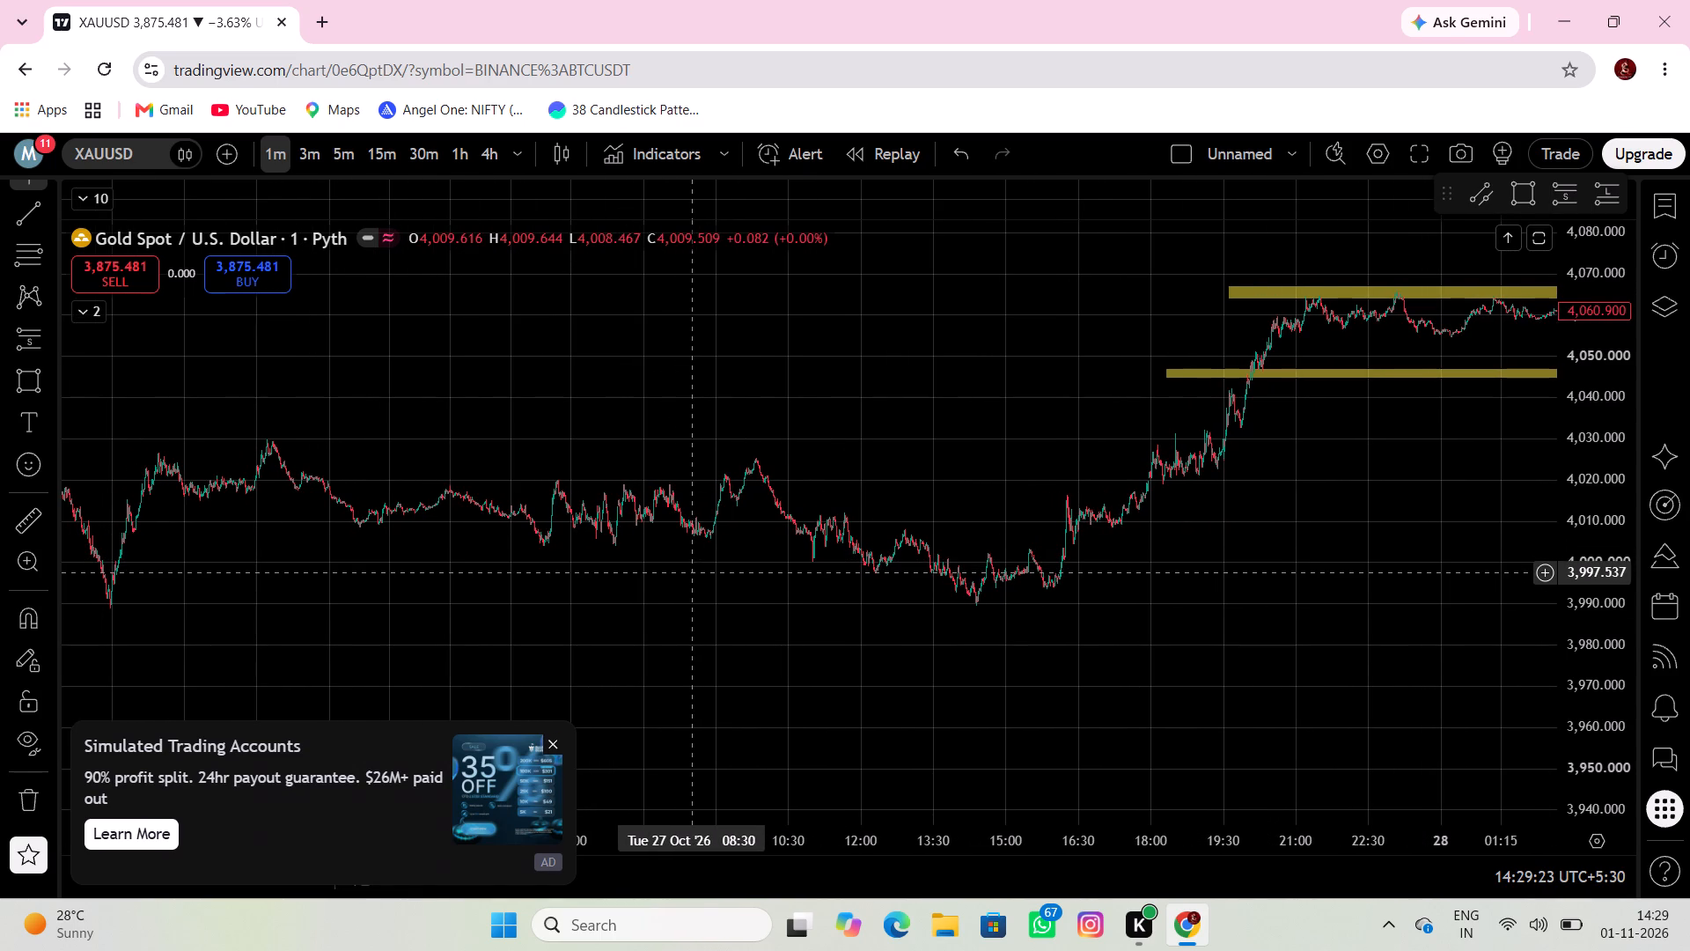
{"action": "left_click", "coordinate": [32, 380]}
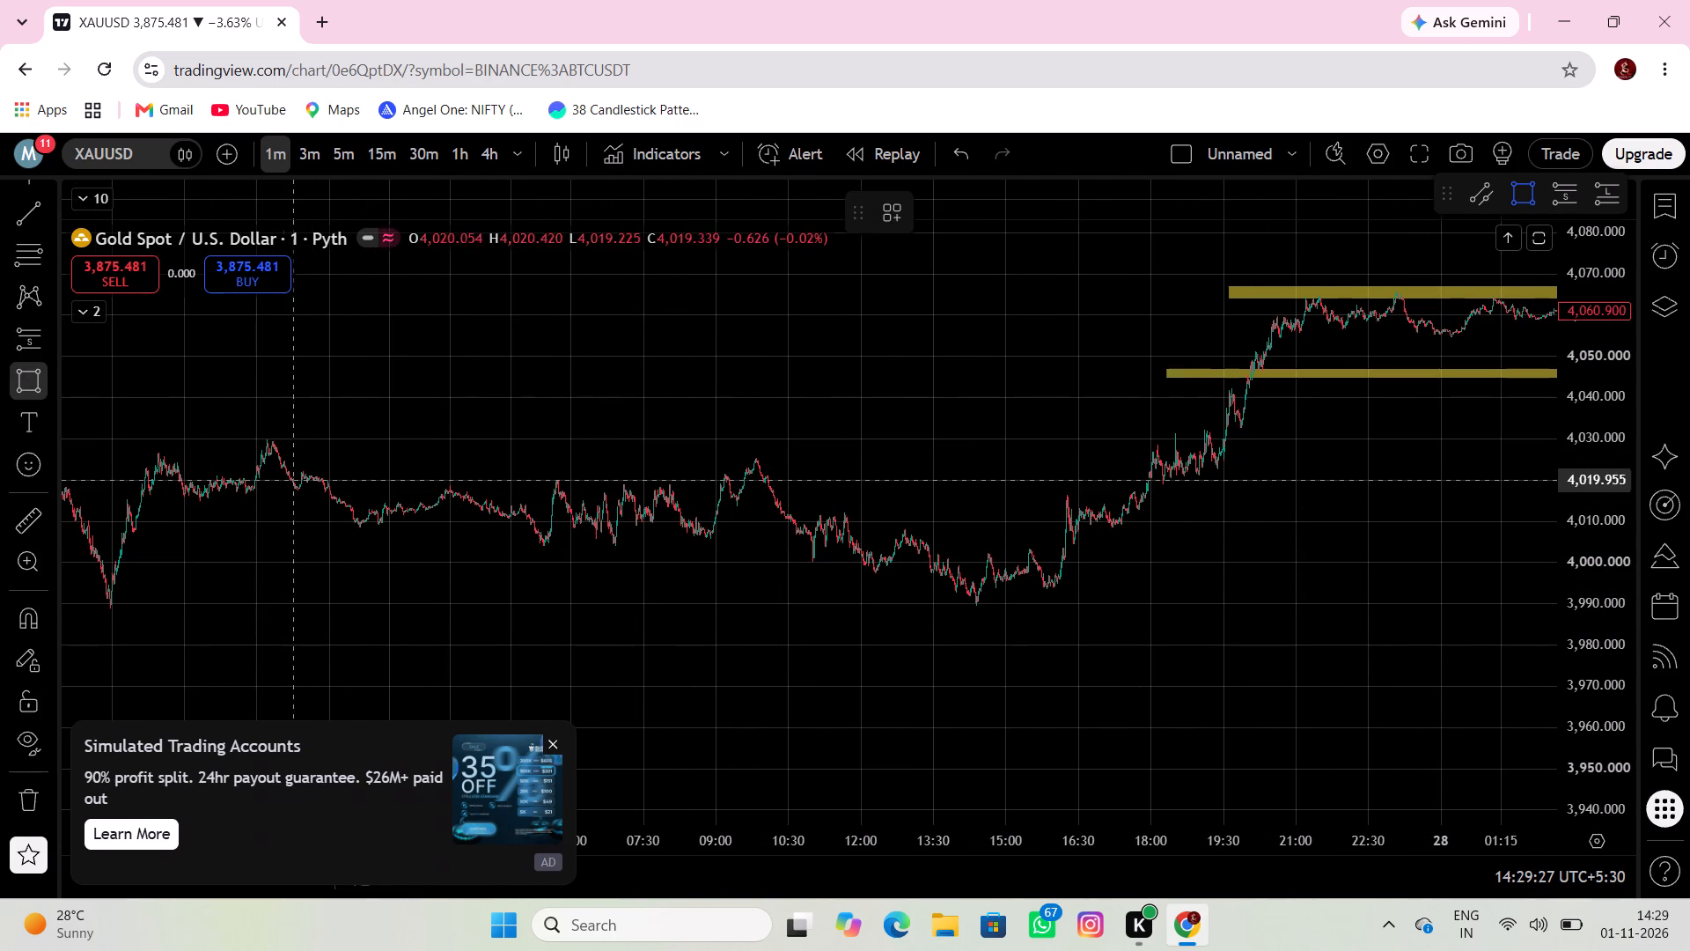
{"action": "left_click", "coordinate": [540, 480]}
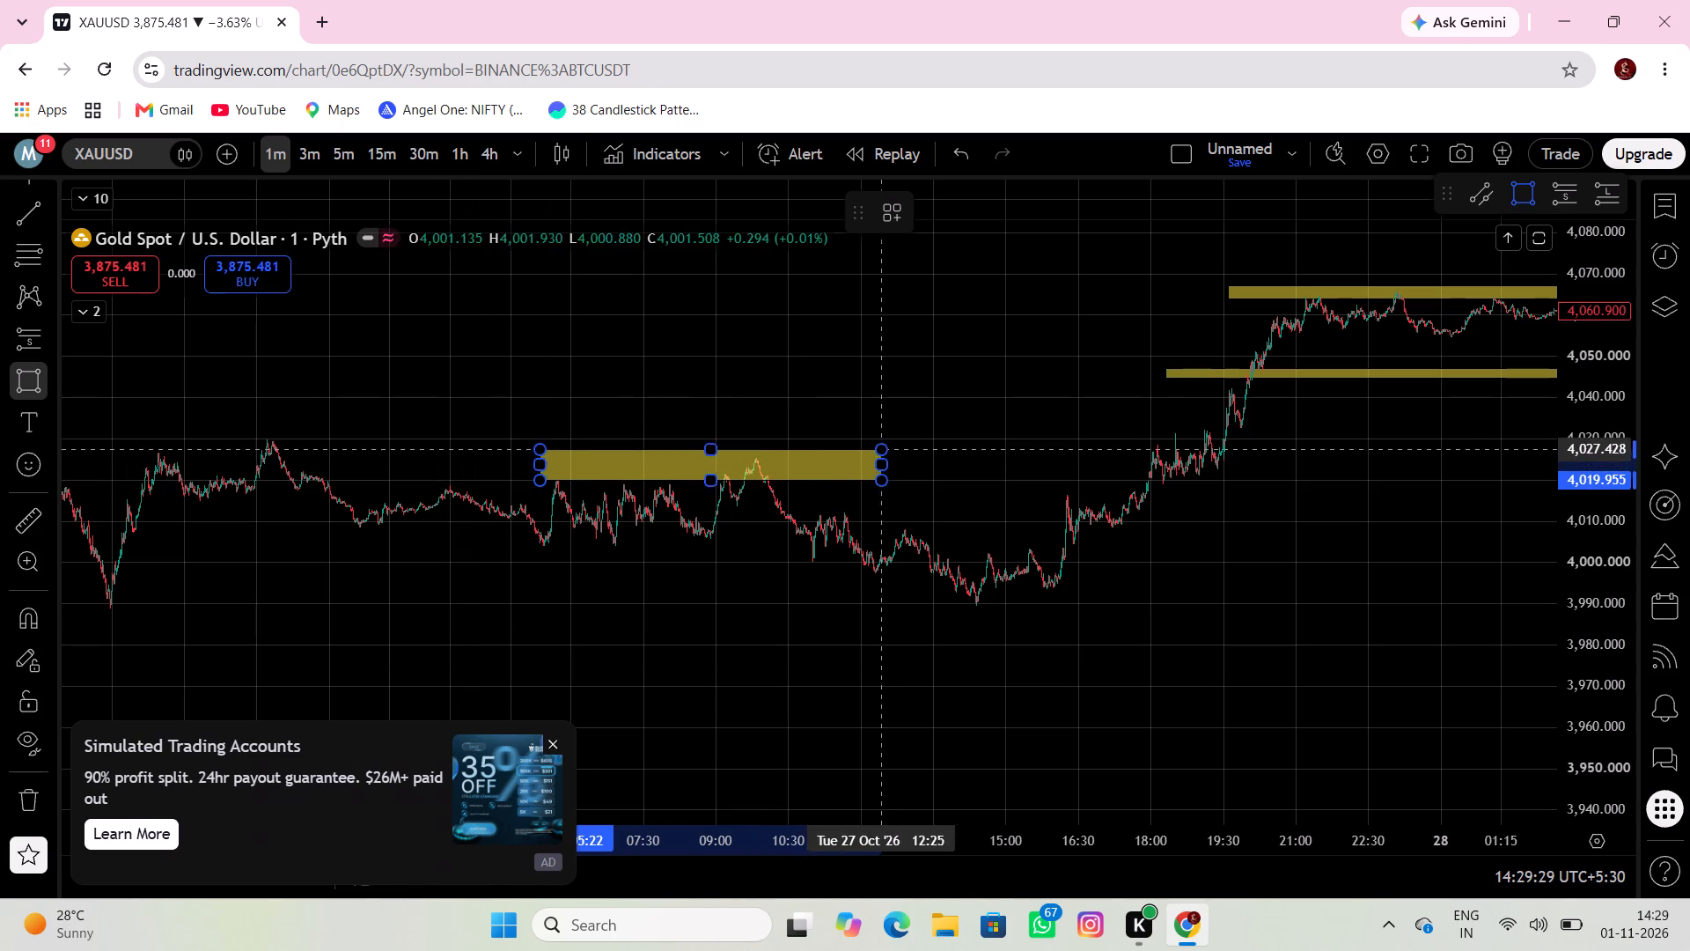
{"action": "left_click", "coordinate": [917, 464]}
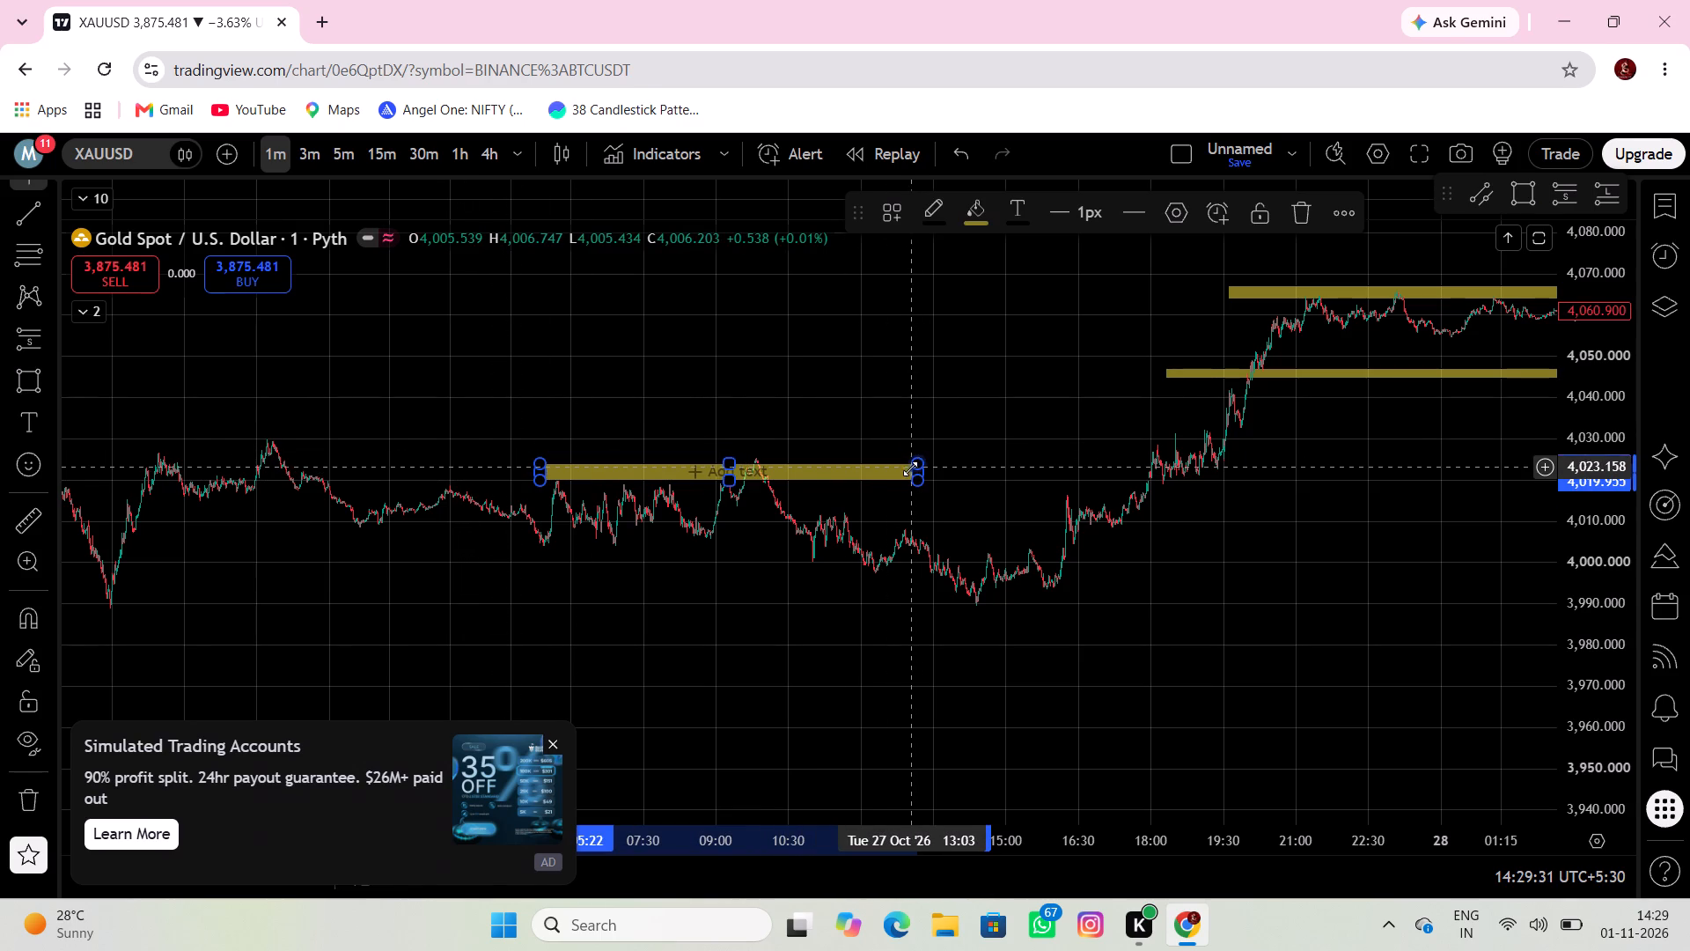
Reposition the 27 Oct morning resistance rectangle to end at 12:48, with edges at about 4,019.96 and 4,024.23.
{"action": "left_click_drag", "start_coordinate": [880, 522], "coordinate": [812, 508]}
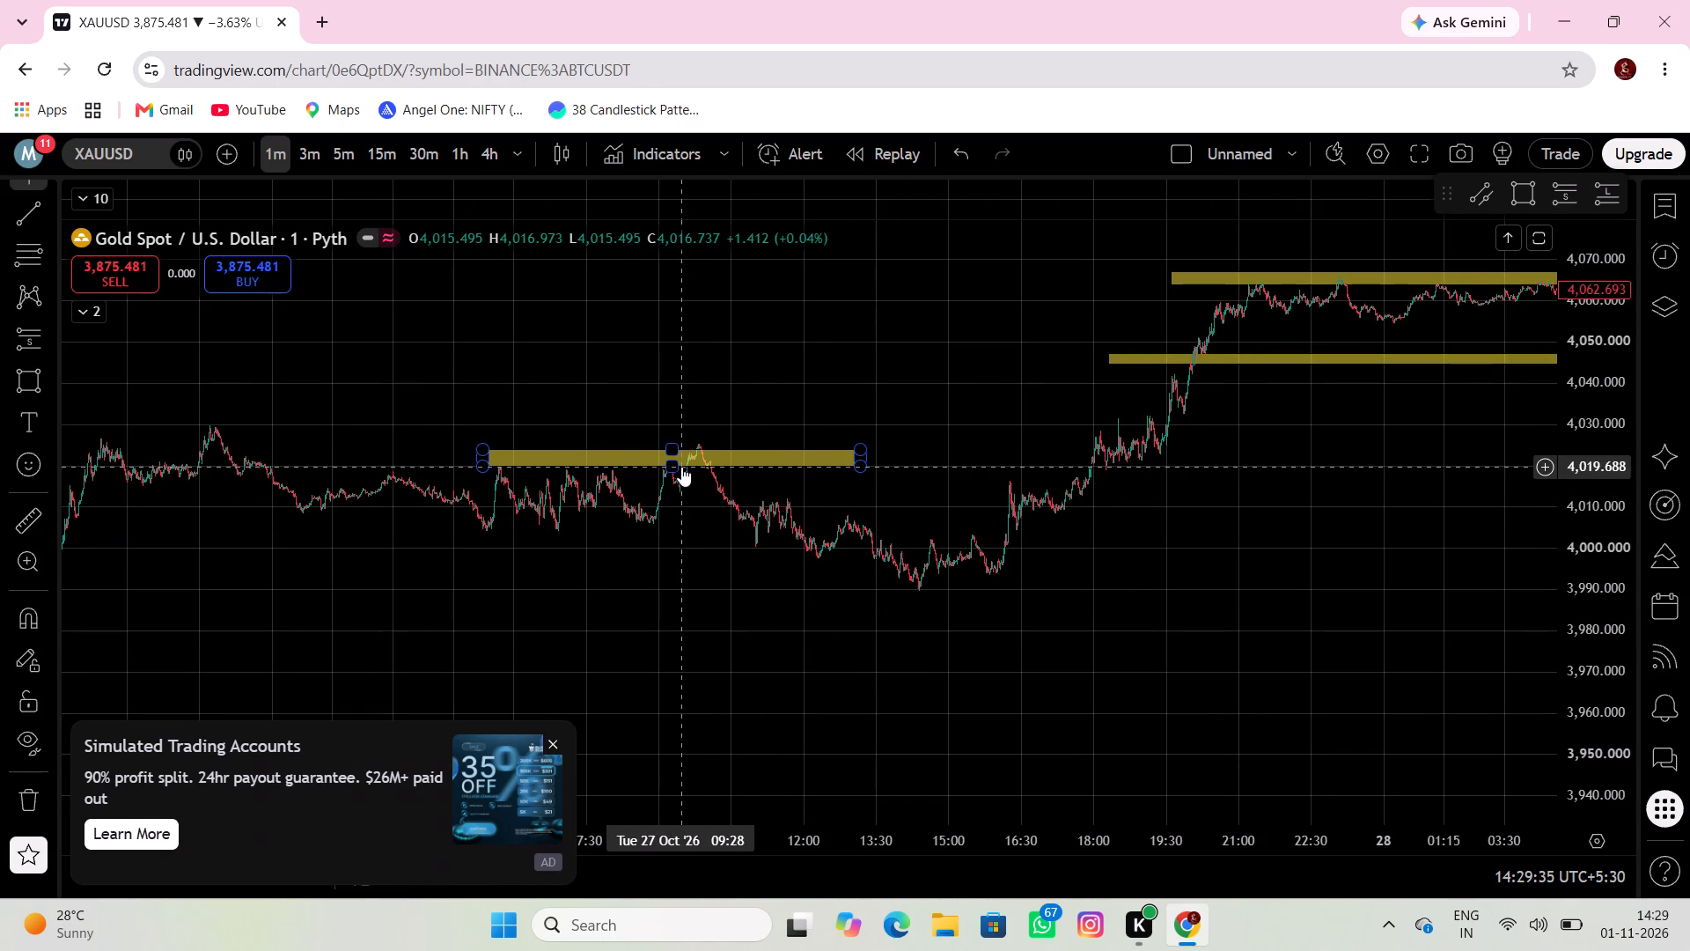
{"action": "left_click_drag", "start_coordinate": [680, 467], "coordinate": [697, 460]}
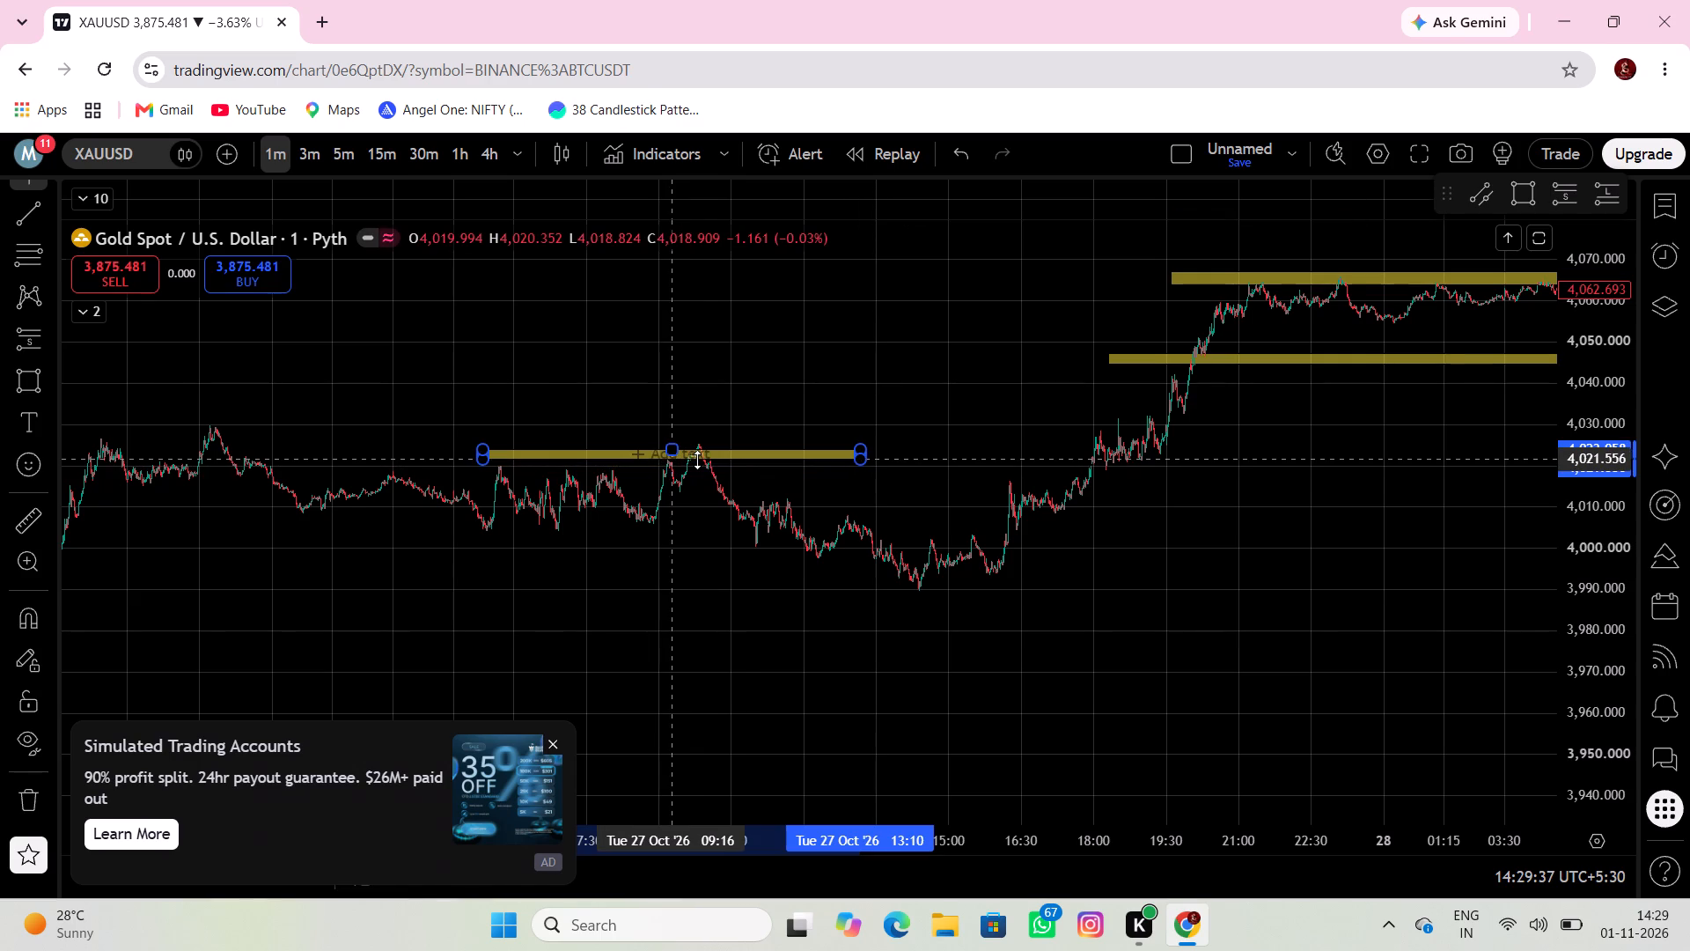
{"action": "left_click_drag", "start_coordinate": [697, 460], "coordinate": [698, 468]}
{"action": "left_click_drag", "start_coordinate": [702, 458], "coordinate": [683, 447]}
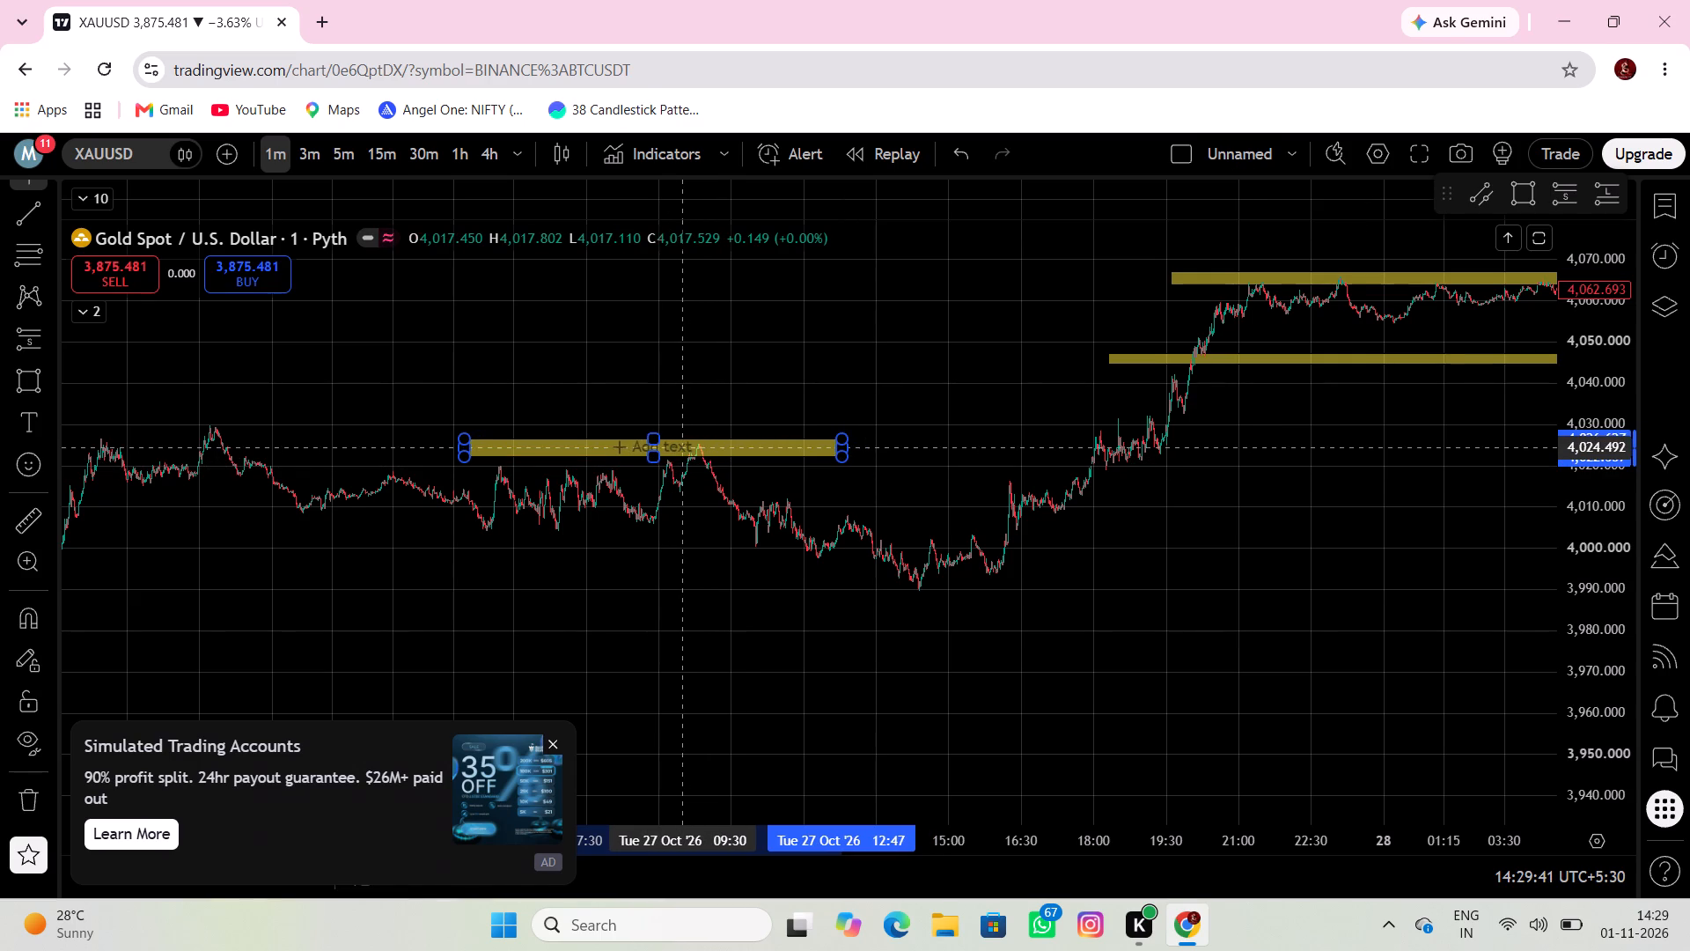
{"action": "left_click_drag", "start_coordinate": [683, 447], "coordinate": [684, 457]}
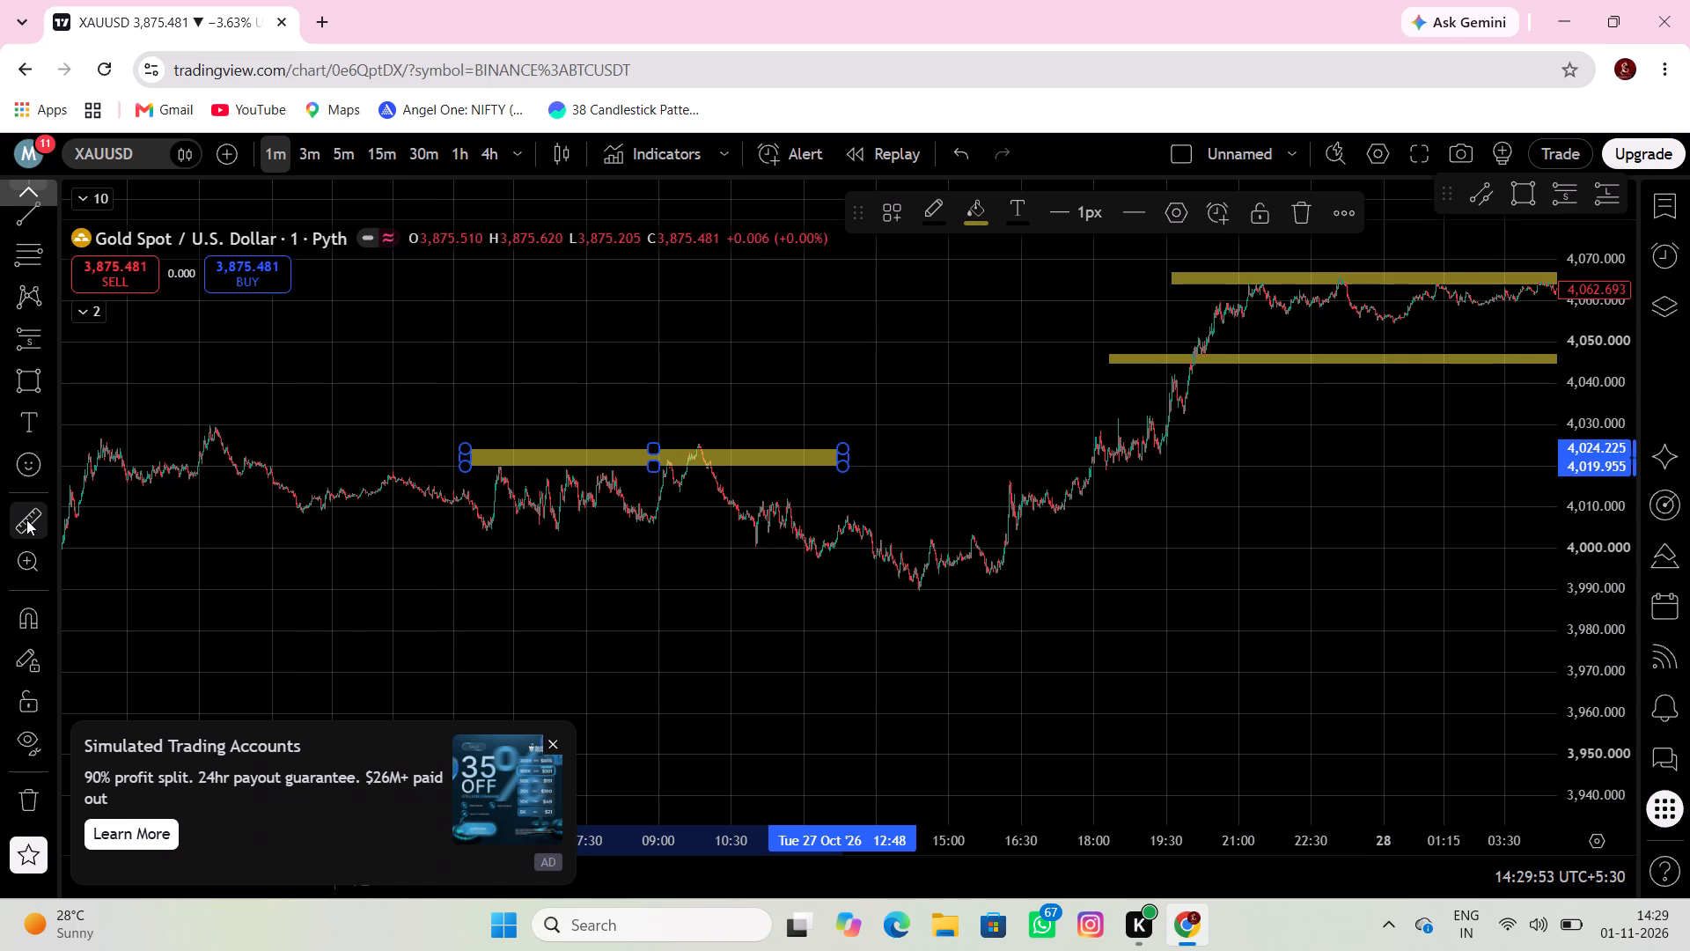
Draw a thin rectangle along the 27 Oct morning lows, from about 05:05 to 11:50, with its lower edge at about 4,003.41.
{"action": "left_click", "coordinate": [34, 387]}
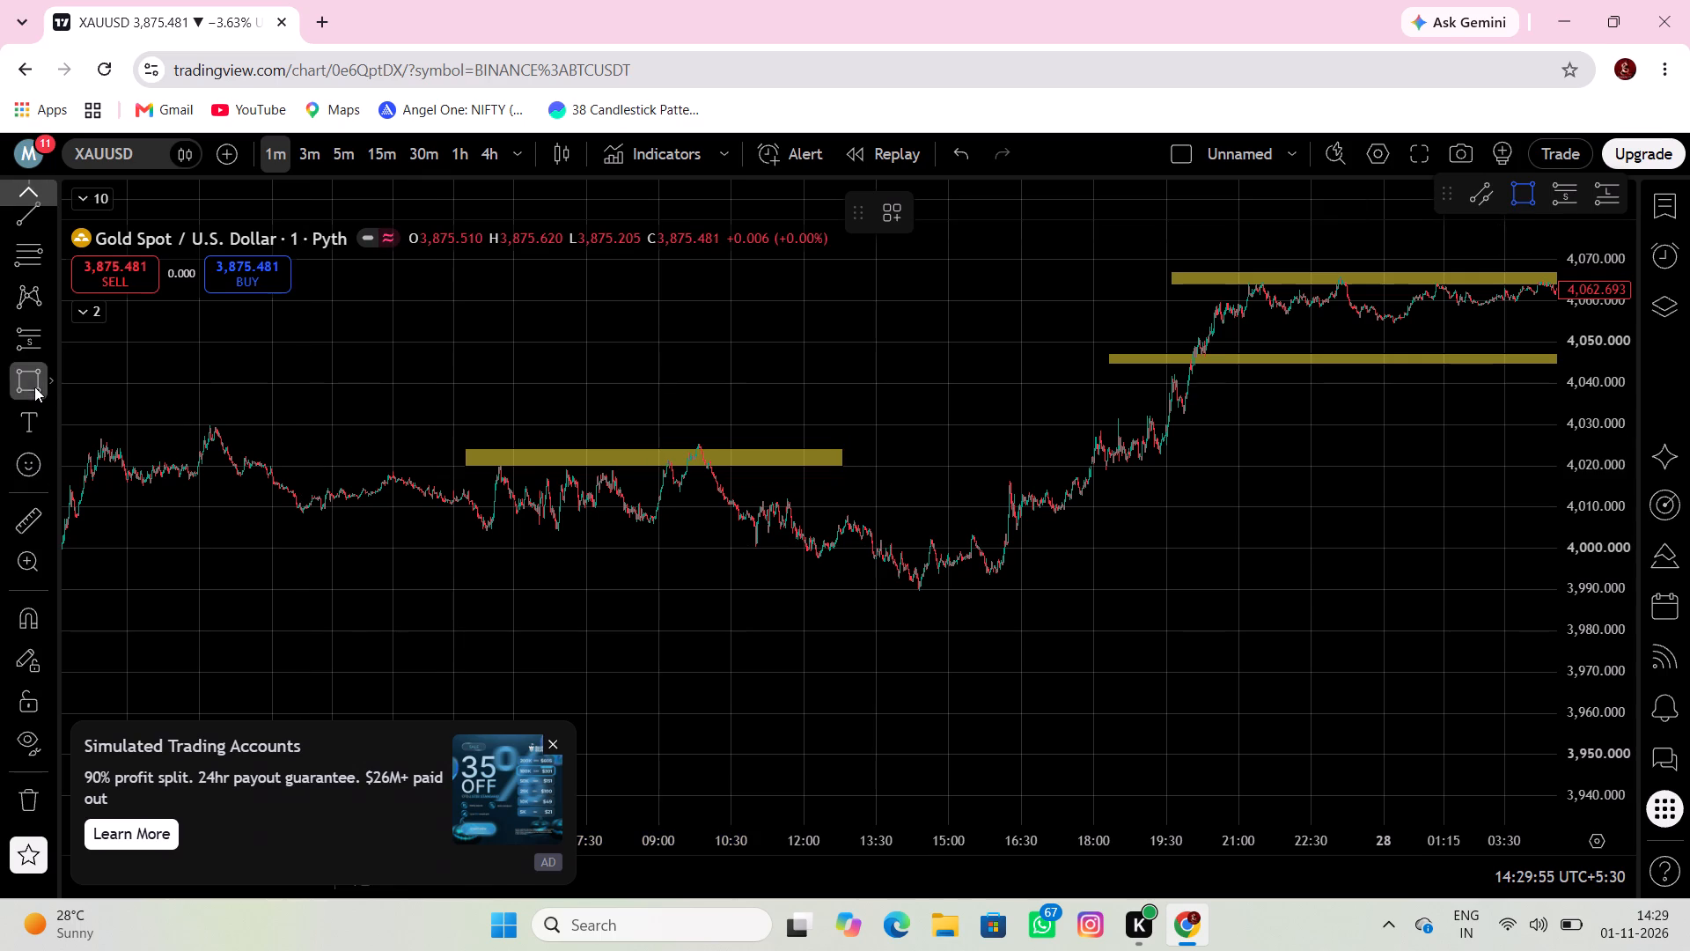
{"action": "left_click", "coordinate": [459, 528]}
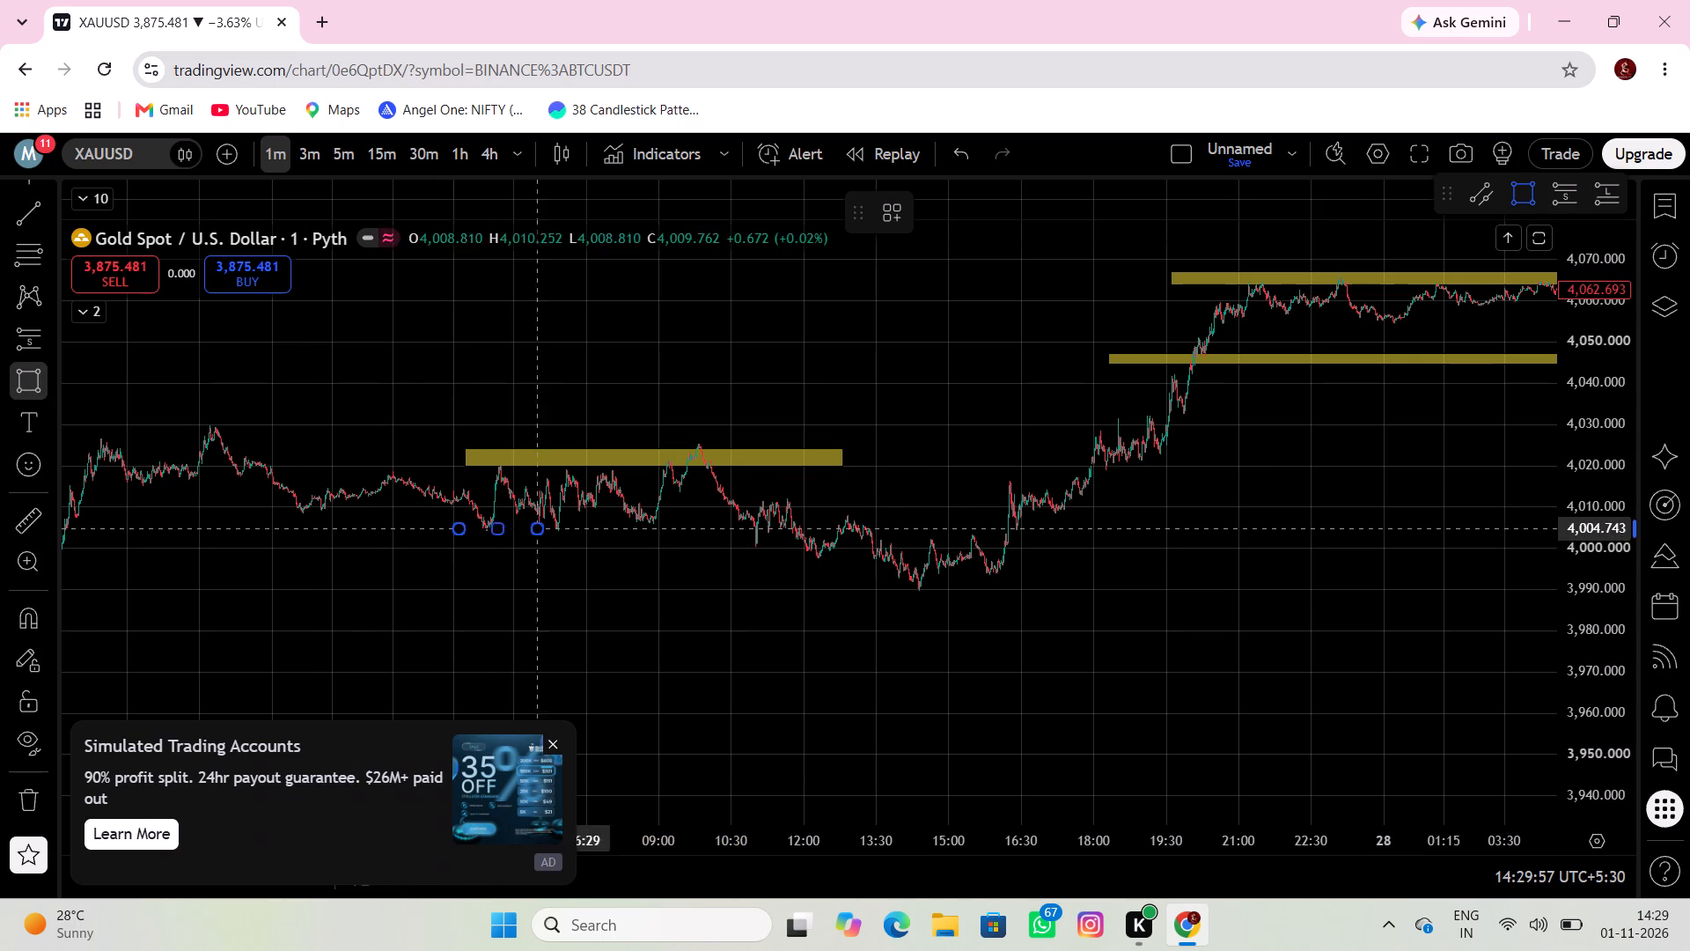
{"action": "left_click", "coordinate": [787, 538]}
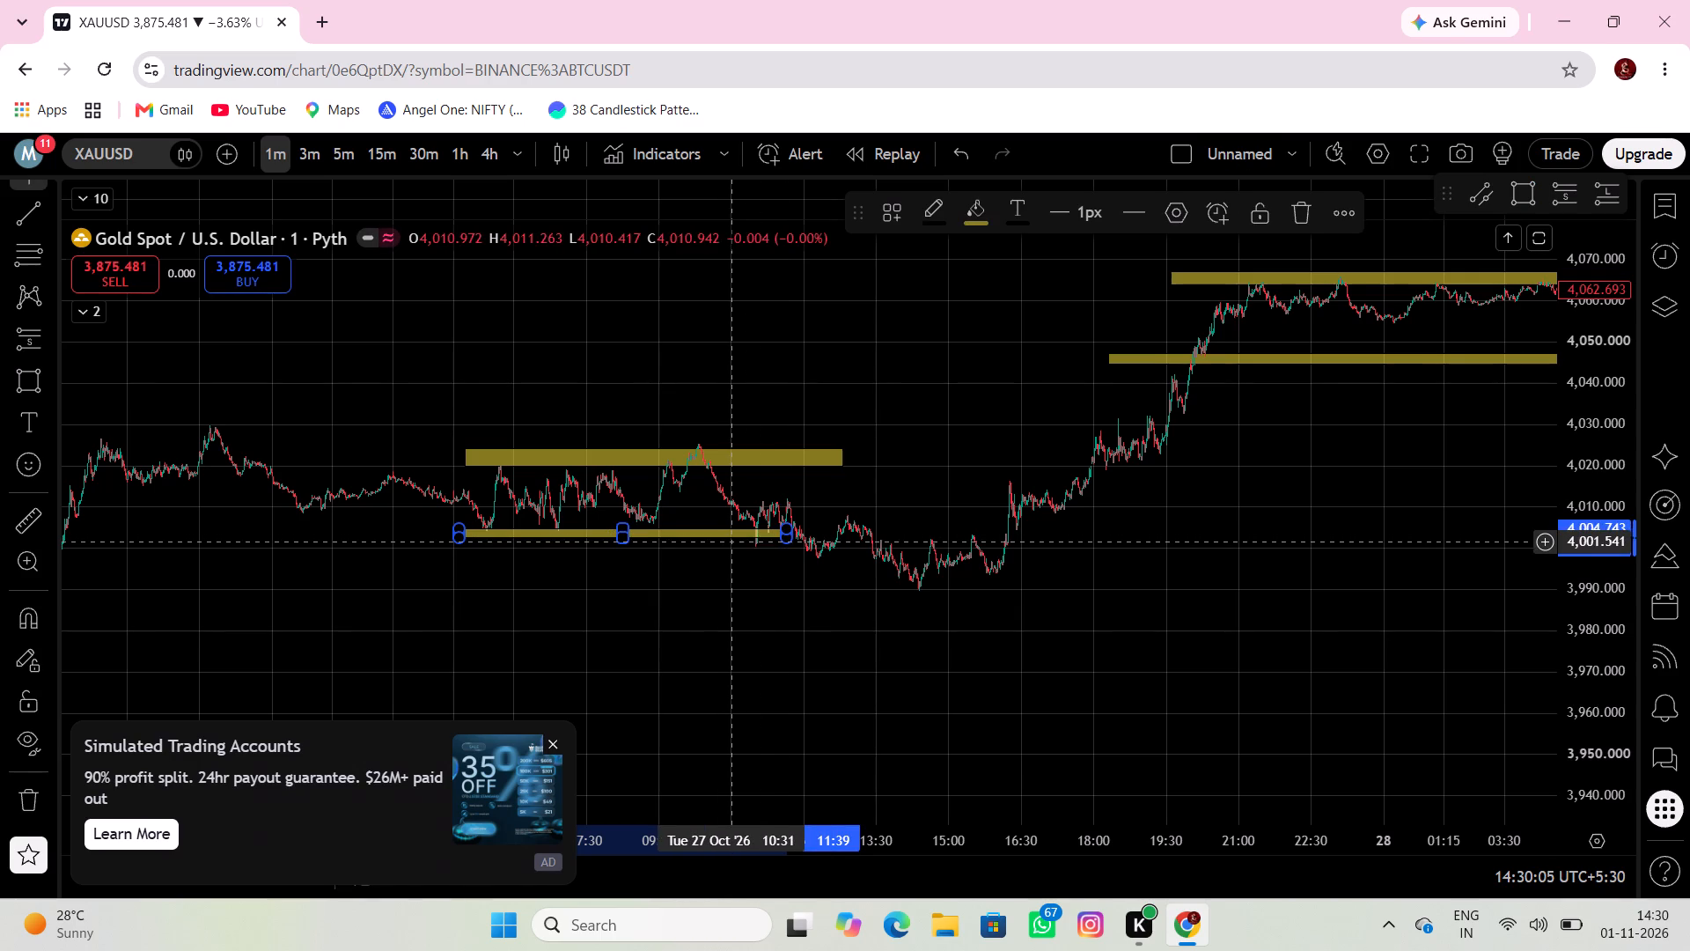
{"action": "left_click_drag", "start_coordinate": [731, 534], "coordinate": [739, 531]}
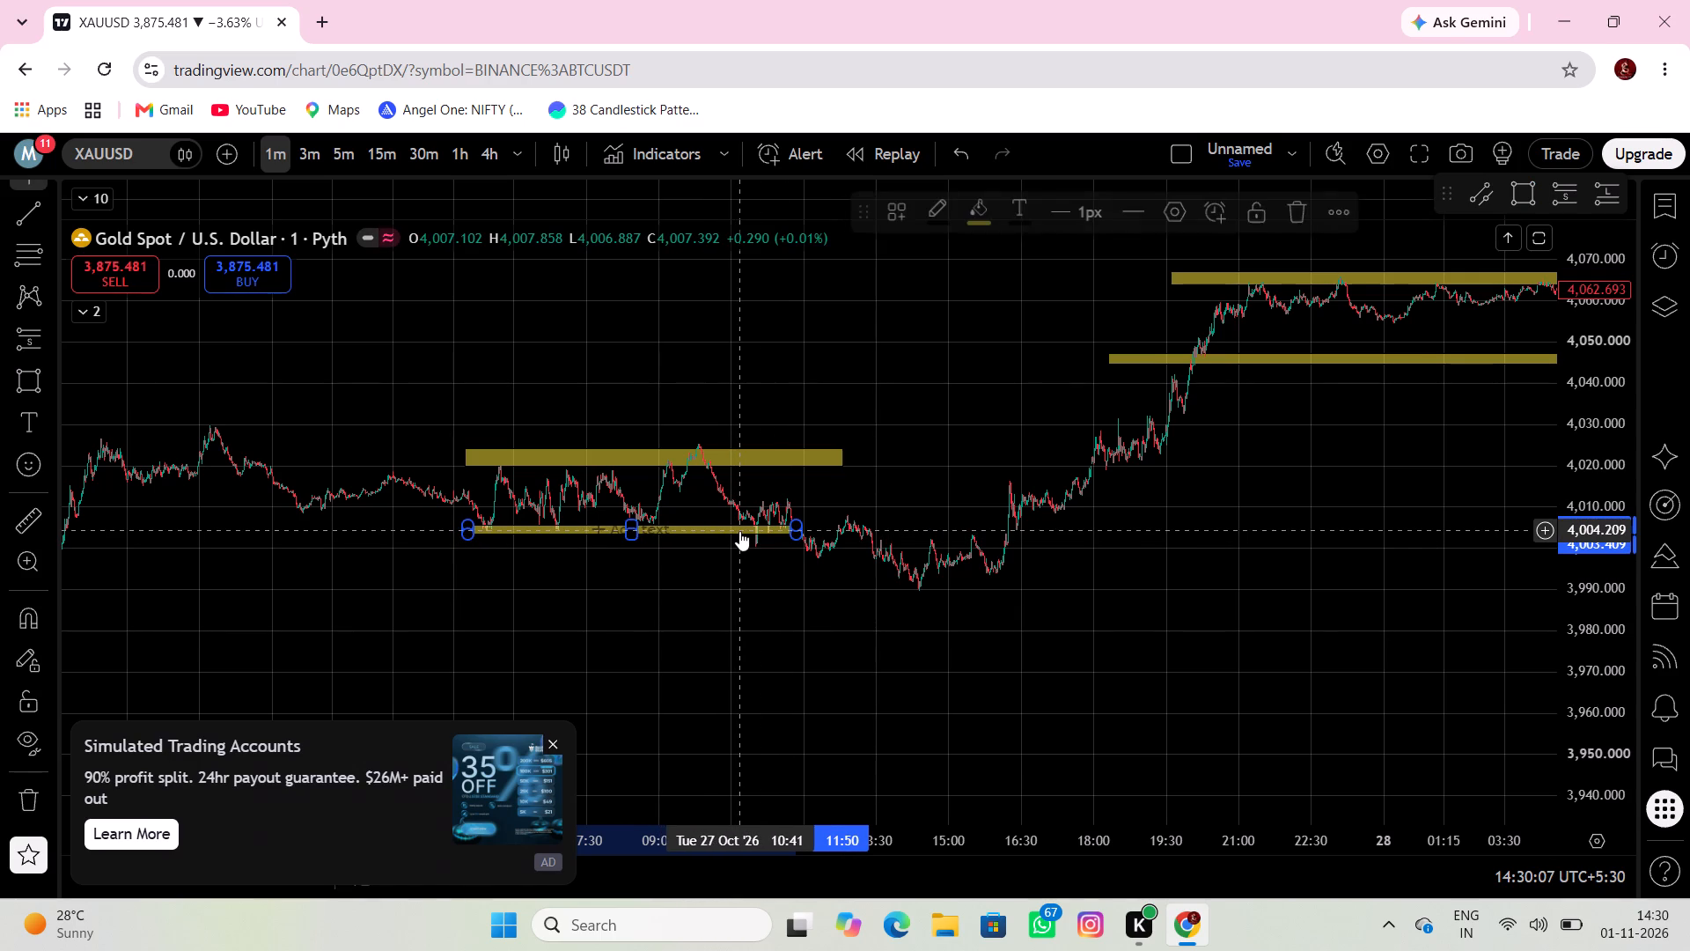
{"action": "left_click", "coordinate": [719, 585]}
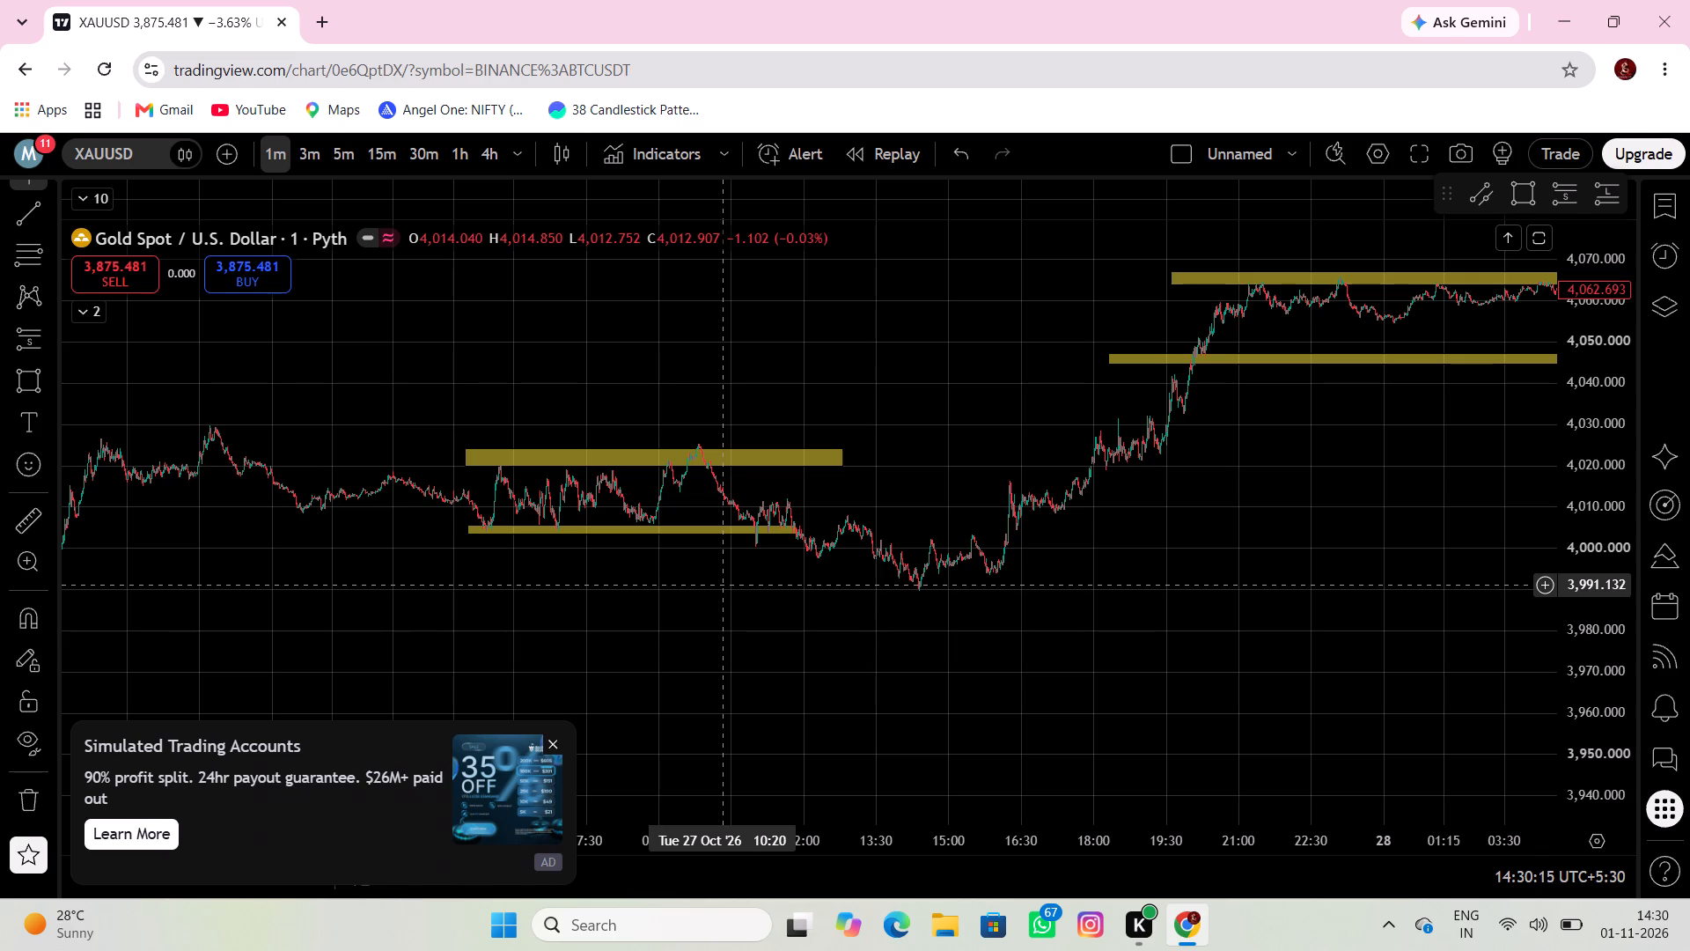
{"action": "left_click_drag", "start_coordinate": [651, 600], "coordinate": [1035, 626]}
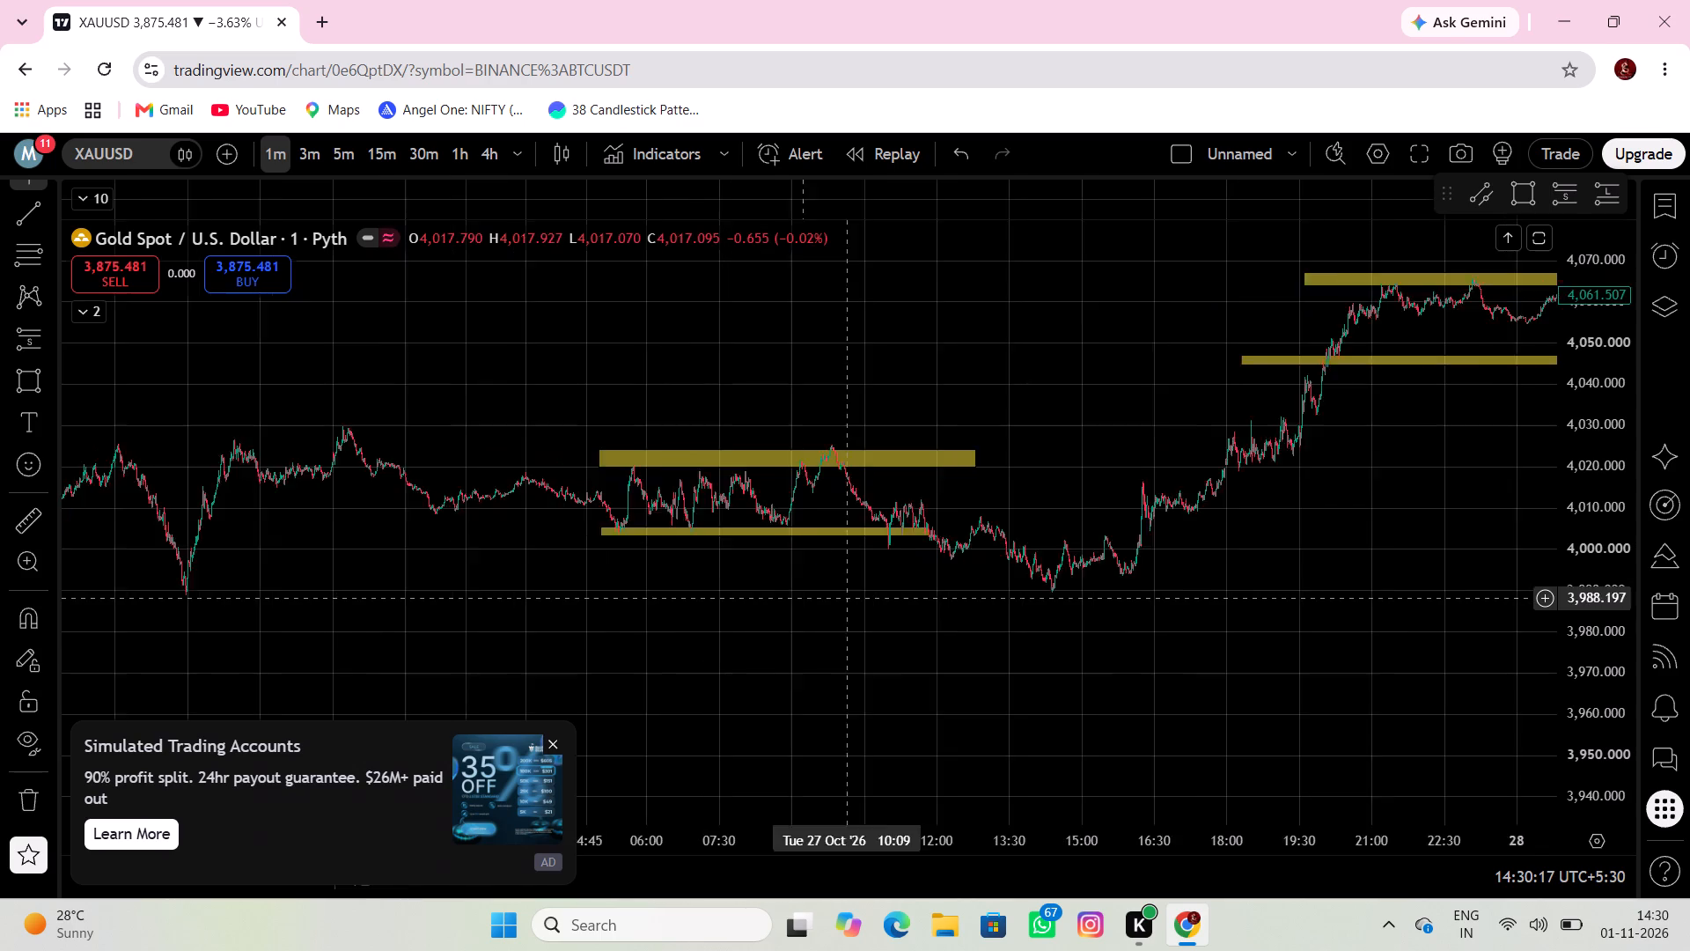
Draw a thin rectangle across the 26 Oct evening peaks, ending at 00:15 on 27 Oct, between about 4,023.96 and 4,026.09.
{"action": "left_click_drag", "start_coordinate": [1035, 626], "coordinate": [1040, 627]}
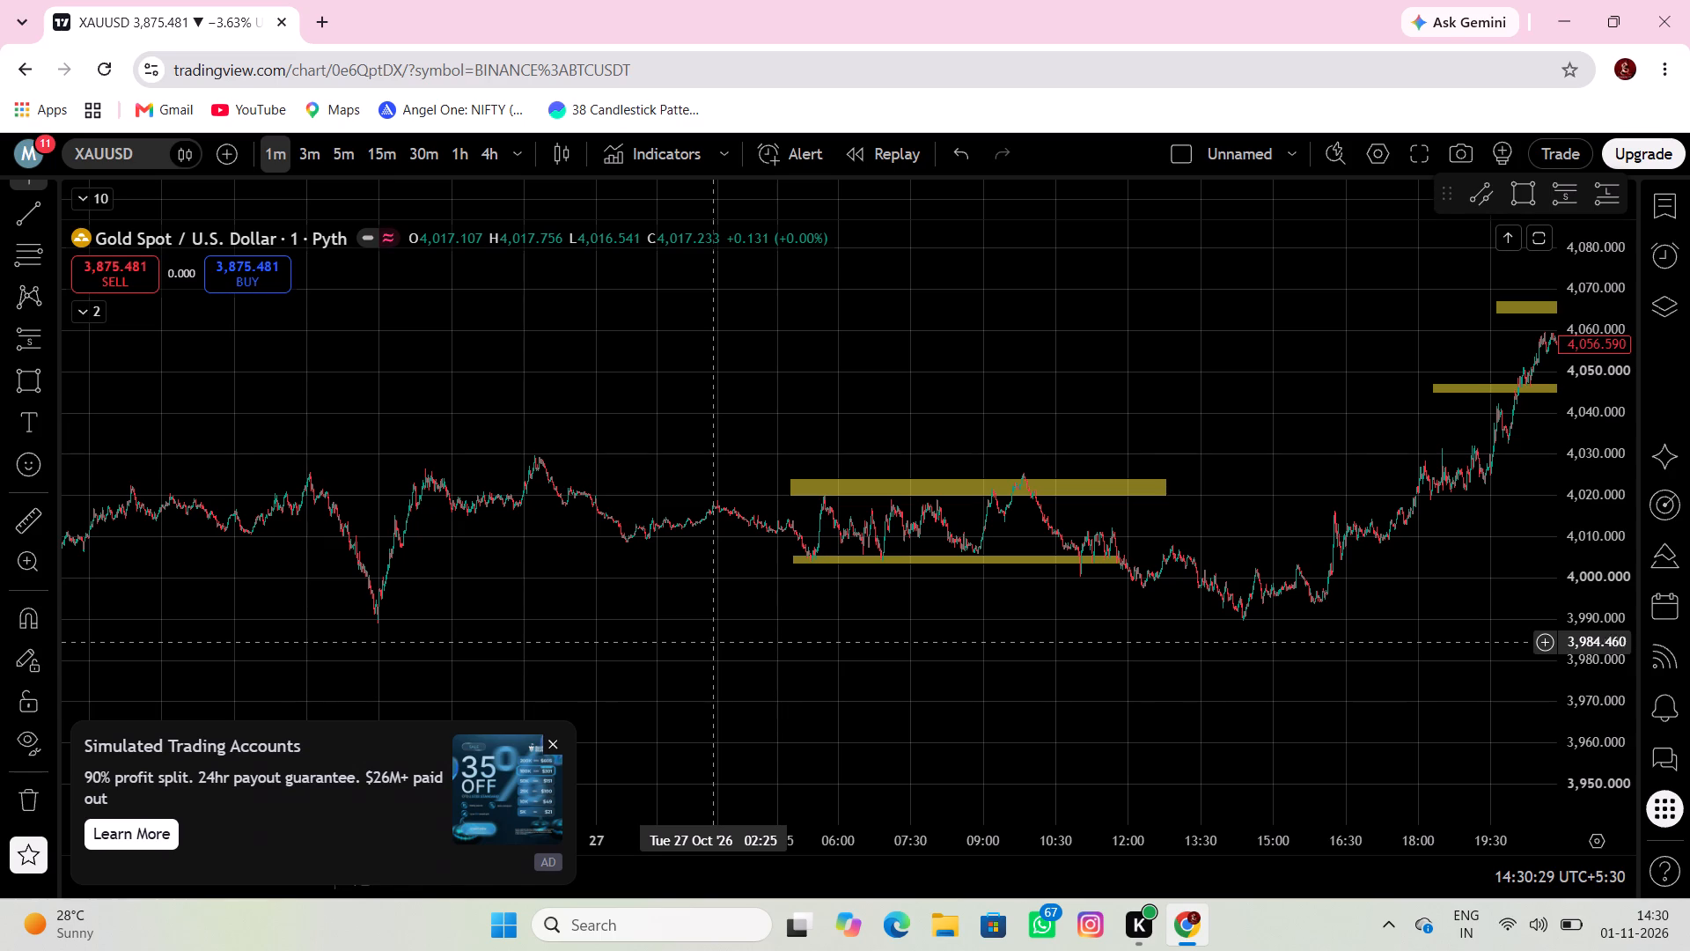
{"action": "left_click_drag", "start_coordinate": [609, 636], "coordinate": [856, 602]}
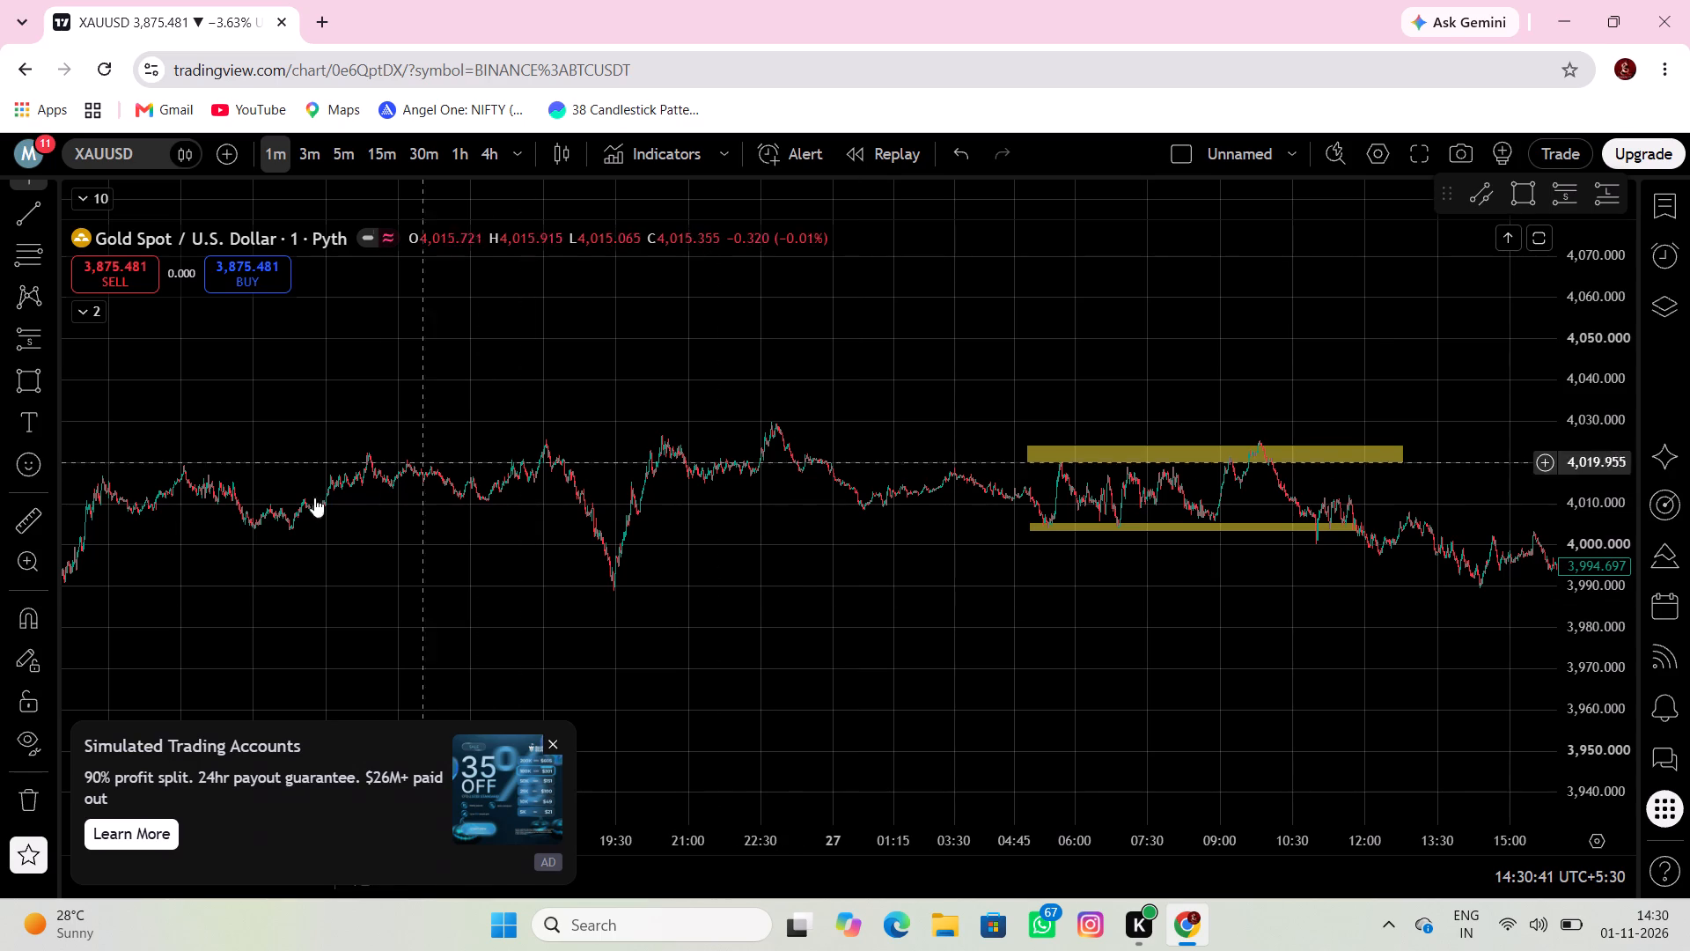
{"action": "left_click", "coordinate": [22, 373]}
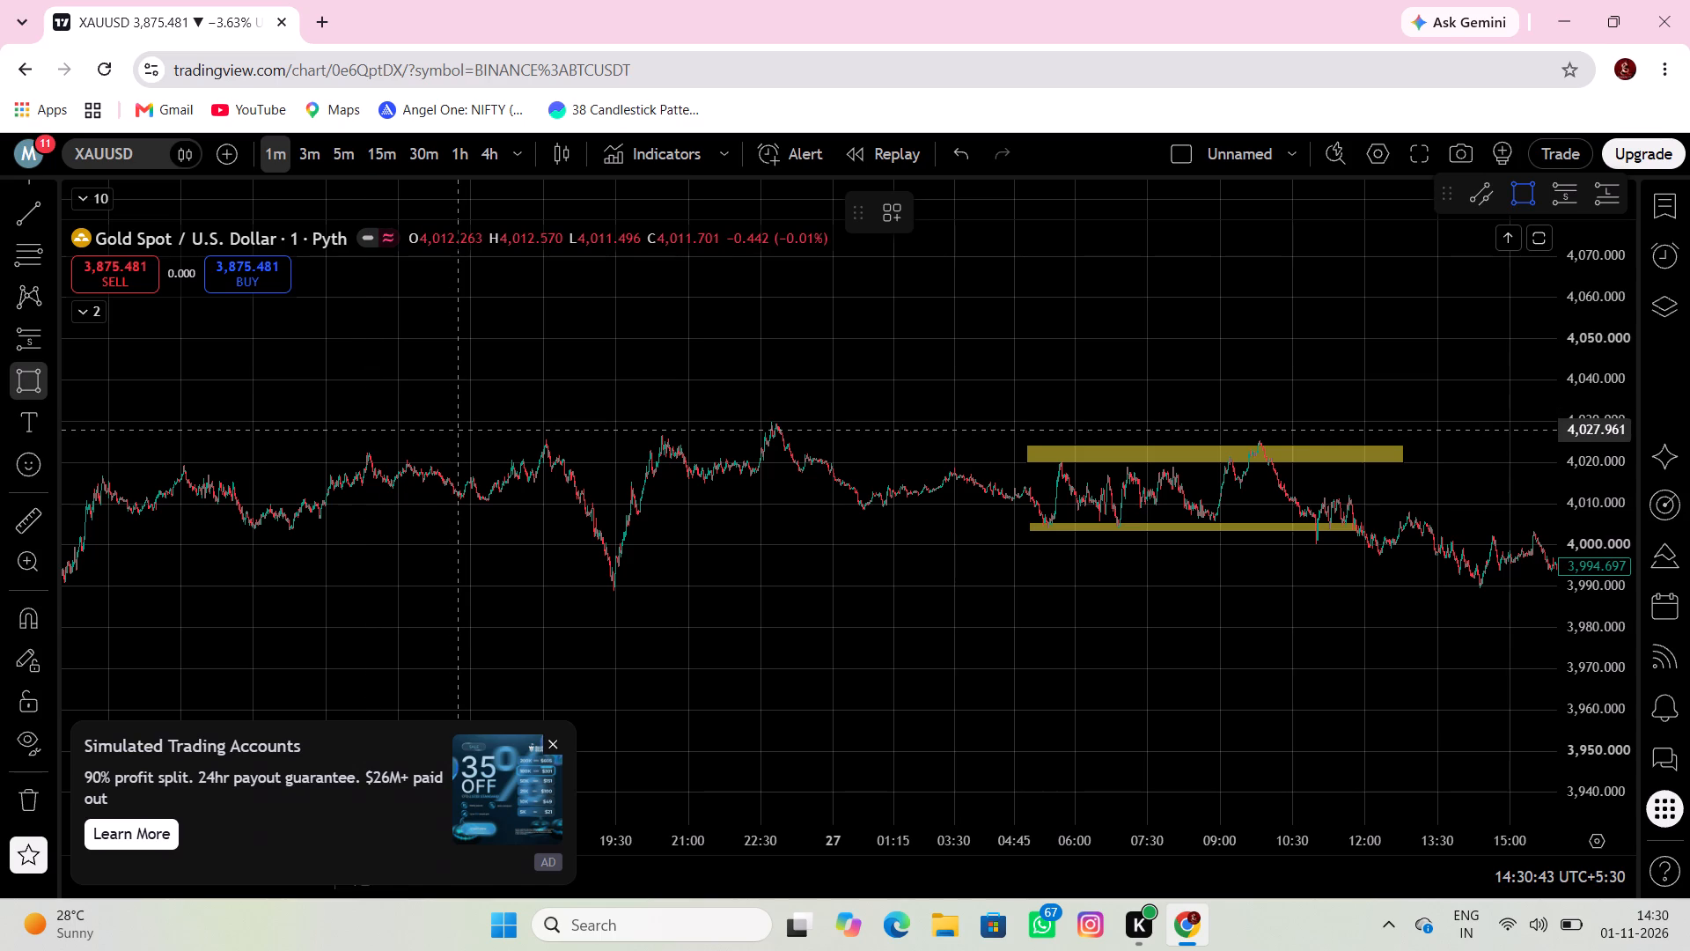
{"action": "left_click", "coordinate": [512, 438]}
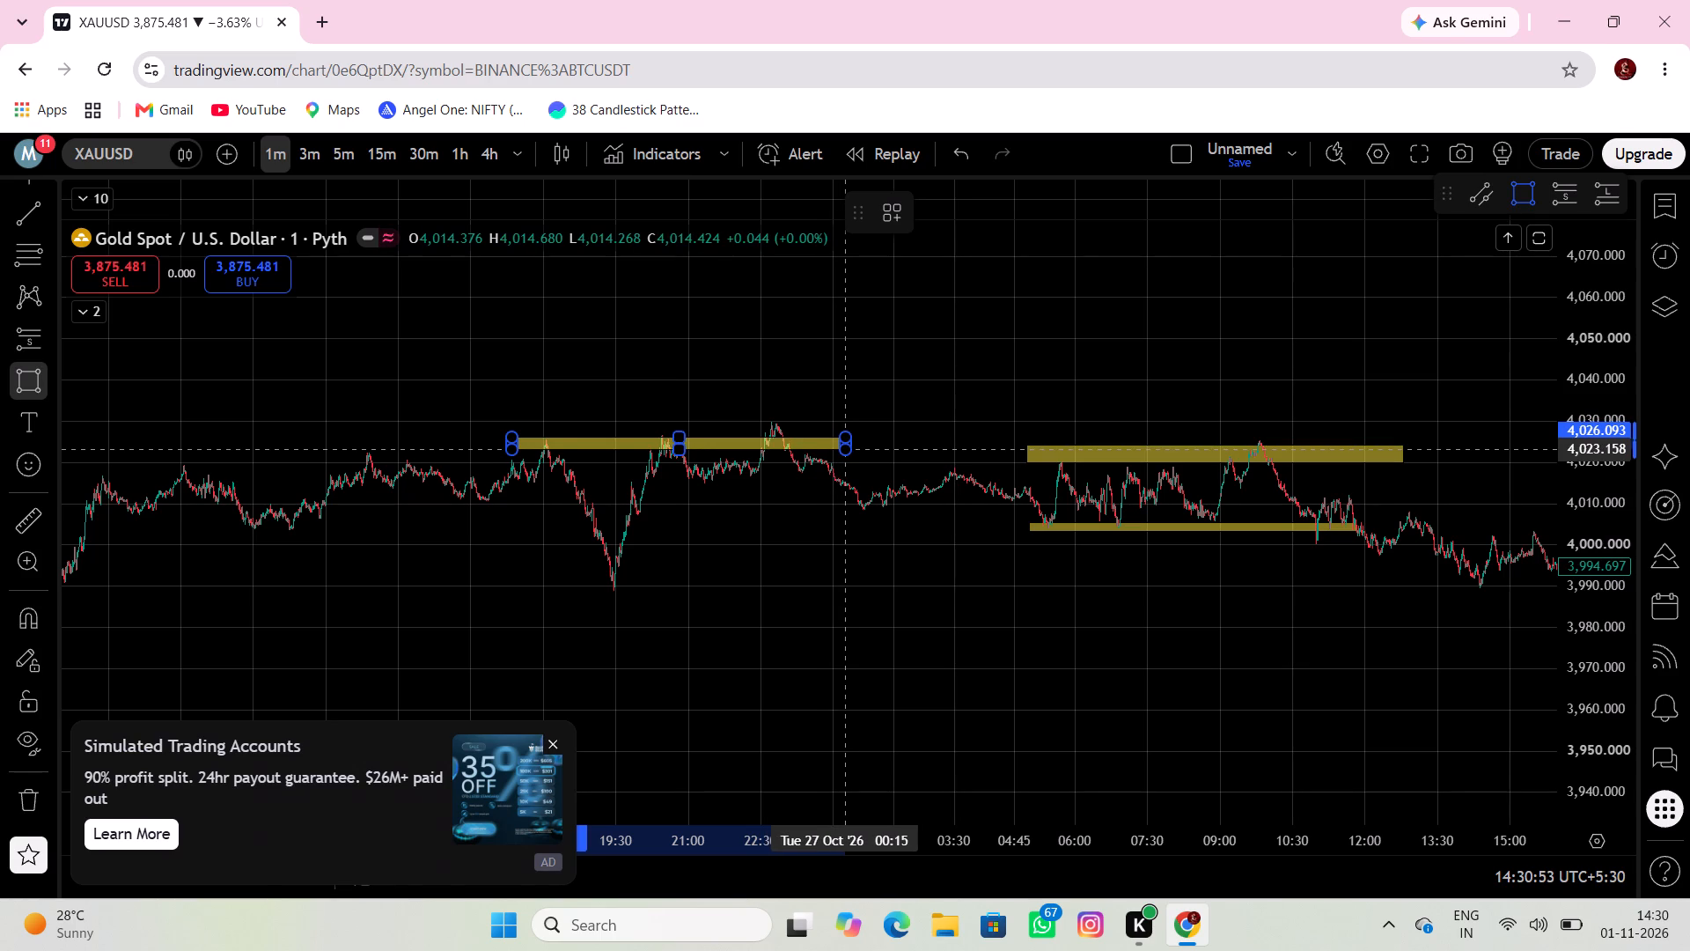
{"action": "left_click", "coordinate": [846, 446]}
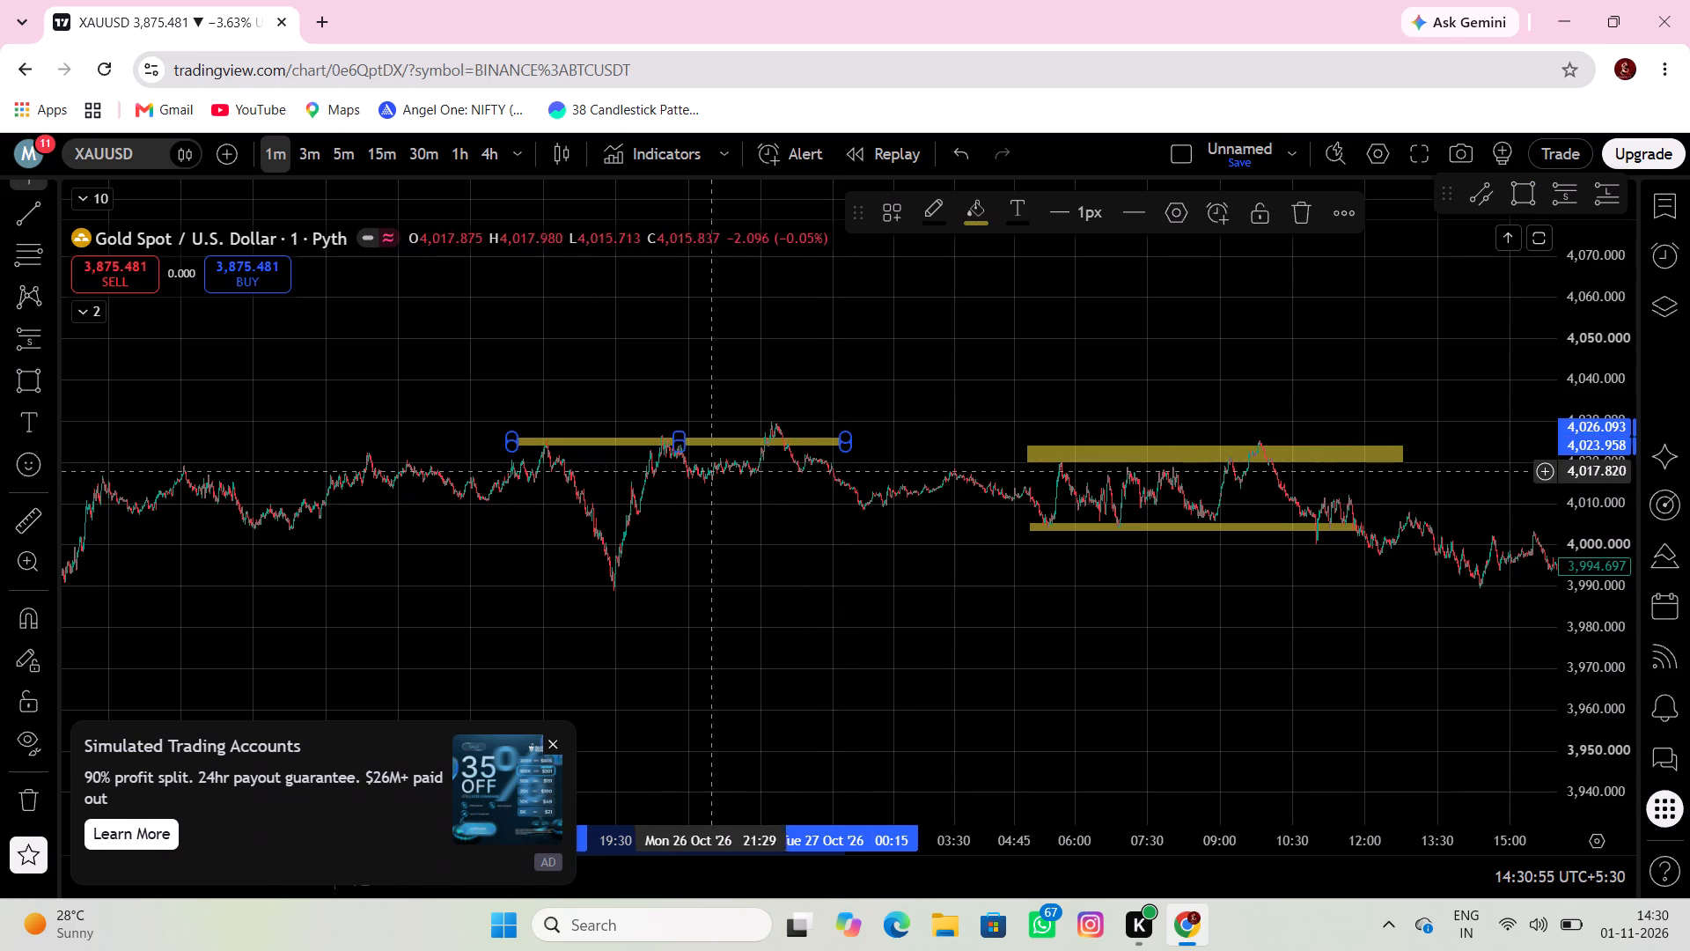
Draw a support rectangle below the 26 Oct evening peaks, ending at 01:37 on 27 Oct, between about 4,010.35 and 4,013.02.
{"action": "left_click", "coordinate": [26, 379]}
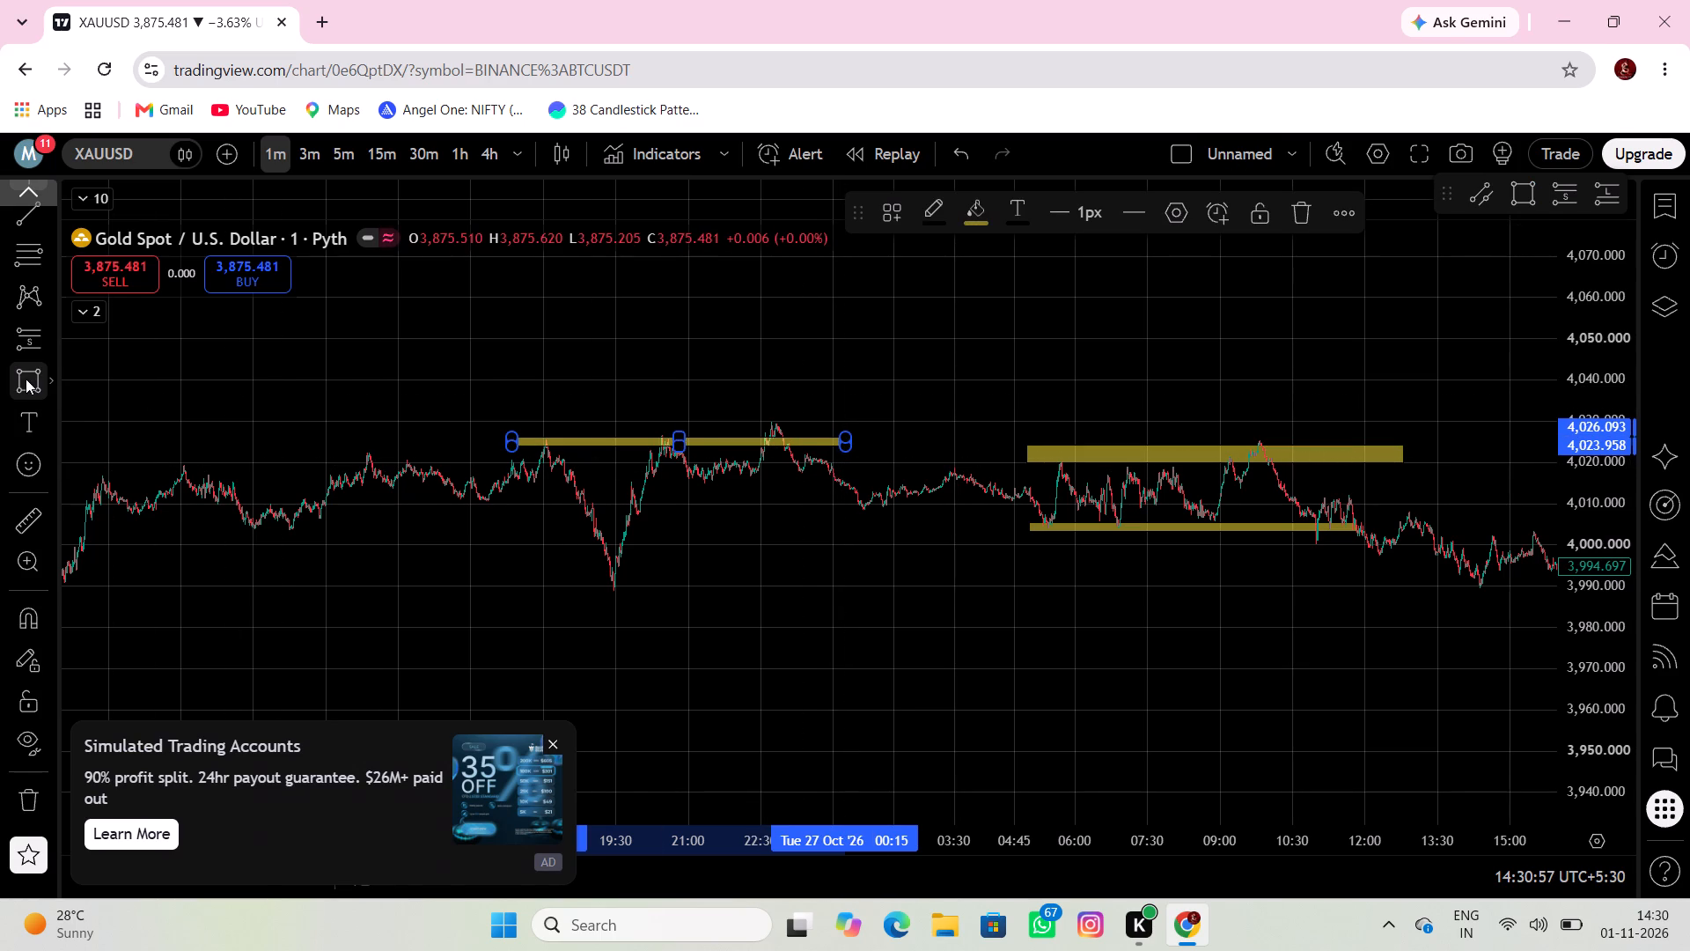
{"action": "left_click", "coordinate": [496, 491]}
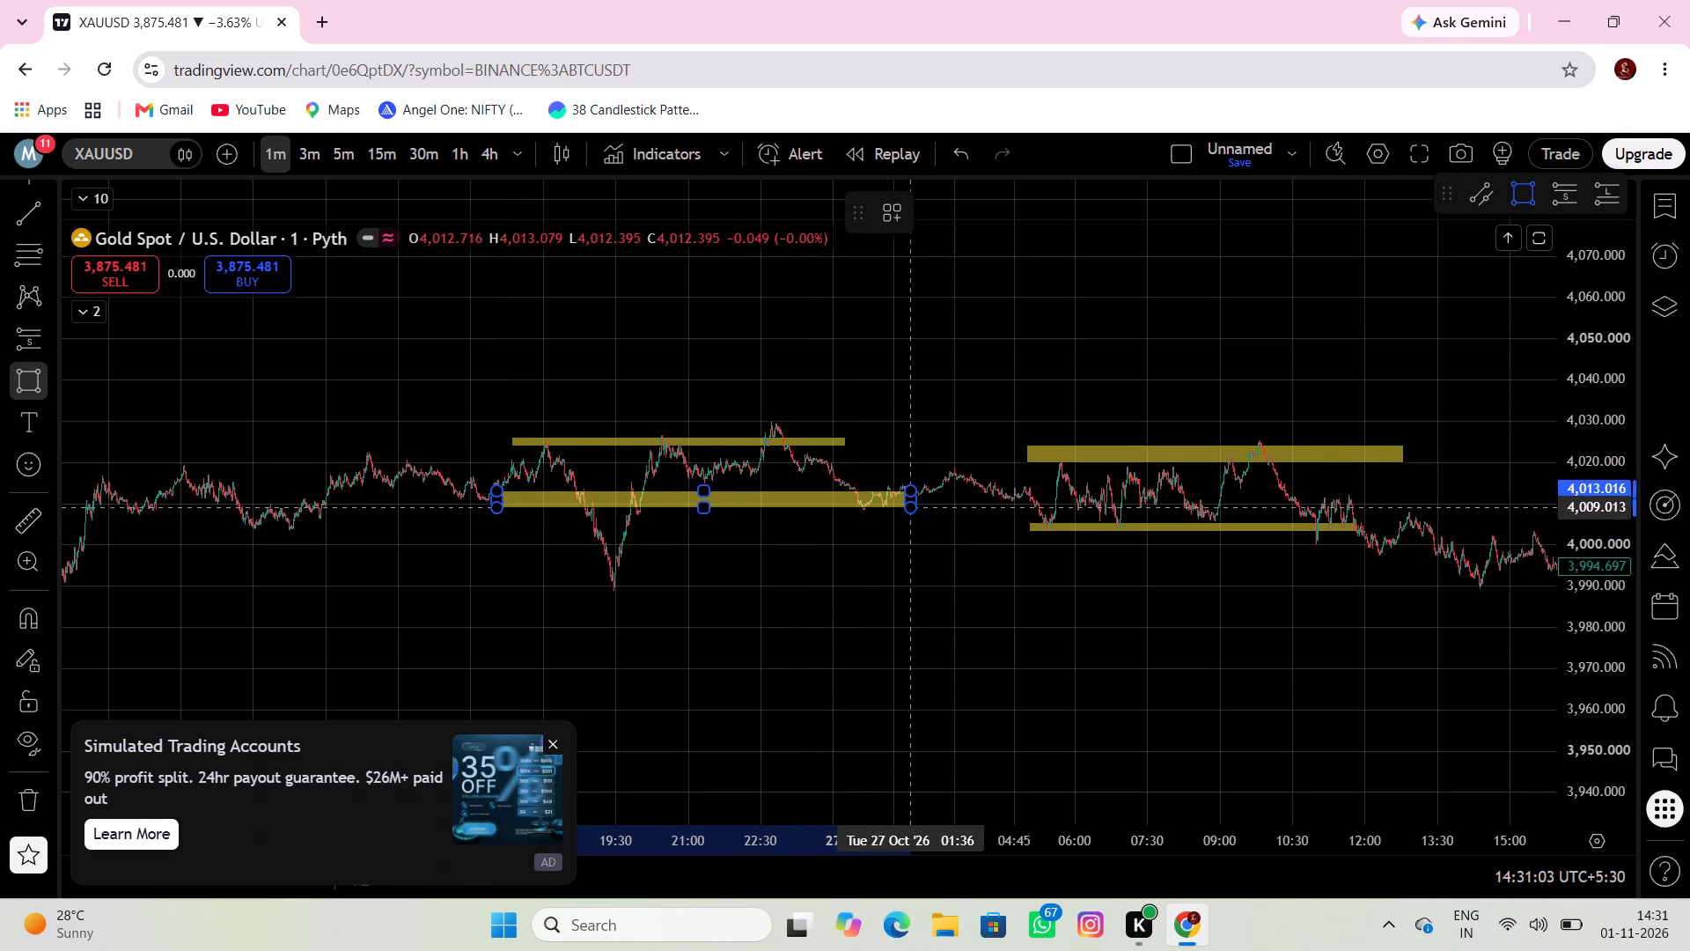
{"action": "left_click", "coordinate": [913, 502]}
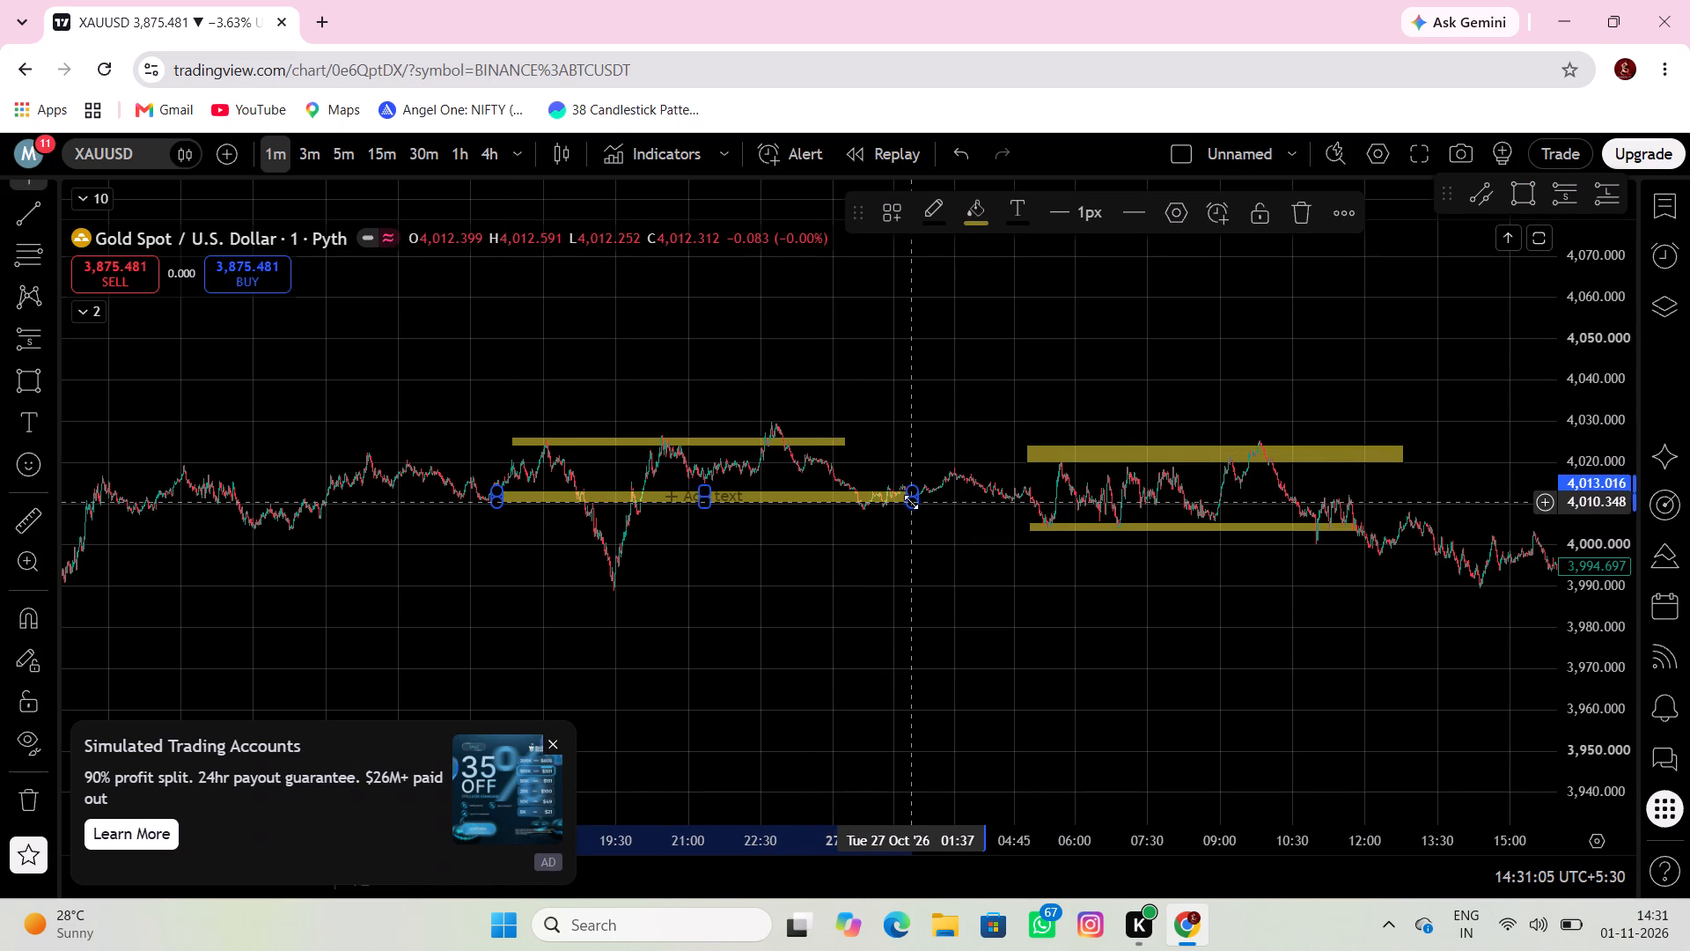
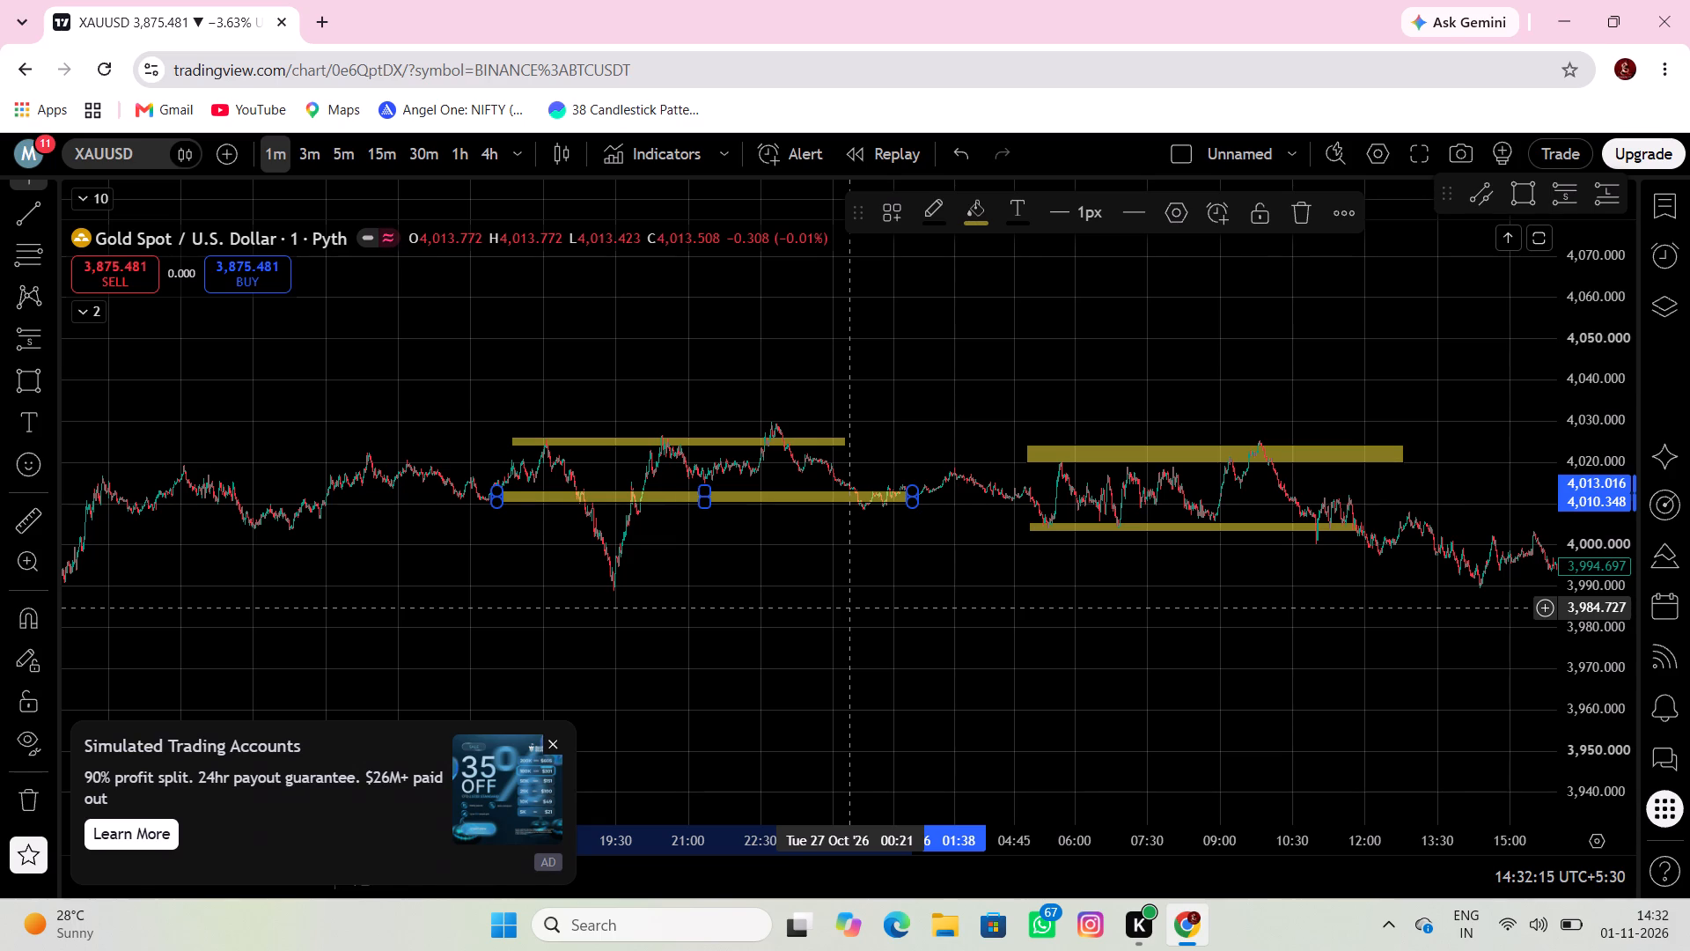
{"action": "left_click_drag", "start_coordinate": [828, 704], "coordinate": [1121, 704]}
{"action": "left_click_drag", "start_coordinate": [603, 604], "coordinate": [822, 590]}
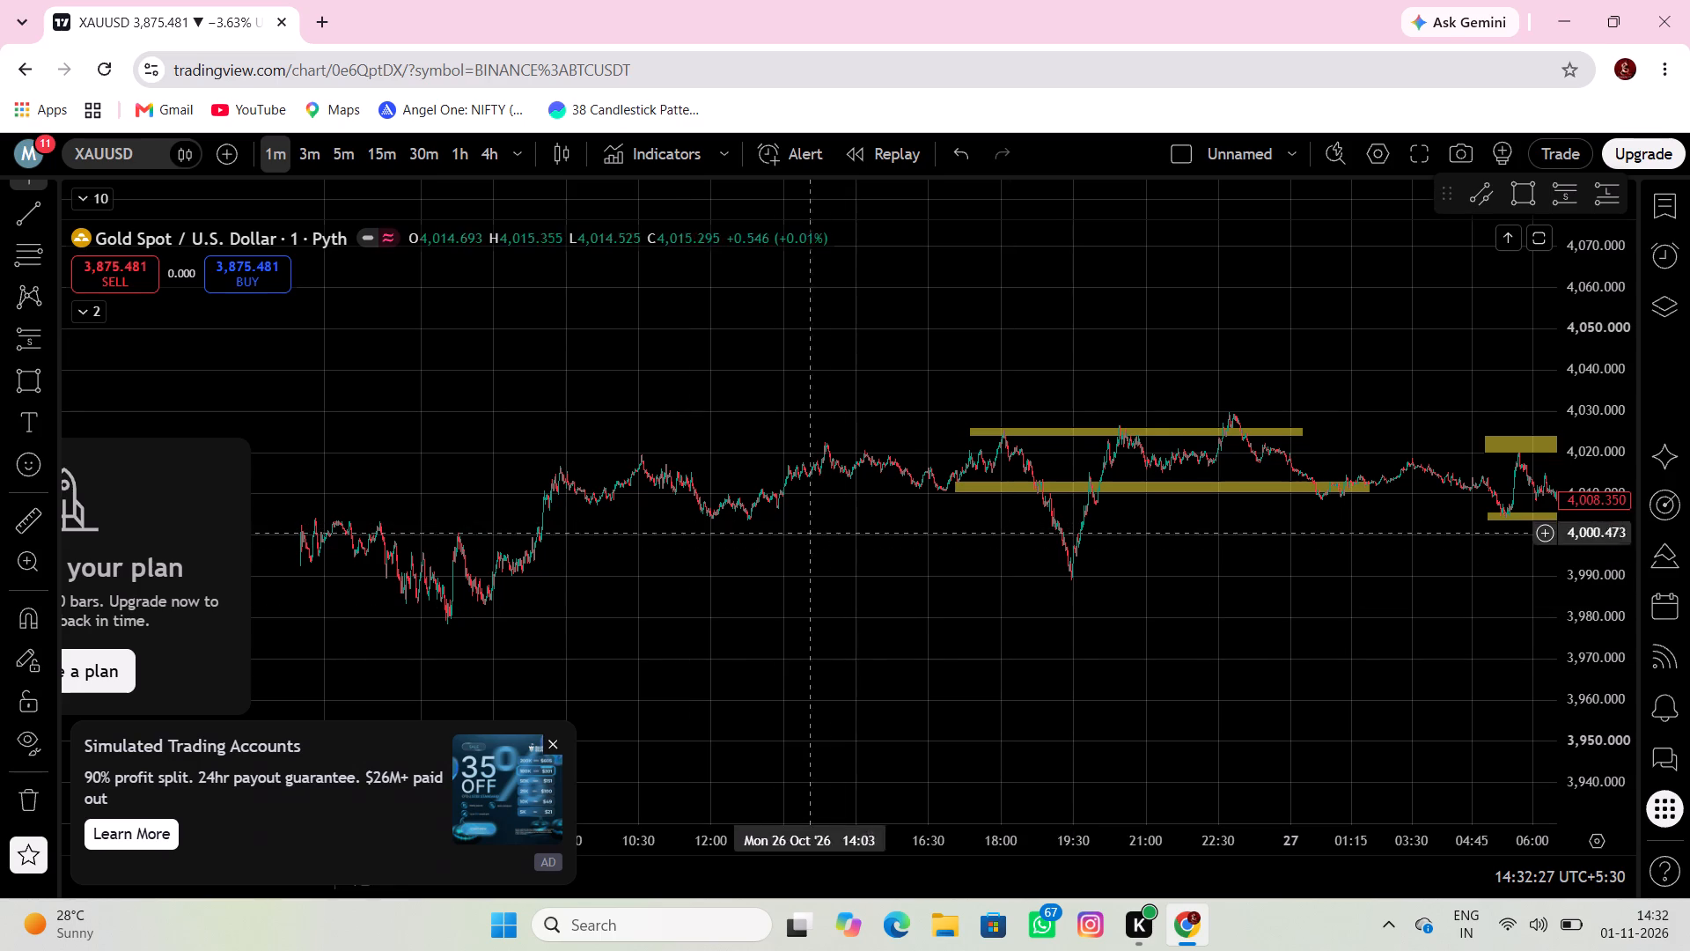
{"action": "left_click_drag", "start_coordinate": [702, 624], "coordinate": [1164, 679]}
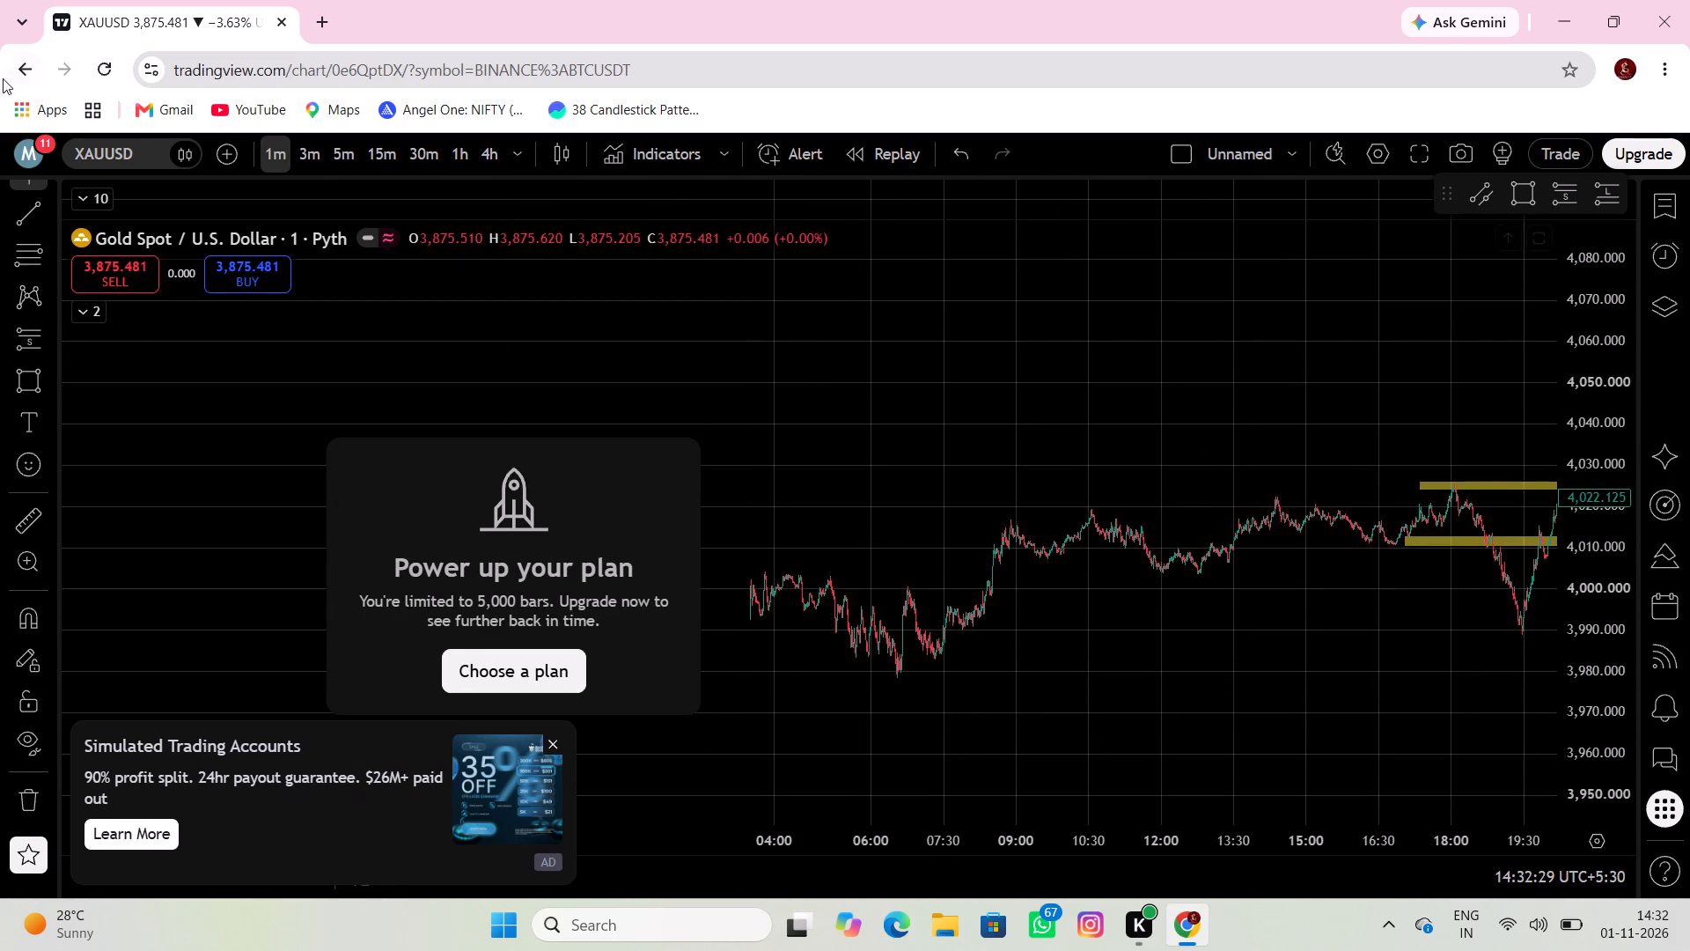
Switch the chart symbol to NIFTY, the Nifty 50 Index on NSE.
{"action": "left_click", "coordinate": [134, 159]}
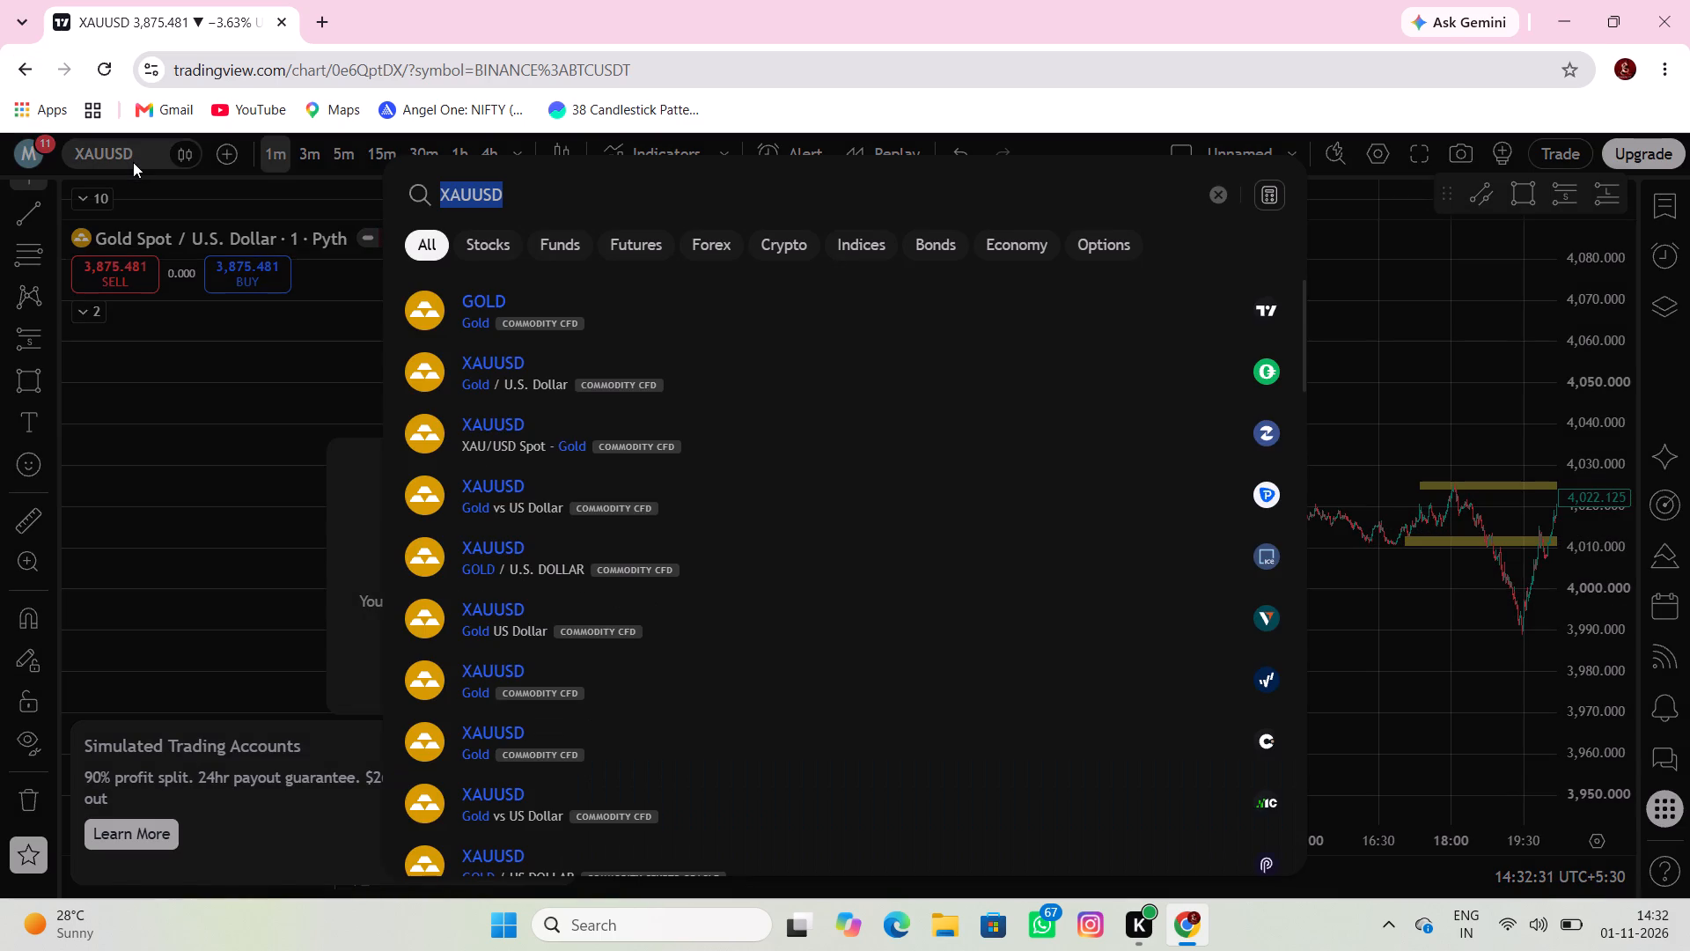
{"action": "key", "text": "BackSpace"}
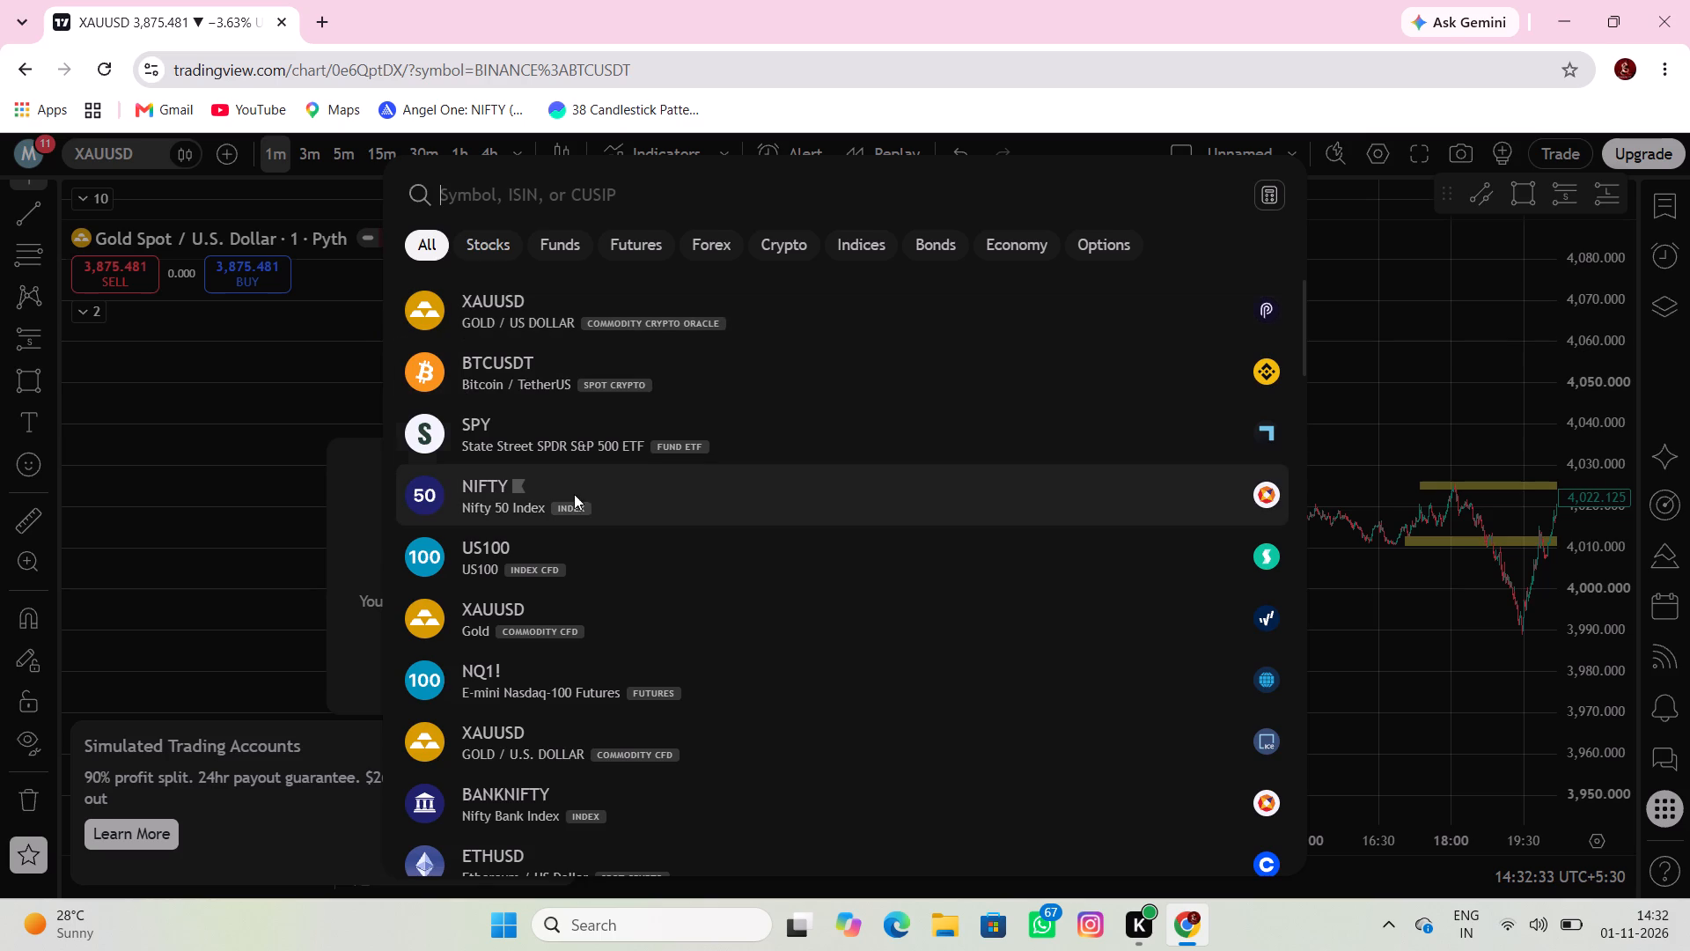
{"action": "left_click", "coordinate": [589, 486]}
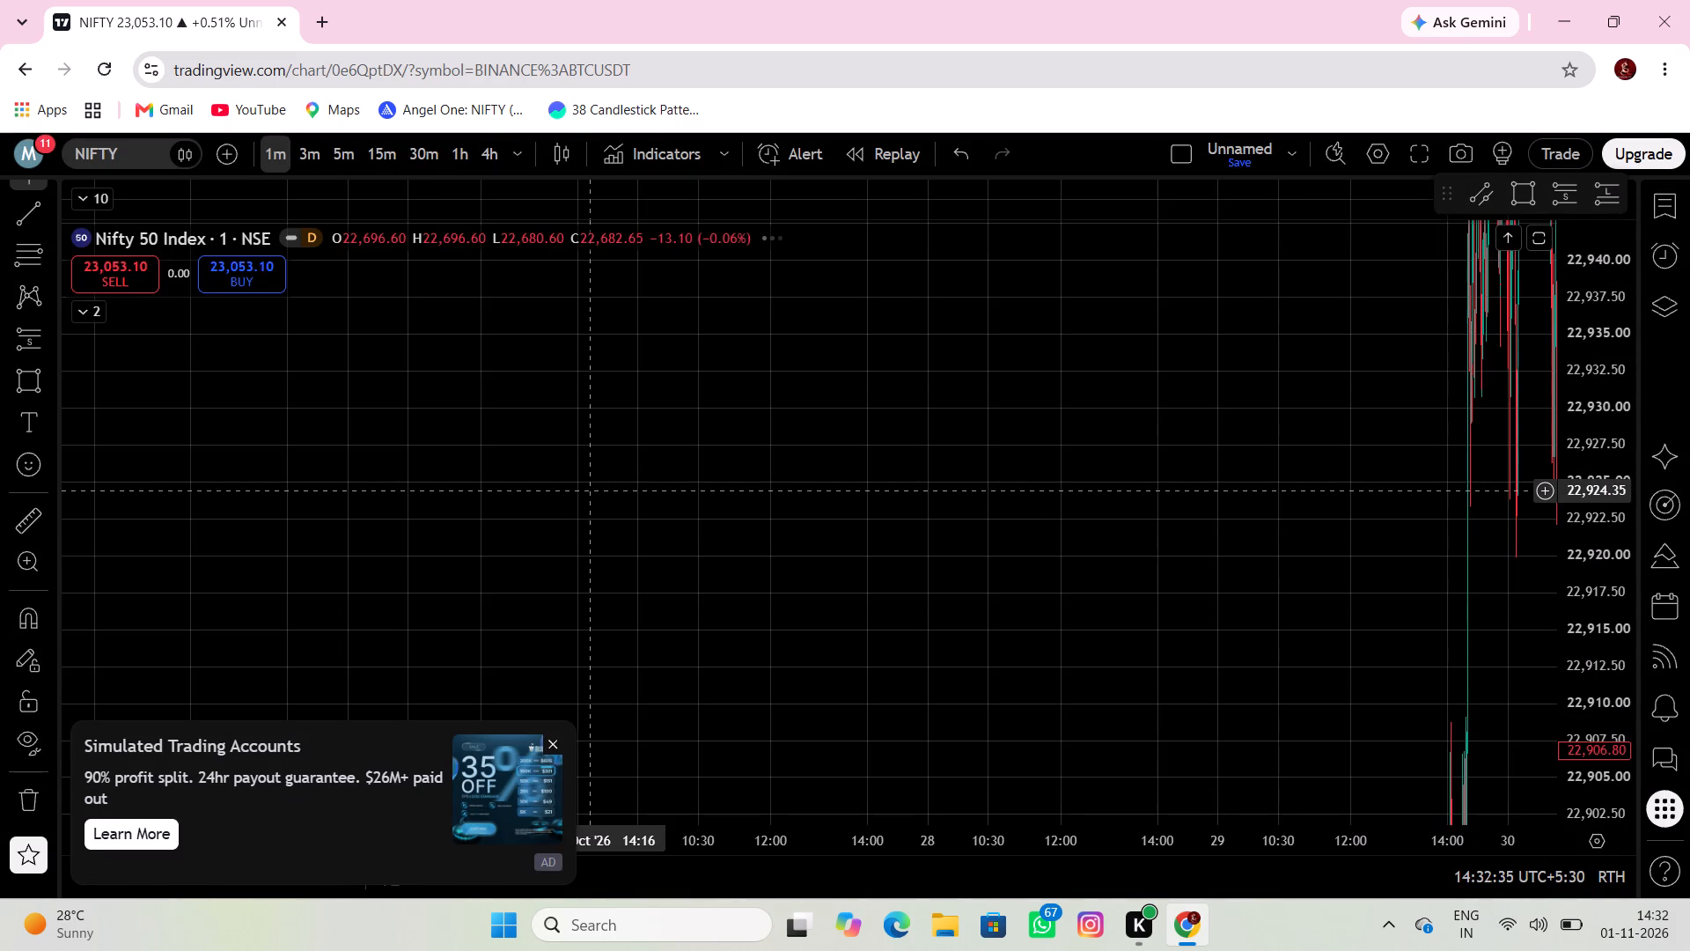
Examine Nifty's 30 Oct one-minute price action from the morning session through to the latest candle.
{"action": "scroll", "coordinate": [1603, 498], "scroll_direction": "down", "scroll_amount": 2}
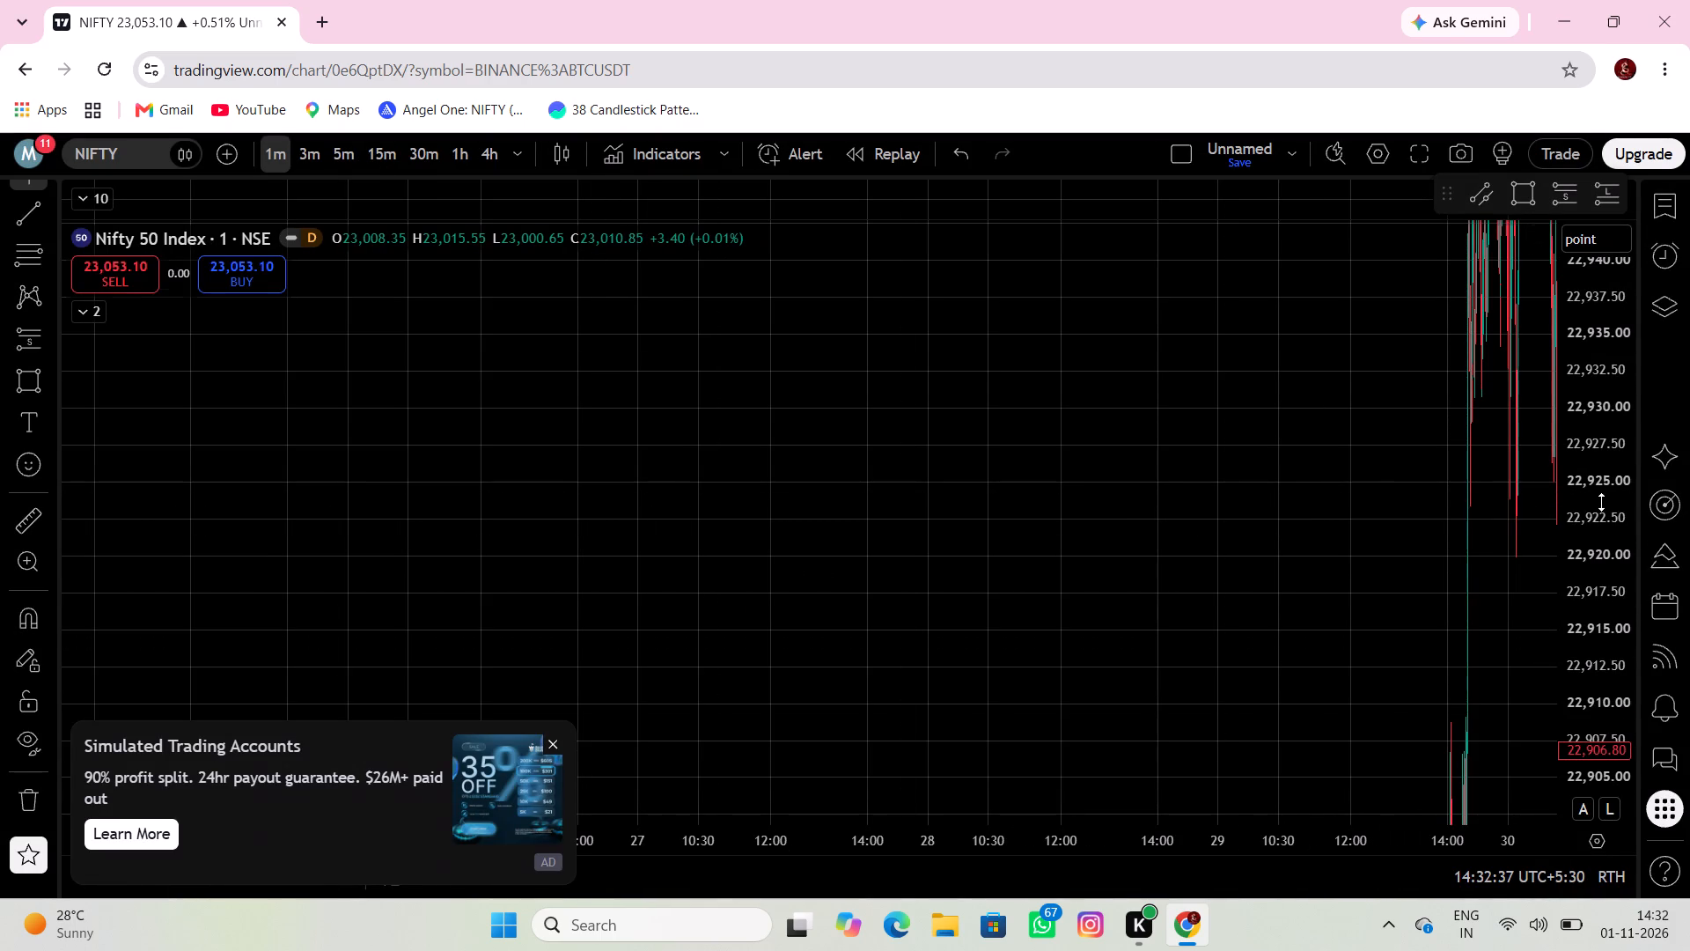
{"action": "scroll", "coordinate": [1601, 502], "scroll_direction": "down", "scroll_amount": 20}
{"action": "scroll", "coordinate": [1601, 502], "scroll_direction": "down", "scroll_amount": 2}
{"action": "scroll", "coordinate": [1319, 573], "scroll_direction": "up", "scroll_amount": 8}
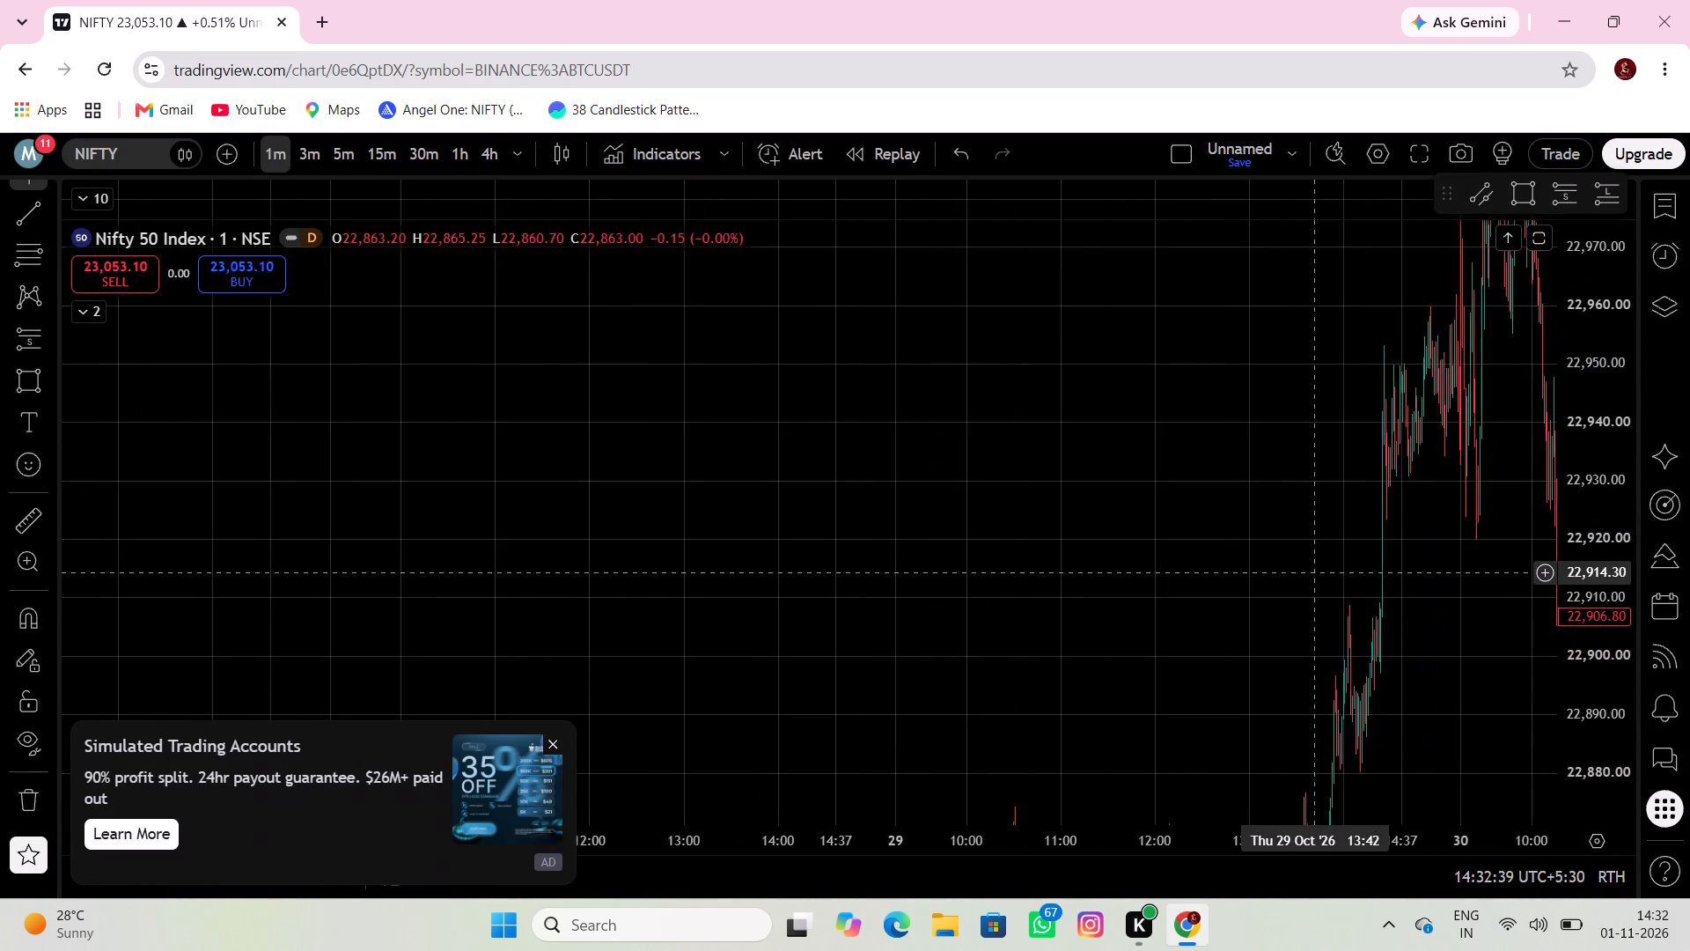
{"action": "scroll", "coordinate": [1314, 573], "scroll_direction": "up", "scroll_amount": 11}
{"action": "scroll", "coordinate": [1314, 573], "scroll_direction": "up", "scroll_amount": 11}
{"action": "left_click_drag", "start_coordinate": [1304, 580], "coordinate": [757, 593]}
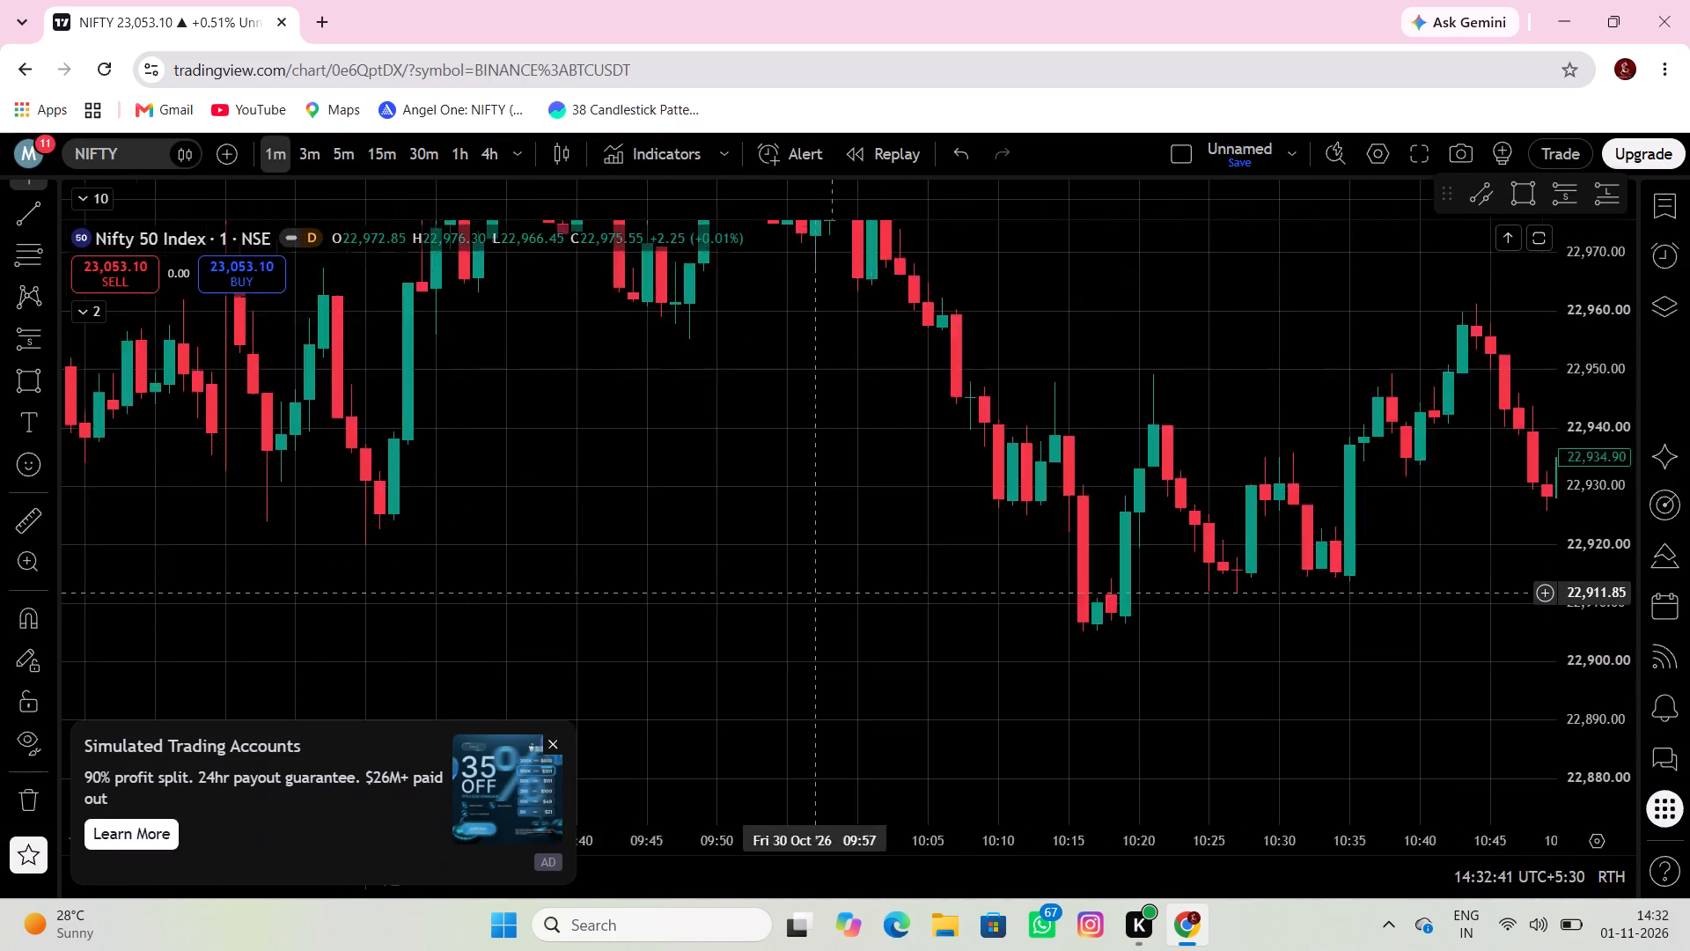
{"action": "left_click_drag", "start_coordinate": [757, 593], "coordinate": [716, 604]}
{"action": "left_click_drag", "start_coordinate": [1145, 616], "coordinate": [736, 671]}
{"action": "left_click_drag", "start_coordinate": [1109, 570], "coordinate": [999, 641]}
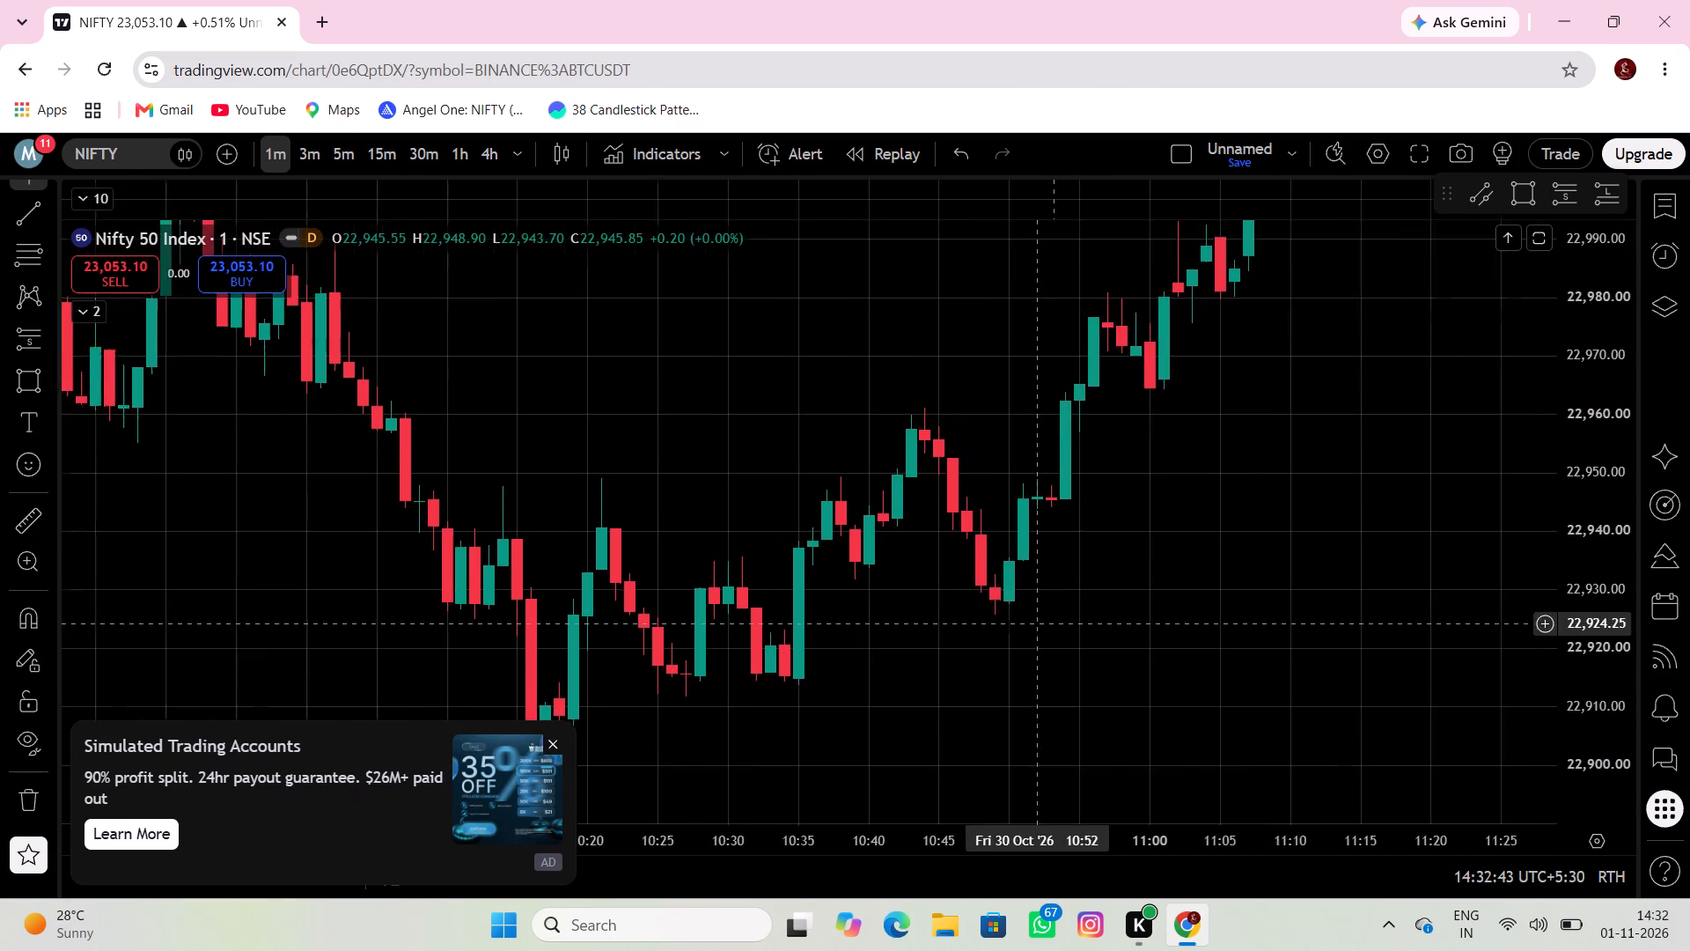
{"action": "left_click_drag", "start_coordinate": [999, 641], "coordinate": [990, 646]}
{"action": "scroll", "coordinate": [1578, 564], "scroll_direction": "down", "scroll_amount": 10}
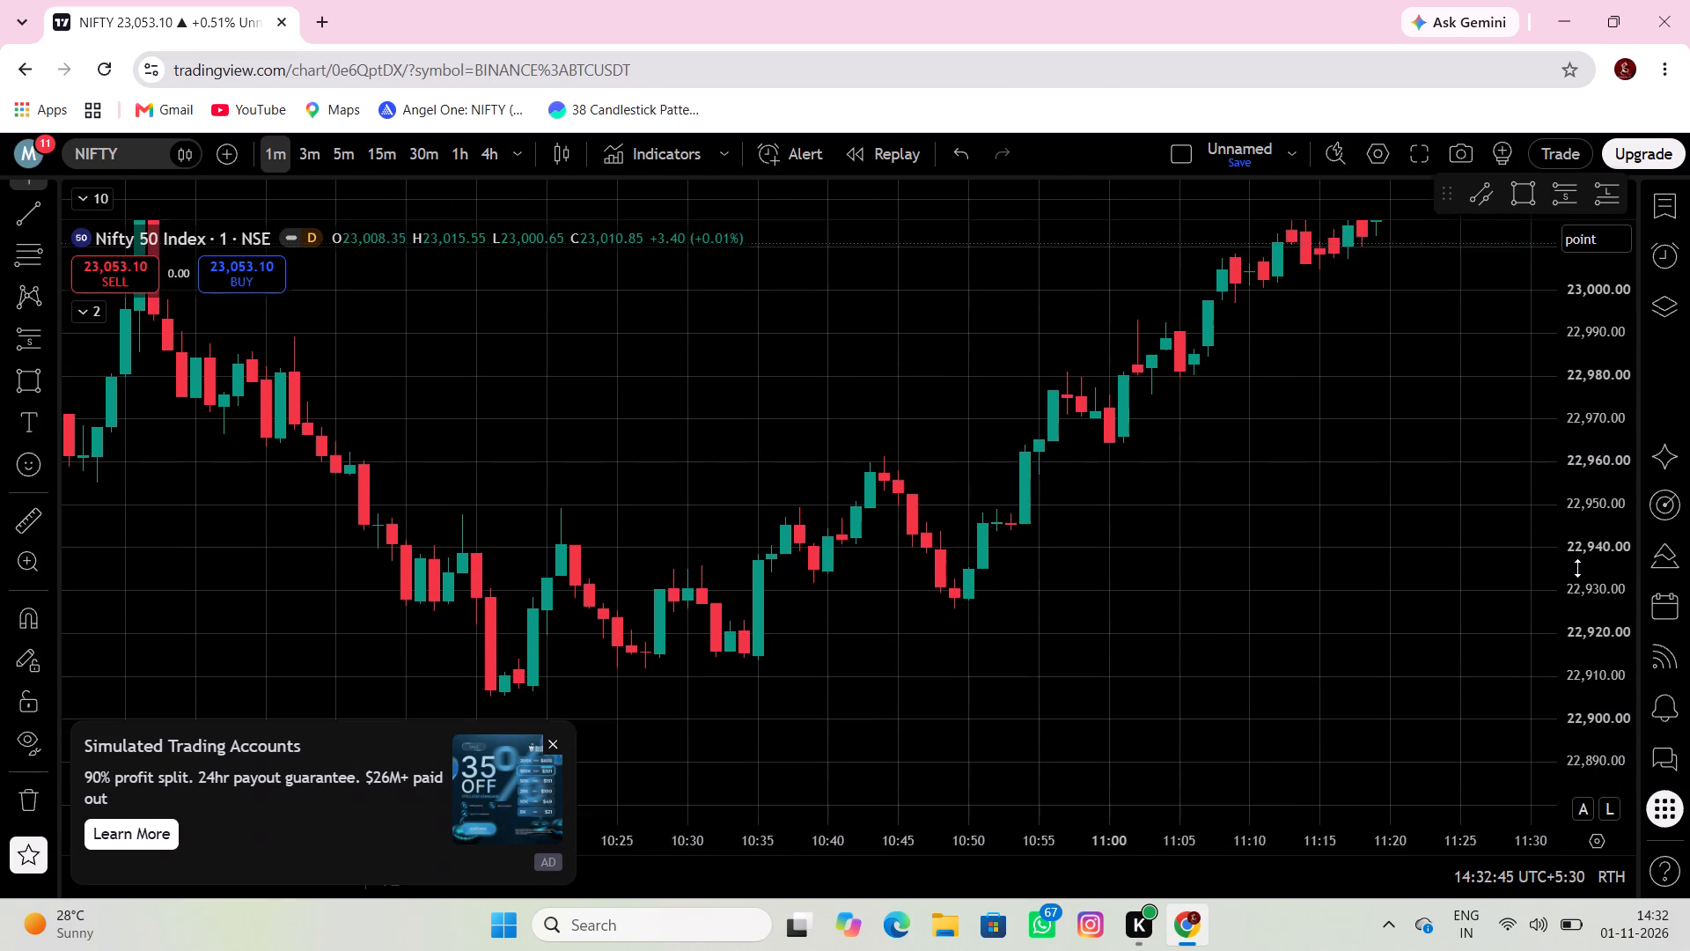
{"action": "scroll", "coordinate": [1576, 570], "scroll_direction": "down", "scroll_amount": 7}
{"action": "left_click_drag", "start_coordinate": [1506, 589], "coordinate": [834, 666]}
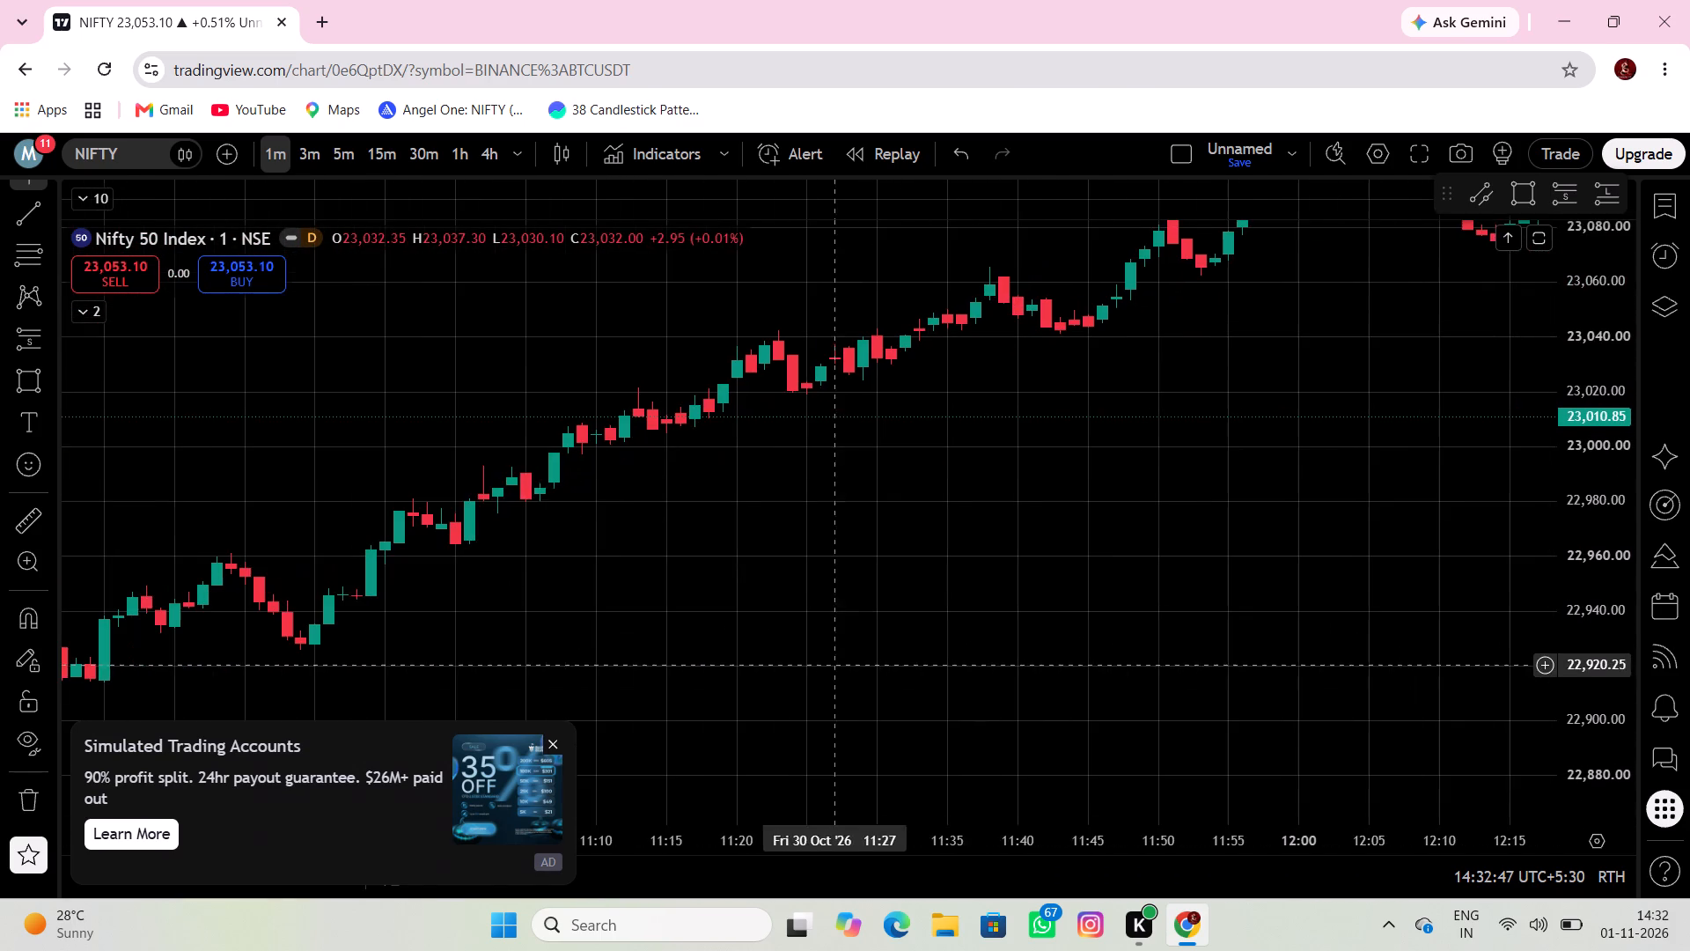
{"action": "left_click_drag", "start_coordinate": [1074, 473], "coordinate": [832, 694]}
{"action": "left_click_drag", "start_coordinate": [1189, 550], "coordinate": [615, 569]}
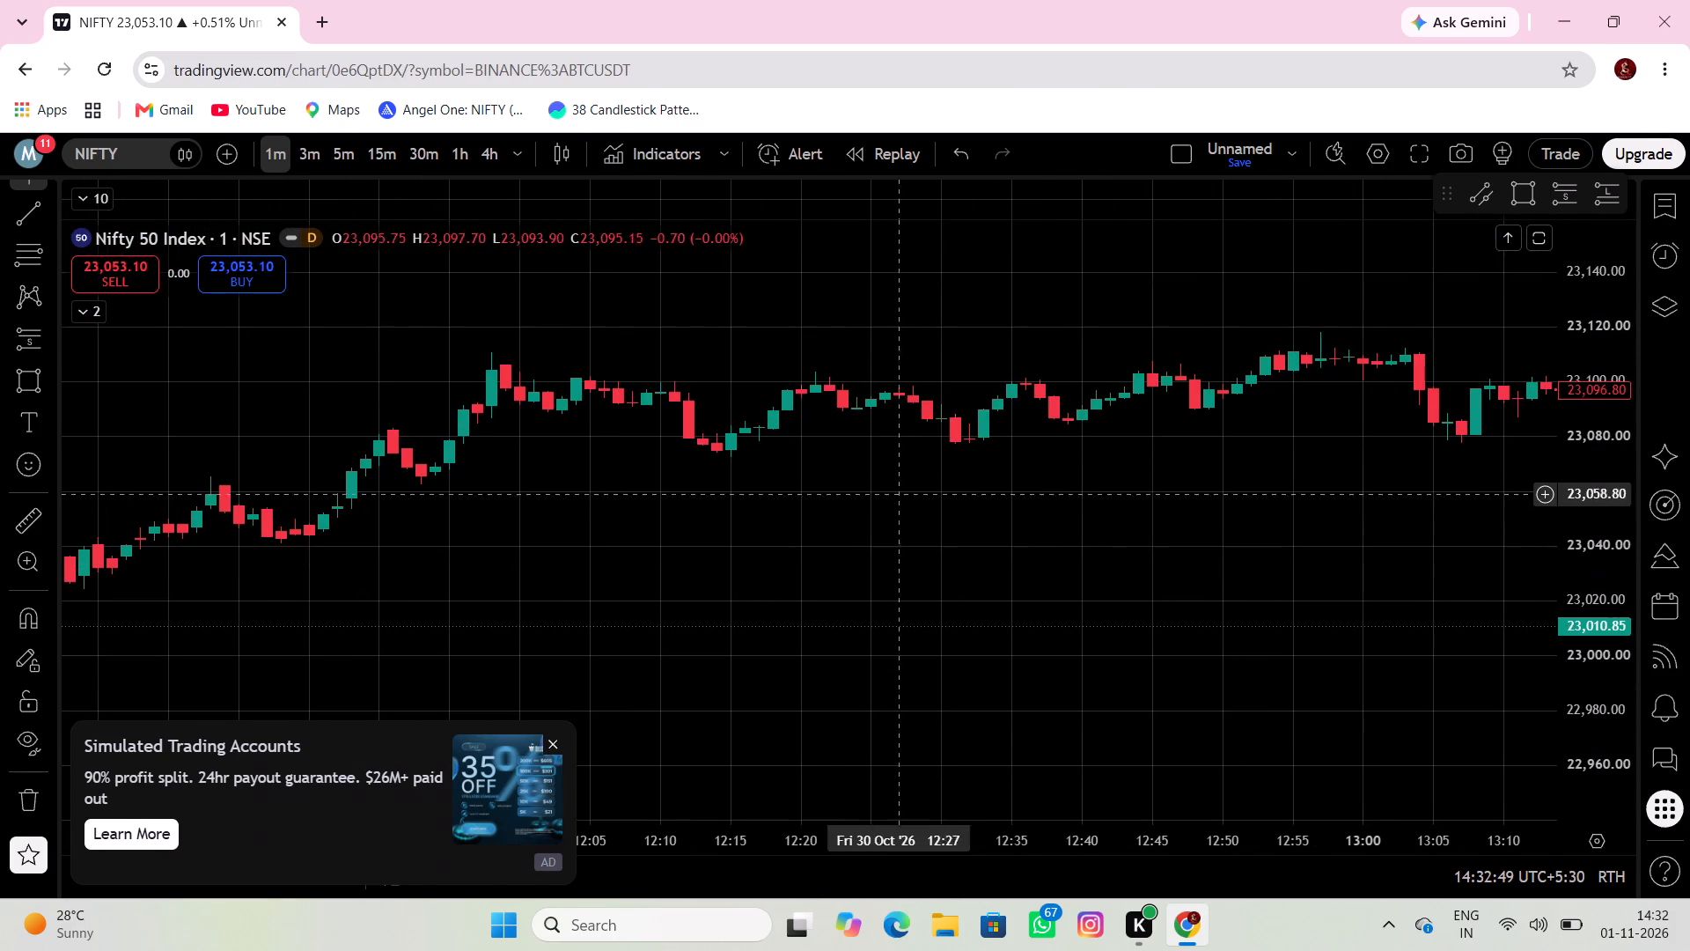
{"action": "left_click_drag", "start_coordinate": [1003, 495], "coordinate": [437, 527]}
{"action": "left_click_drag", "start_coordinate": [855, 527], "coordinate": [445, 434]}
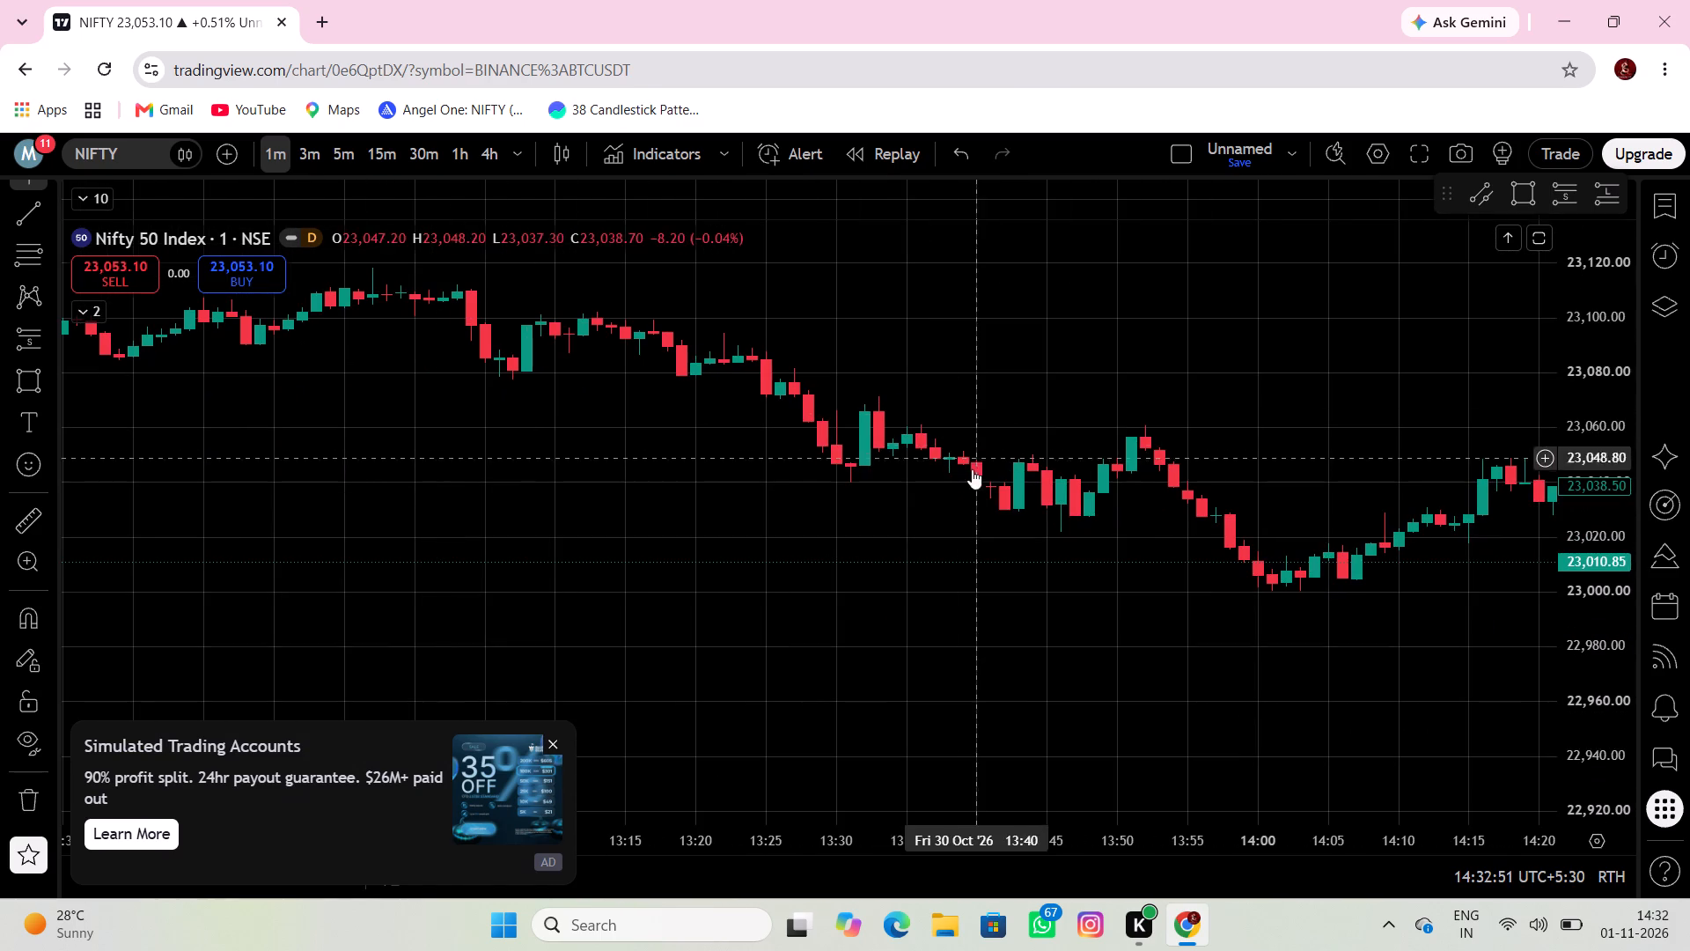
{"action": "left_click_drag", "start_coordinate": [895, 512], "coordinate": [475, 431]}
{"action": "left_click_drag", "start_coordinate": [1058, 494], "coordinate": [506, 517]}
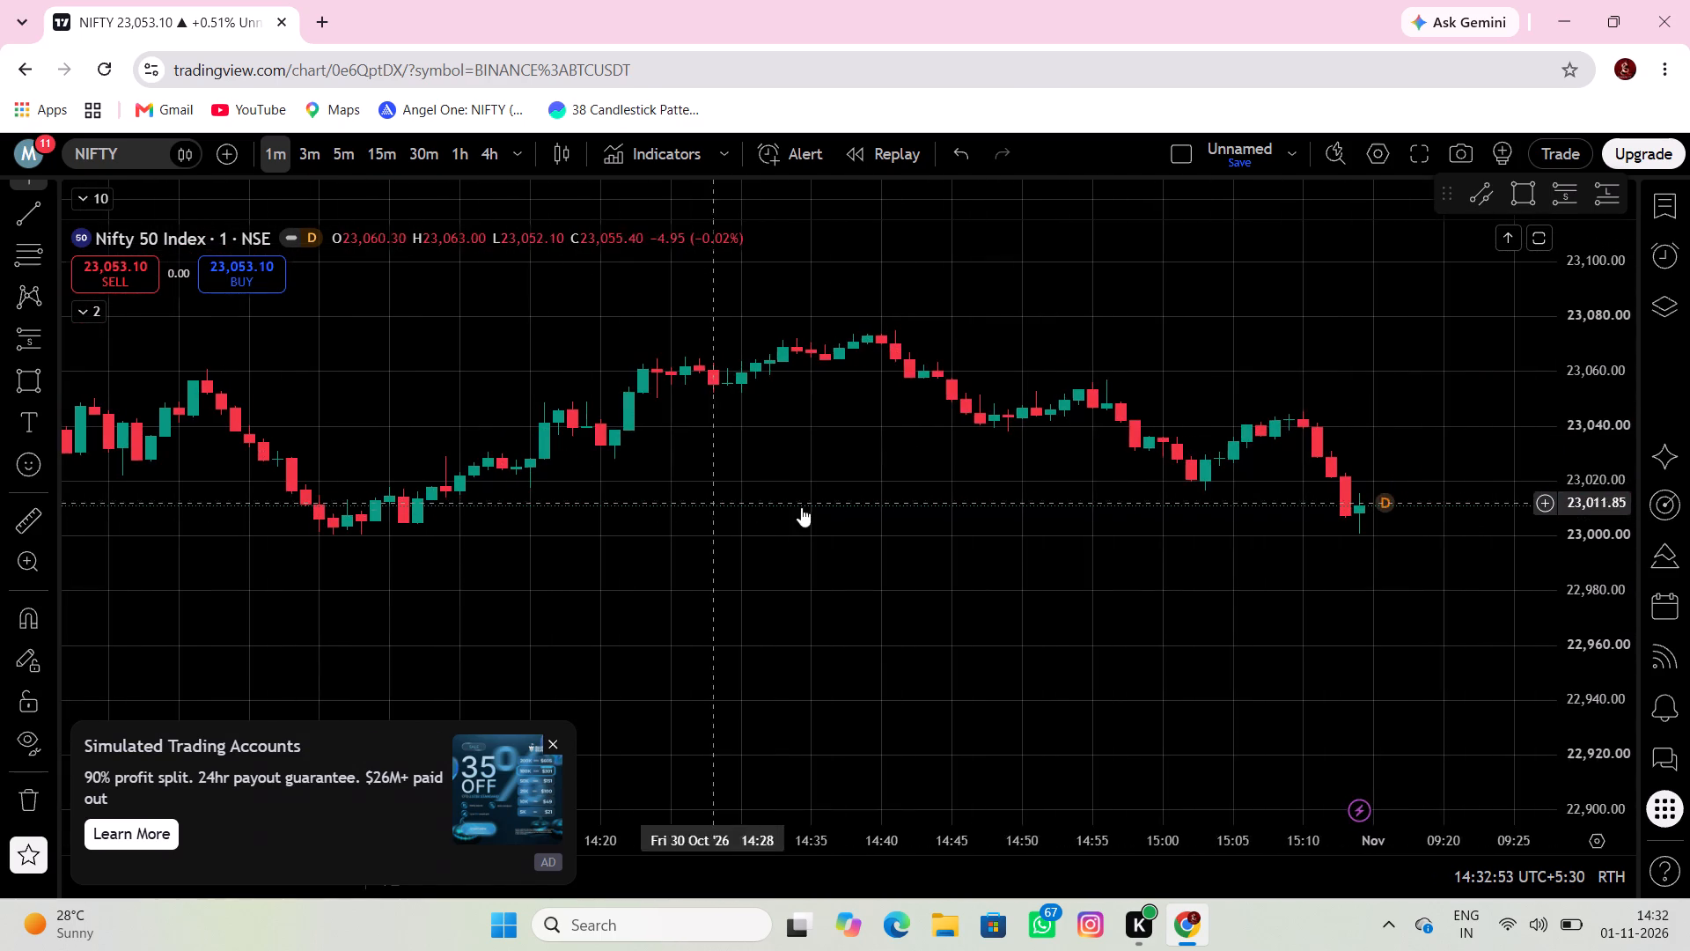
{"action": "left_click_drag", "start_coordinate": [1024, 554], "coordinate": [562, 529]}
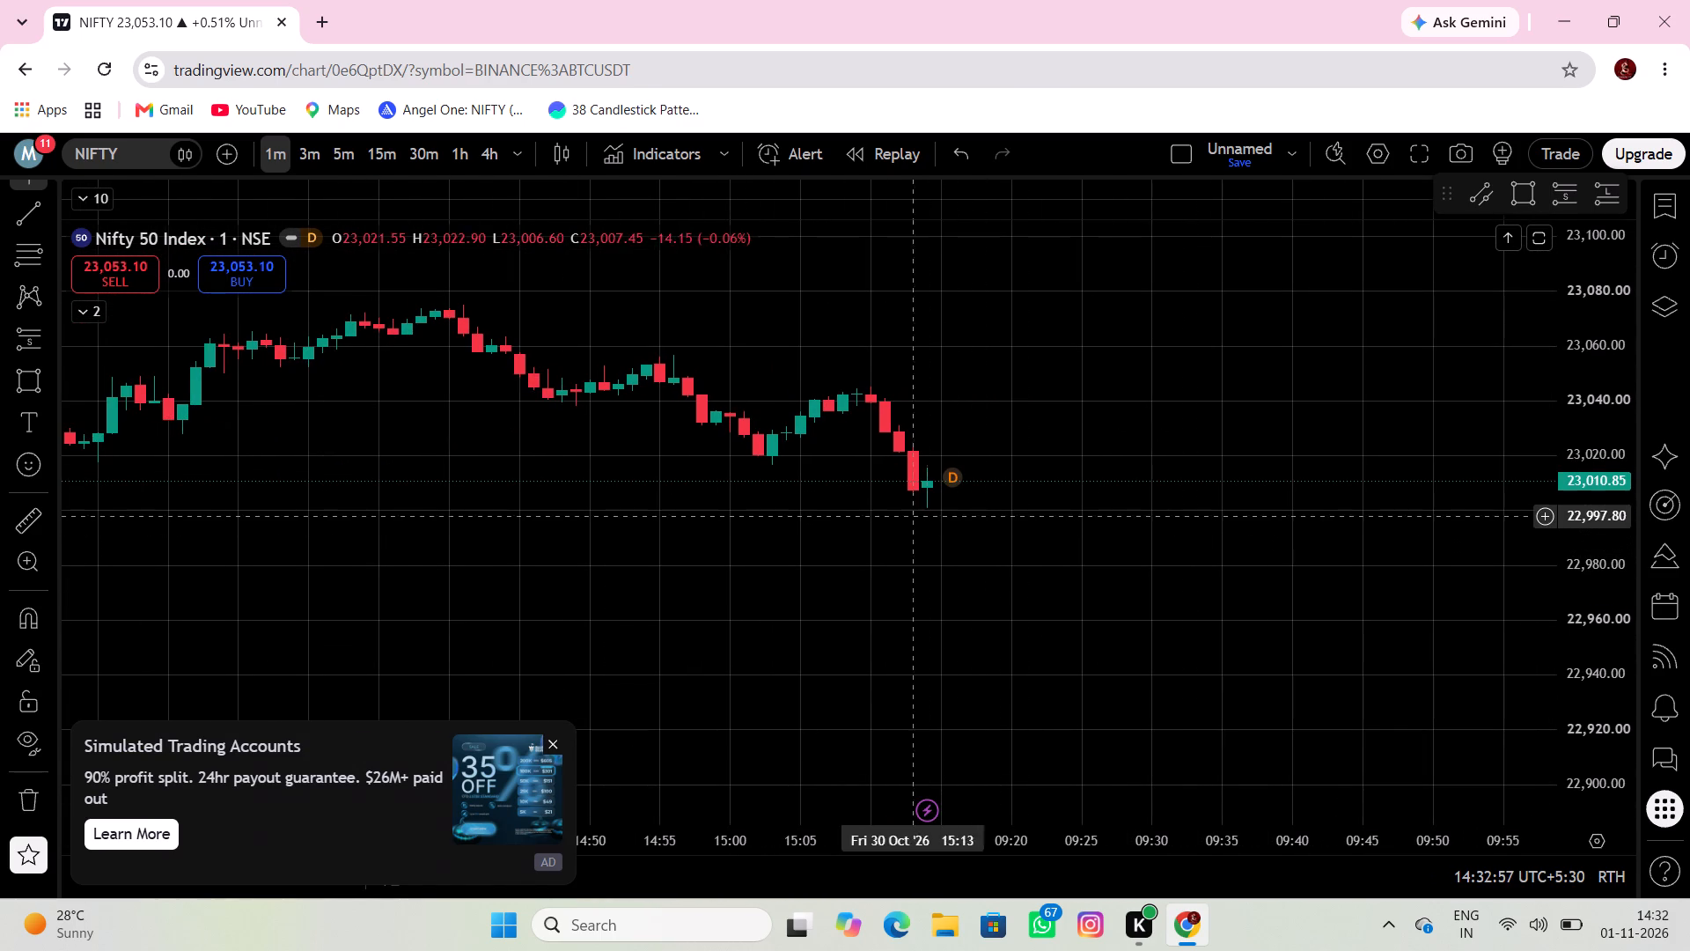
{"action": "left_click_drag", "start_coordinate": [746, 527], "coordinate": [819, 543]}
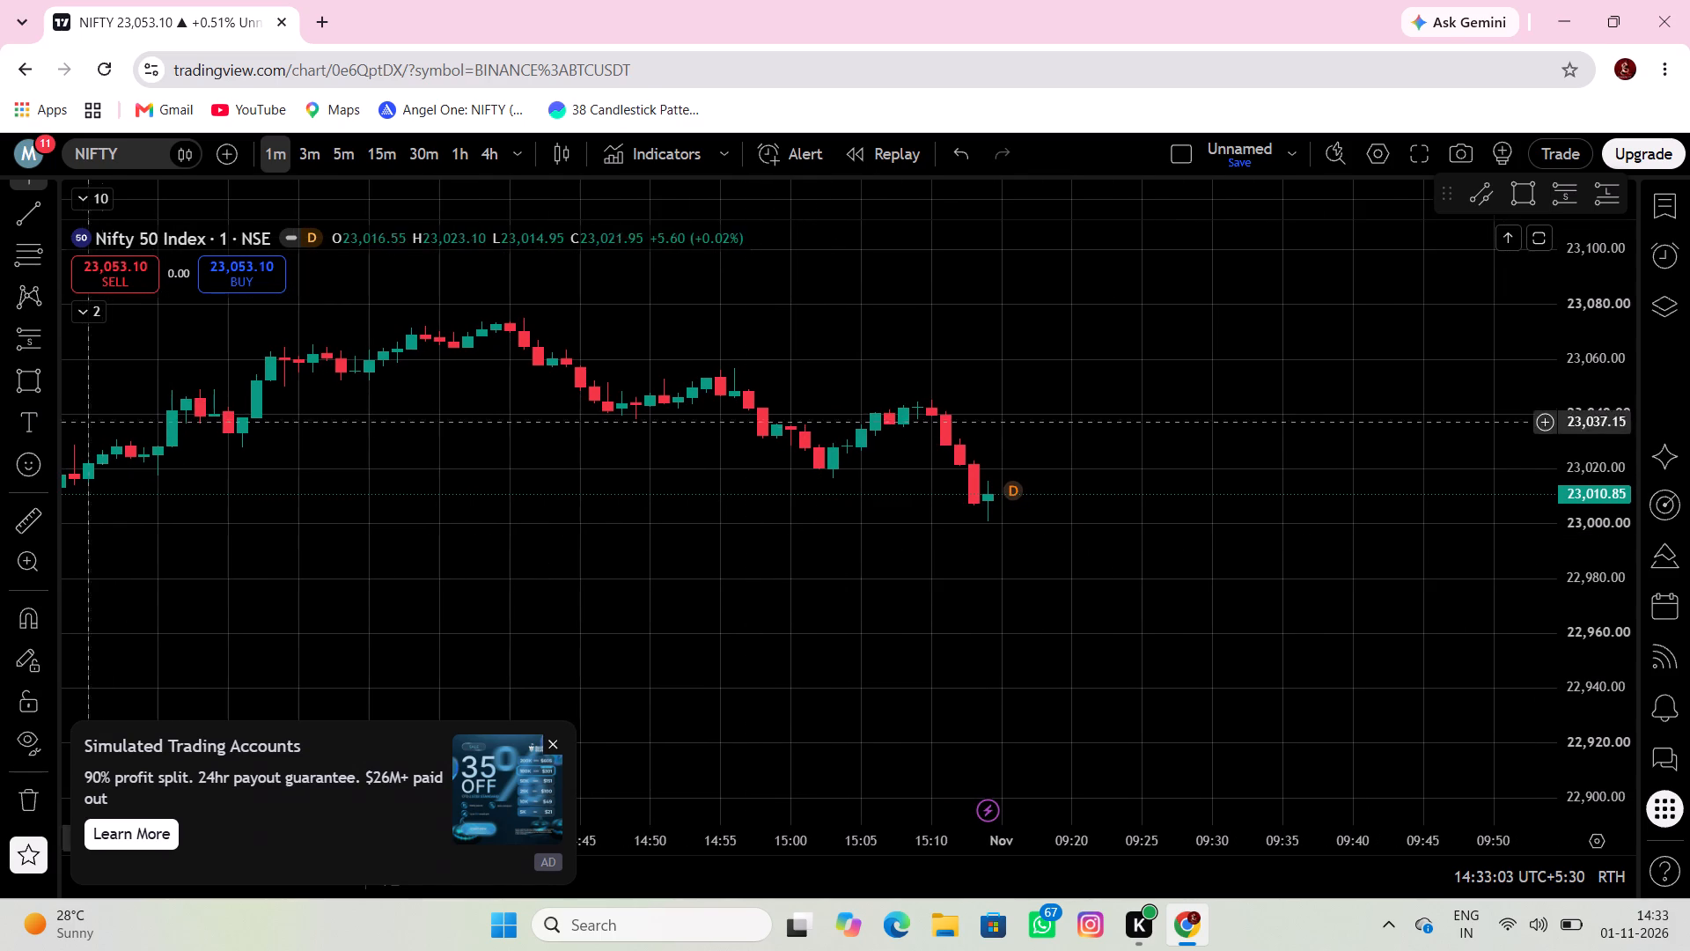
Draw a resistance rectangle from 14:52 on 30 Oct to 09:39 on 2 Nov, between about 23,051.20 and 23,060.00.
{"action": "left_click", "coordinate": [15, 388]}
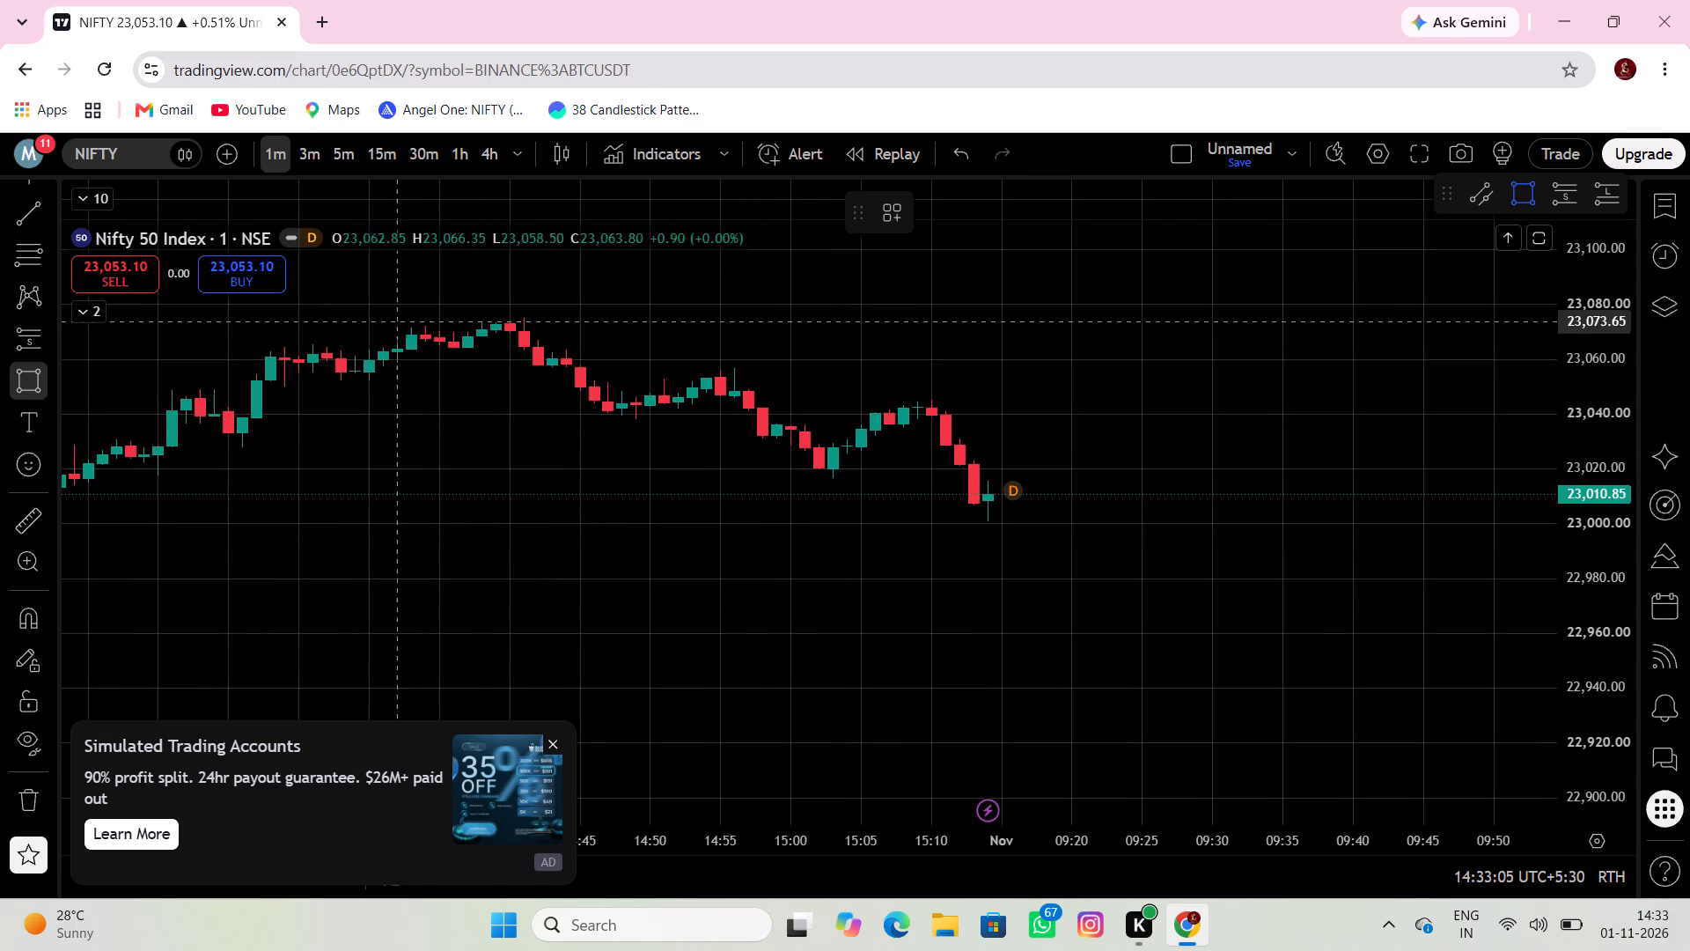
{"action": "left_click_drag", "start_coordinate": [680, 359], "coordinate": [702, 363]}
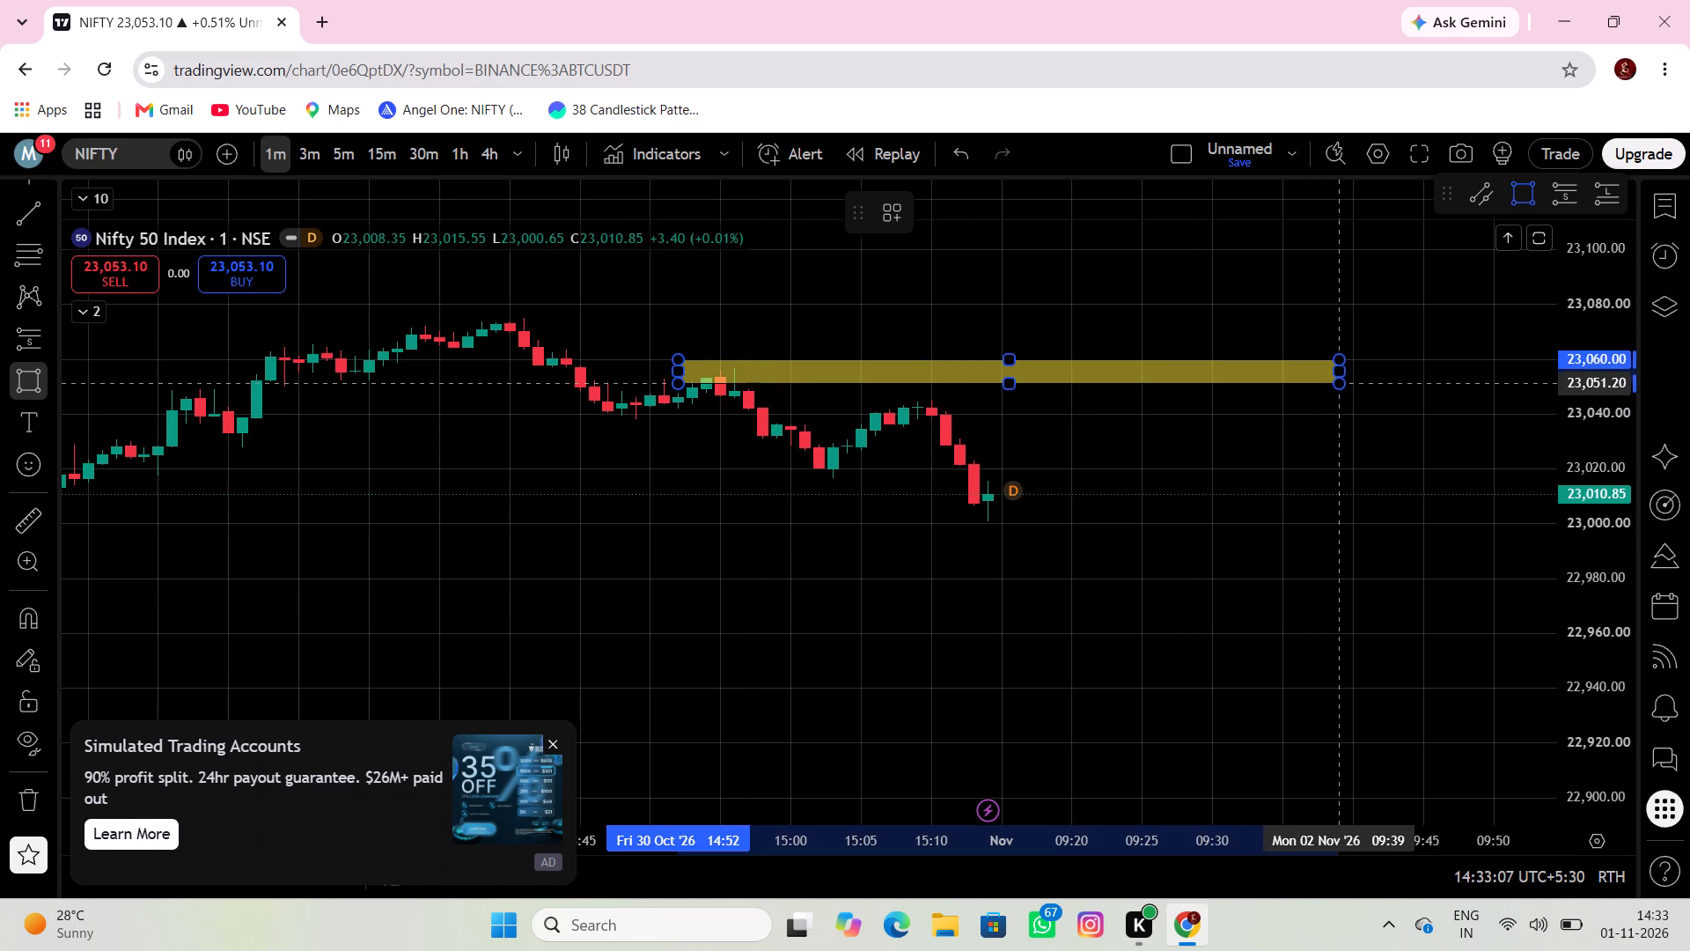
{"action": "left_click", "coordinate": [1345, 384]}
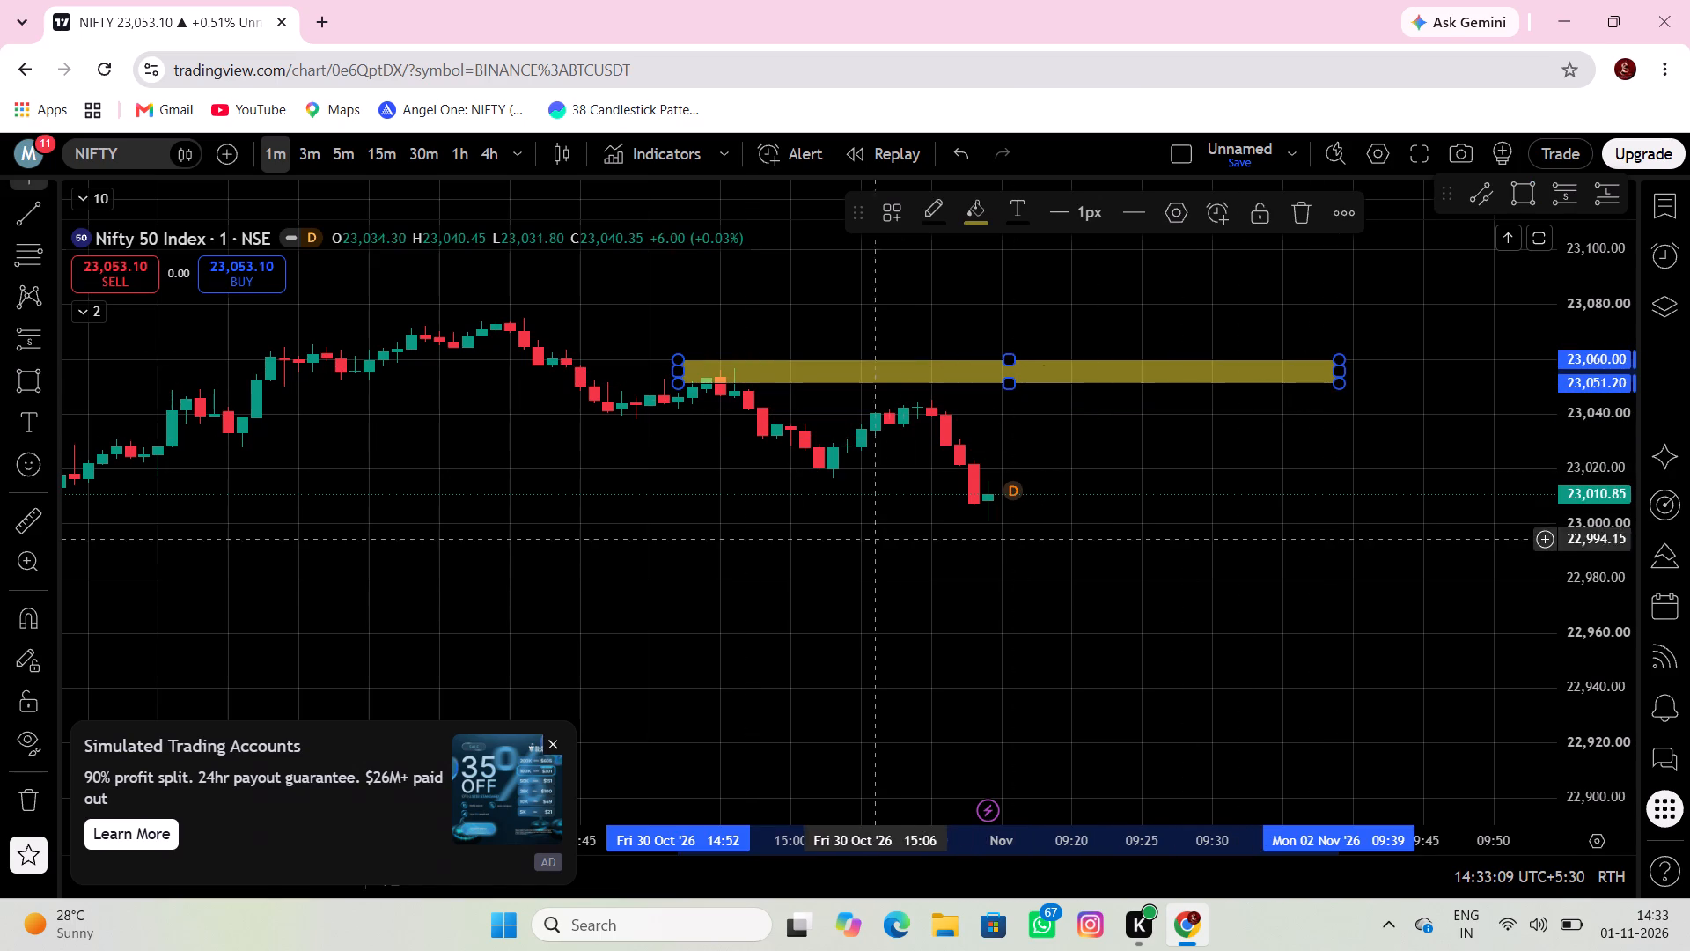
Draw a thin support rectangle below it, positioned from 14:52 on 30 Oct to 09:41 on 2 Nov, between about 23,013.45 and 23,019.05.
{"action": "left_click", "coordinate": [18, 383]}
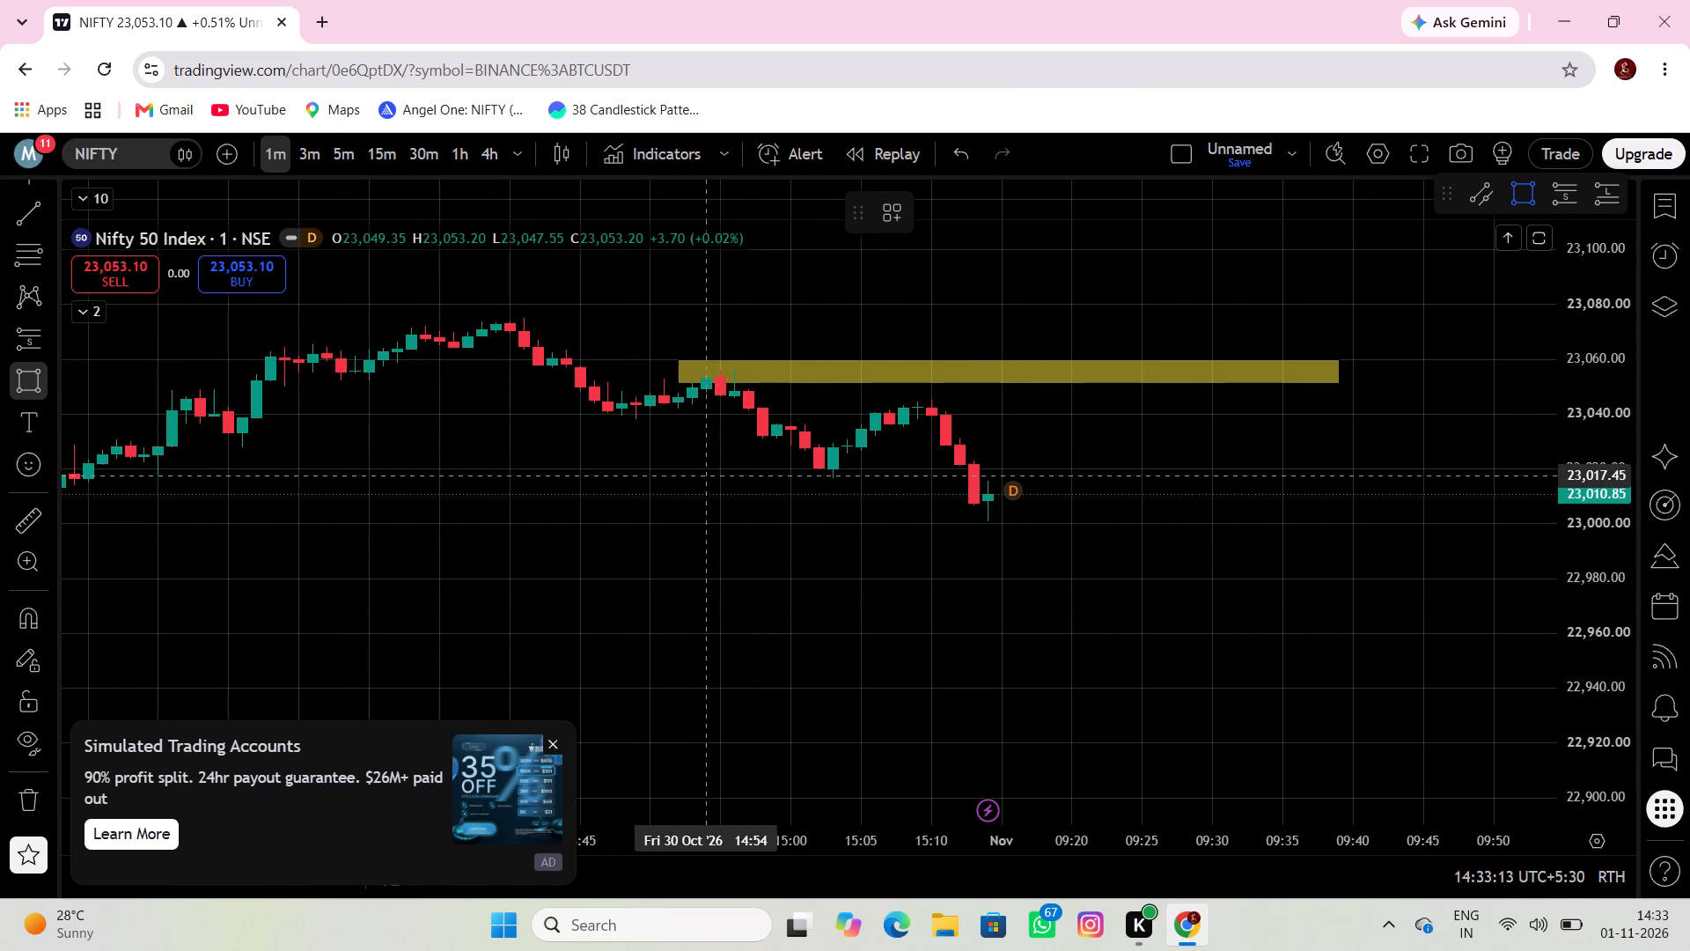
{"action": "left_click_drag", "start_coordinate": [712, 476], "coordinate": [720, 476]}
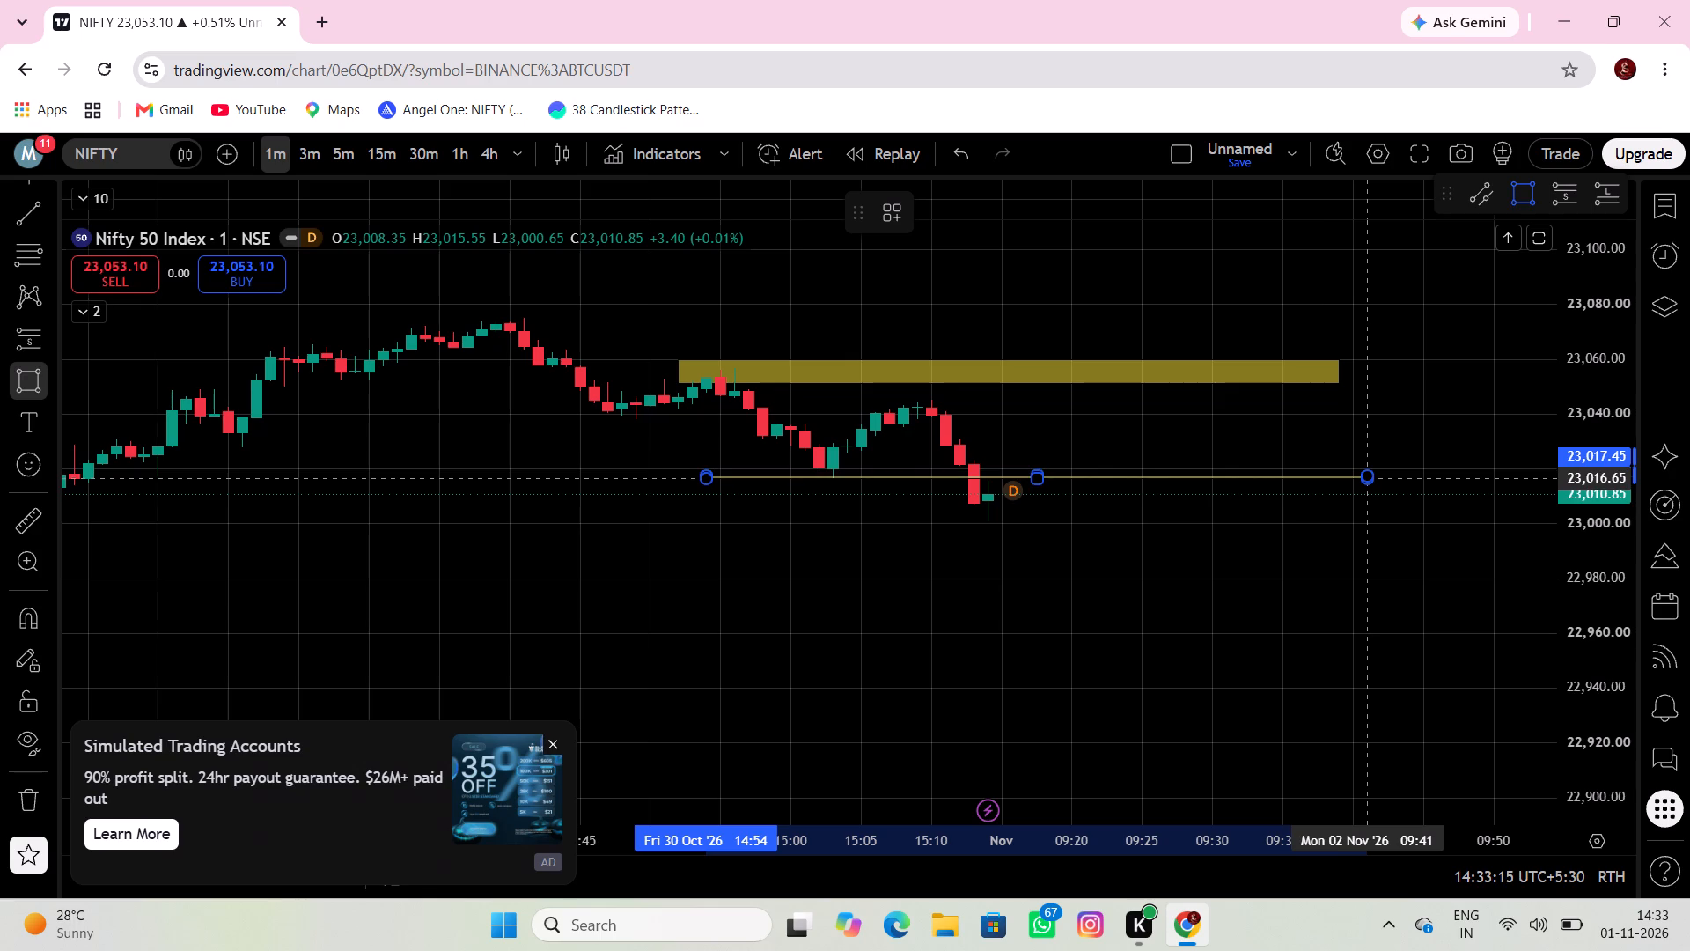
{"action": "left_click", "coordinate": [1392, 491]}
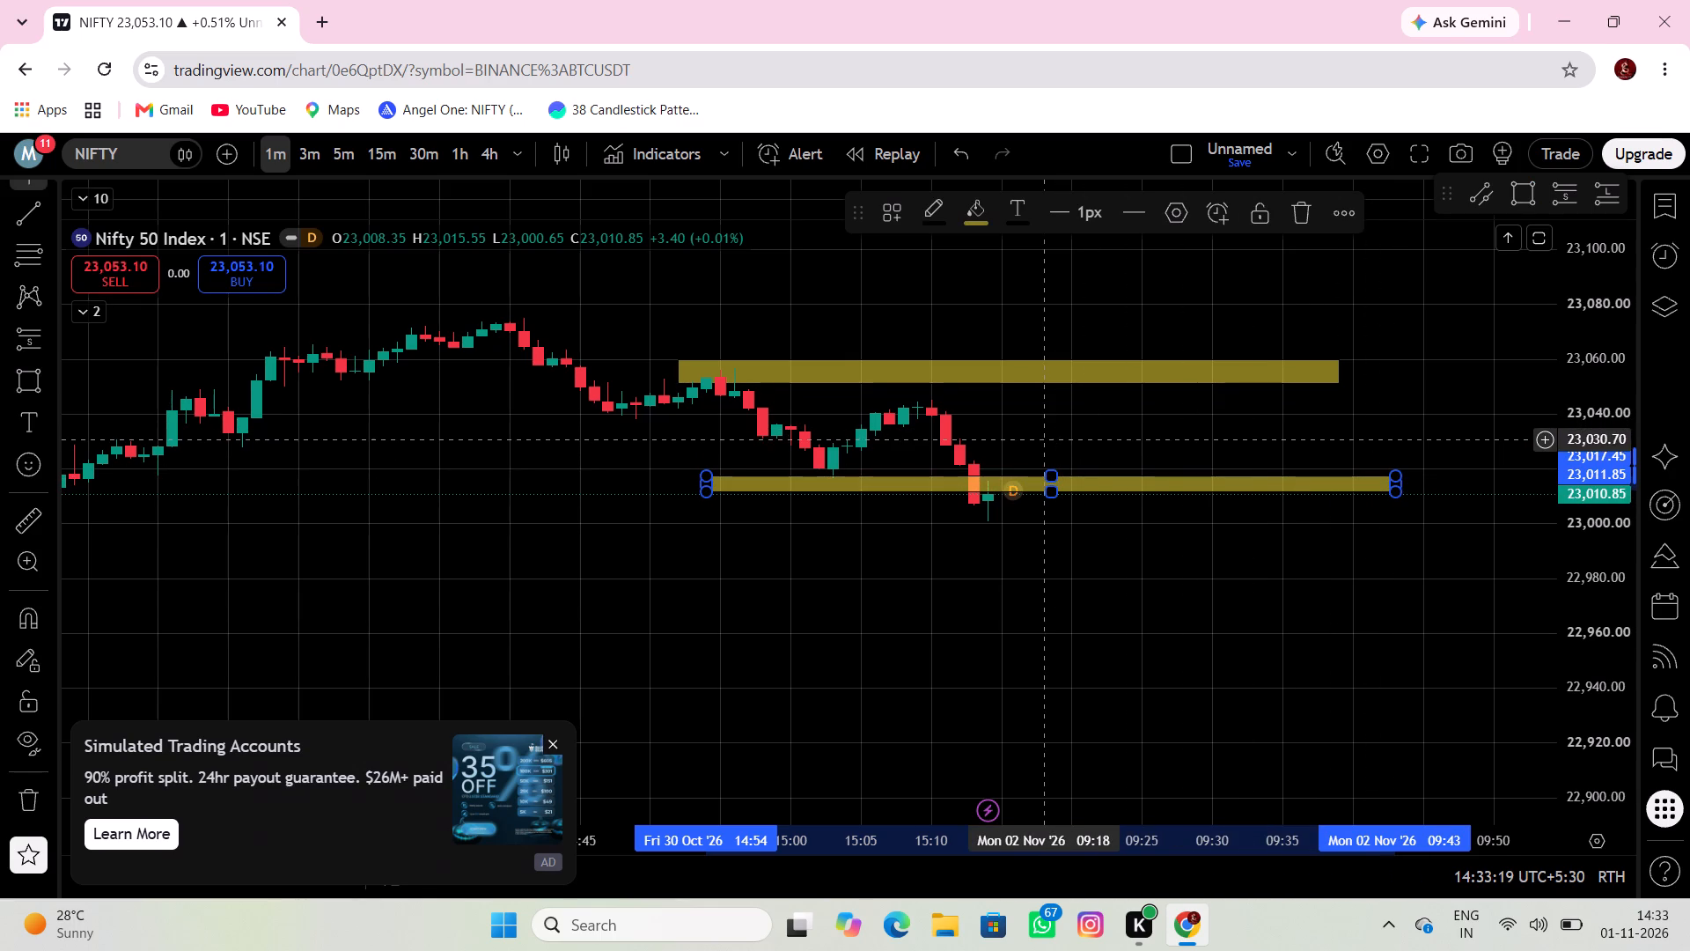
{"action": "left_click_drag", "start_coordinate": [1017, 478], "coordinate": [990, 474]}
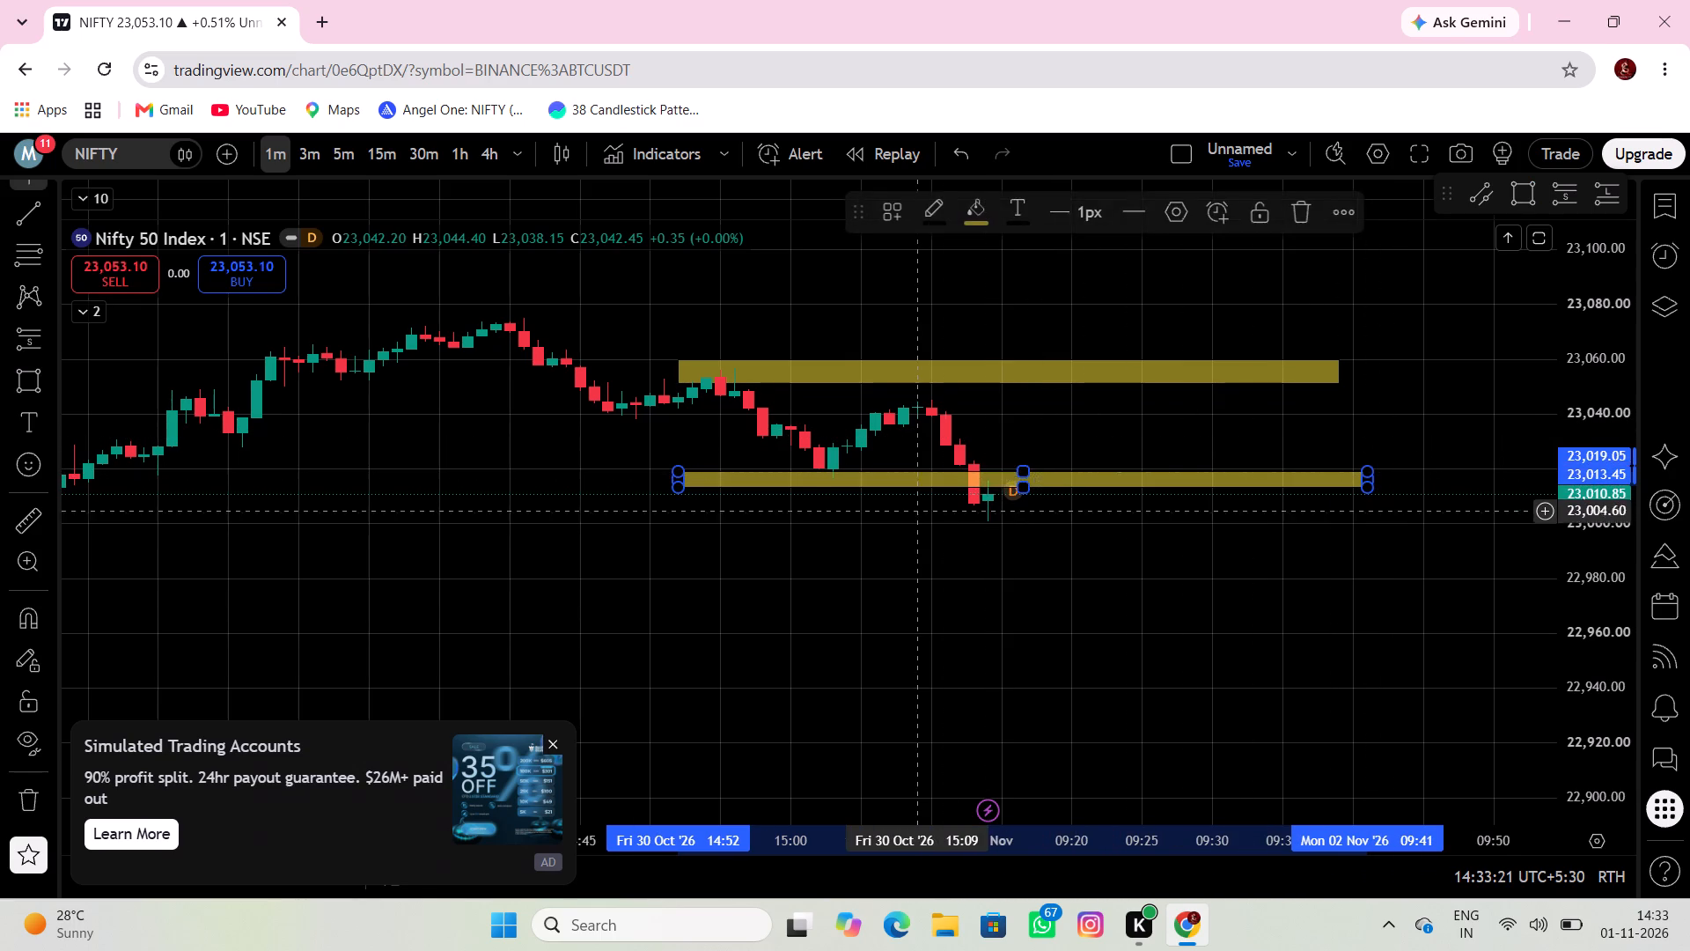
Draw a thin rectangle across the 30 Oct early-afternoon peak, ending at 14:32, between about 23,058.00 and 23,062.45.
{"action": "left_click_drag", "start_coordinate": [908, 515], "coordinate": [1032, 526]}
{"action": "scroll", "coordinate": [878, 584], "scroll_direction": "down", "scroll_amount": 3}
{"action": "left_click_drag", "start_coordinate": [750, 484], "coordinate": [823, 515]}
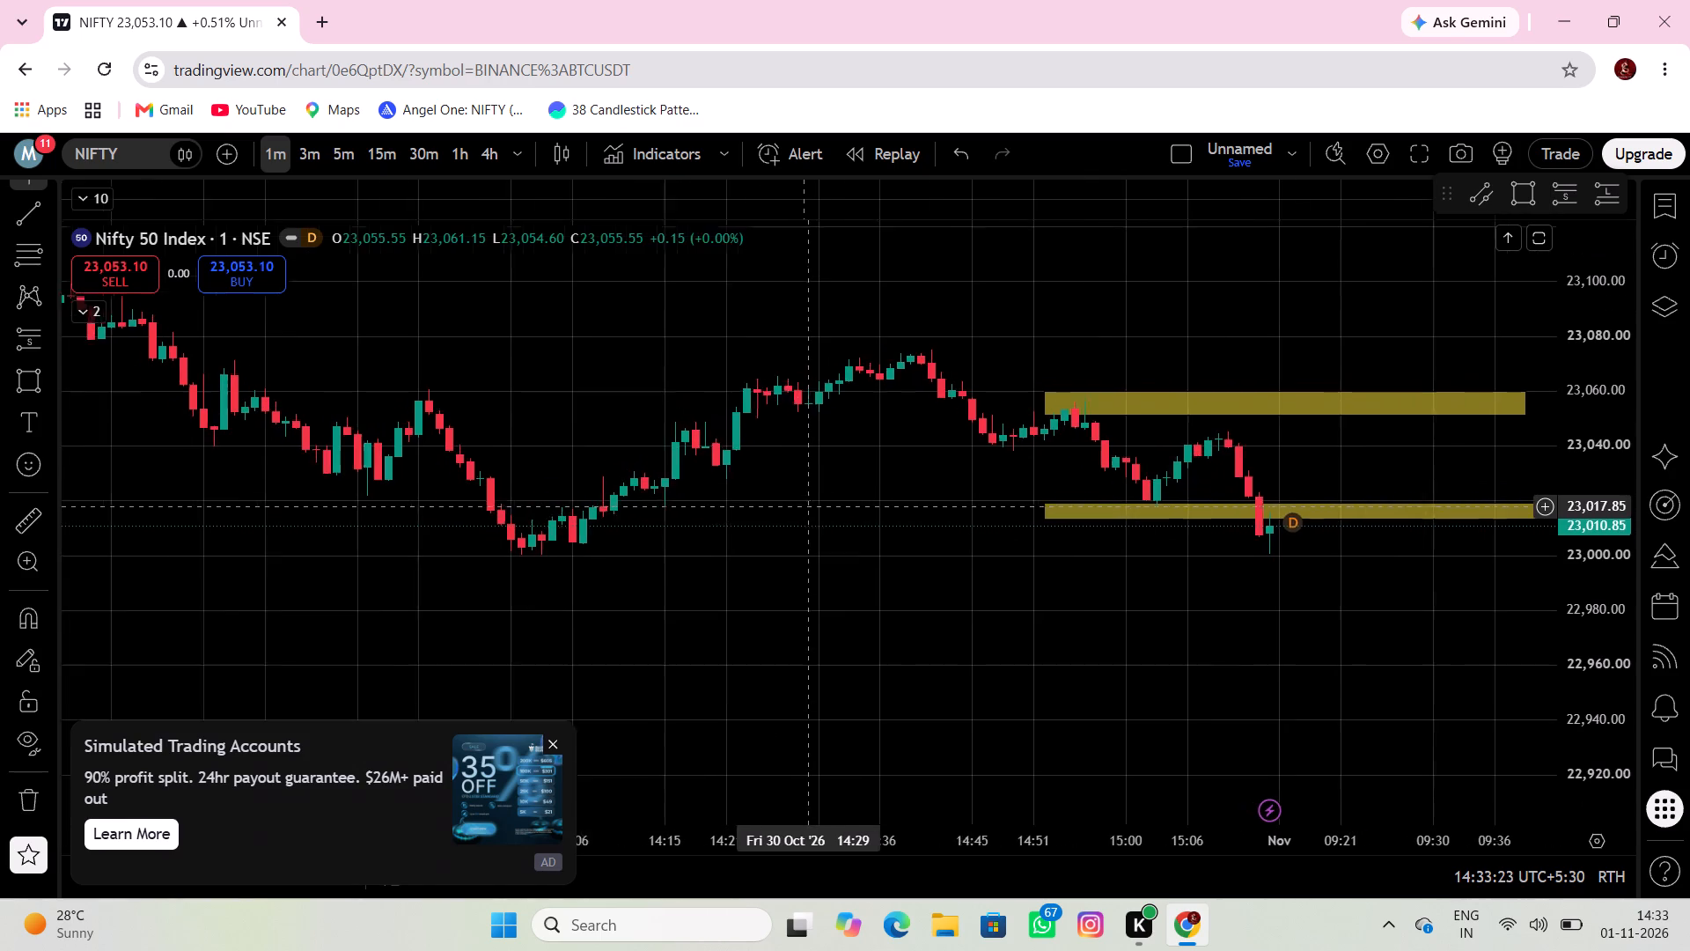
{"action": "left_click_drag", "start_coordinate": [823, 515], "coordinate": [827, 520]}
{"action": "left_click", "coordinate": [32, 385]}
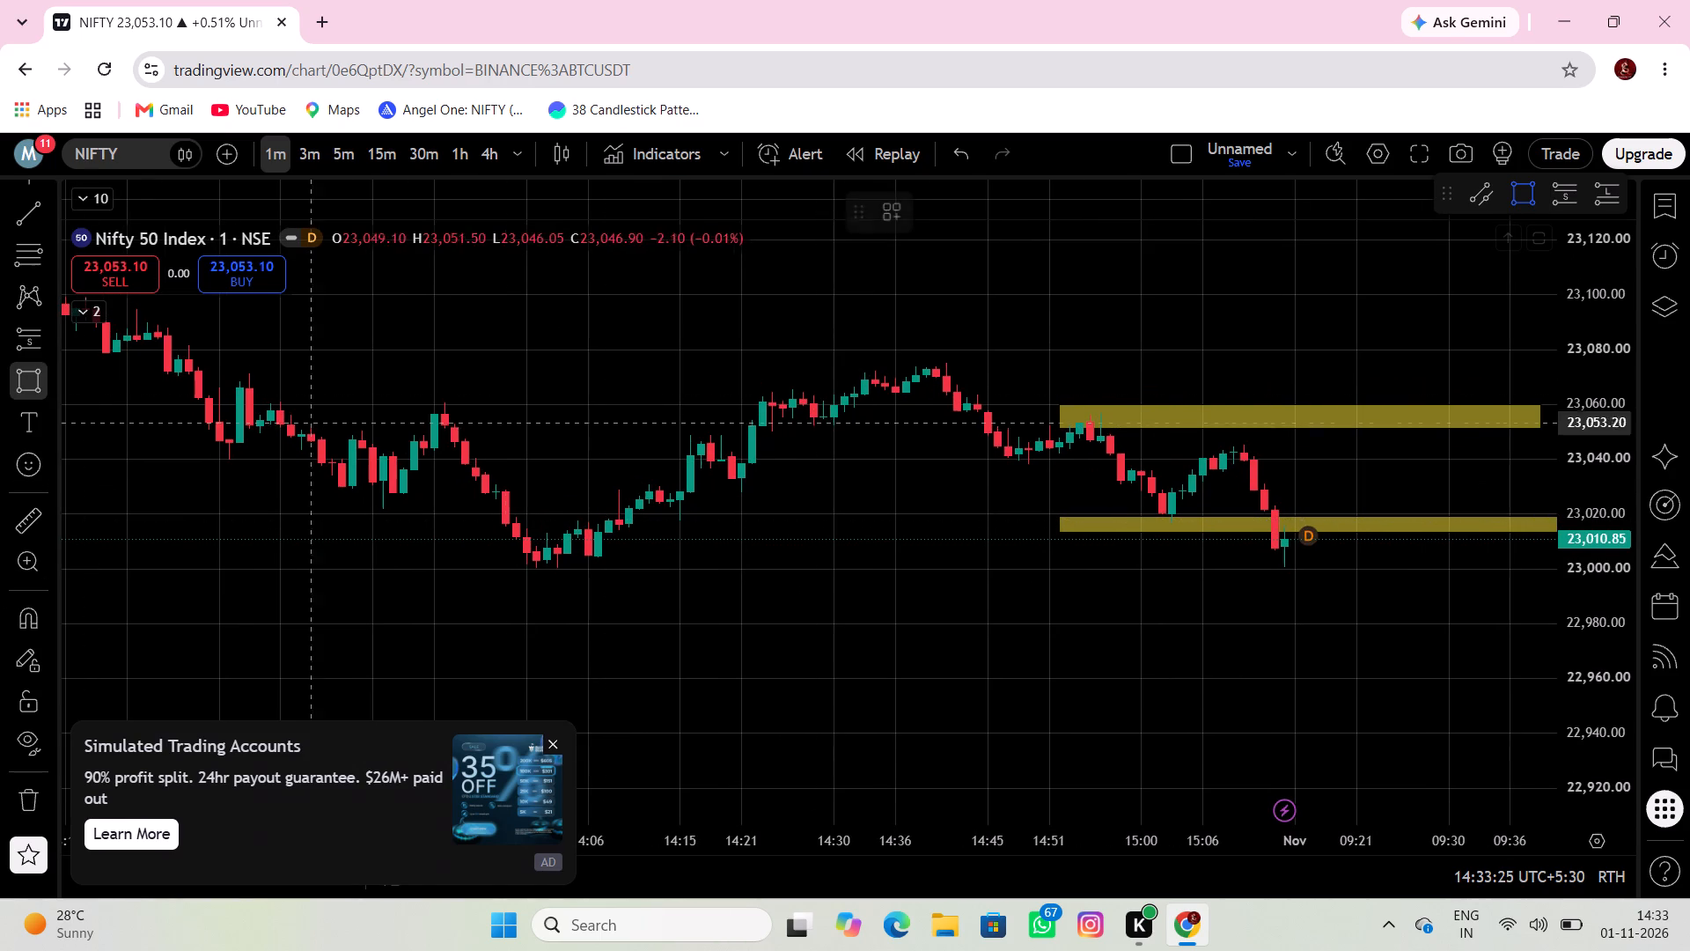
{"action": "left_click", "coordinate": [373, 398]}
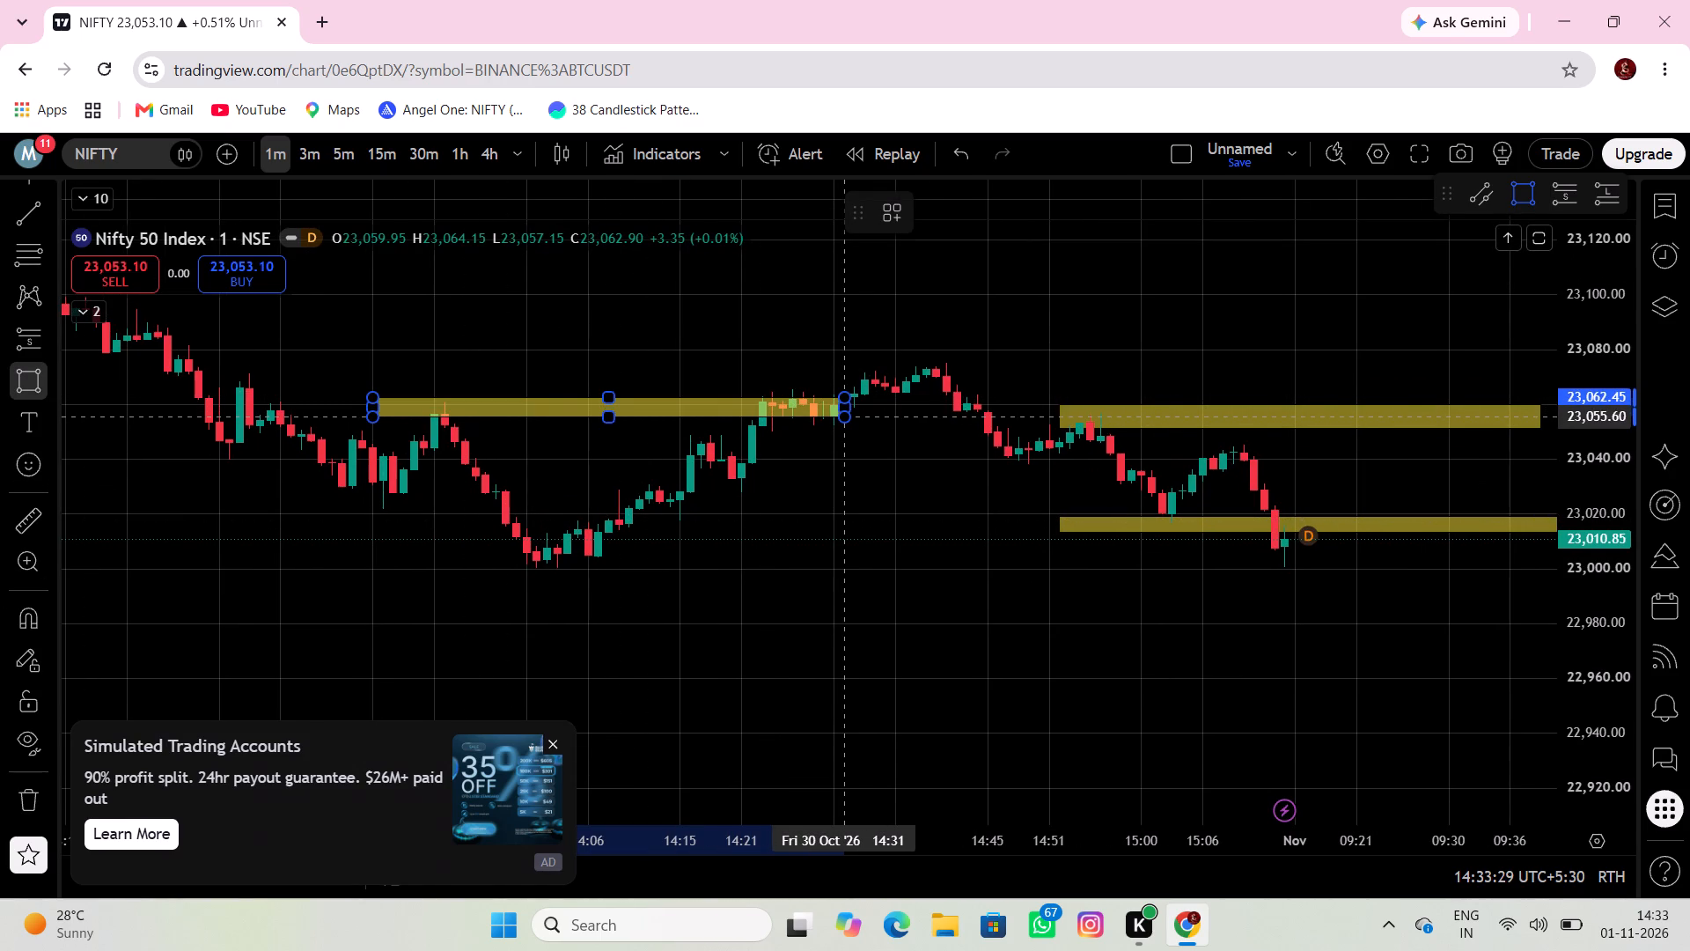
{"action": "left_click", "coordinate": [854, 409]}
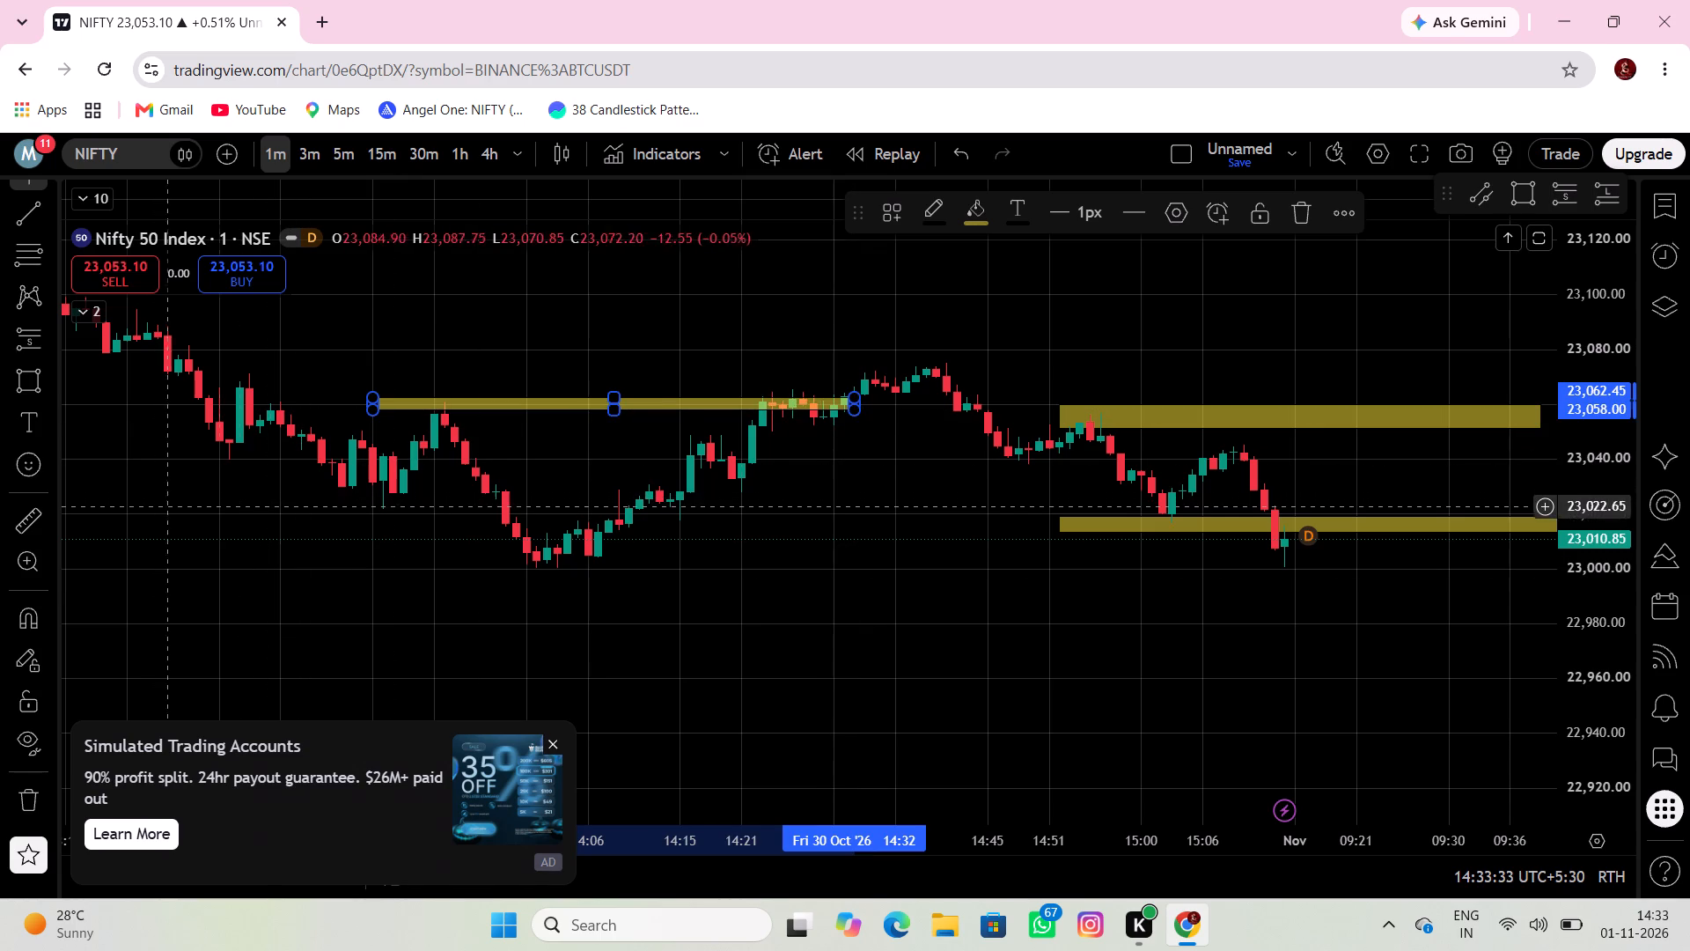
Draw a support rectangle under that zone, ending at 14:37 on 30 Oct, and position it between about 23,021 and 23,026.
{"action": "left_click", "coordinate": [40, 396]}
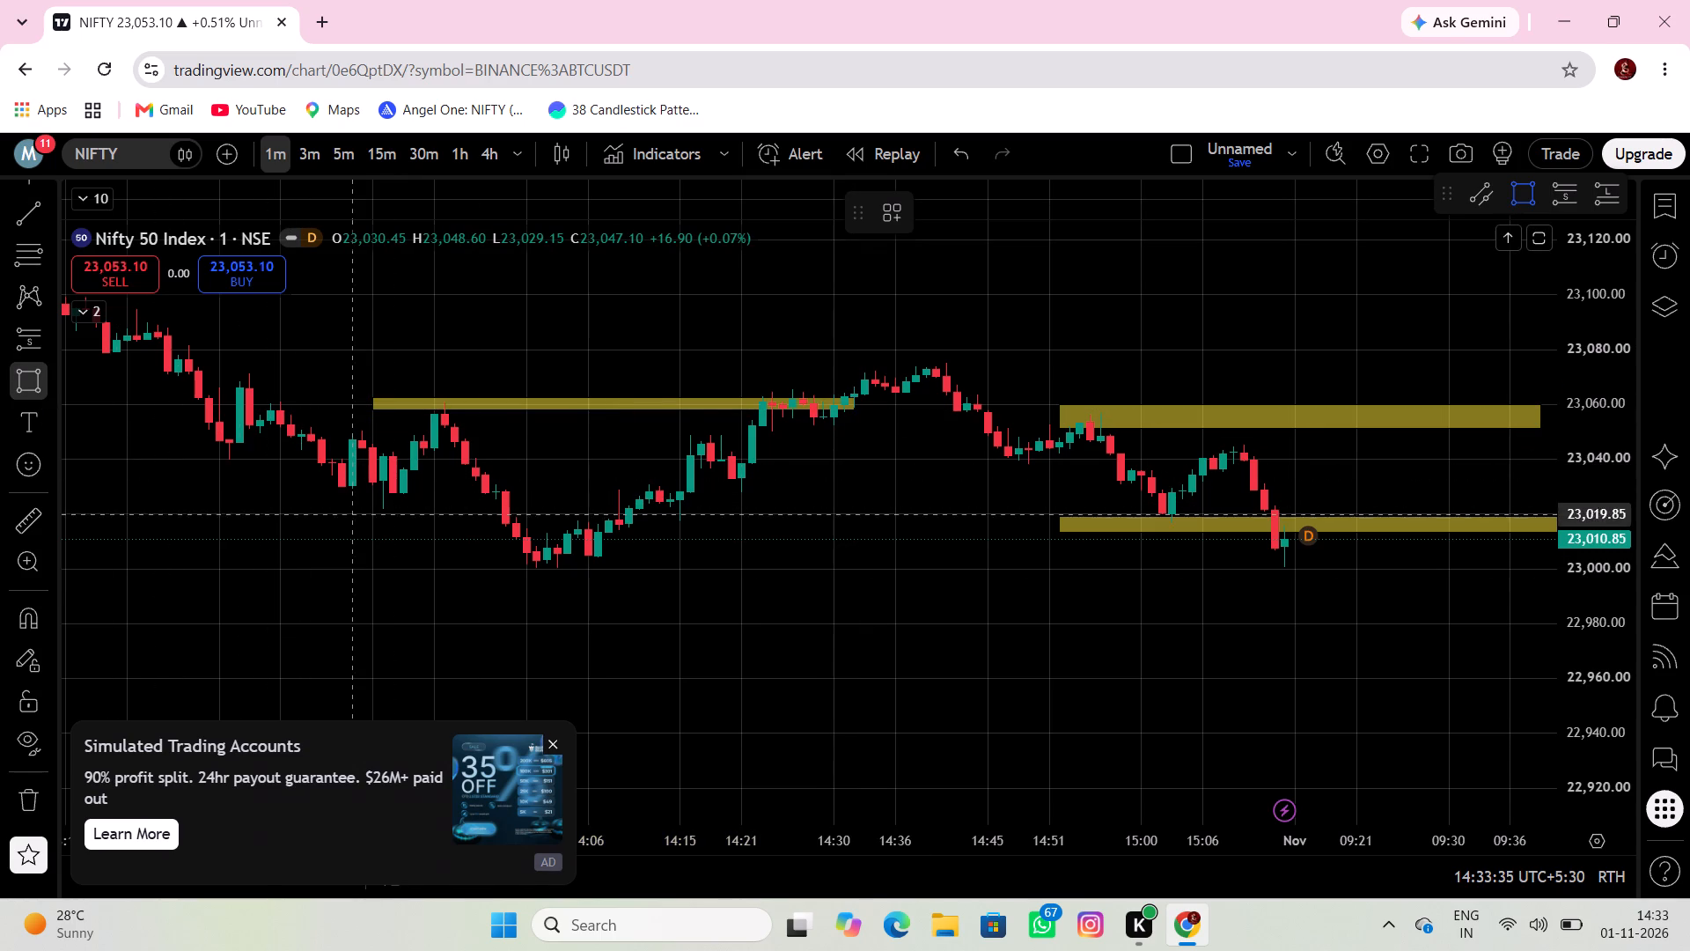
{"action": "left_click", "coordinate": [346, 505]}
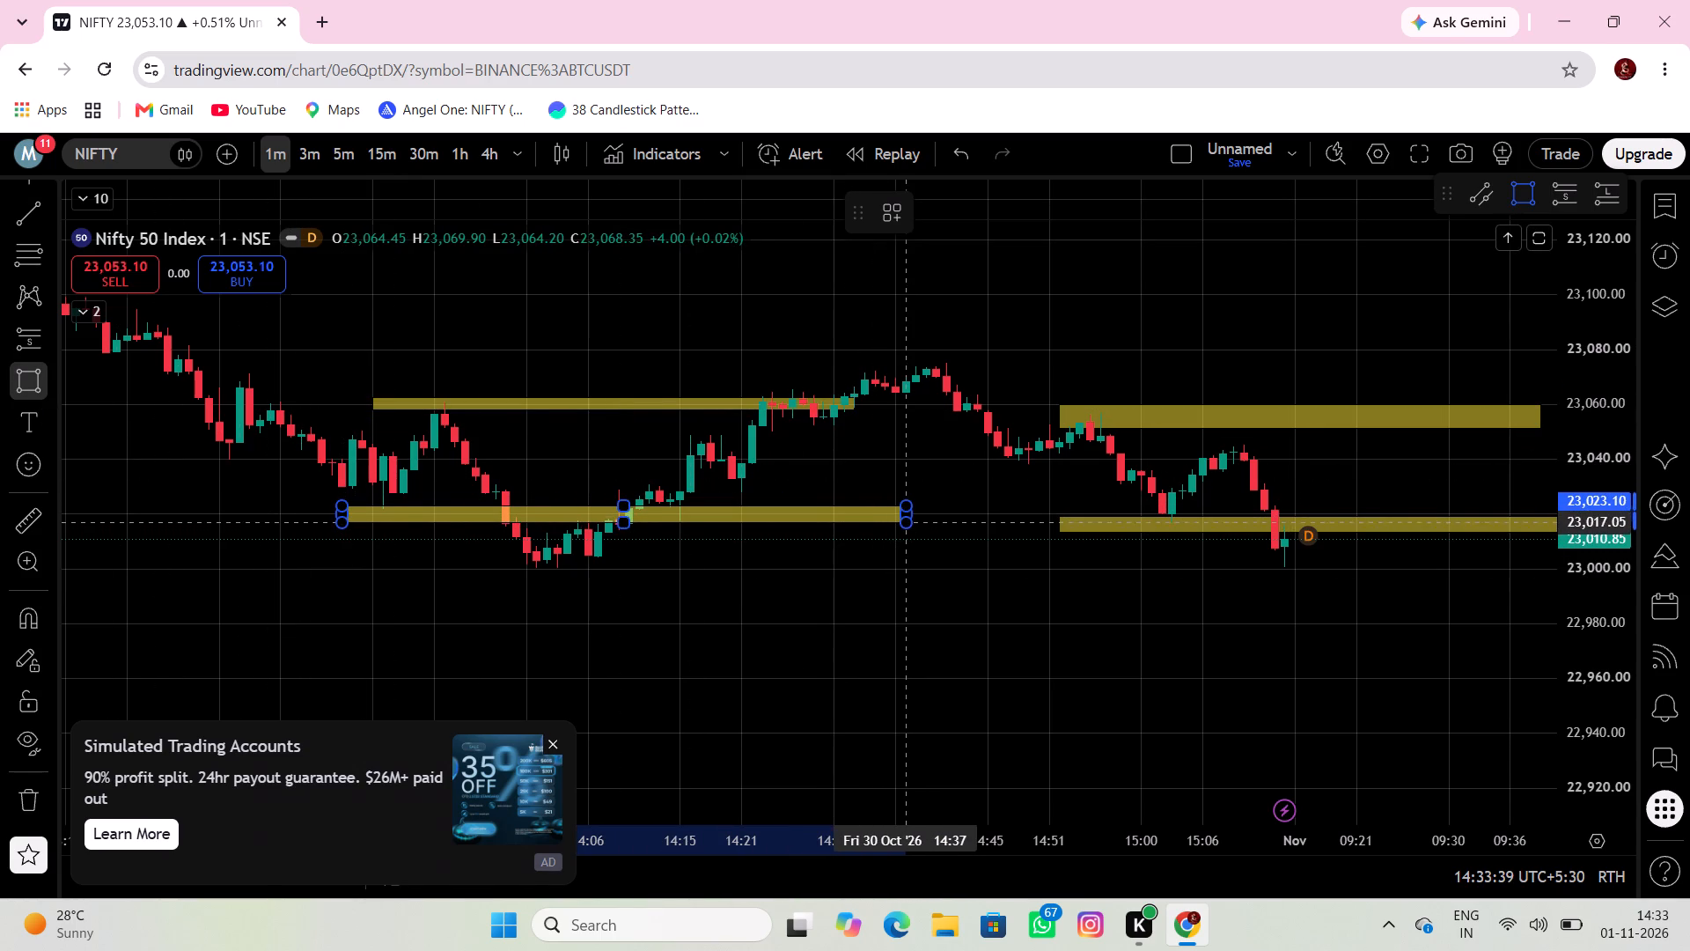
{"action": "left_click", "coordinate": [902, 522]}
{"action": "left_click_drag", "start_coordinate": [802, 509], "coordinate": [804, 505]}
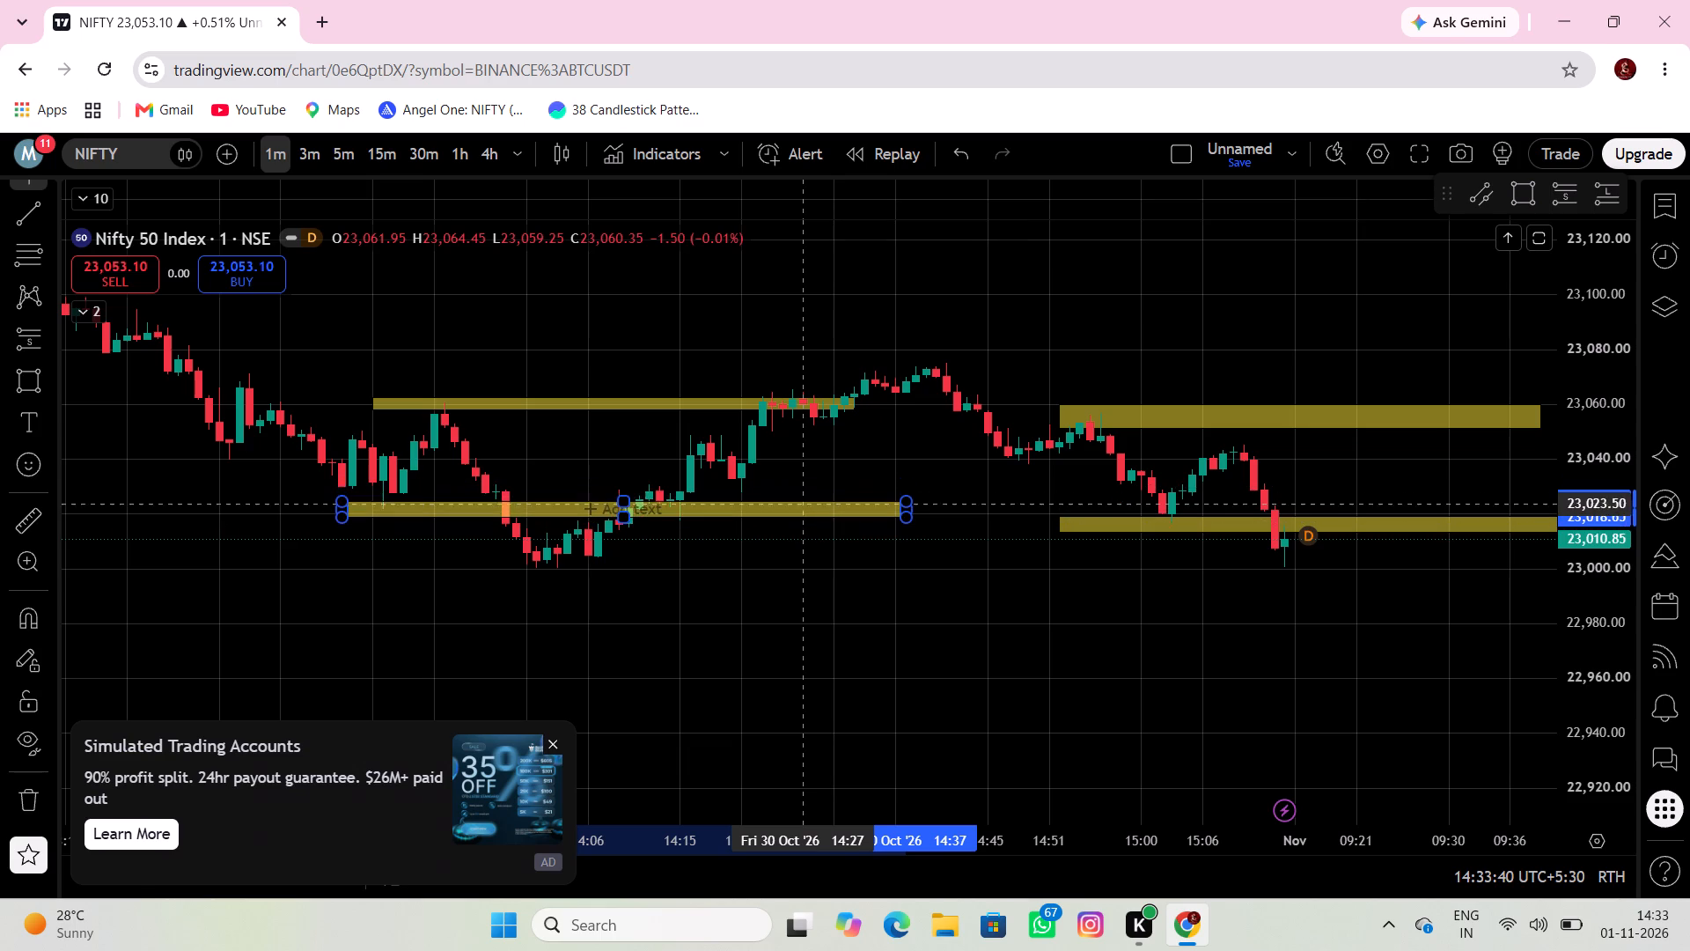
{"action": "left_click_drag", "start_coordinate": [804, 505], "coordinate": [805, 498]}
Draw a rectangle across the 30 Oct midday peaks, ending at 12:59, between about 23,103.40 and 23,110.60.
{"action": "left_click_drag", "start_coordinate": [455, 563], "coordinate": [635, 568]}
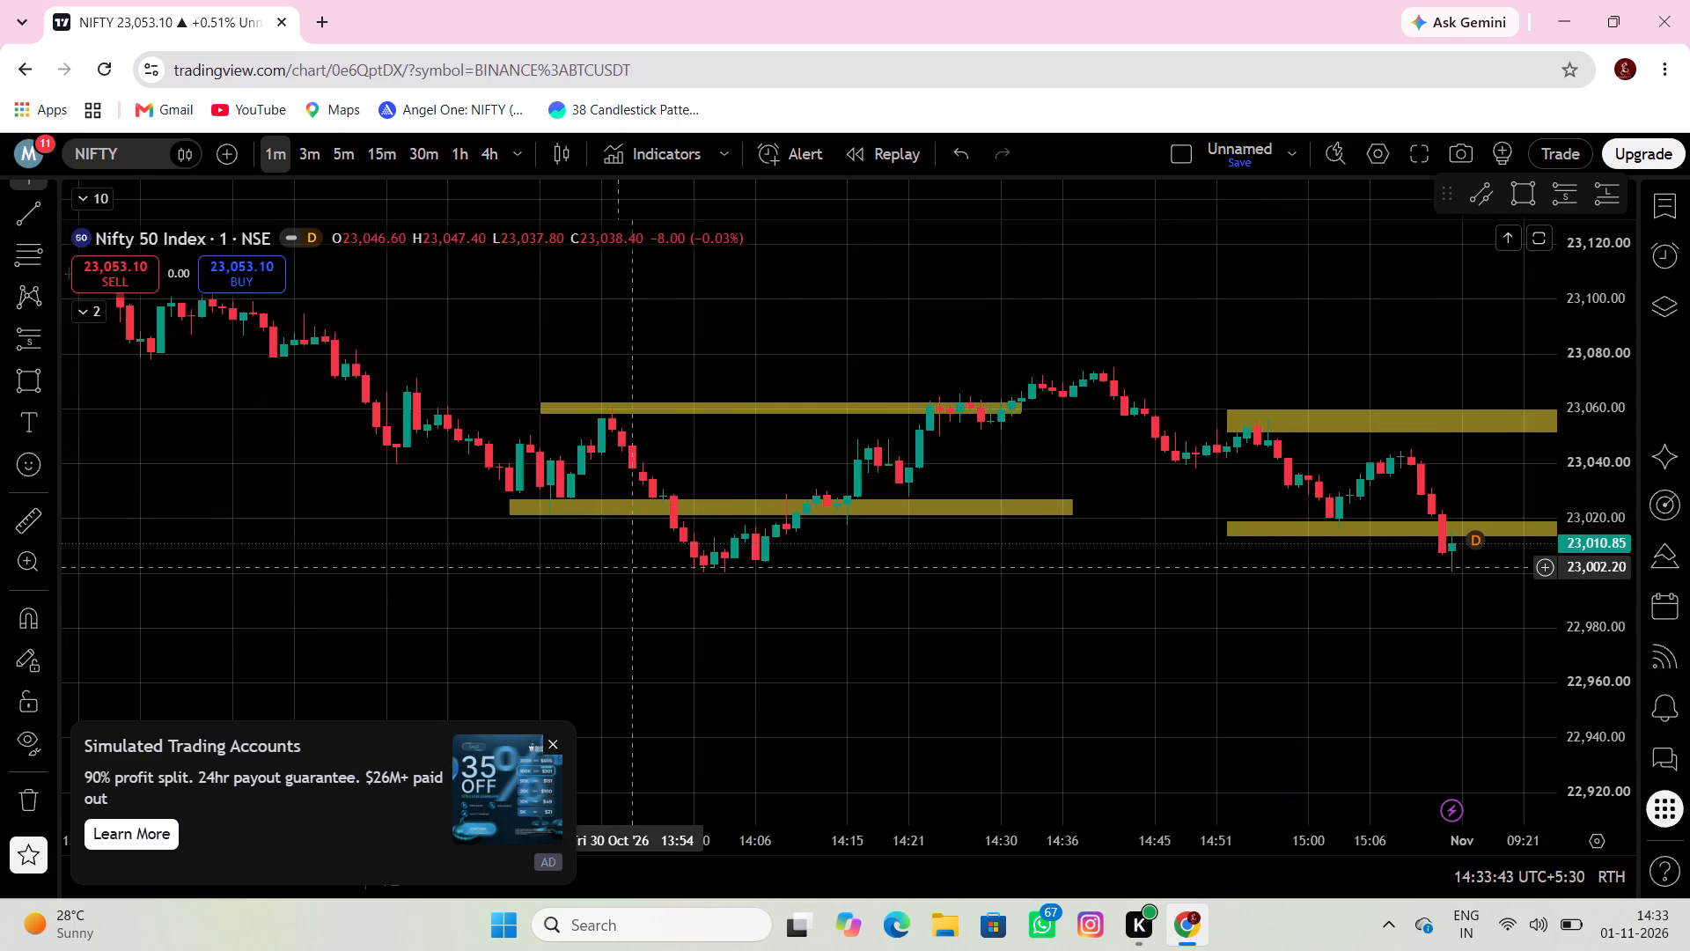
{"action": "left_click_drag", "start_coordinate": [635, 568], "coordinate": [636, 568]}
{"action": "scroll", "coordinate": [649, 569], "scroll_direction": "down", "scroll_amount": 2}
{"action": "left_click_drag", "start_coordinate": [461, 523], "coordinate": [634, 580]}
{"action": "left_click_drag", "start_coordinate": [546, 512], "coordinate": [646, 572]}
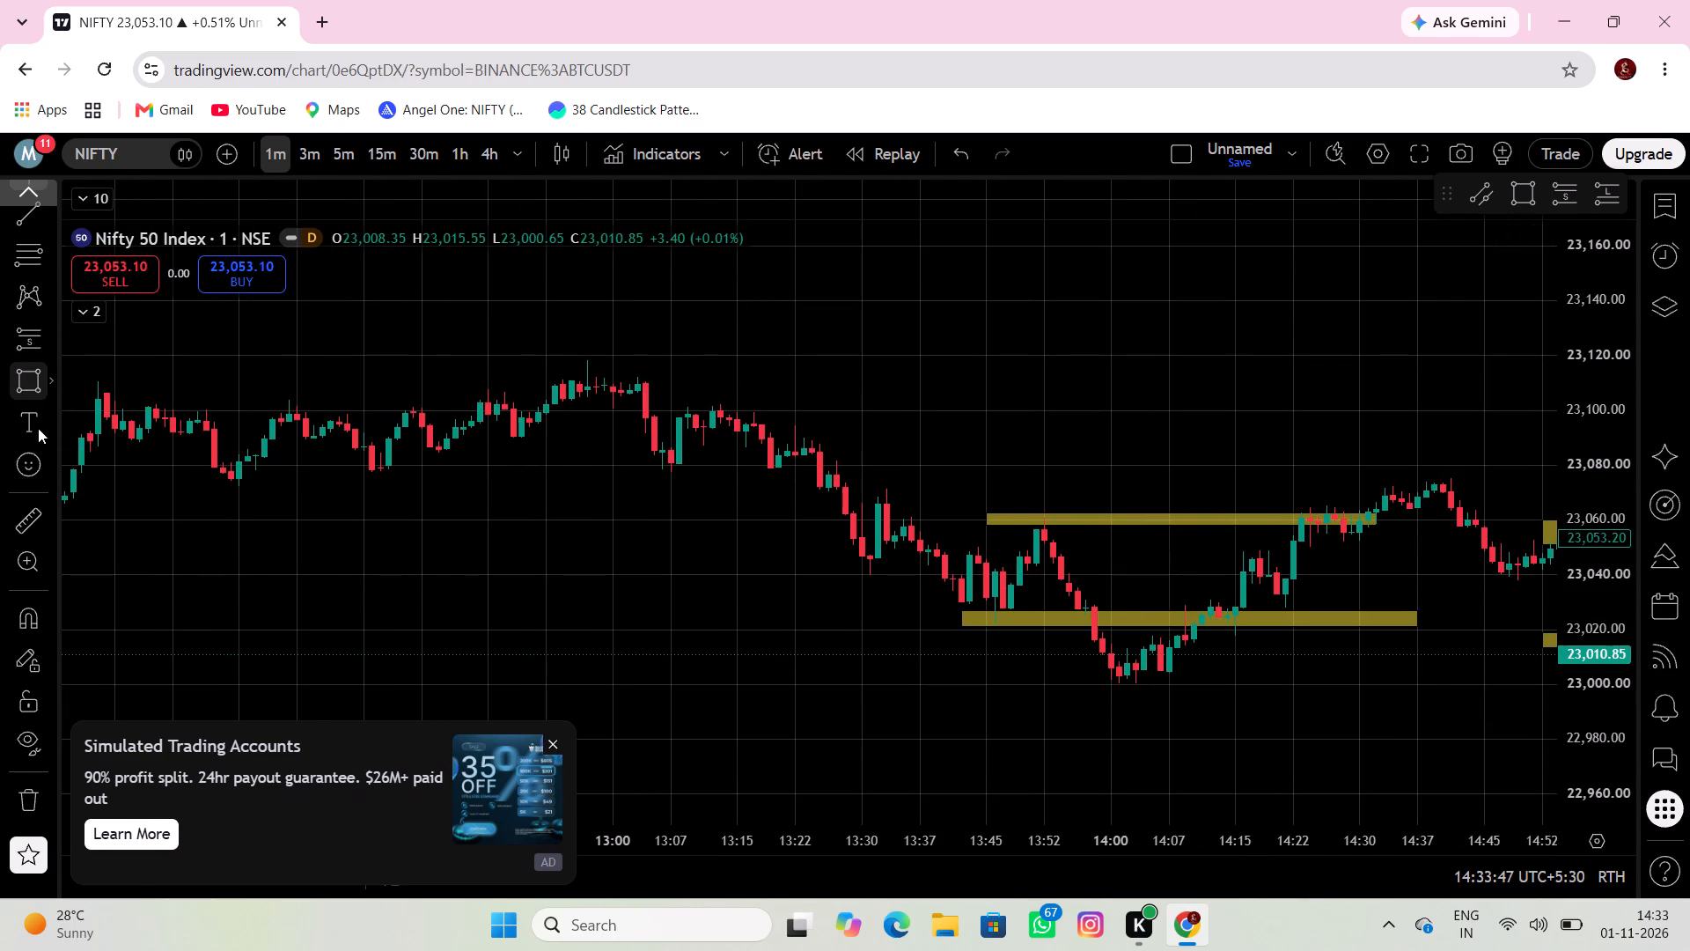
{"action": "left_click", "coordinate": [6, 394]}
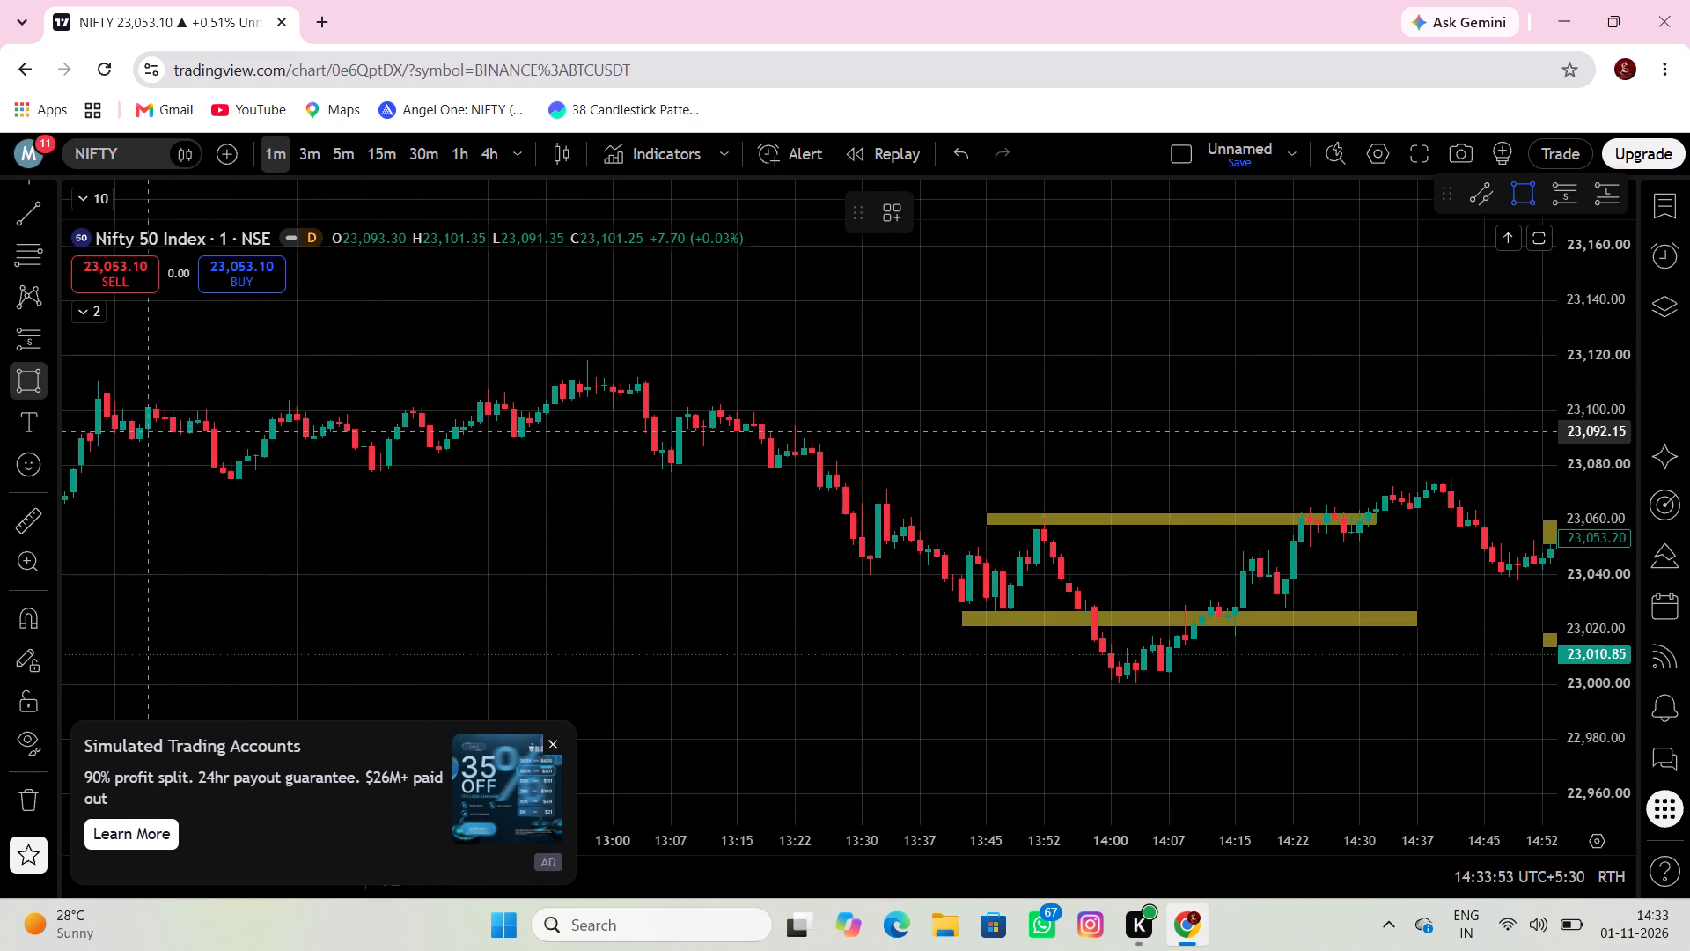
{"action": "left_click", "coordinate": [83, 381]}
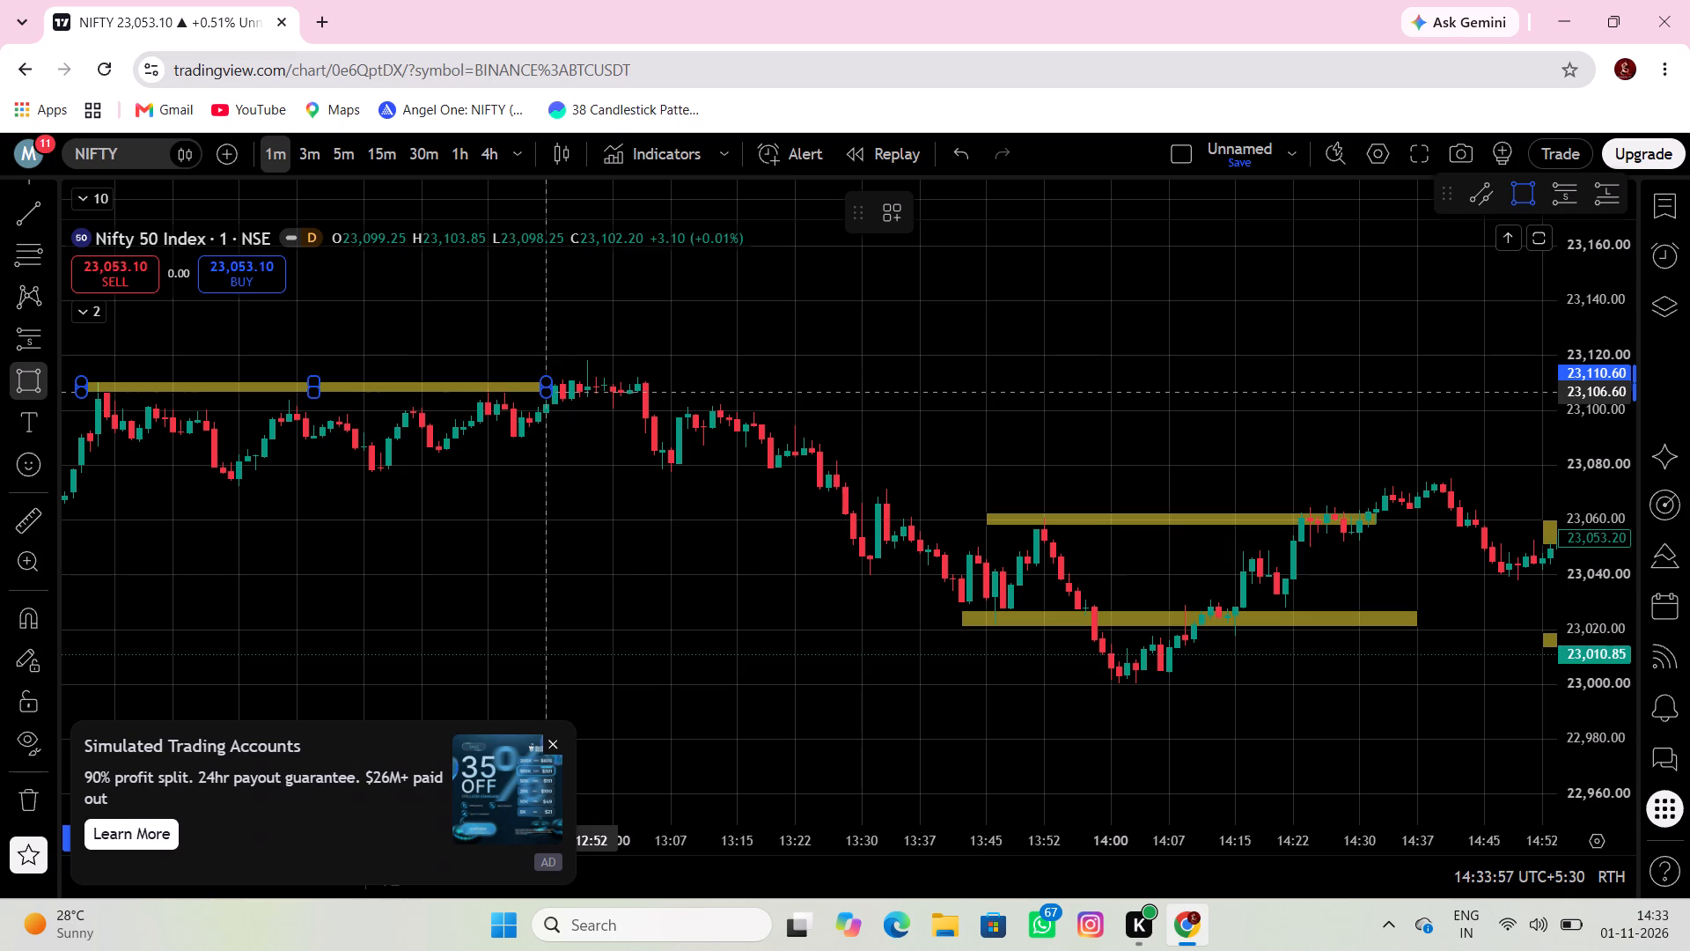
{"action": "left_click", "coordinate": [606, 401]}
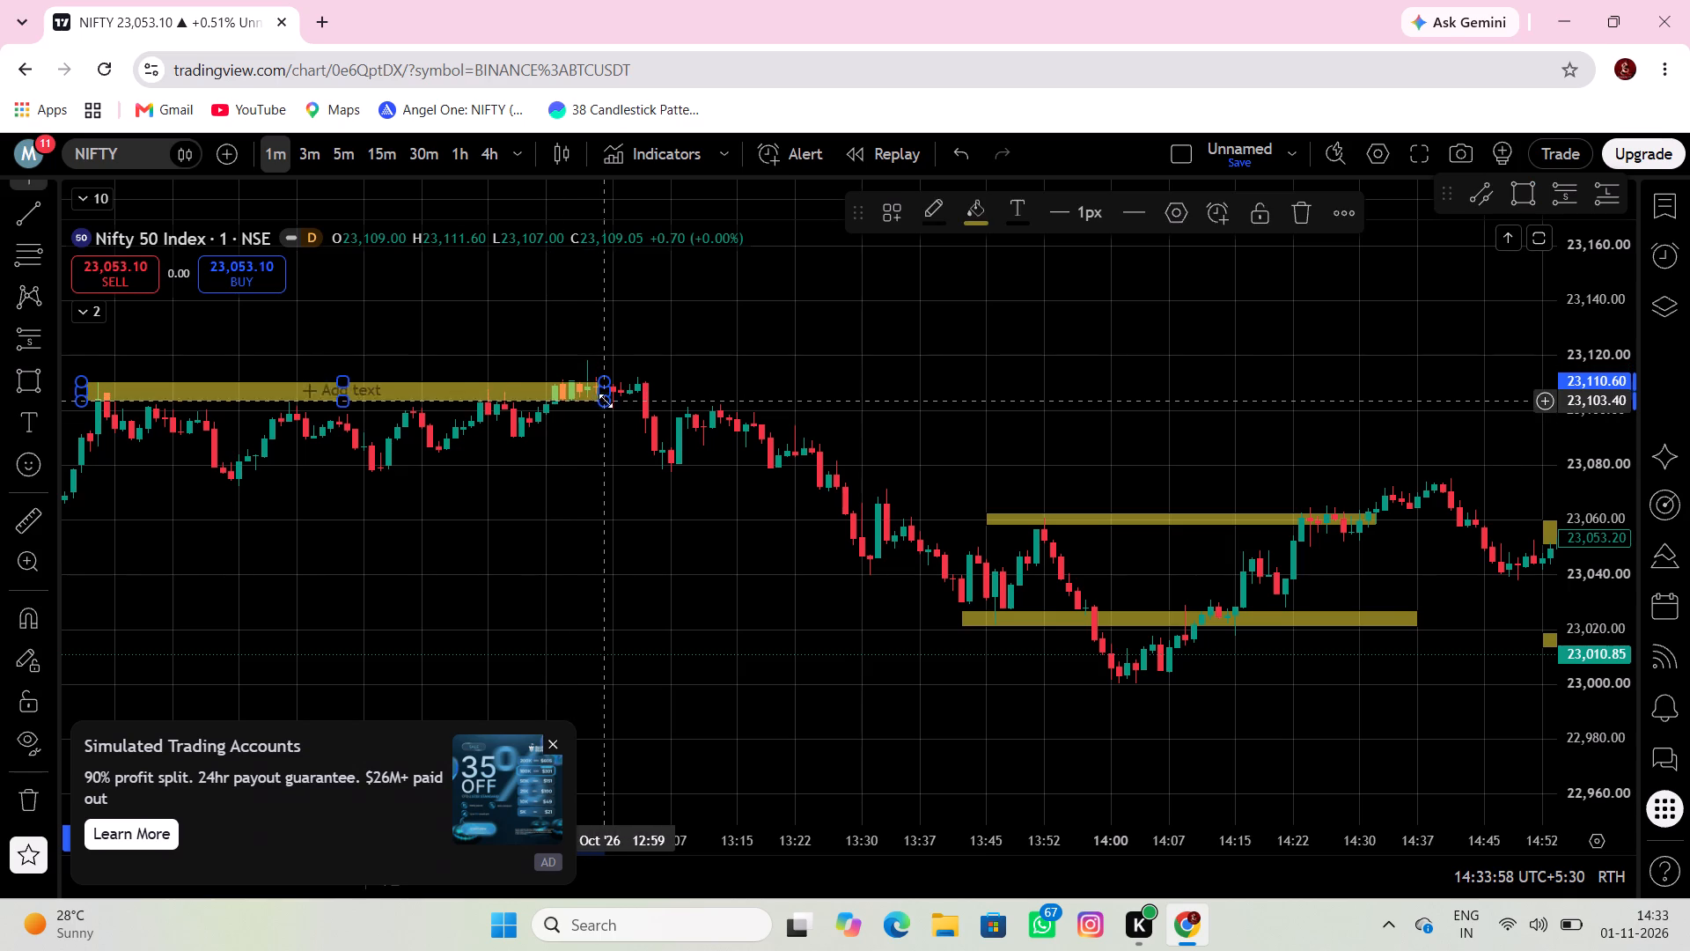
Draw a support rectangle under the 30 Oct midday lows, from about 12:05 to 13:29, between about 23,070.05 and 23,078.90.
{"action": "left_click_drag", "start_coordinate": [561, 458], "coordinate": [919, 490]}
{"action": "scroll", "coordinate": [918, 489], "scroll_direction": "down", "scroll_amount": 2}
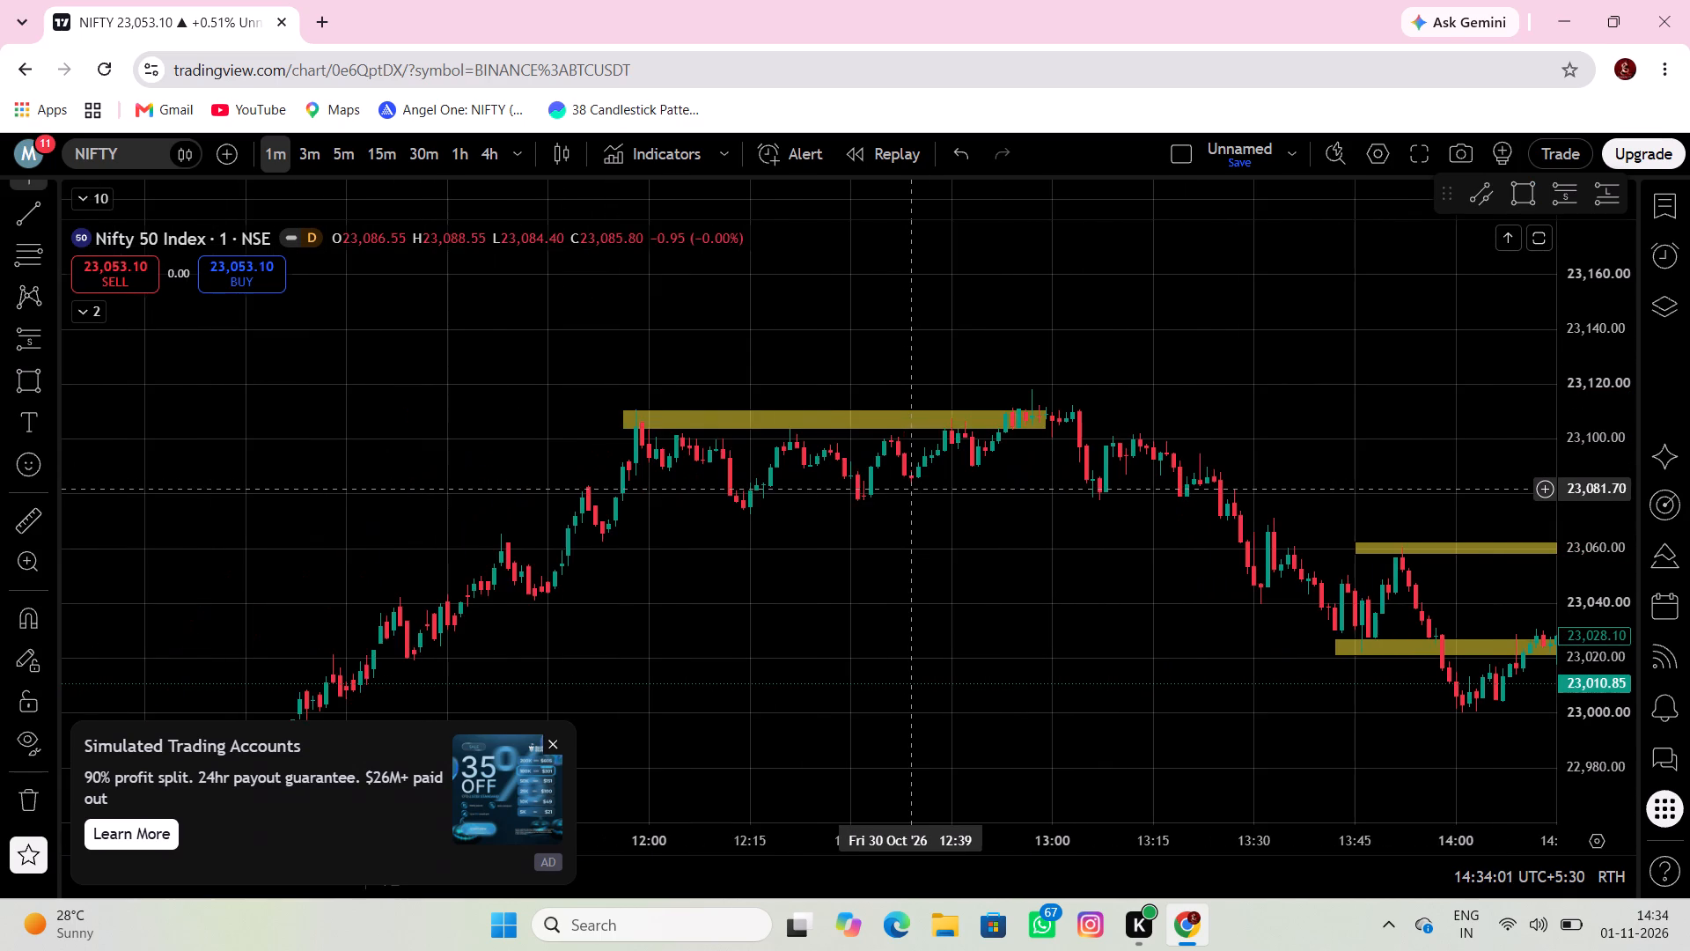
{"action": "scroll", "coordinate": [915, 488], "scroll_direction": "down", "scroll_amount": 1}
{"action": "scroll", "coordinate": [739, 504], "scroll_direction": "up", "scroll_amount": 3}
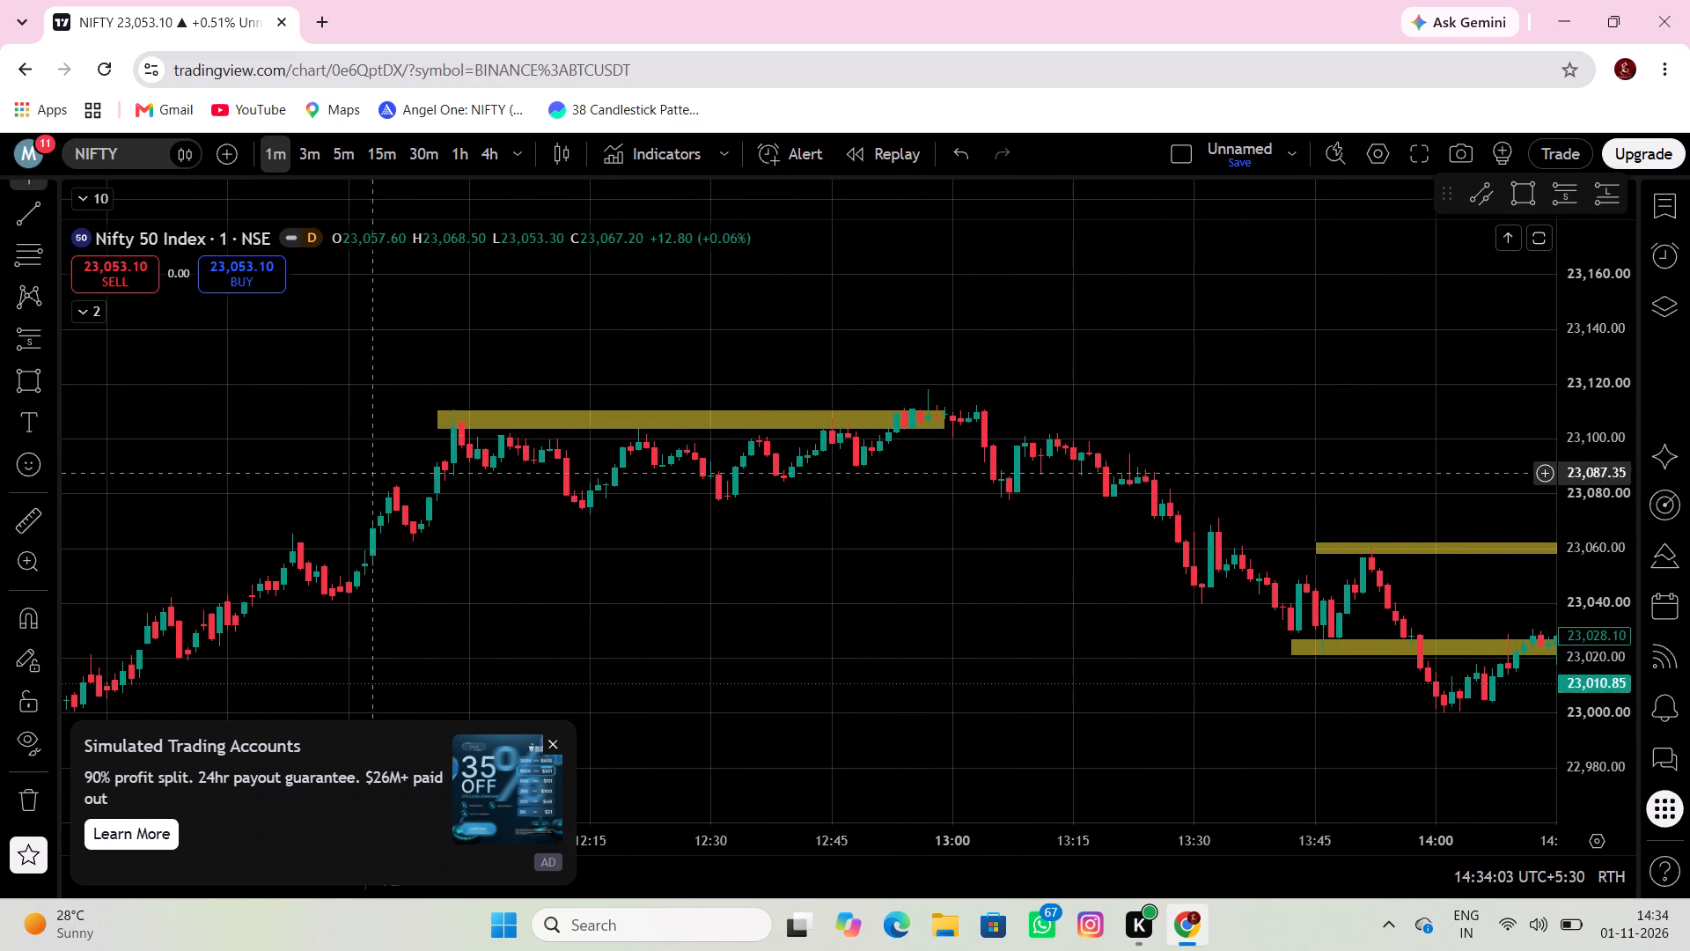
{"action": "left_click", "coordinate": [28, 386]}
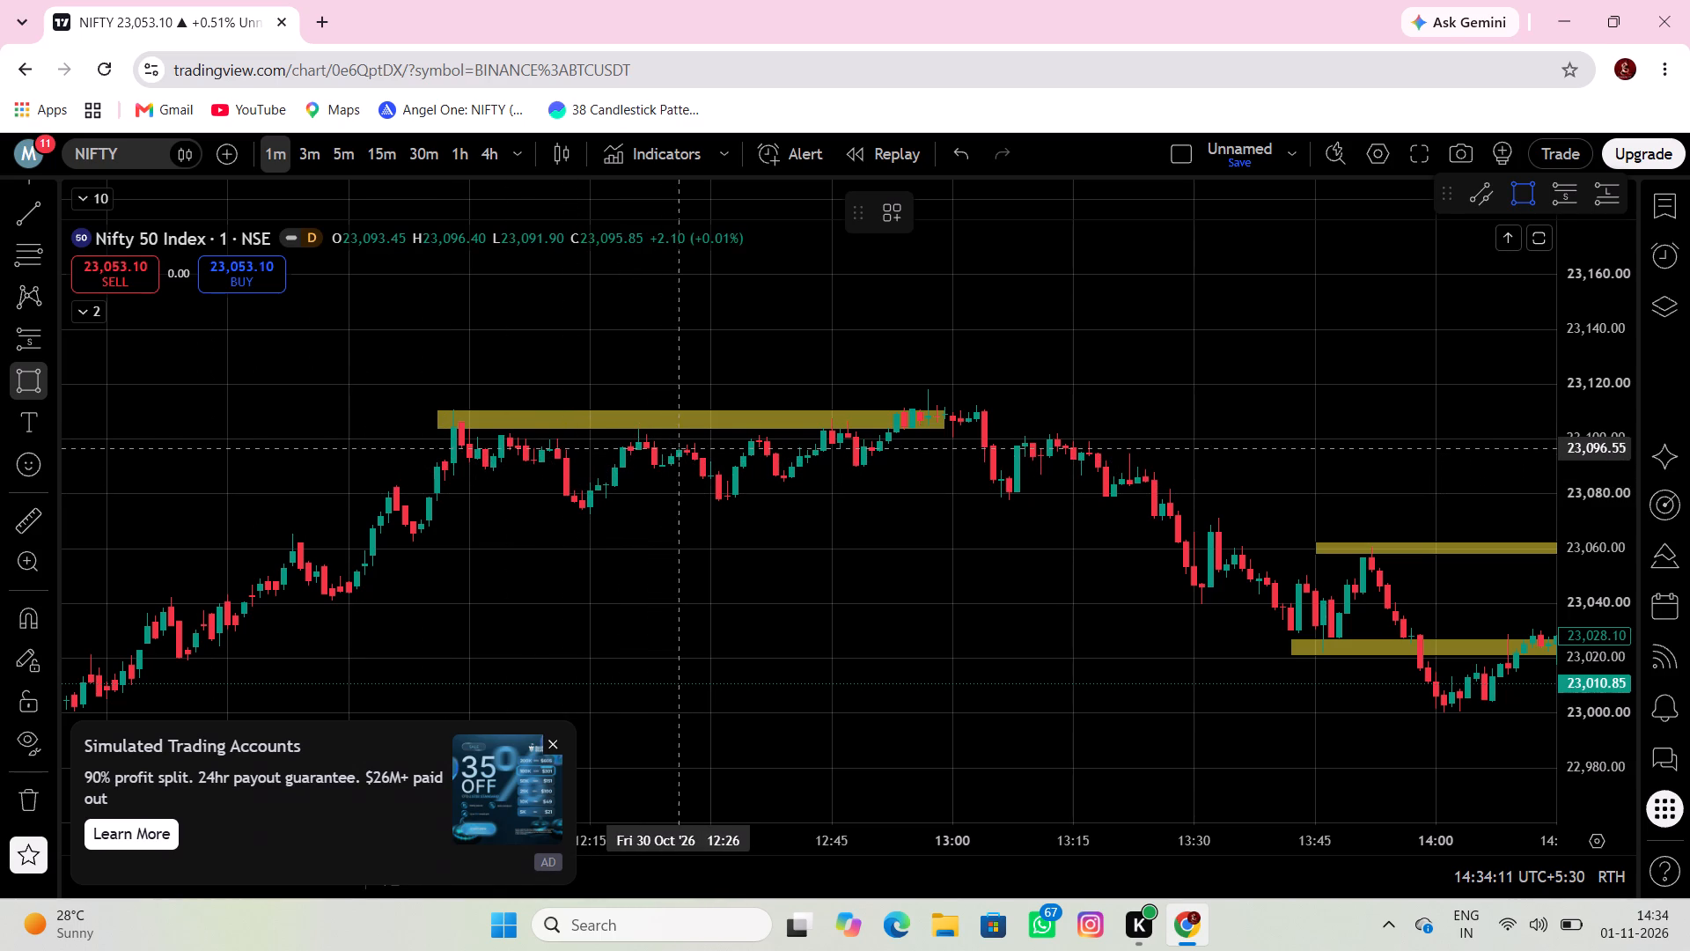
{"action": "left_click", "coordinate": [509, 497]}
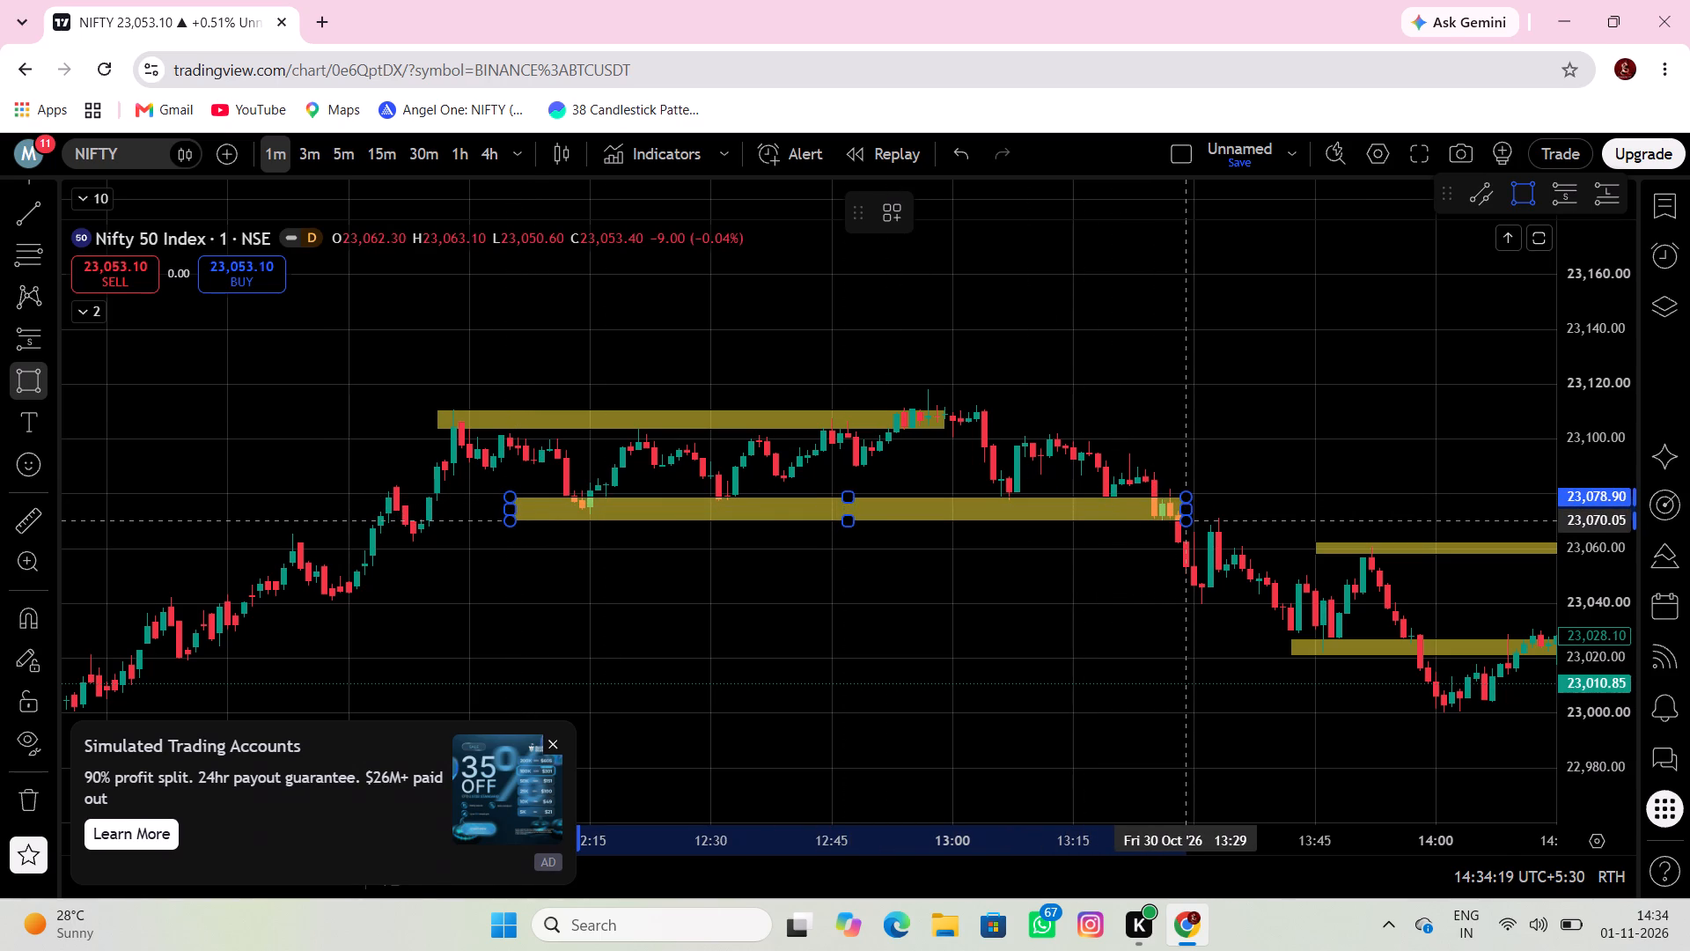
{"action": "left_click", "coordinate": [1184, 521]}
{"action": "left_click", "coordinate": [919, 579]}
Examine the 30 Oct morning price action before the midday zones, back to around 10:00.
{"action": "scroll", "coordinate": [940, 571], "scroll_direction": "down", "scroll_amount": 2}
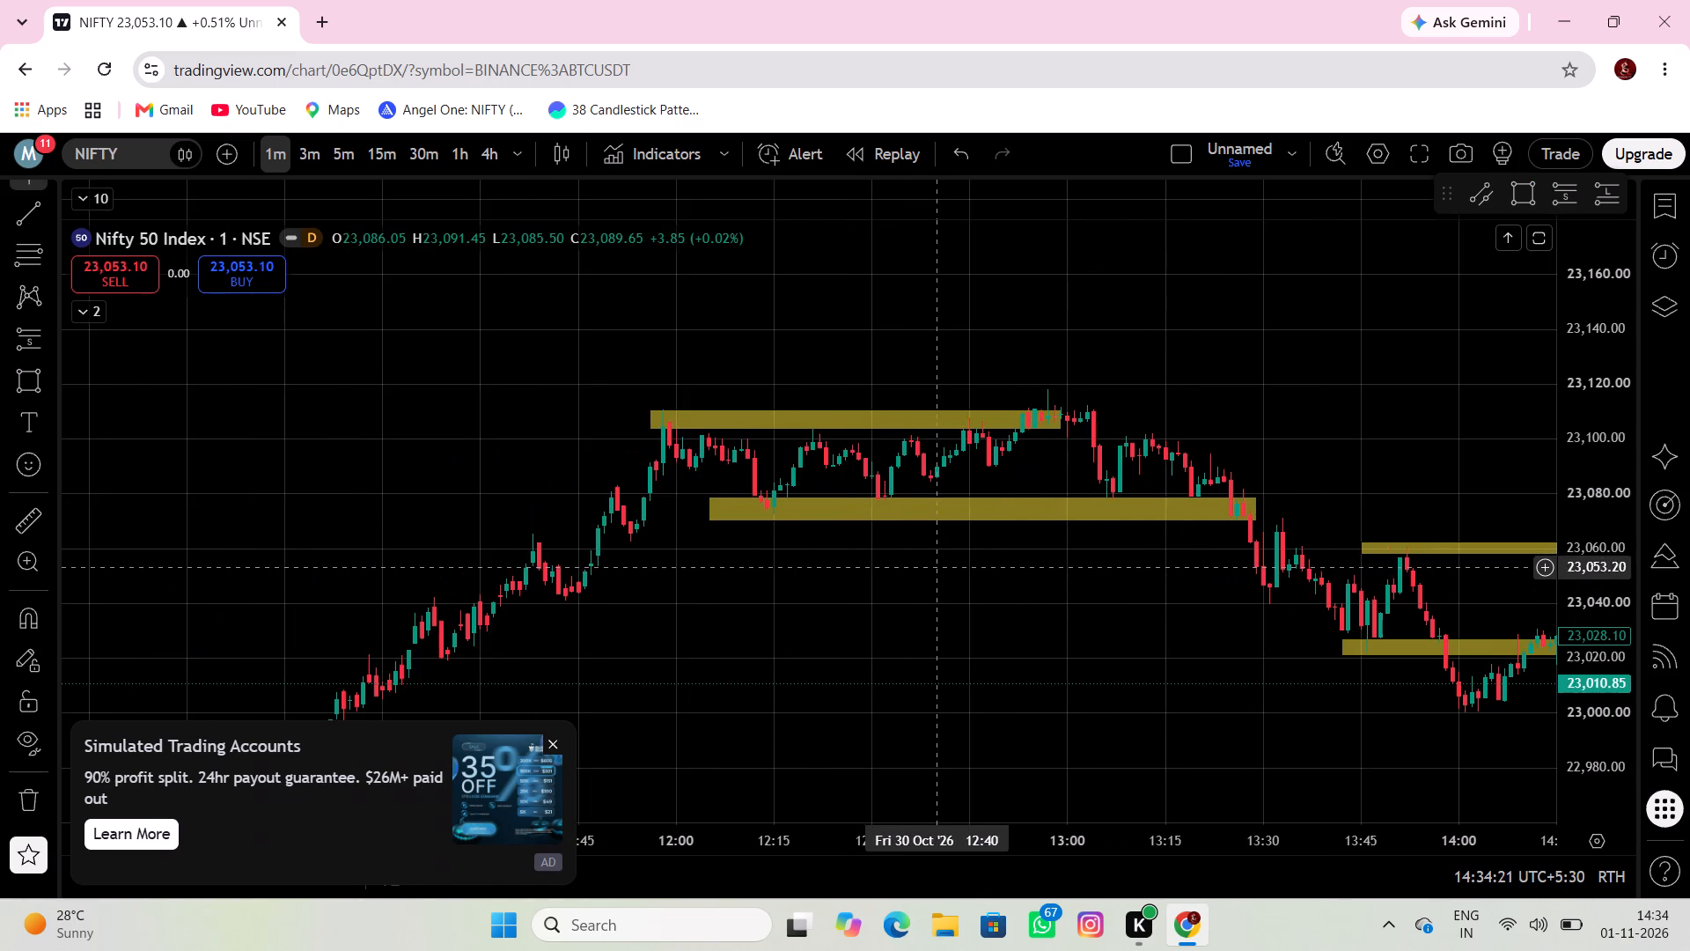
{"action": "left_click_drag", "start_coordinate": [950, 563], "coordinate": [1056, 518]}
{"action": "left_click_drag", "start_coordinate": [786, 597], "coordinate": [958, 528]}
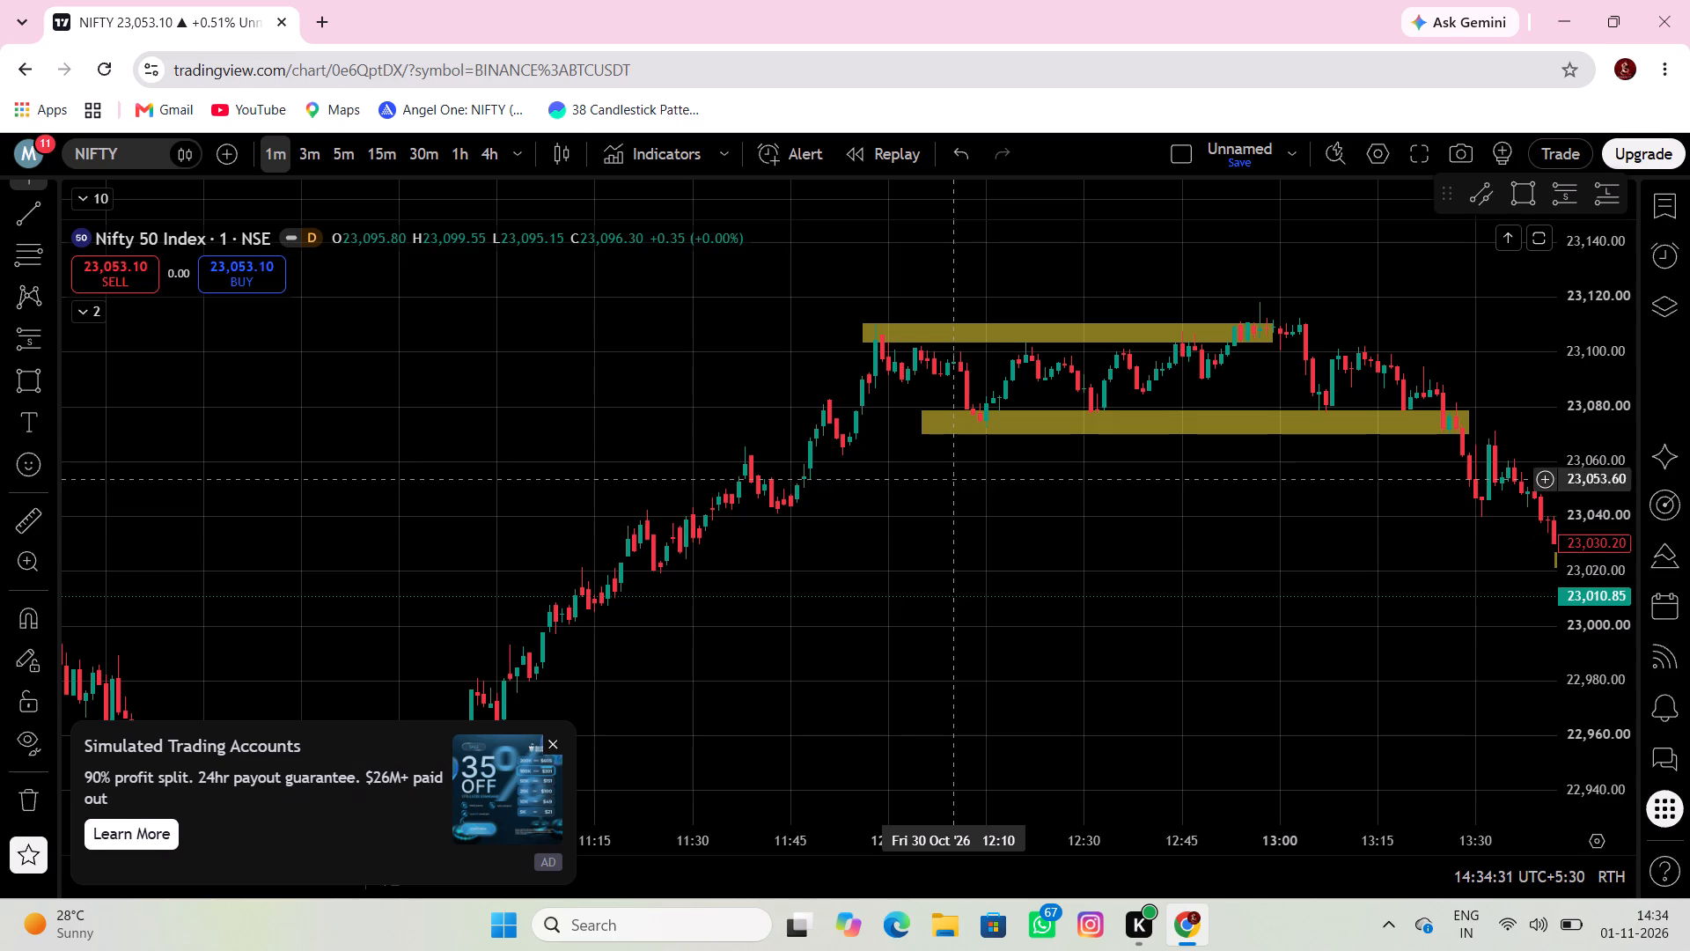
{"action": "left_click_drag", "start_coordinate": [996, 555], "coordinate": [1157, 541]}
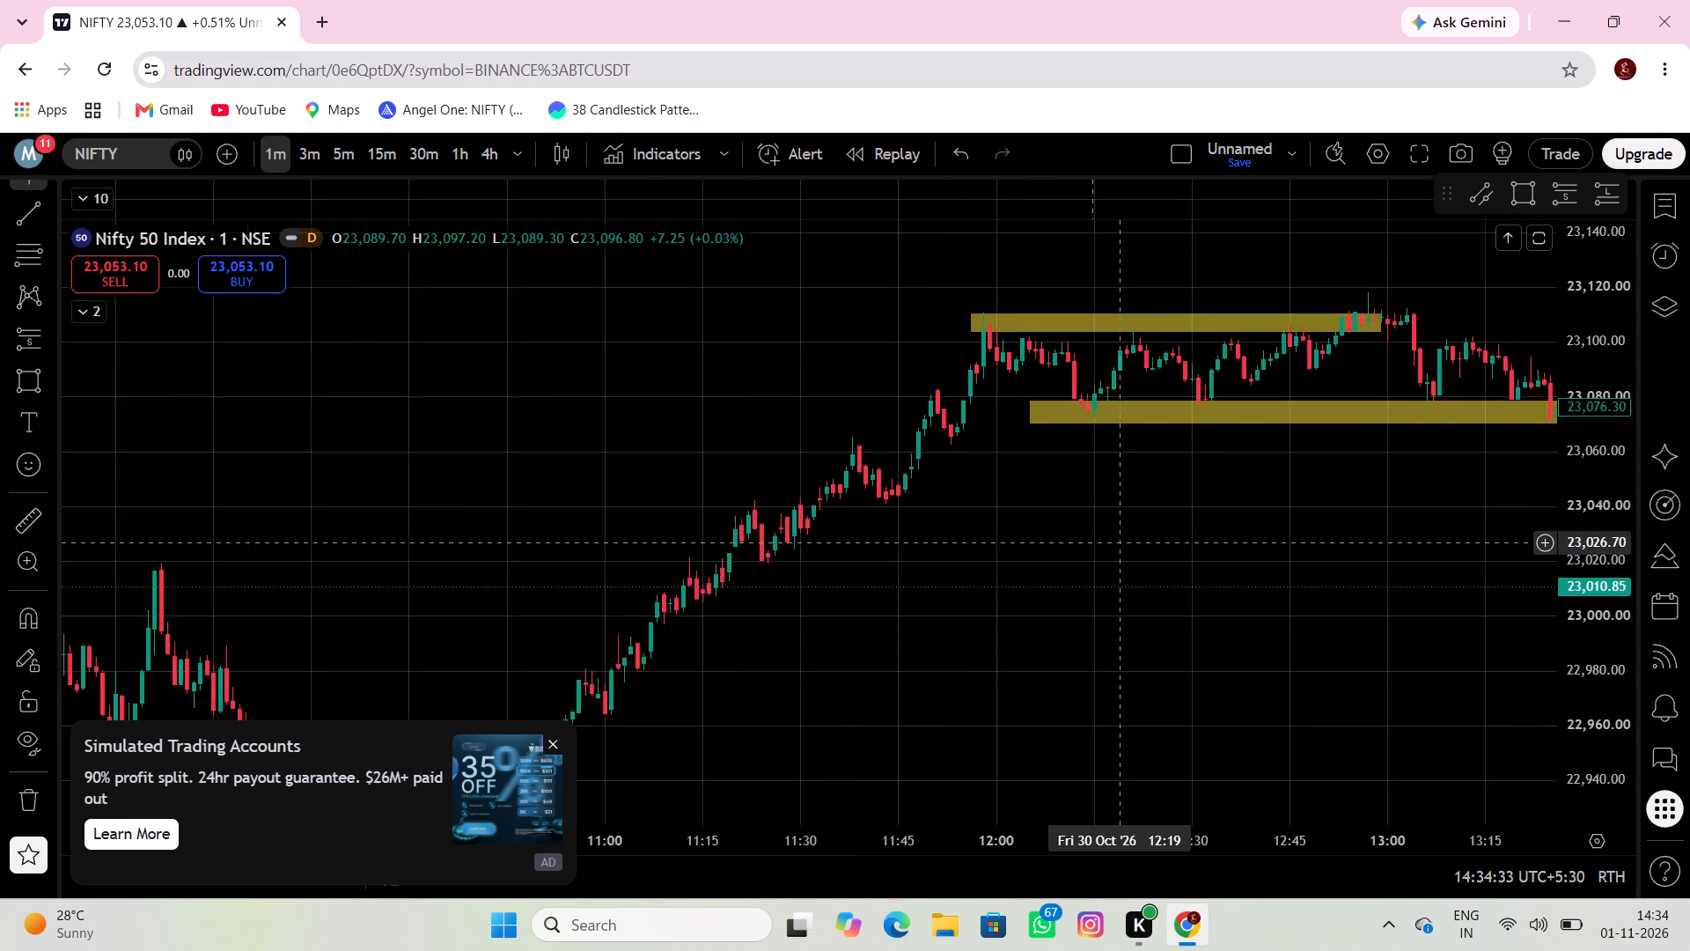
{"action": "left_click_drag", "start_coordinate": [1157, 541], "coordinate": [1162, 541]}
{"action": "scroll", "coordinate": [1149, 542], "scroll_direction": "down", "scroll_amount": 3}
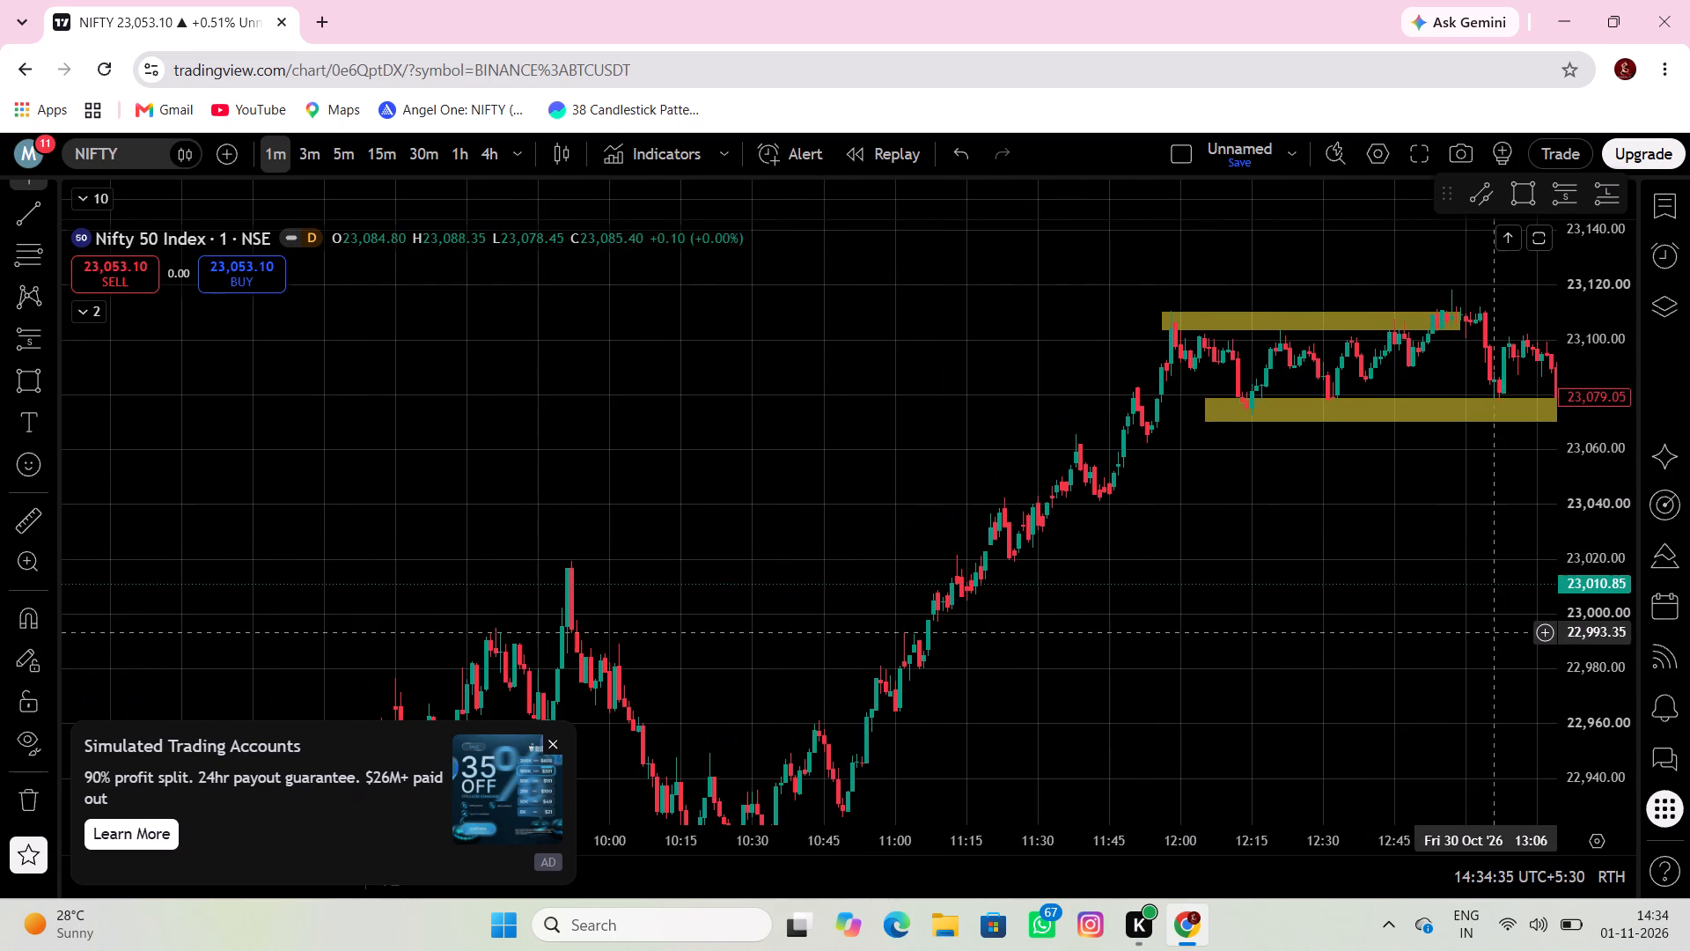
{"action": "scroll", "coordinate": [1594, 587], "scroll_direction": "down", "scroll_amount": 5}
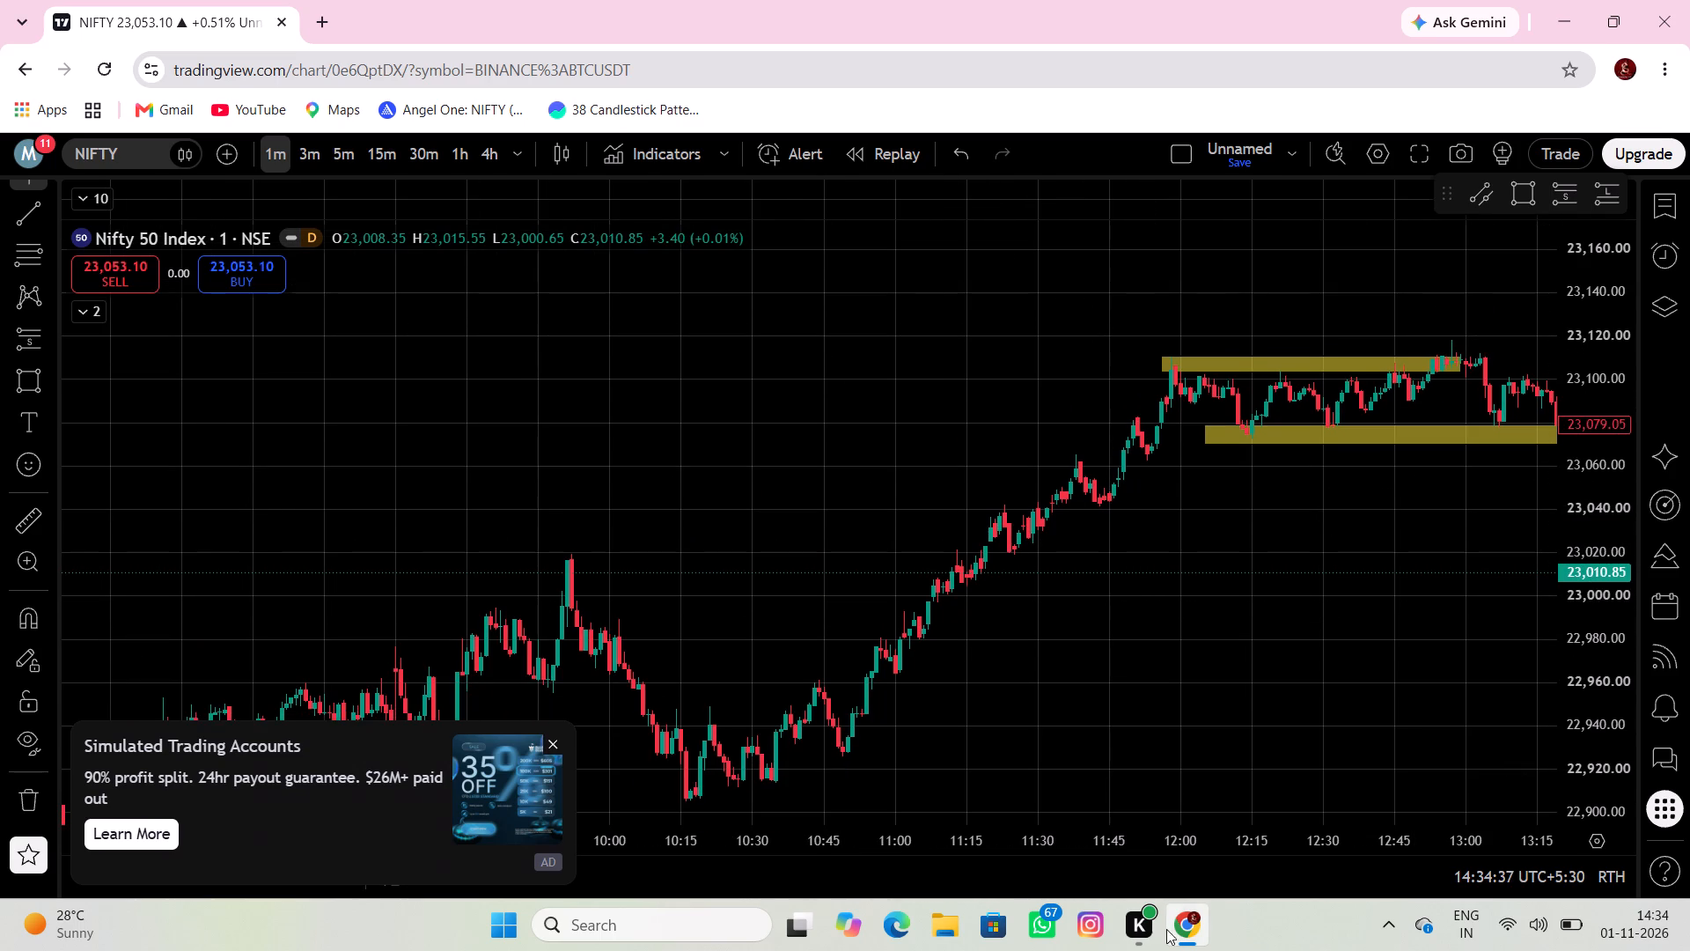
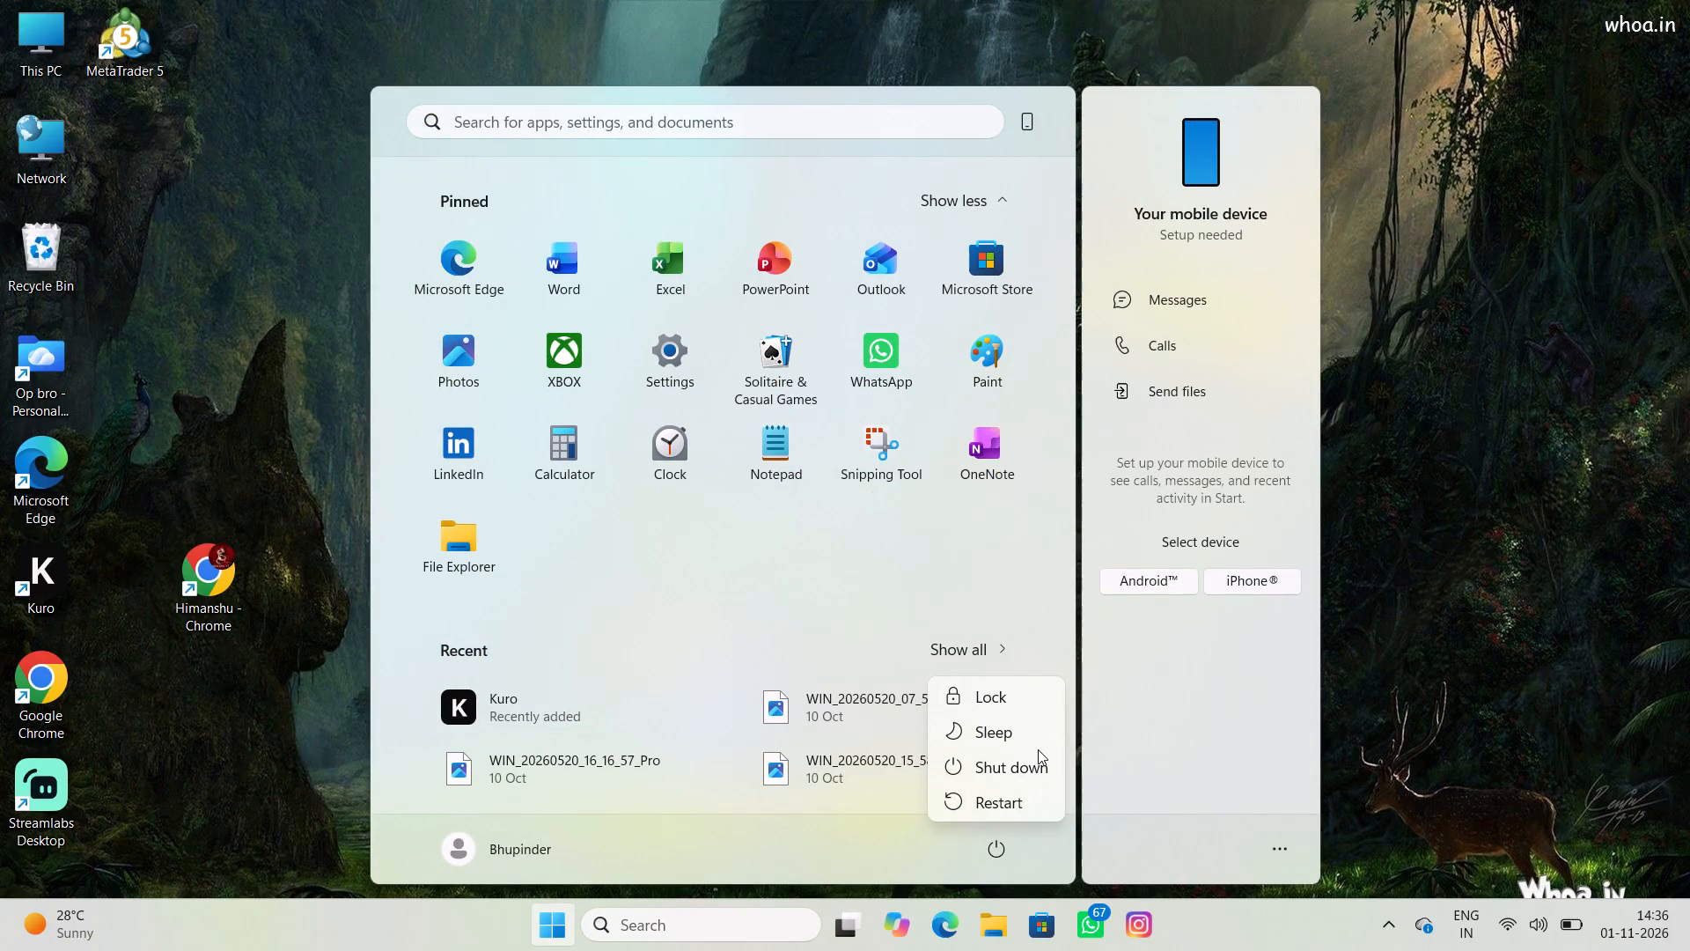
Shut down the computer from the Windows desktop.
{"action": "left_click", "coordinate": [1040, 764]}
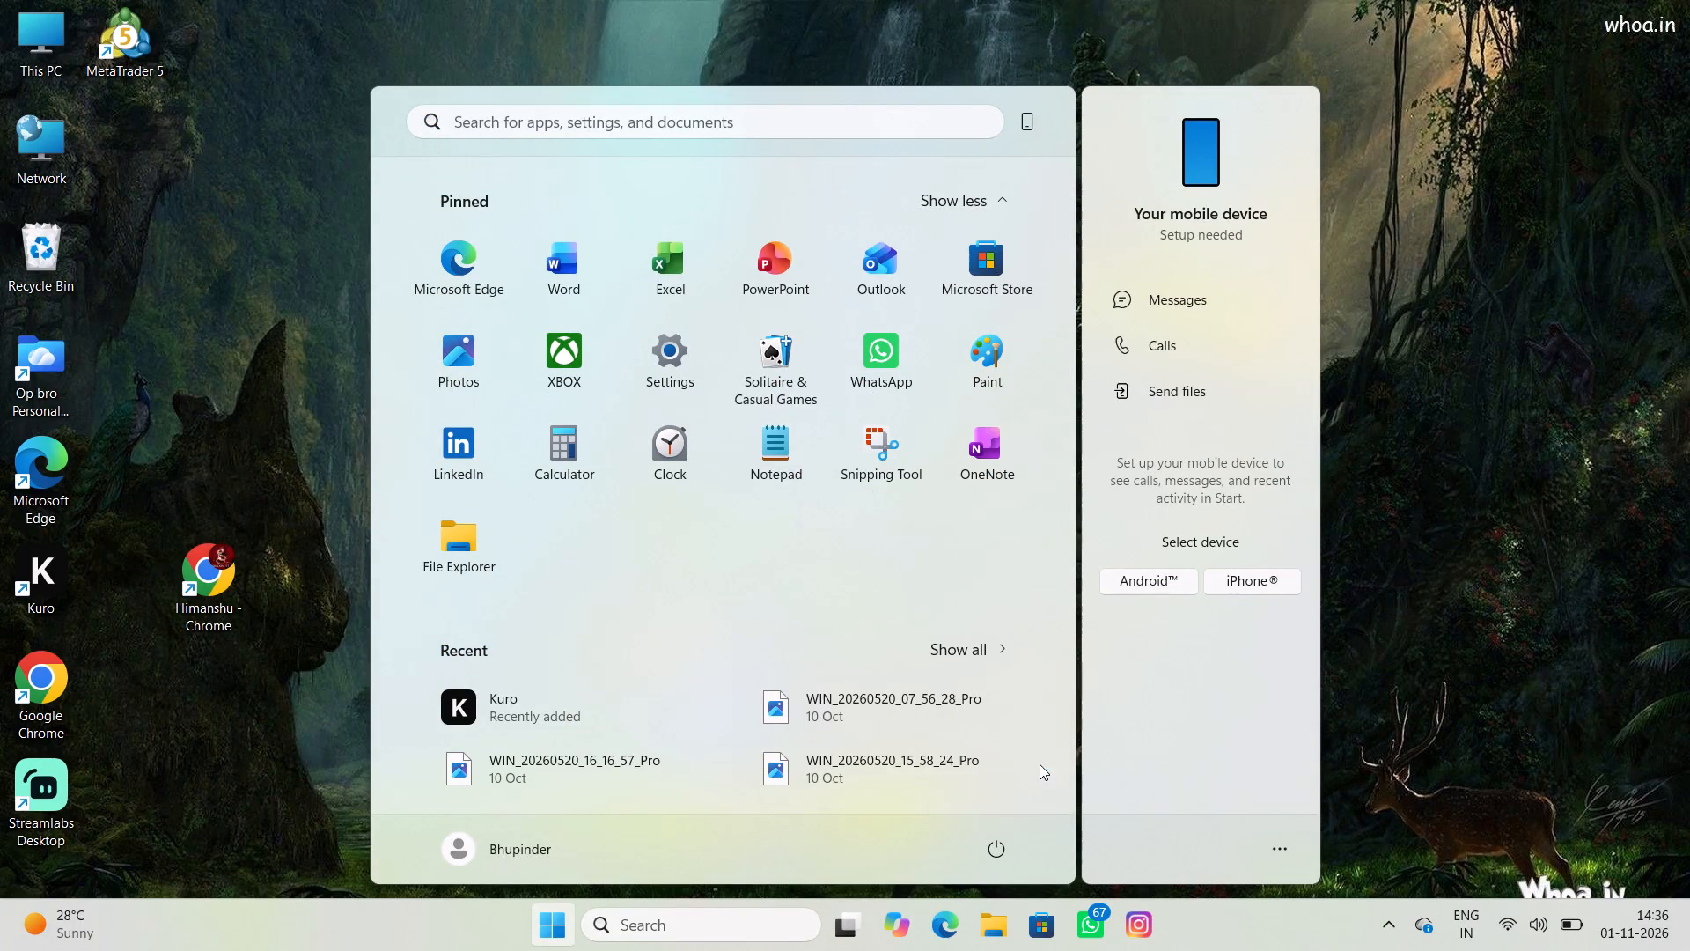